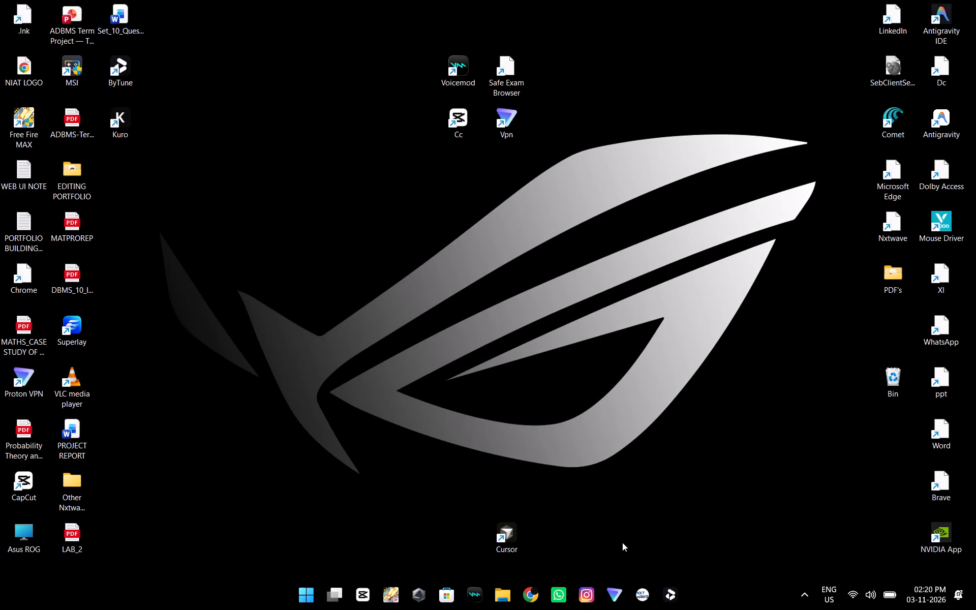
Show the hidden system tray icons.
click(801, 600)
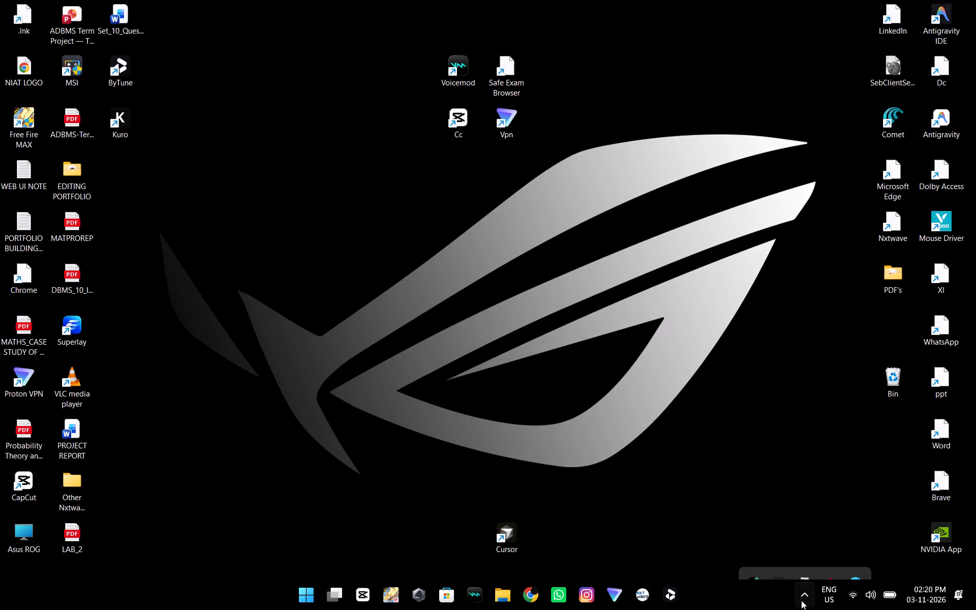
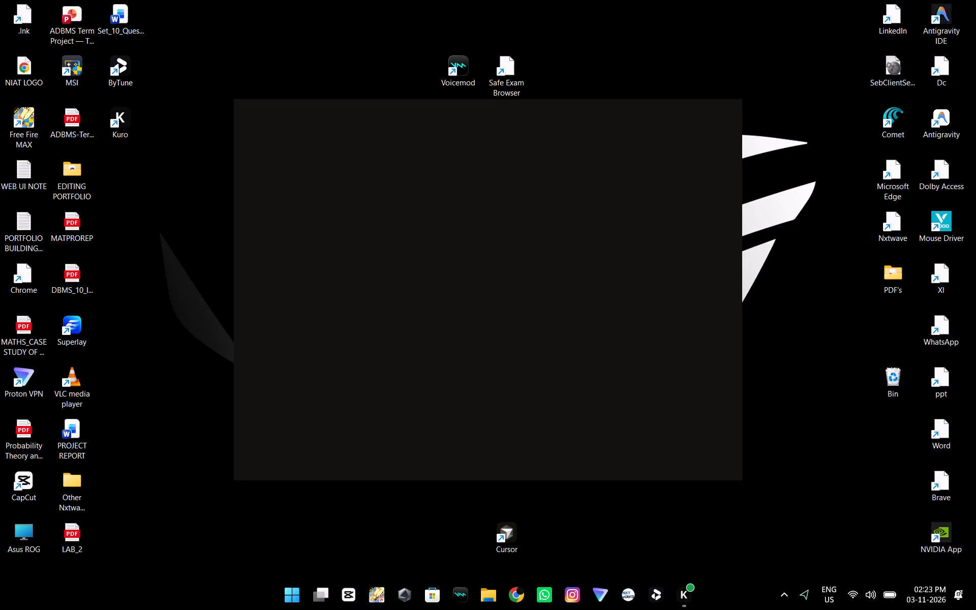
Launch Proton VPN.
click(602, 597)
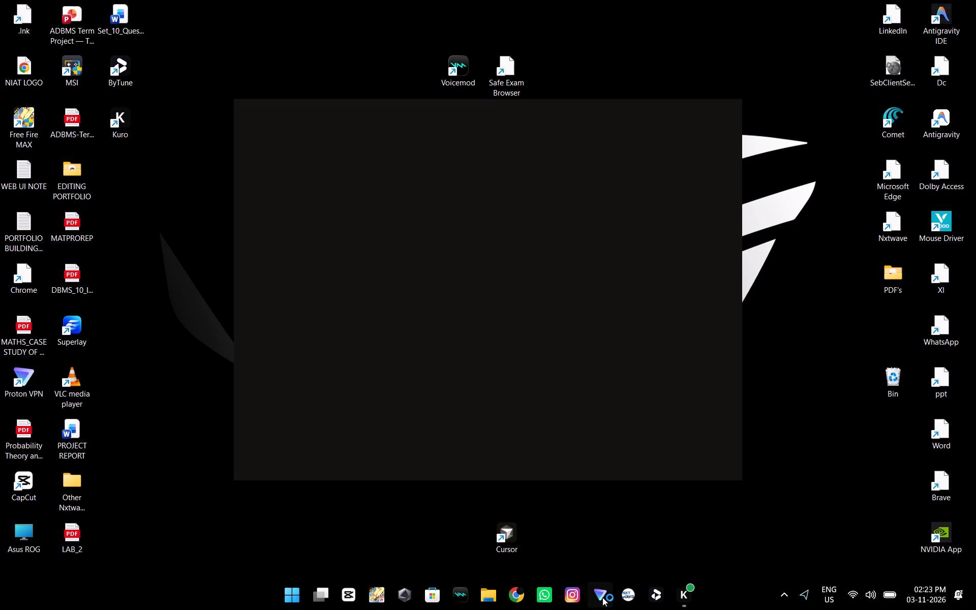
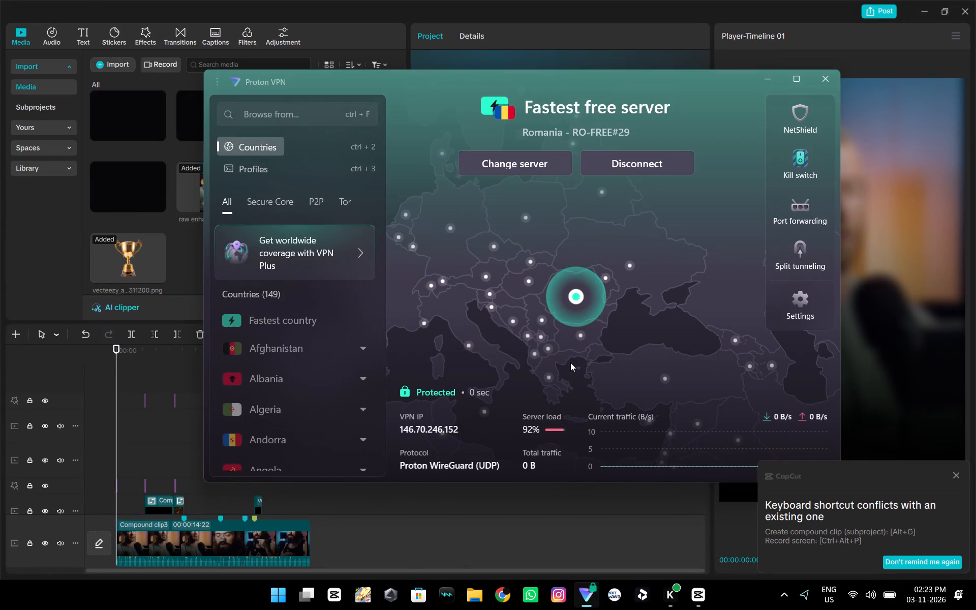
Minimize the Proton VPN window to return to the CapCut project.
click(773, 83)
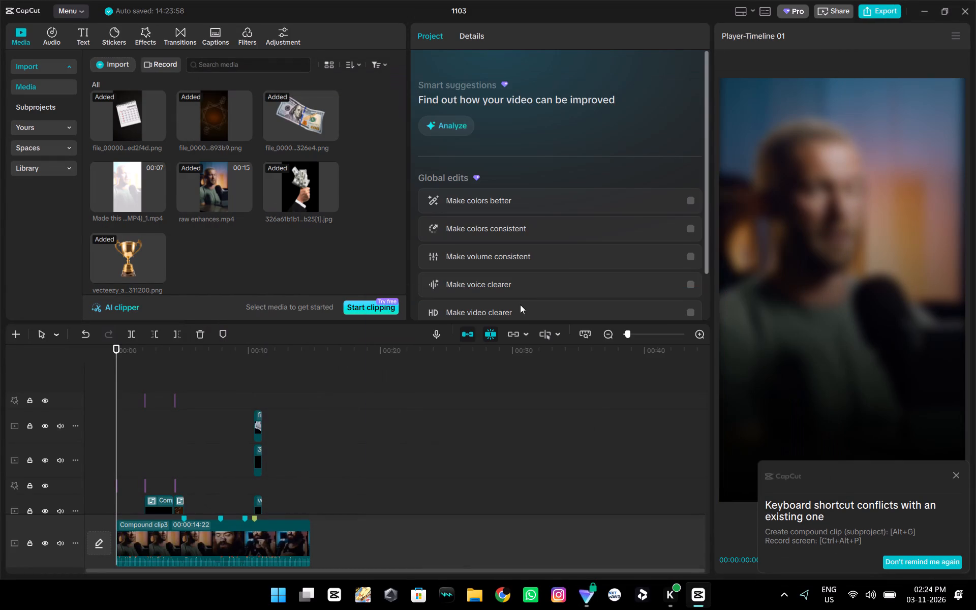
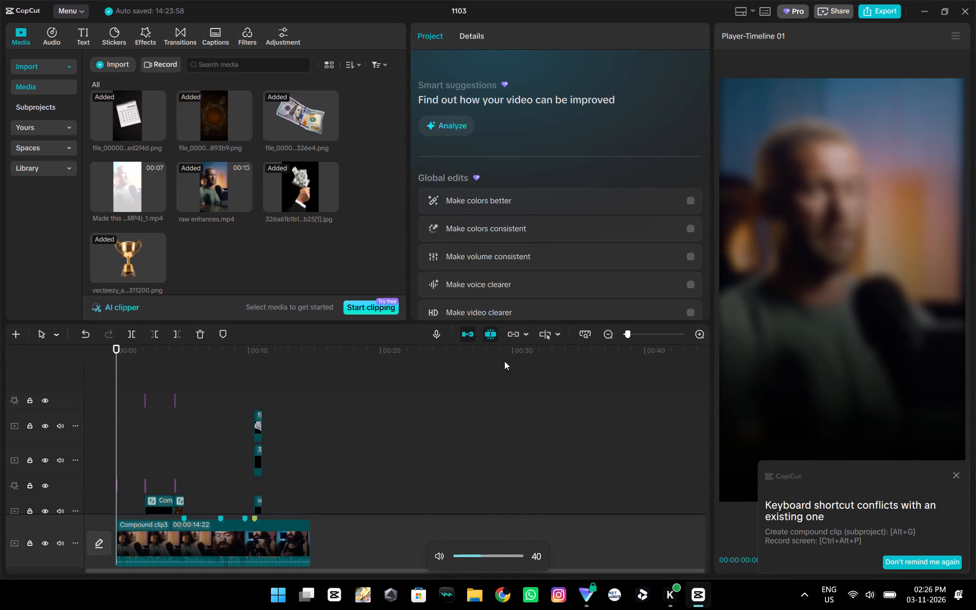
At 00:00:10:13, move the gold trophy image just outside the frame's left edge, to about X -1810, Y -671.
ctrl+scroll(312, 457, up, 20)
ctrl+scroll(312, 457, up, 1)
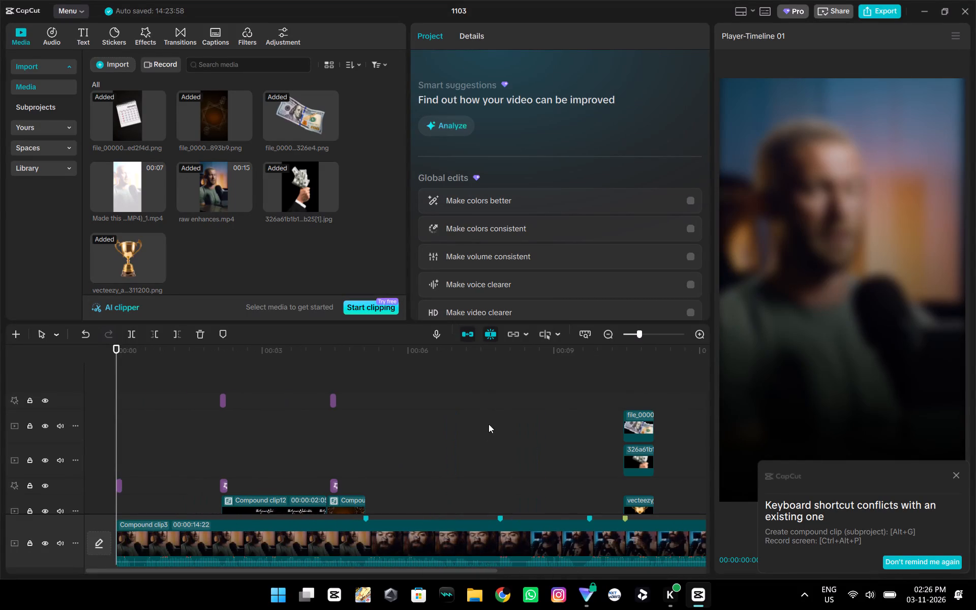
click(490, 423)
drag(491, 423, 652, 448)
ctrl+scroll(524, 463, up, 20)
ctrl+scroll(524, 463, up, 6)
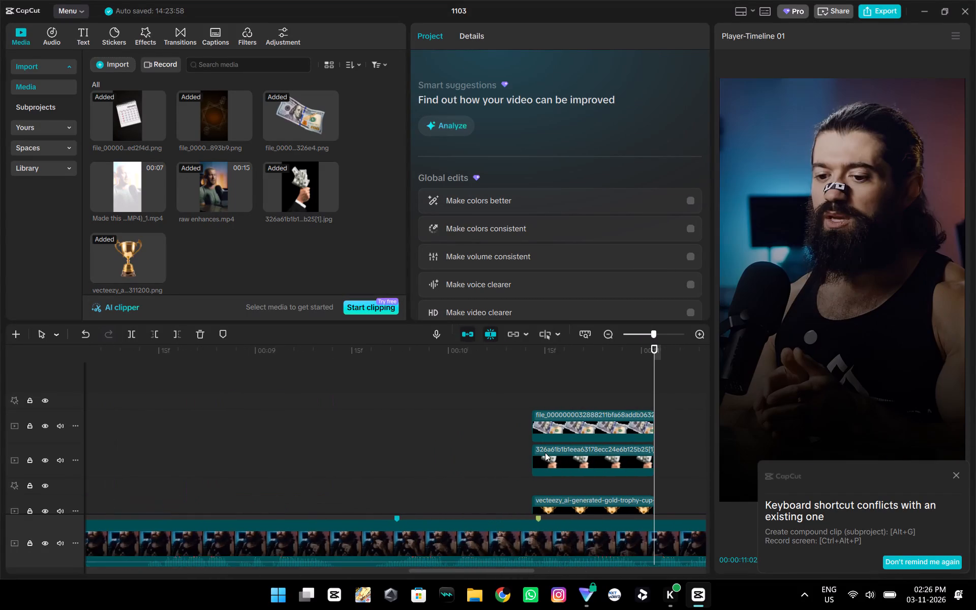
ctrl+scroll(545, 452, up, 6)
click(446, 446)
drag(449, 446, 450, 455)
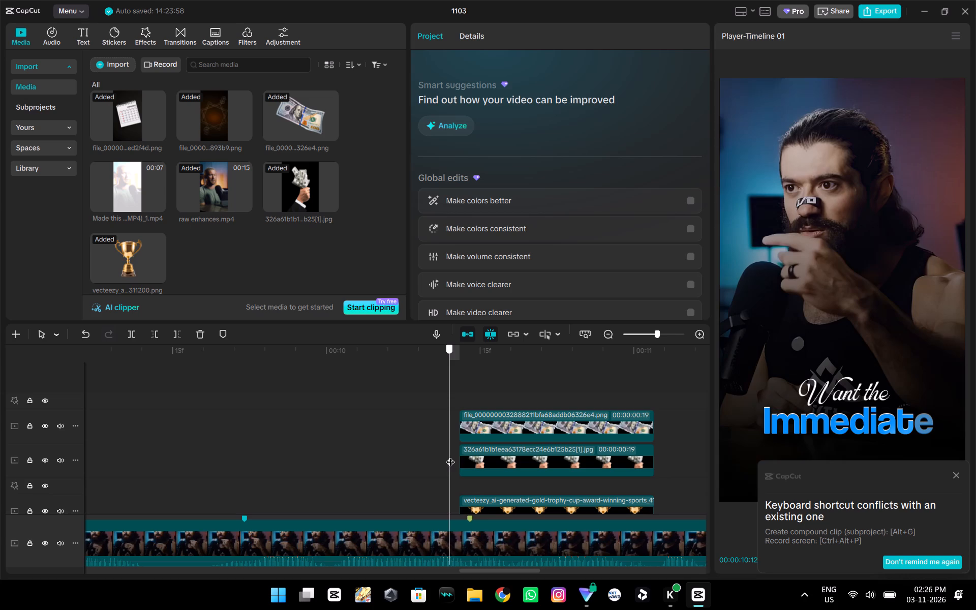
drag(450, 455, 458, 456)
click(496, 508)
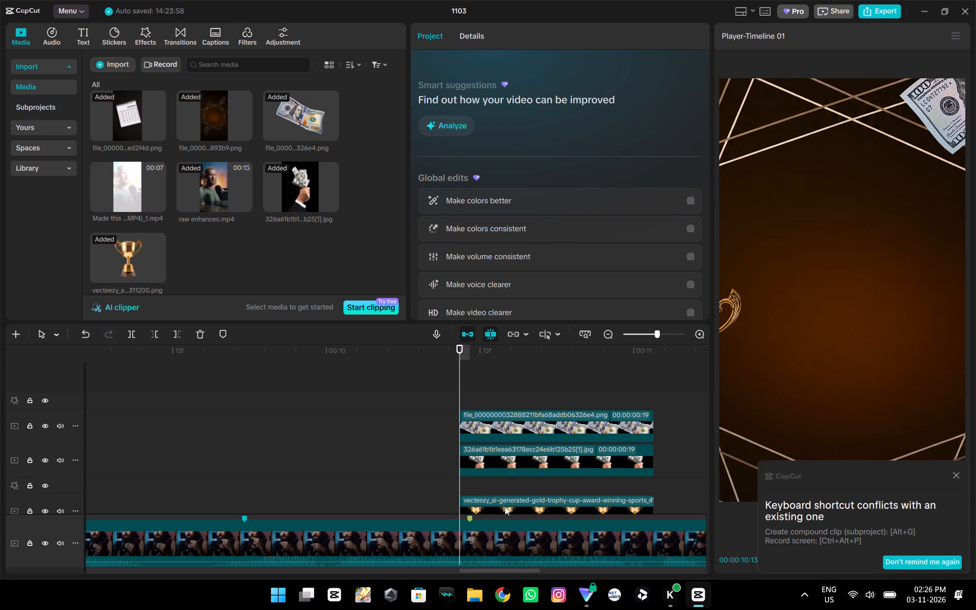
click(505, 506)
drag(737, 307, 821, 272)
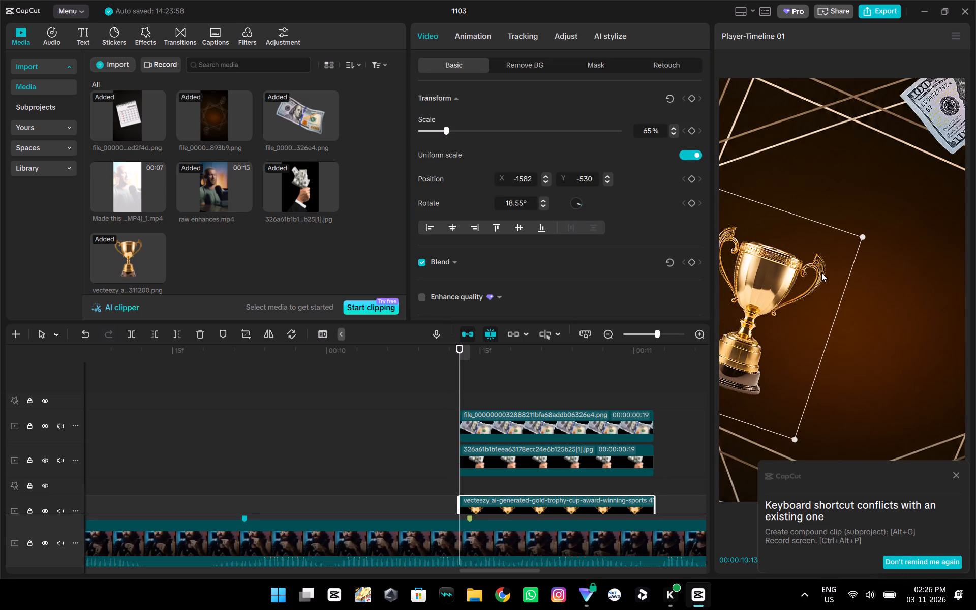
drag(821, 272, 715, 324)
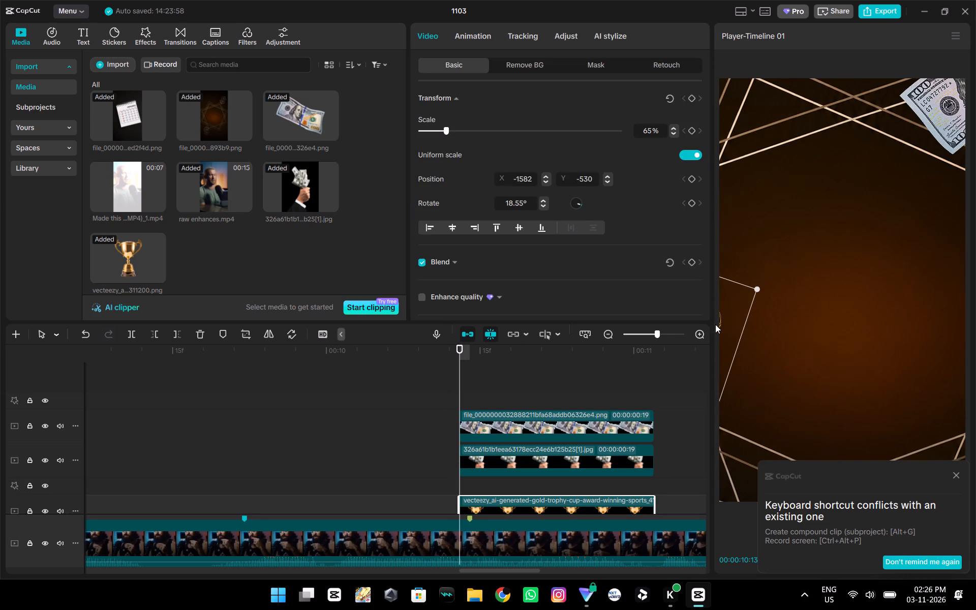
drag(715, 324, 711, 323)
Play the overlay section, return to the start of the trophy clip and add a Transform keyframe there.
scroll(595, 413, down, 3)
ctrl+scroll(602, 430, down, 8)
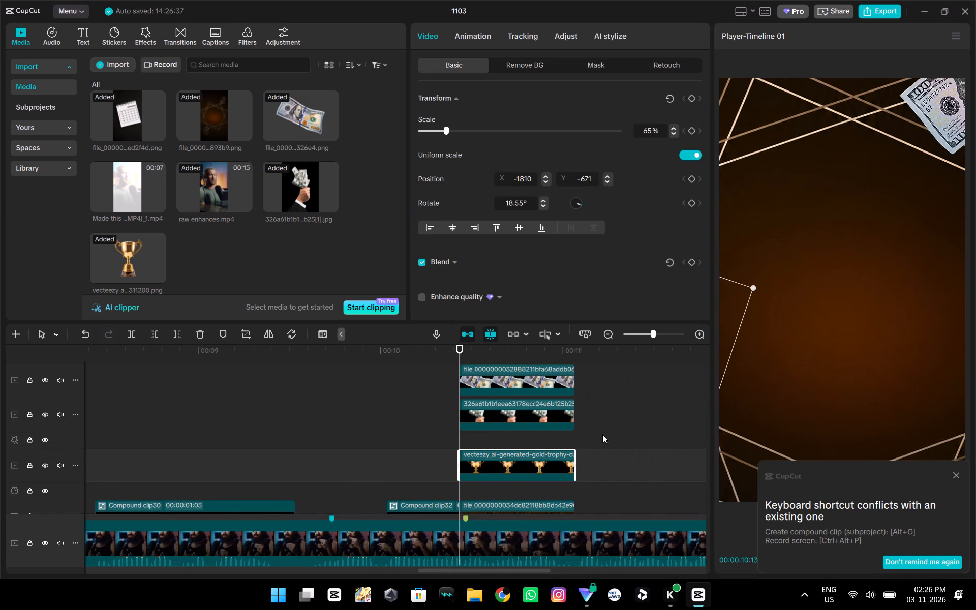
key(space)
key(space)
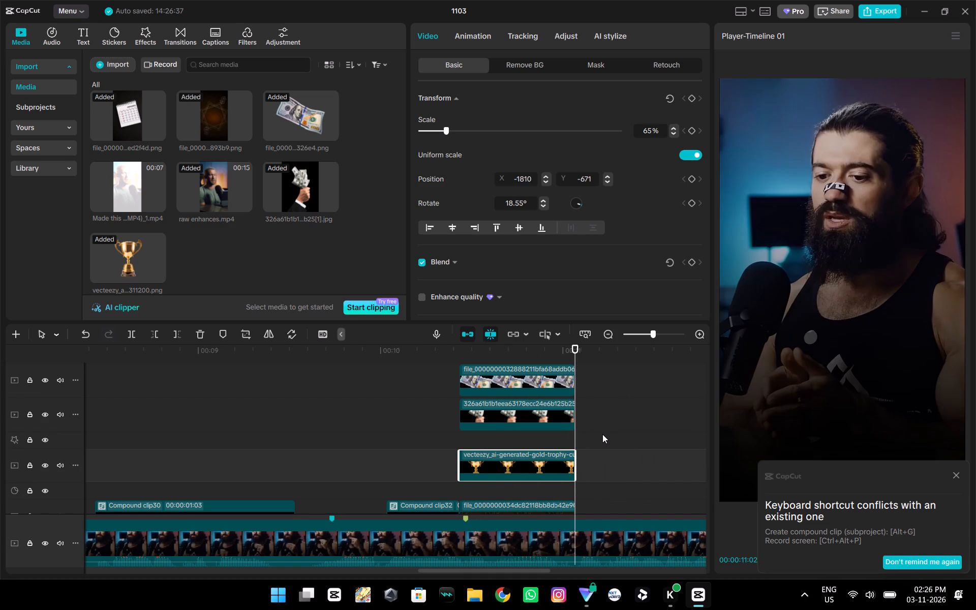
key(space)
key(space)
click(450, 431)
drag(451, 431, 462, 434)
click(483, 475)
click(693, 103)
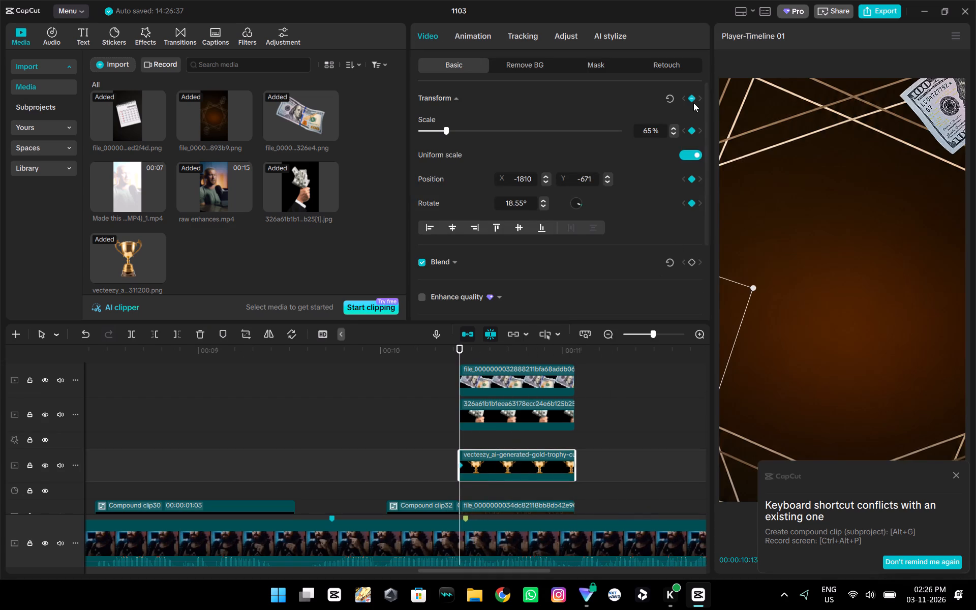
At 00:00:10:22, move the trophy into the frame to about X -770, Y -225 to set its second position keyframe.
drag(462, 354, 521, 371)
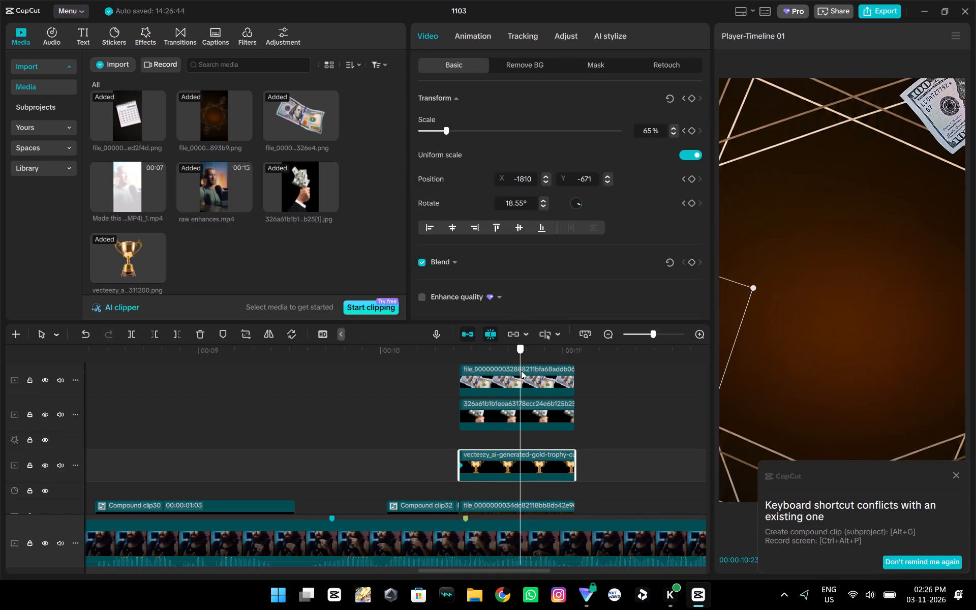
drag(521, 371, 522, 371)
click(521, 354)
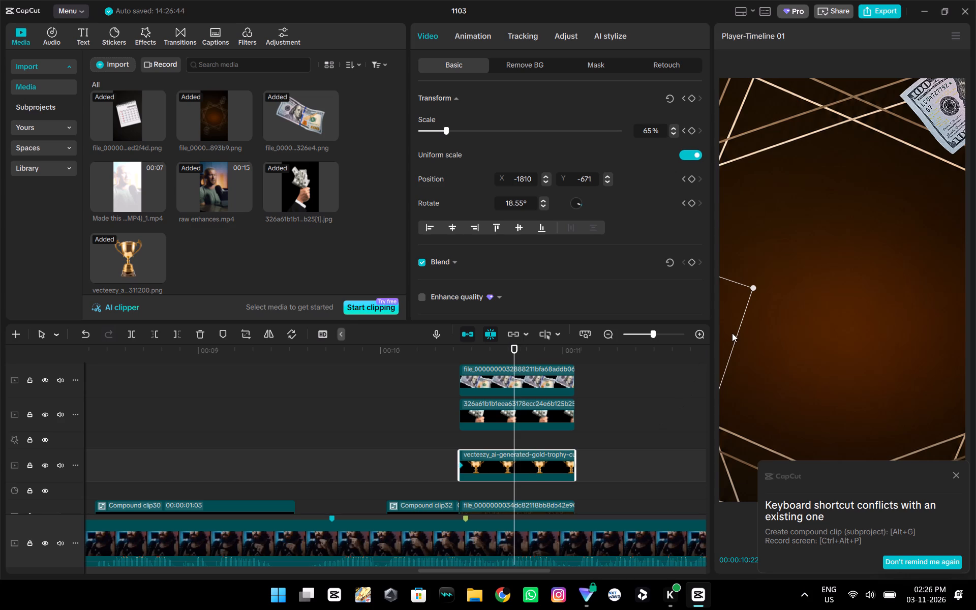
drag(728, 333, 827, 292)
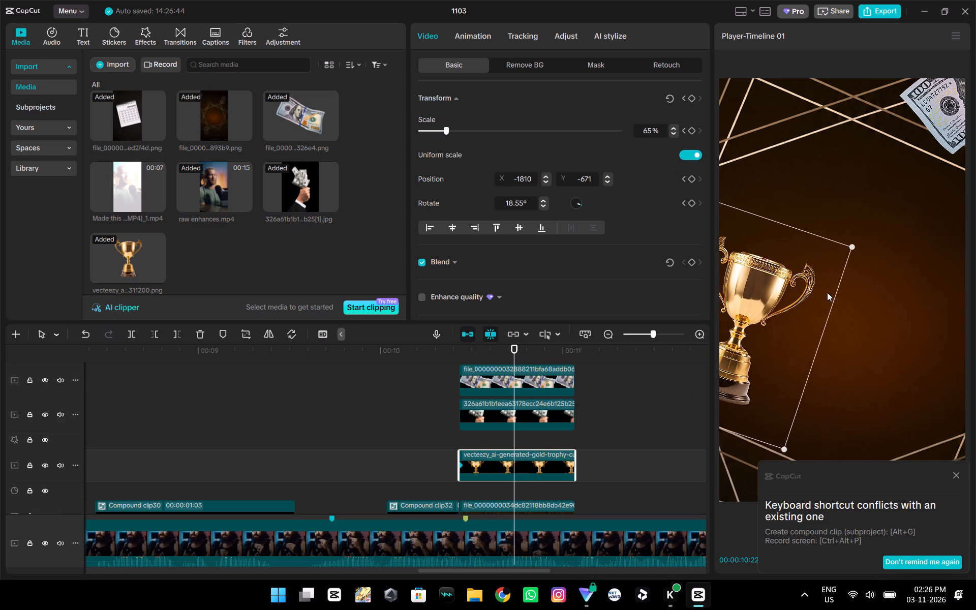
drag(827, 292, 843, 284)
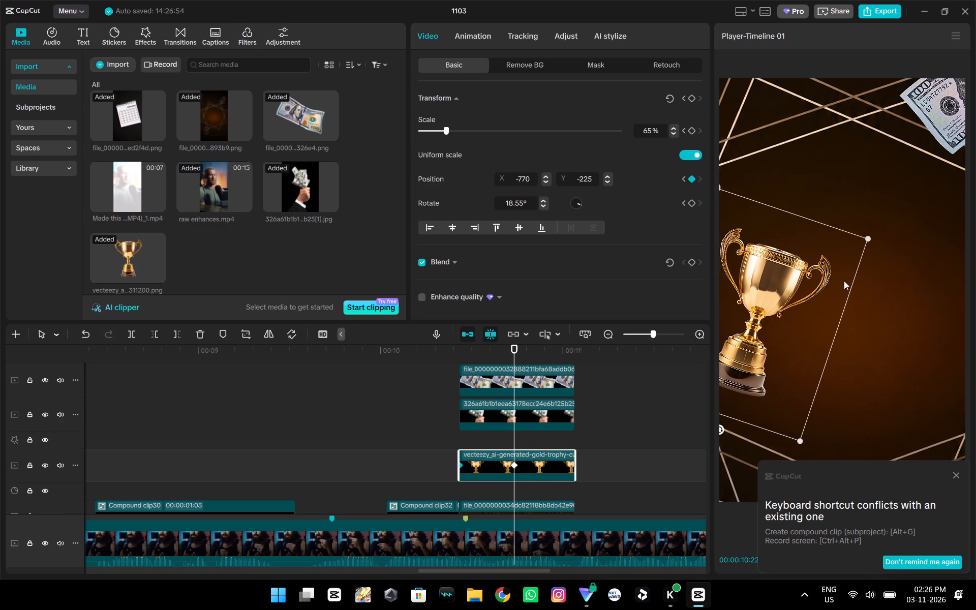
Add Transform keyframes at 00:00:10:22 to the hand-with-cash clip and the dollar bill clip.
click(560, 417)
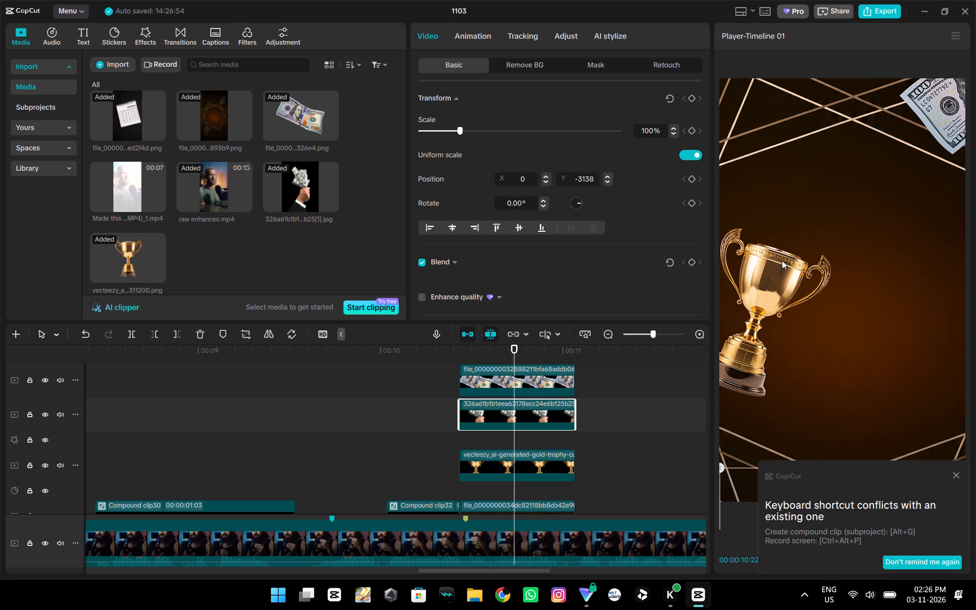
click(691, 100)
click(517, 377)
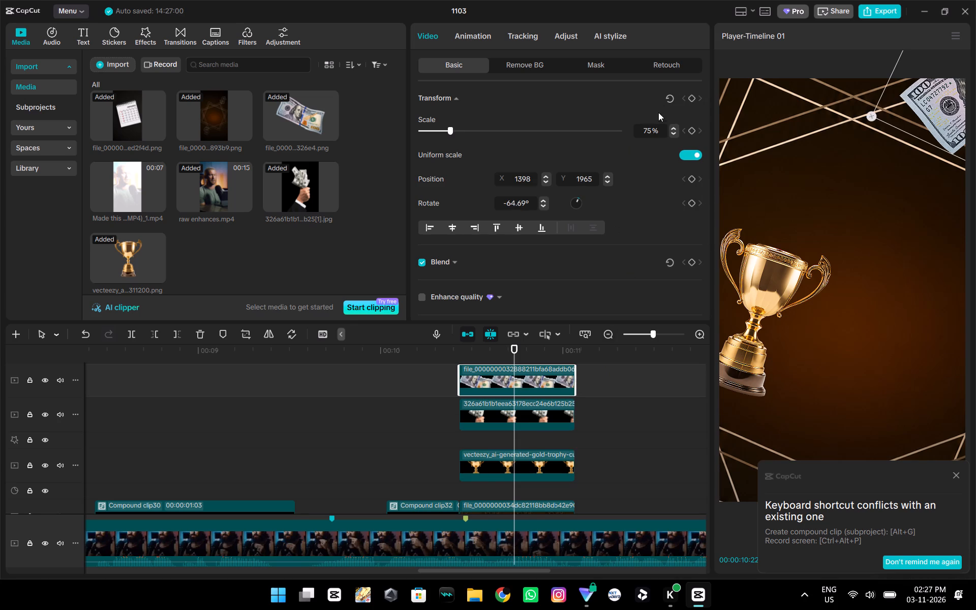
click(693, 101)
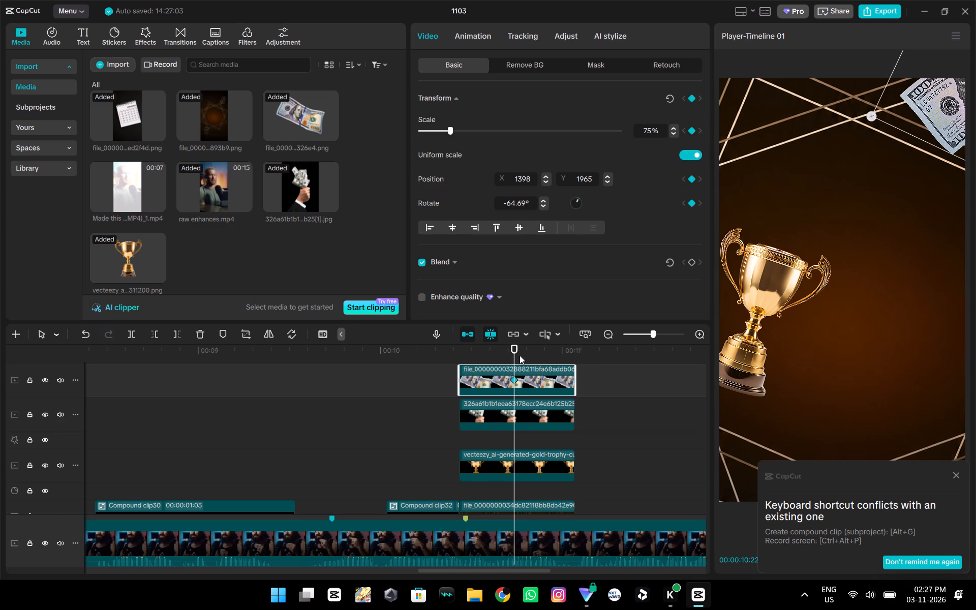
Add Transform keyframes at the 00:00:10:13 clip start to the dollar bill and hand-with-cash clips.
drag(520, 355, 463, 366)
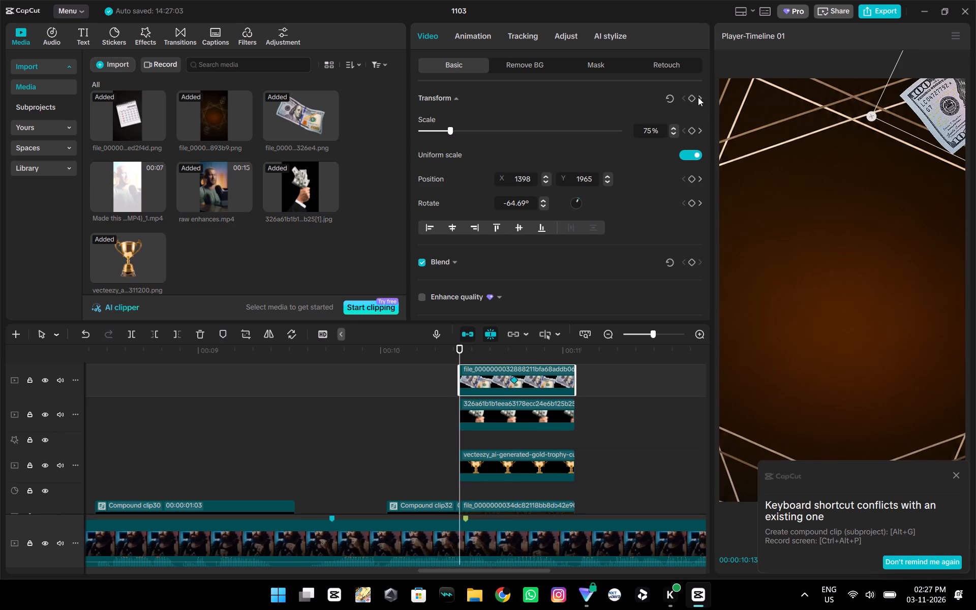
click(694, 97)
click(505, 413)
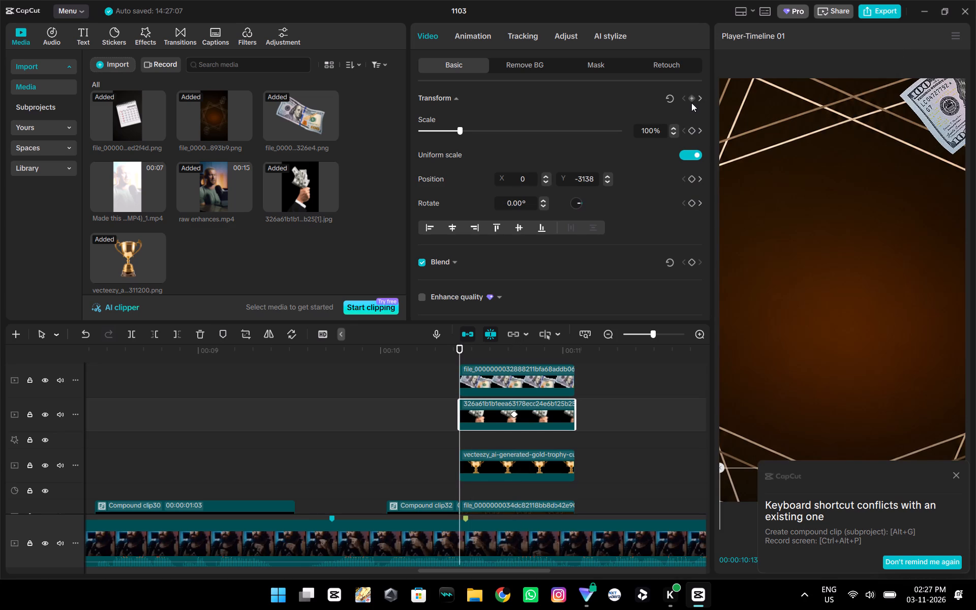
click(691, 102)
click(507, 459)
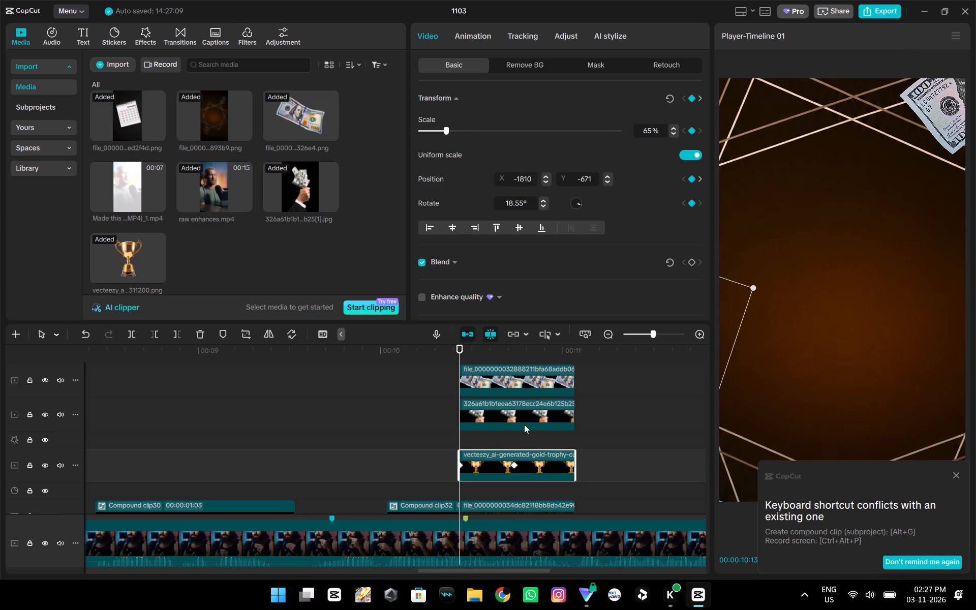
At the hand-with-cash clip's 00:00:10:22 keyframe, raise the image into the lower half of the frame, overlapping the trophy, and dismiss the shortcut-conflict notice.
click(524, 423)
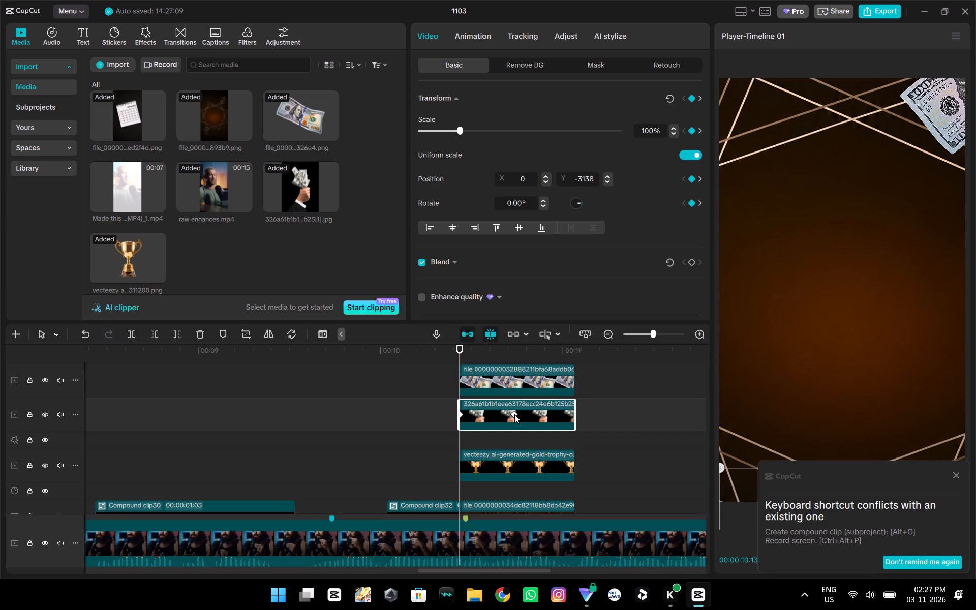
click(514, 414)
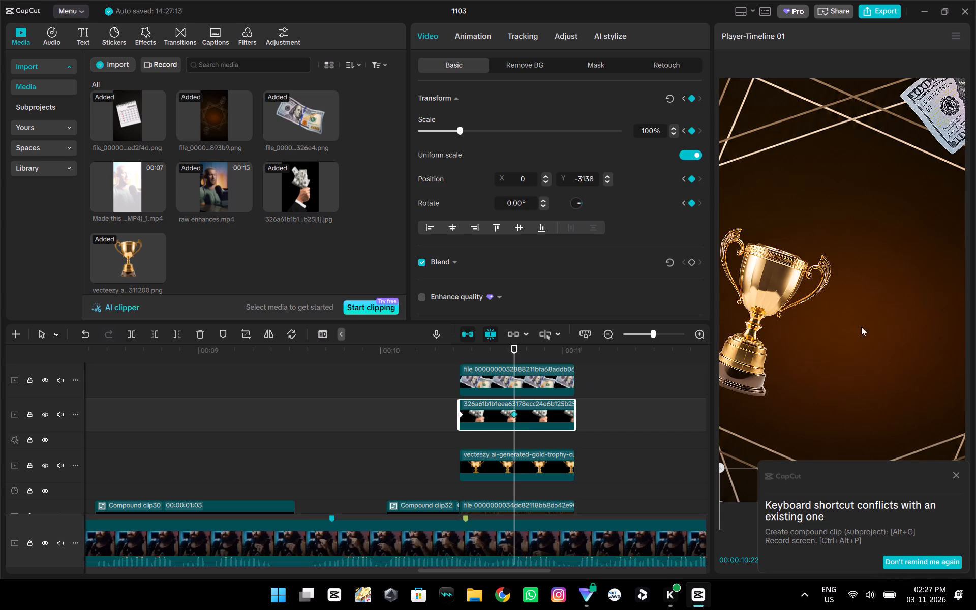
click(959, 478)
drag(873, 495, 875, 265)
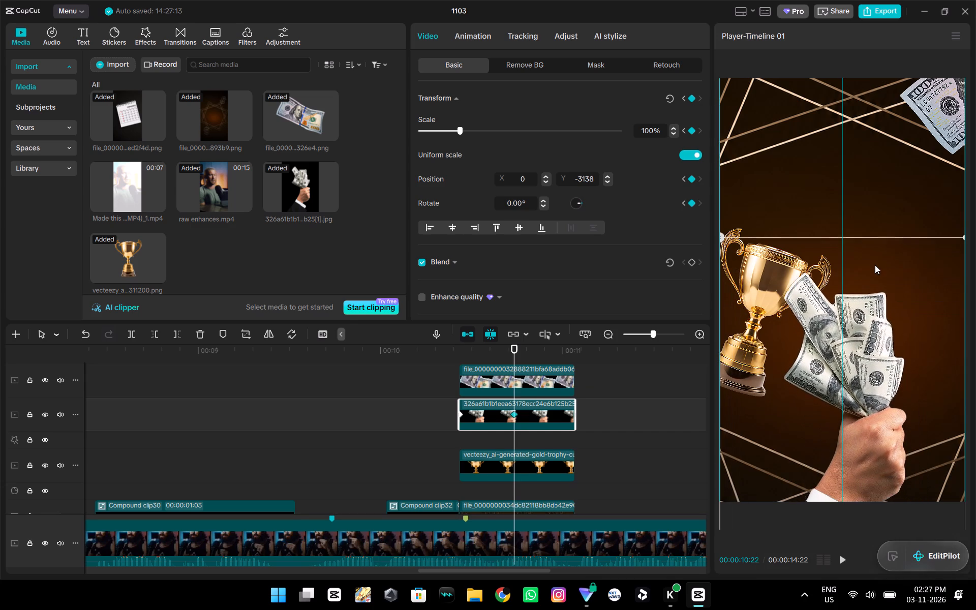
drag(875, 265, 872, 230)
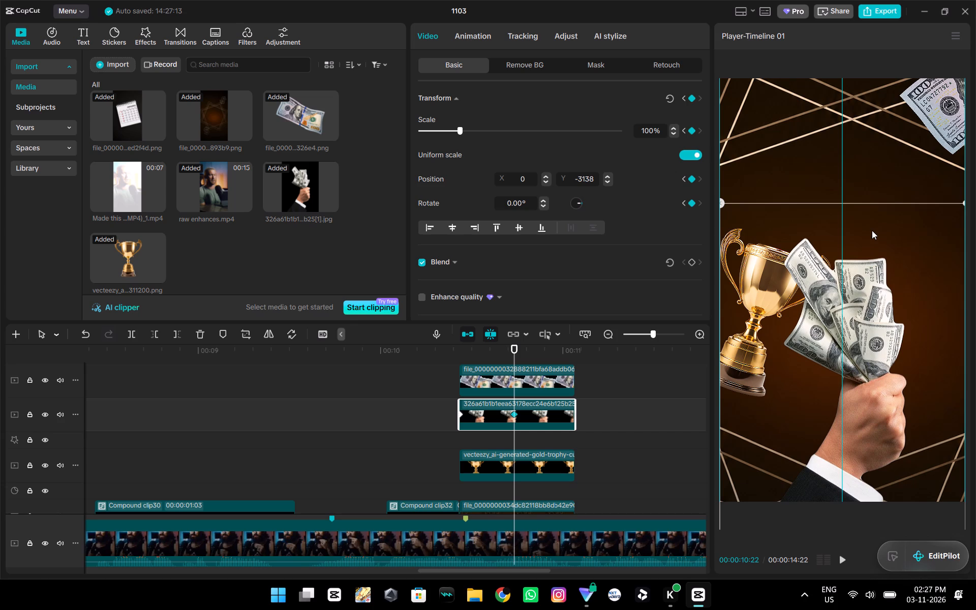
drag(872, 230, 871, 202)
At the trophy clip's first keyframe, raise the trophy outside the frame's left edge to about X -1801, Y 755.
click(527, 466)
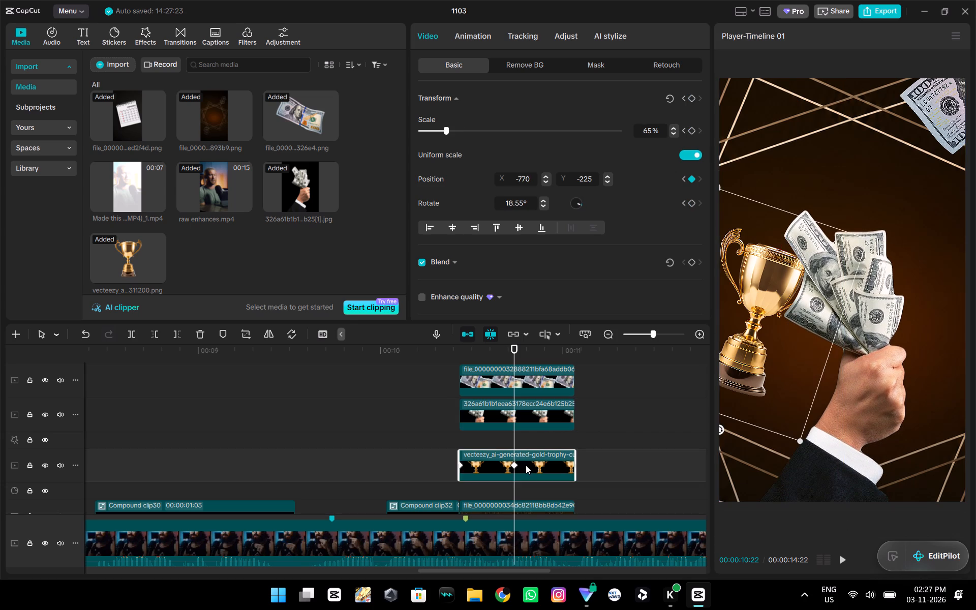
click(460, 467)
drag(730, 326, 731, 222)
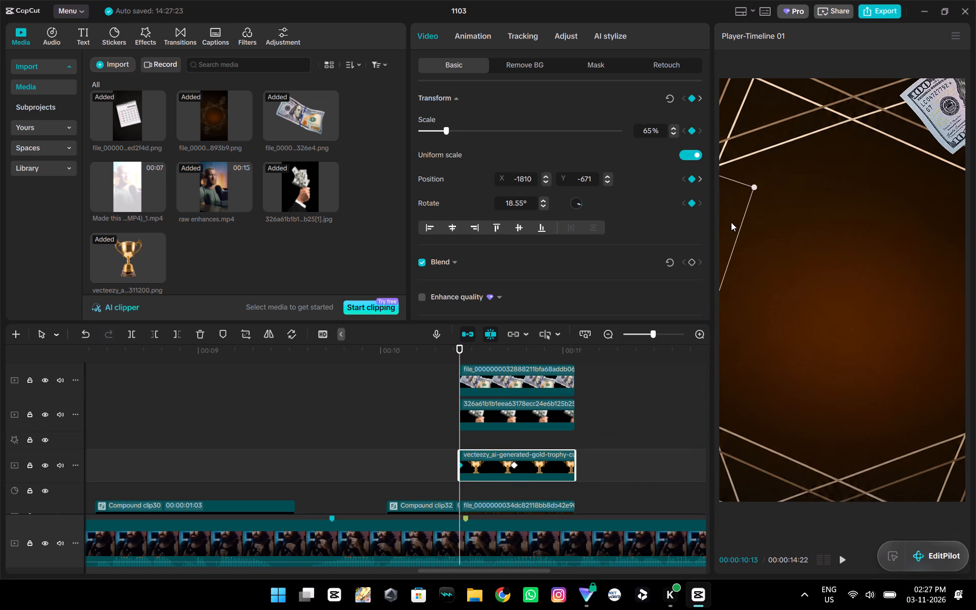
drag(731, 222, 760, 181)
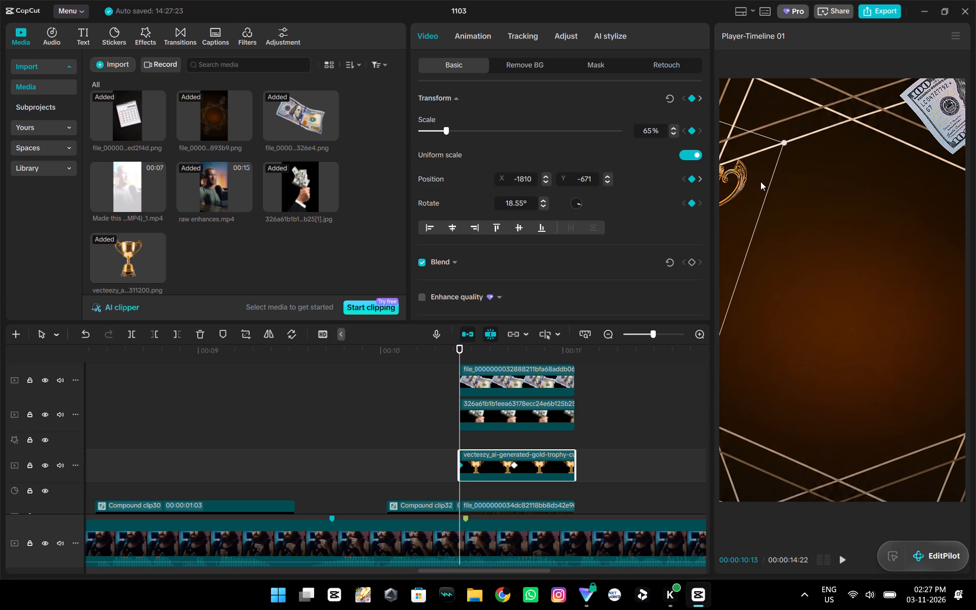
drag(760, 181, 733, 170)
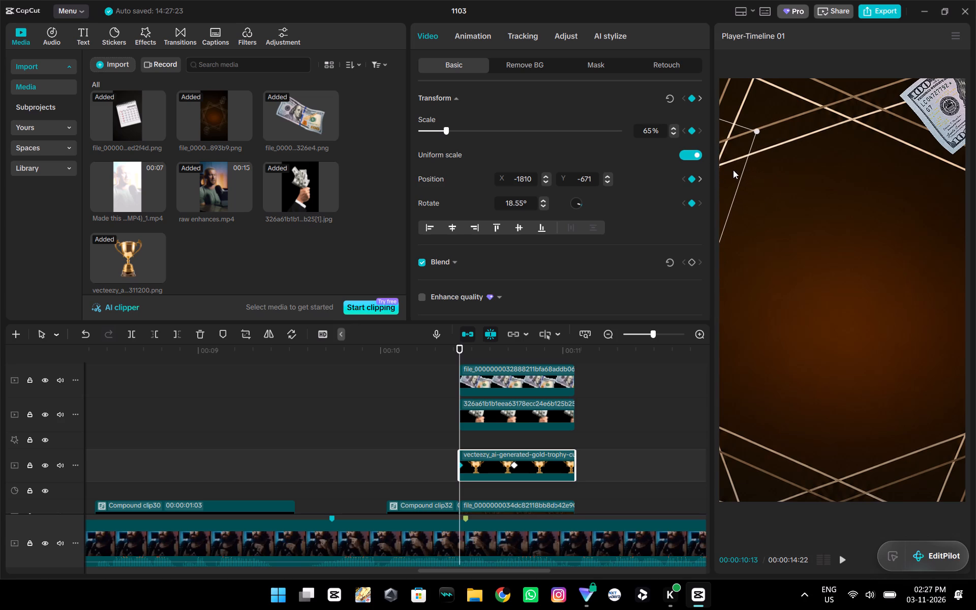
drag(733, 170, 730, 169)
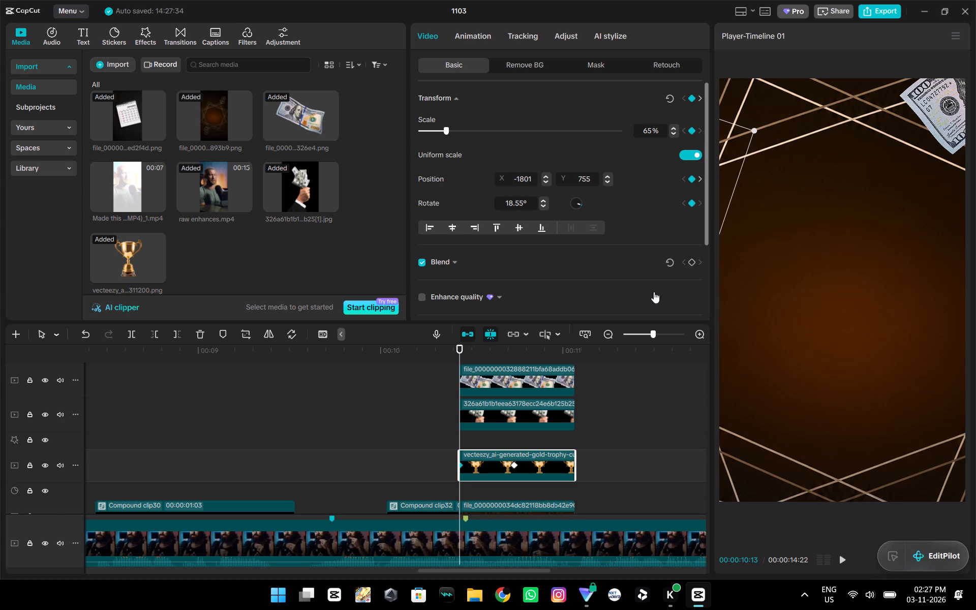
At the trophy clip's 00:00:10:22 keyframe, set the vertical position Y to 755, level with its starting keyframe.
click(512, 441)
click(511, 465)
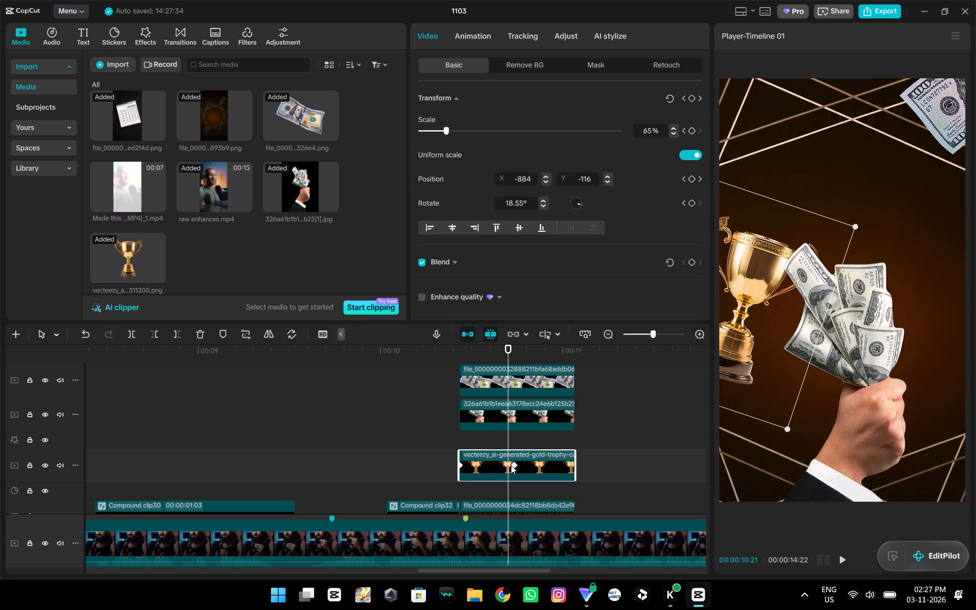
click(512, 465)
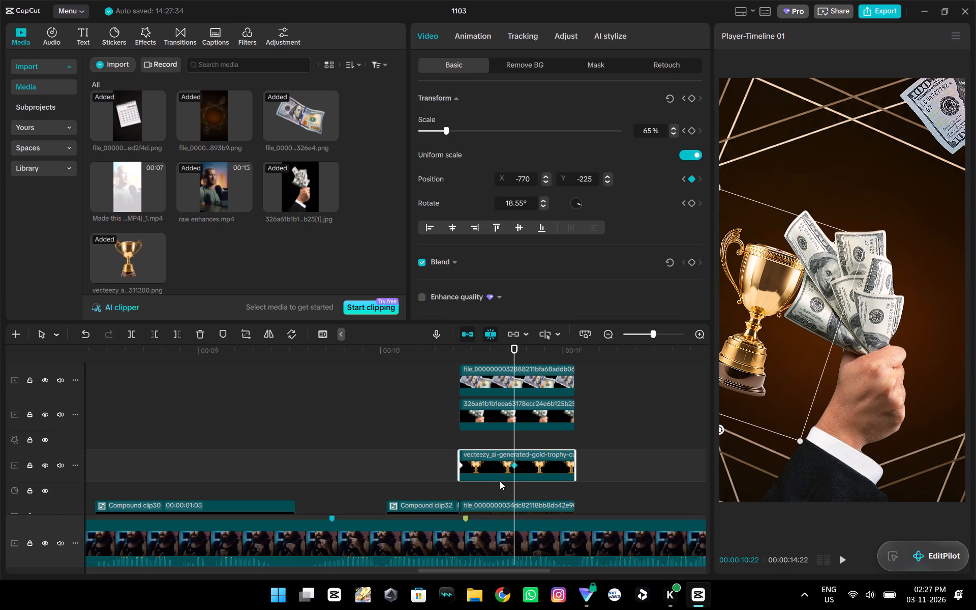
click(461, 467)
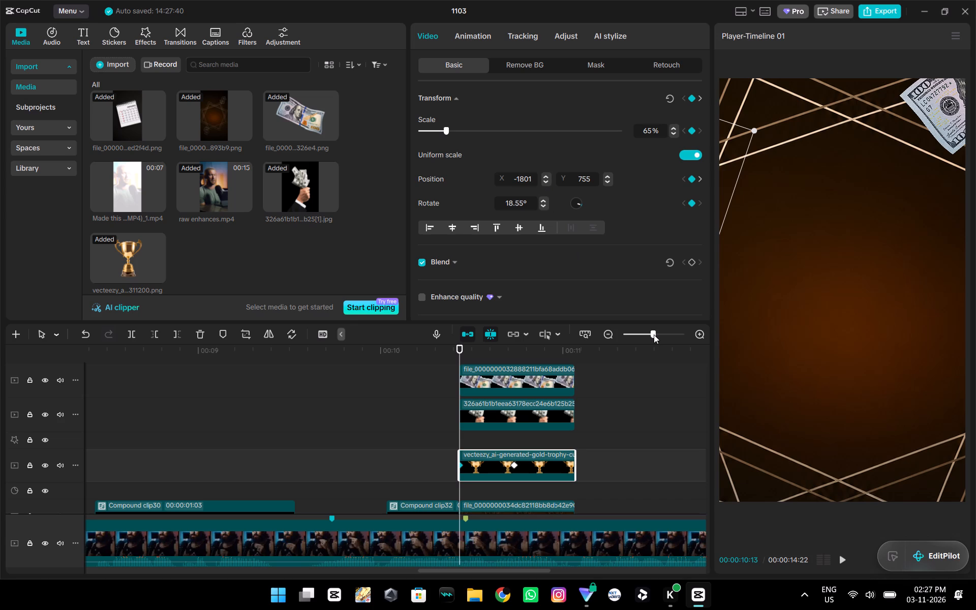
click(514, 465)
drag(530, 180, 517, 181)
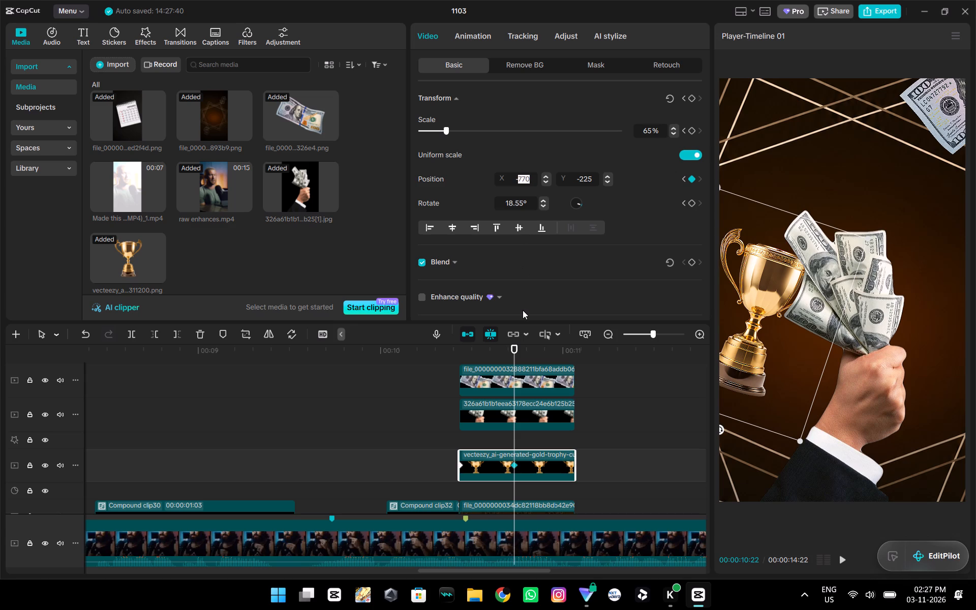
drag(593, 178, 576, 178)
key(BackSpace)
text(-755)
key(Return)
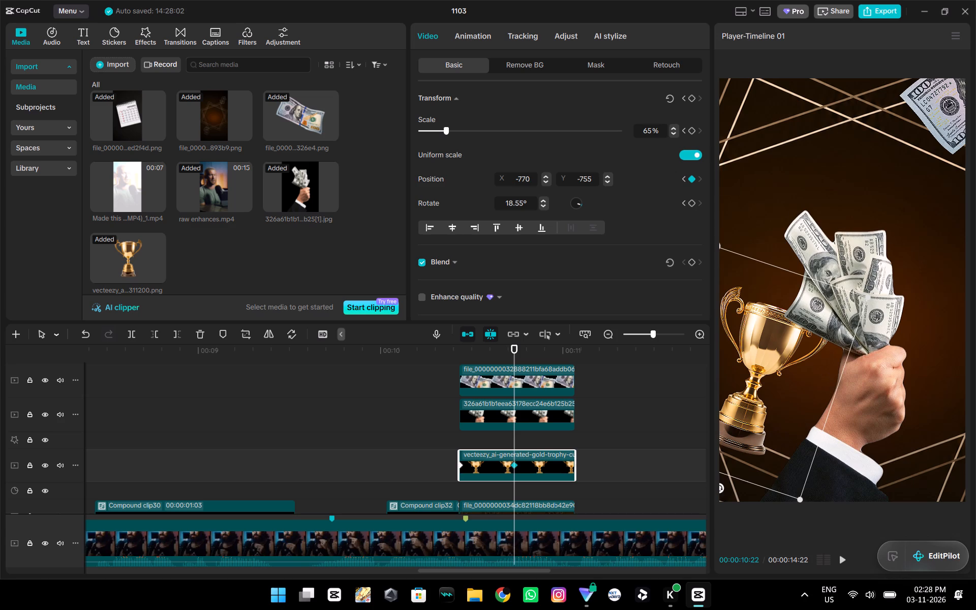
drag(591, 181, 536, 174)
text(755)
key(Return)
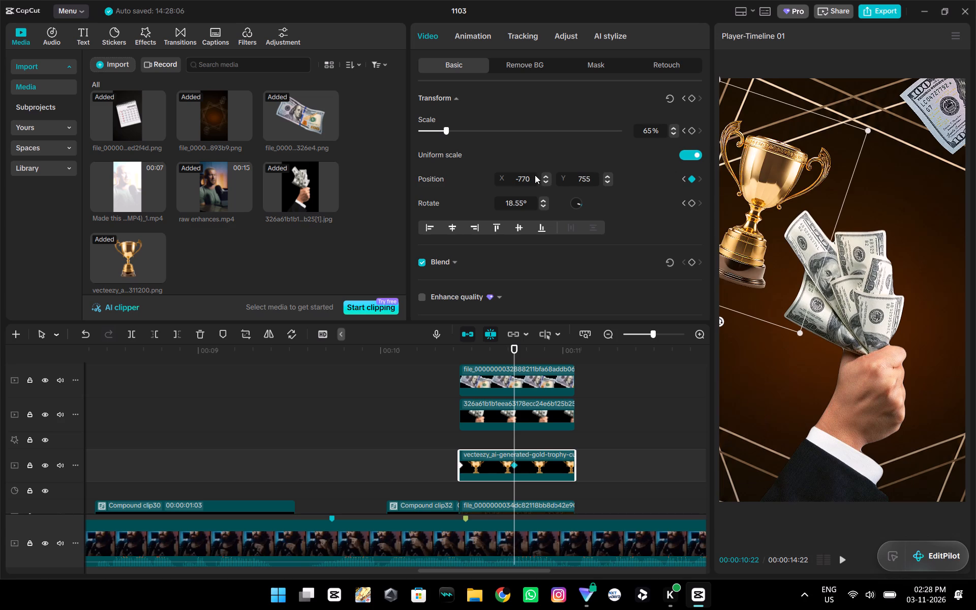
Play back and scrub through the trophy's slide-in between 00:00:10:13 and 00:00:10:22 to check the motion.
drag(517, 433, 467, 441)
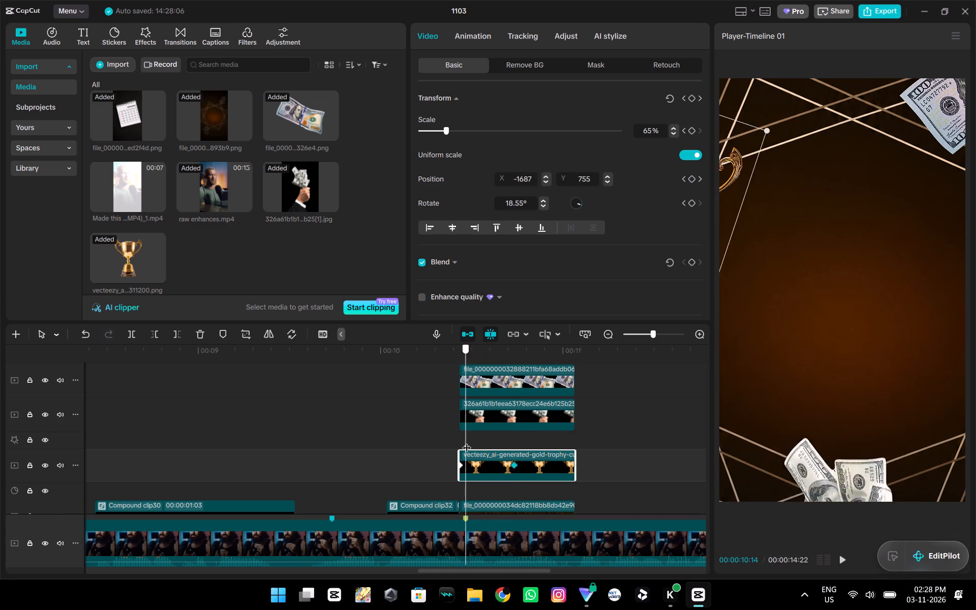
drag(467, 441, 448, 446)
key(space)
key(space)
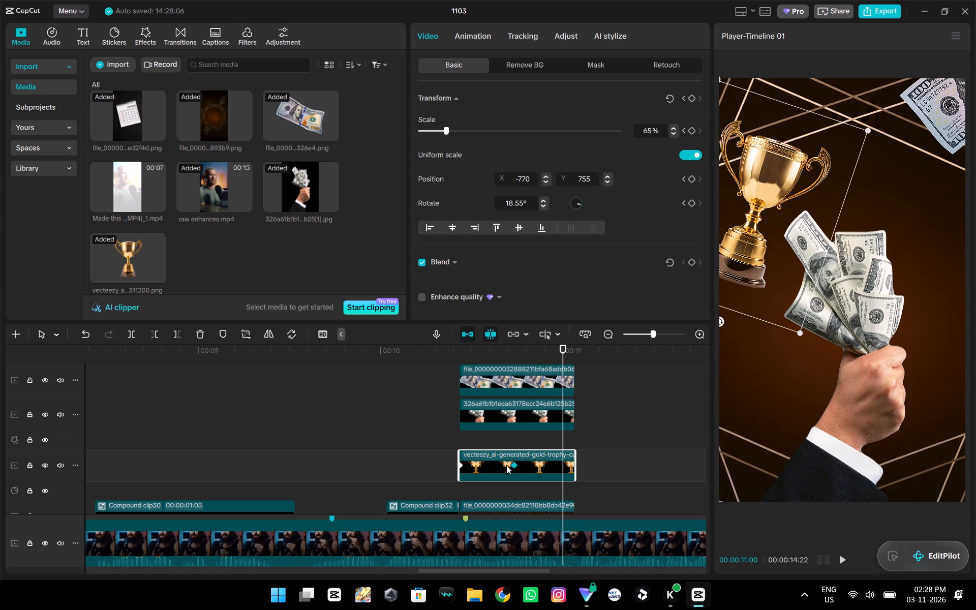
drag(561, 435, 476, 441)
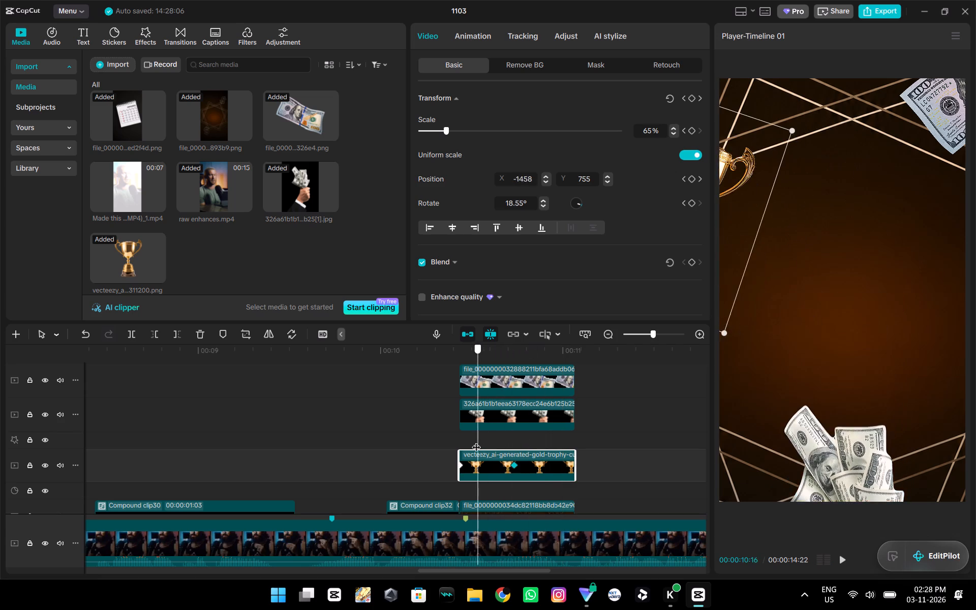
drag(476, 441, 463, 441)
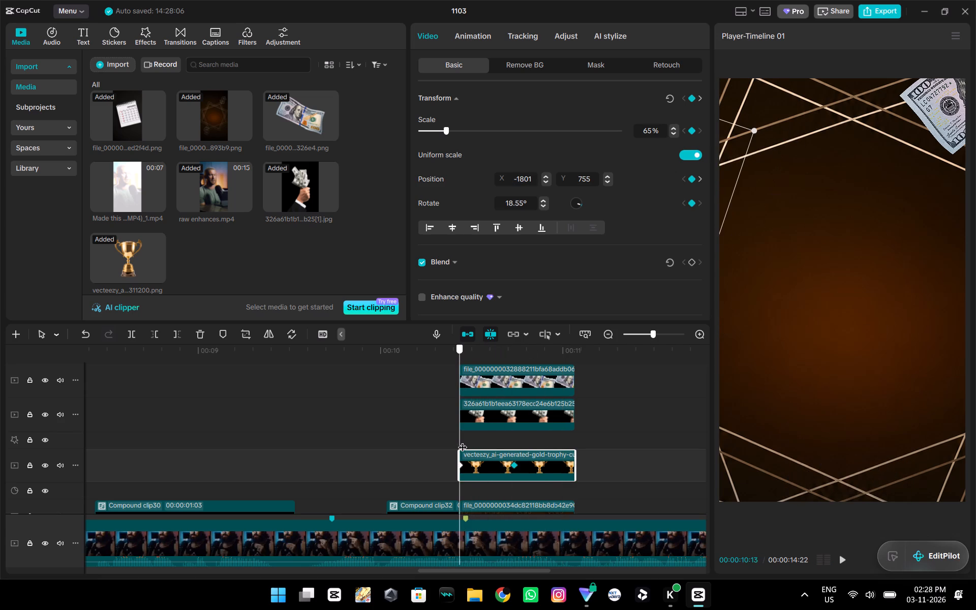
drag(463, 441, 513, 454)
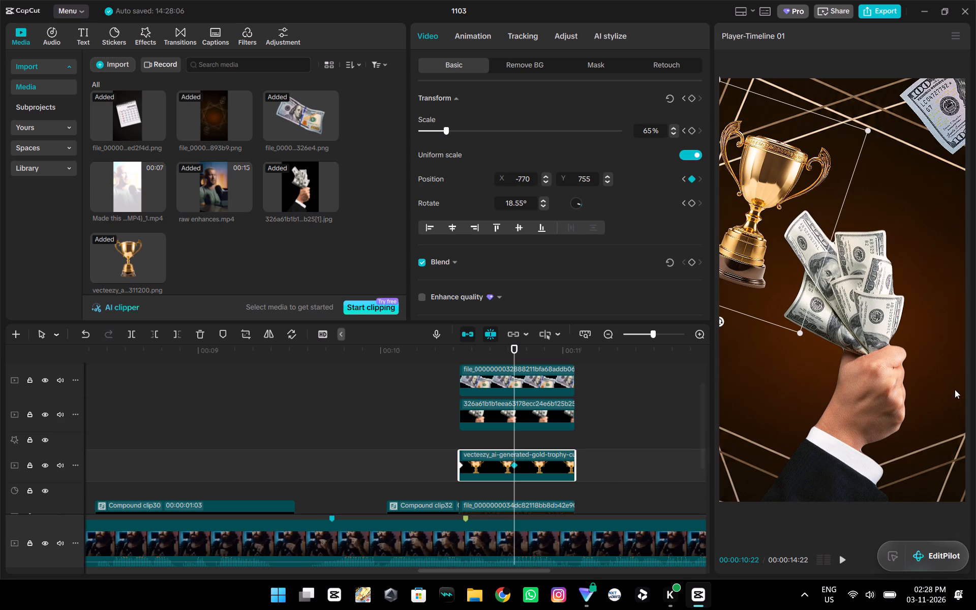
At the dollar bill clip's 00:00:10:13 keyframe, move the bill down and outward to about X 1513, Y 1636.
click(518, 382)
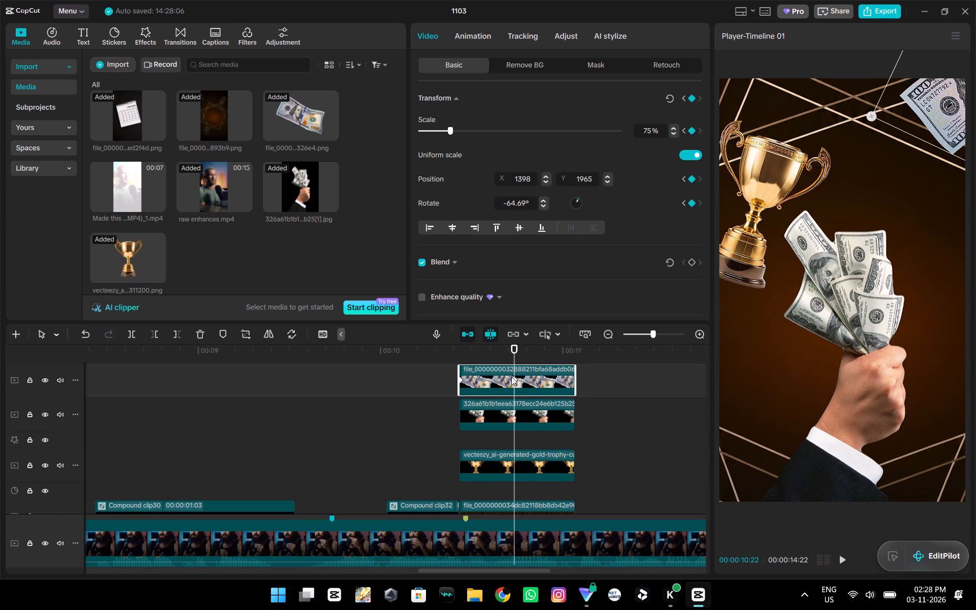
click(462, 380)
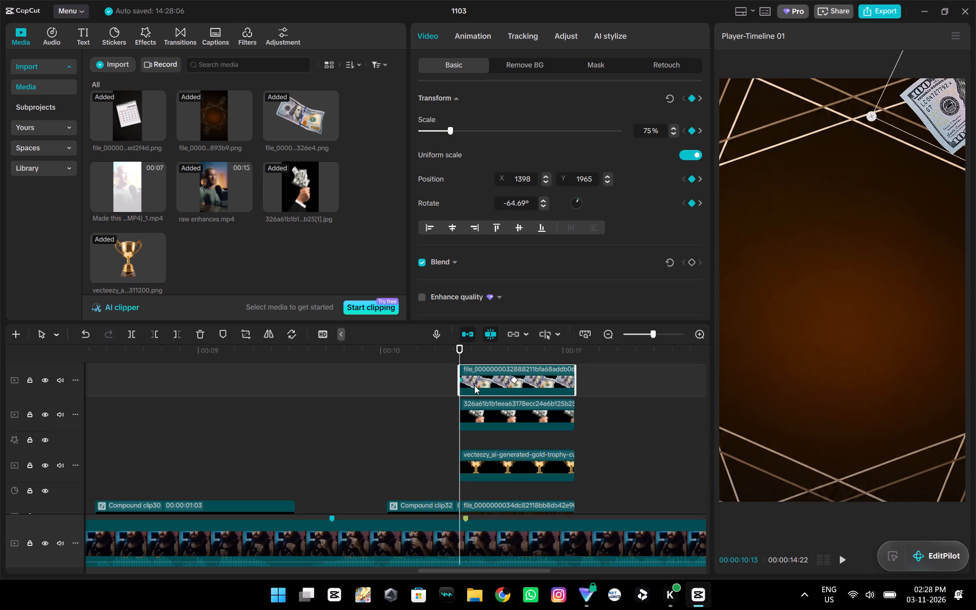
drag(951, 119, 964, 156)
click(513, 379)
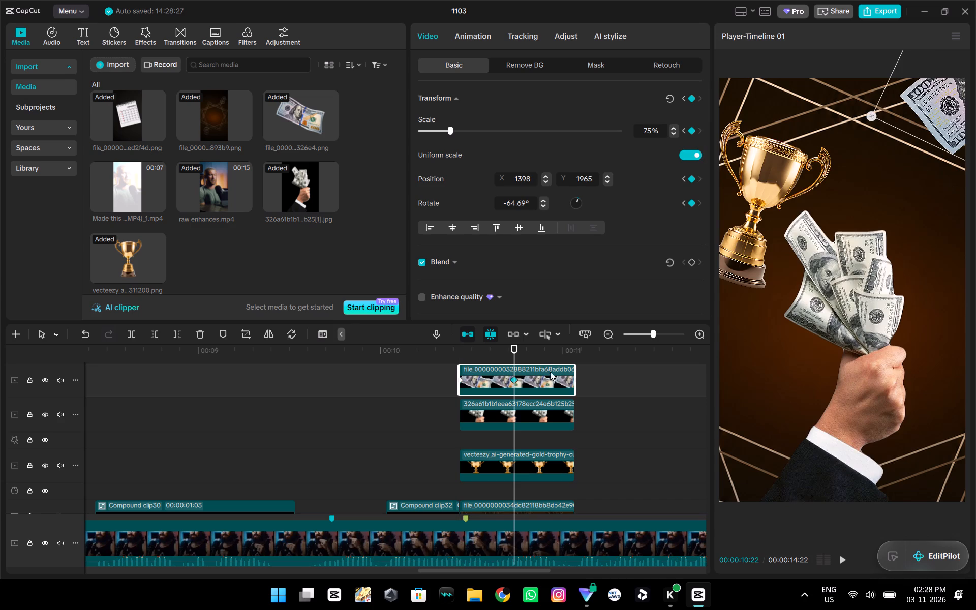
click(461, 381)
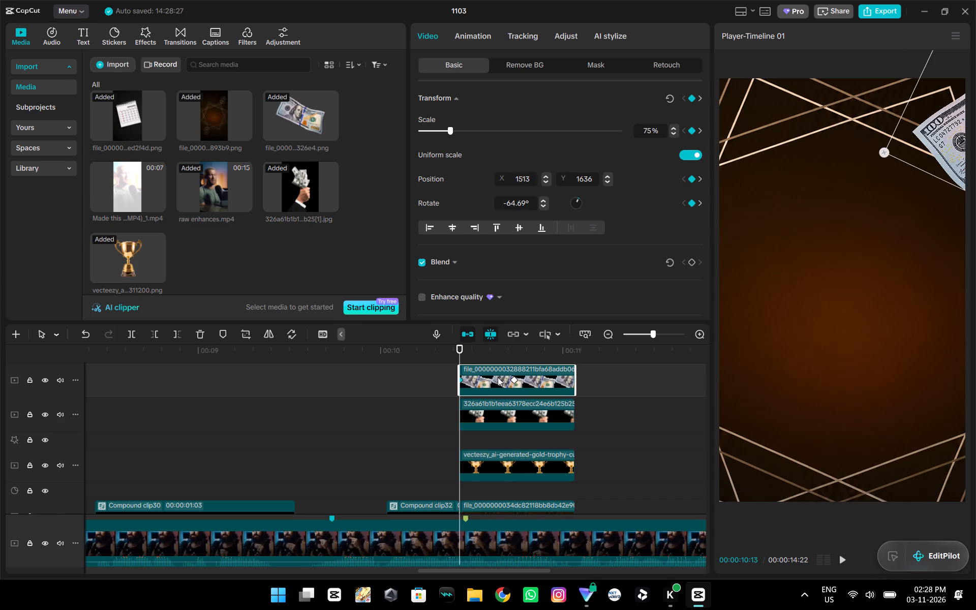
At the dollar bill clip's 00:00:10:22 keyframe, set Y to 1636, reposition the bill further into frame at about X 1069, Y 1503, and preview playback.
click(513, 380)
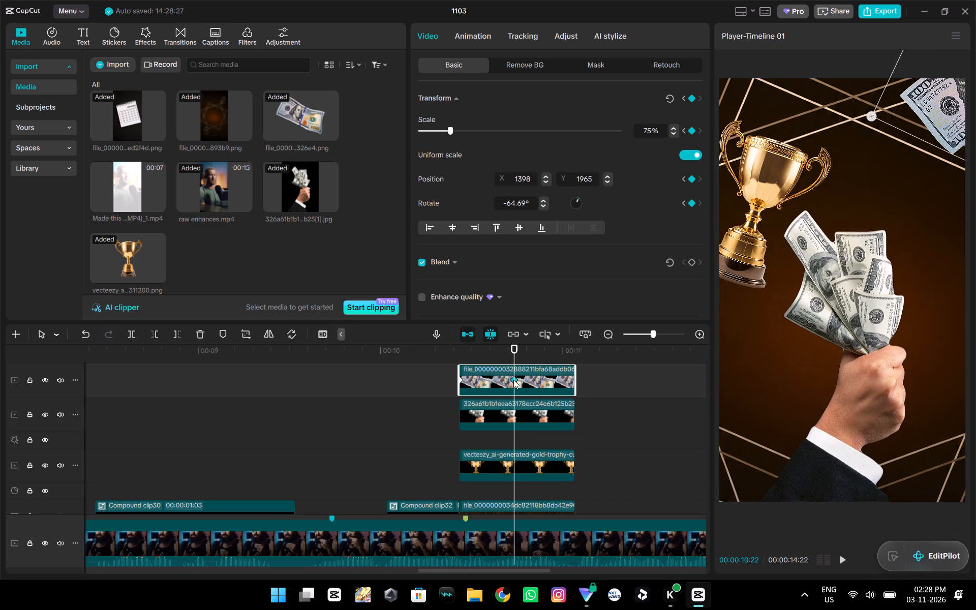
drag(592, 182, 535, 180)
text(1636)
key(Return)
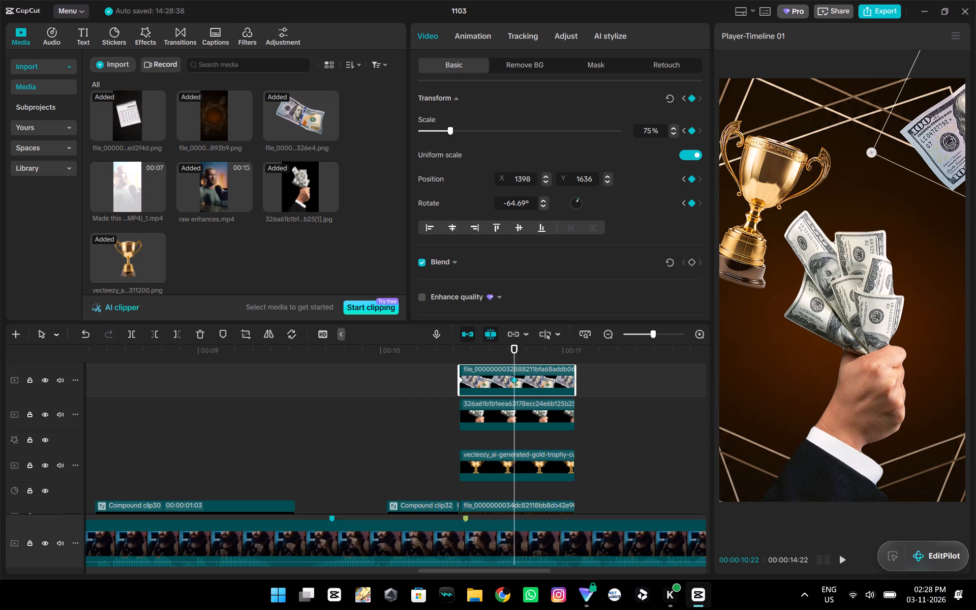
drag(958, 157, 951, 160)
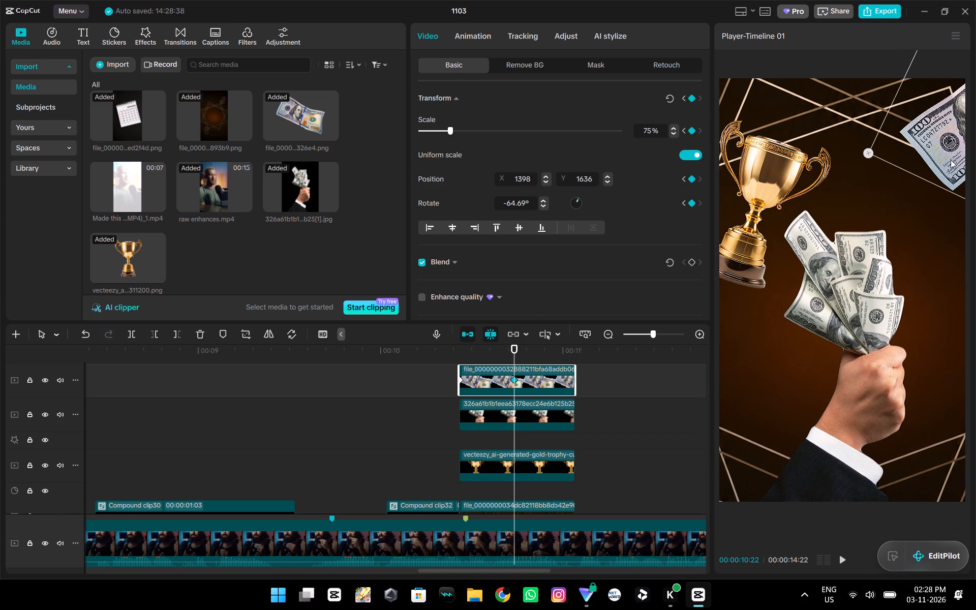
drag(951, 160, 897, 184)
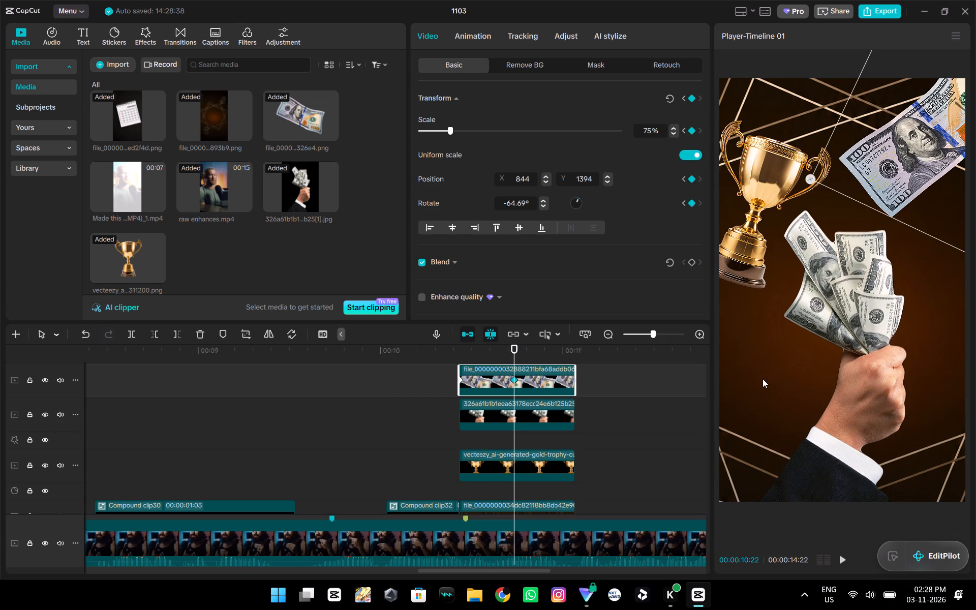
drag(894, 197, 919, 185)
click(432, 381)
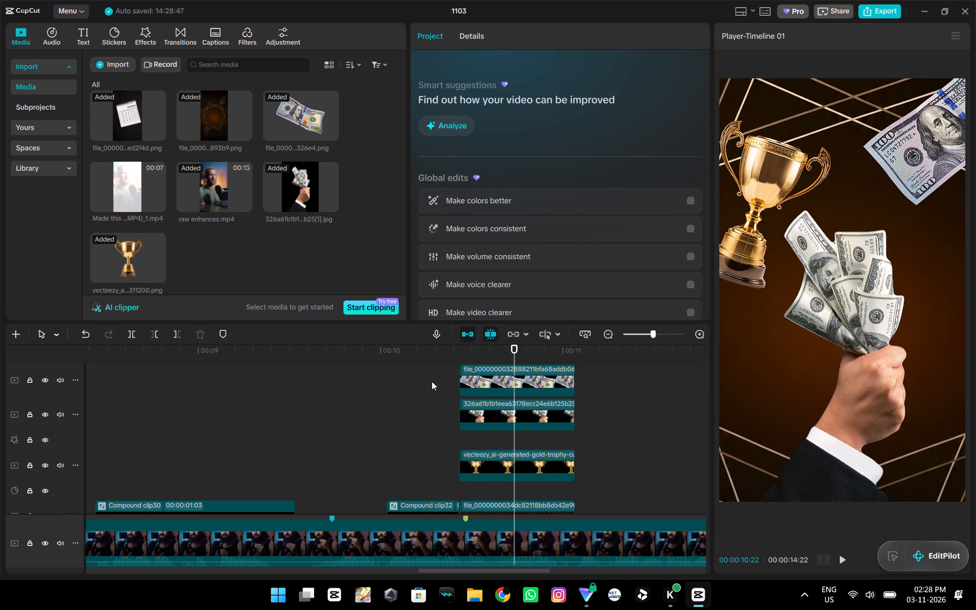
key(space)
key(space)
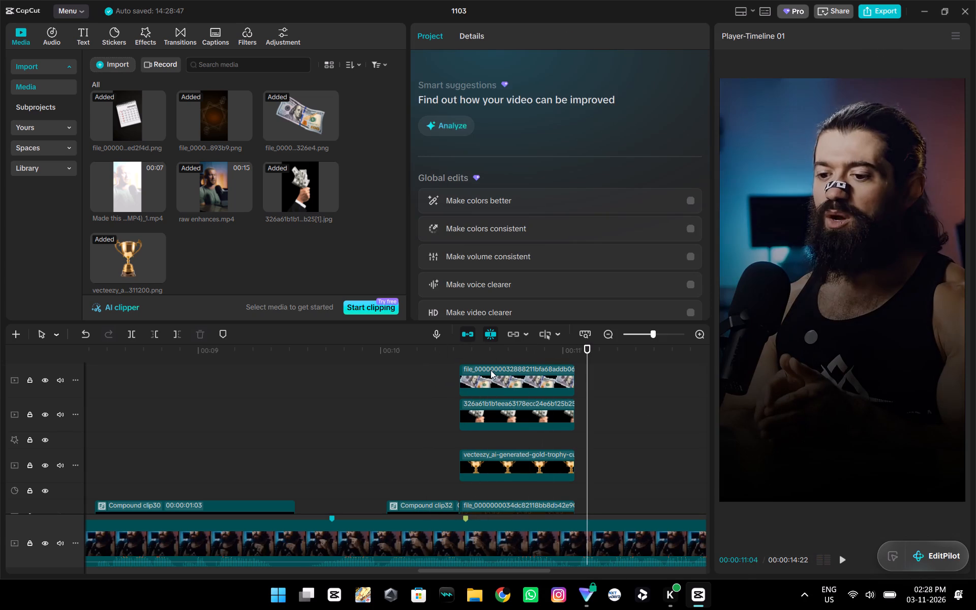
Apply the Cubic Out preset curve to the dollar bill clip's 00:00:10:22 keyframe.
click(477, 372)
click(510, 376)
click(517, 407)
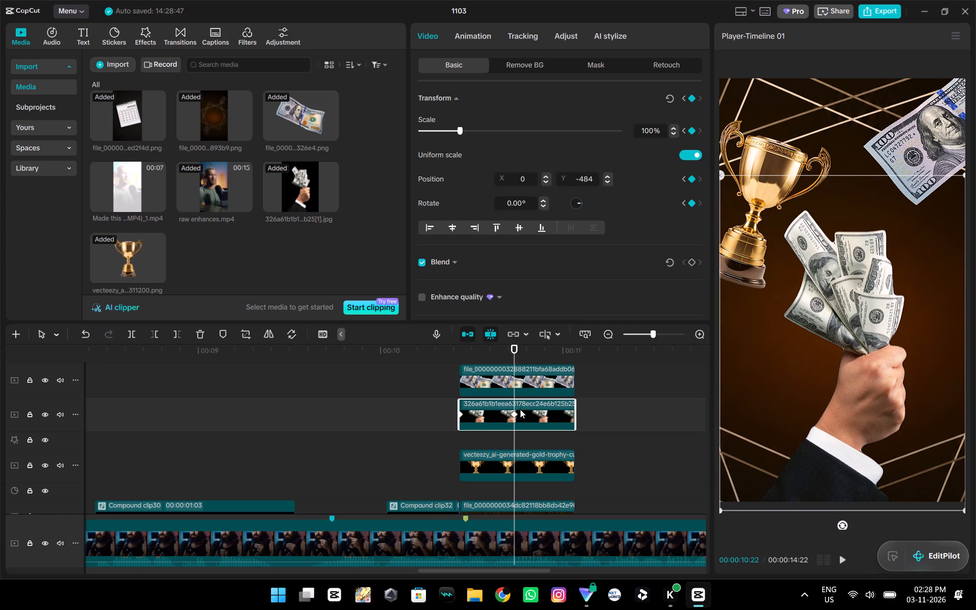
click(513, 413)
click(516, 461)
click(516, 379)
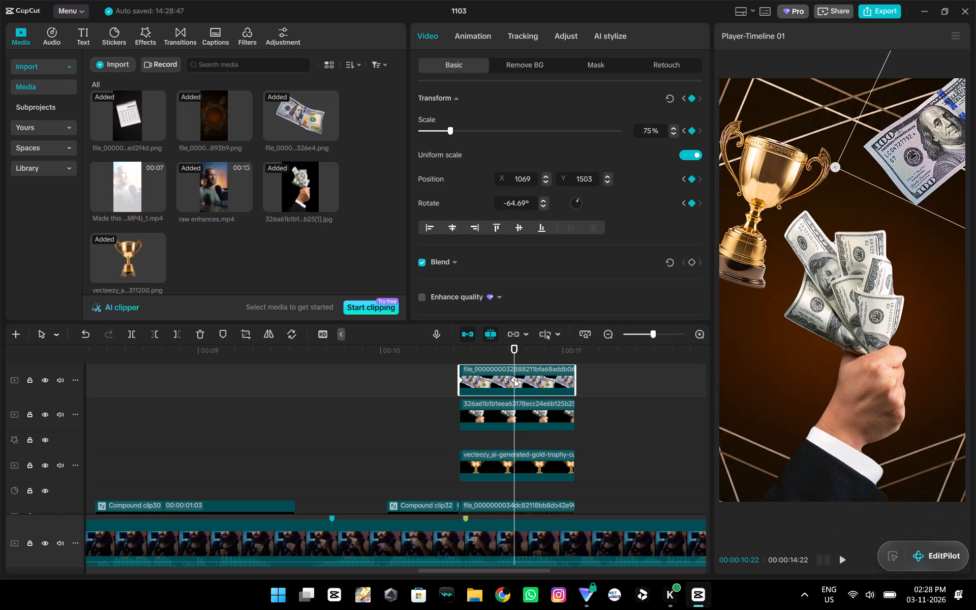
click(514, 379)
right_click(514, 381)
click(555, 466)
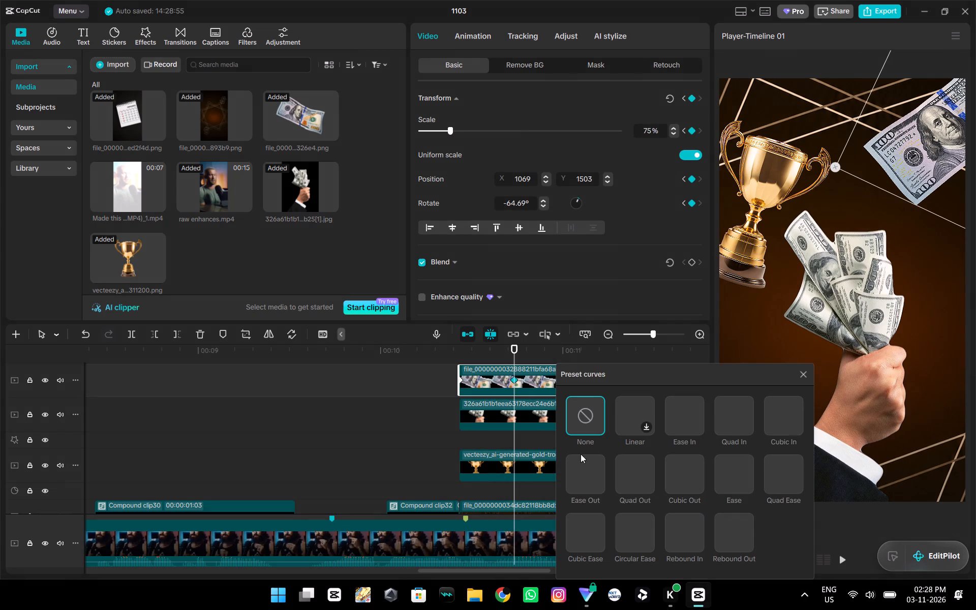
click(677, 478)
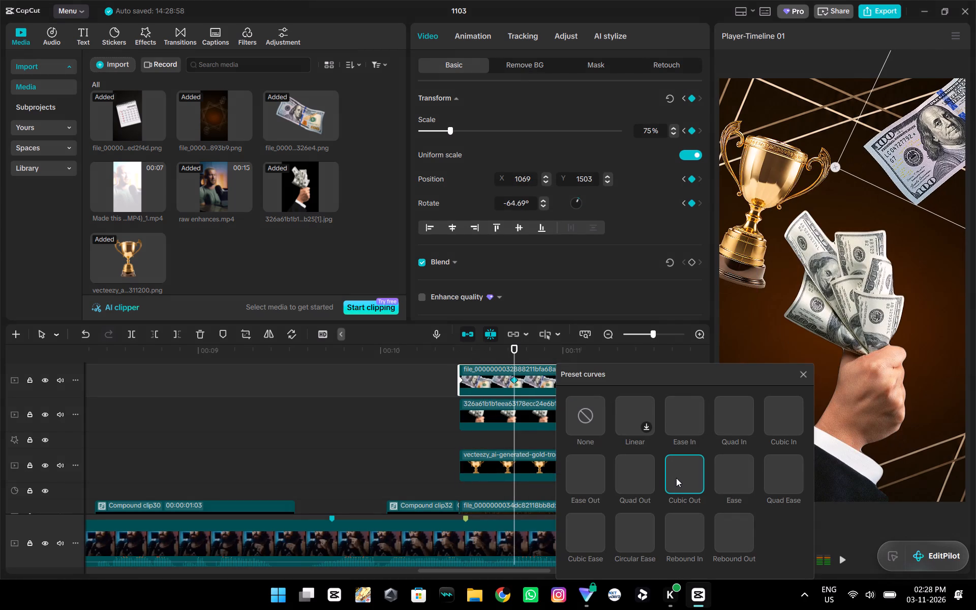
Apply the Cubic Out preset curve to the hand-with-cash clip's 00:00:10:22 keyframe and close the presets.
click(521, 416)
click(513, 413)
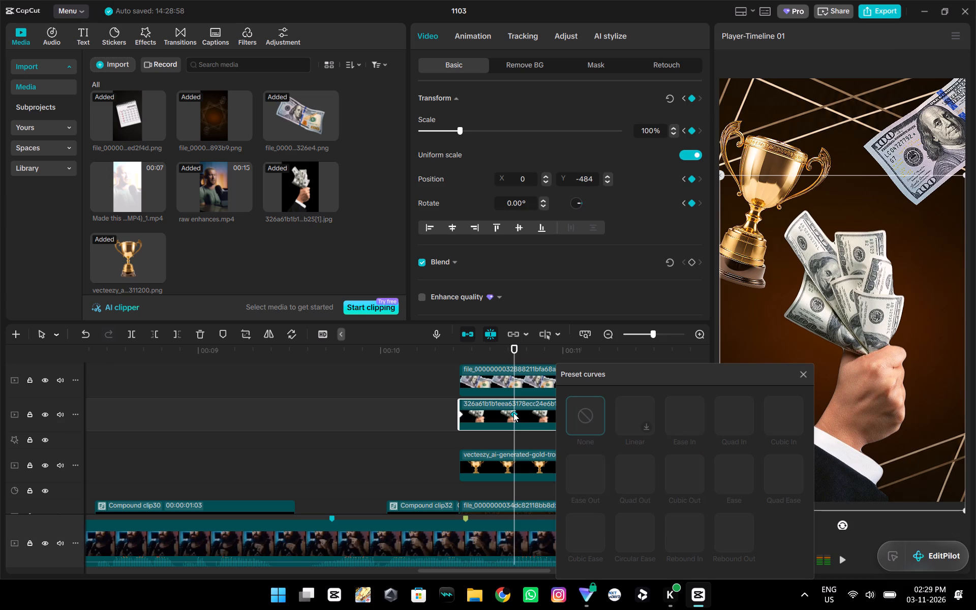
click(517, 413)
click(801, 375)
right_click(513, 411)
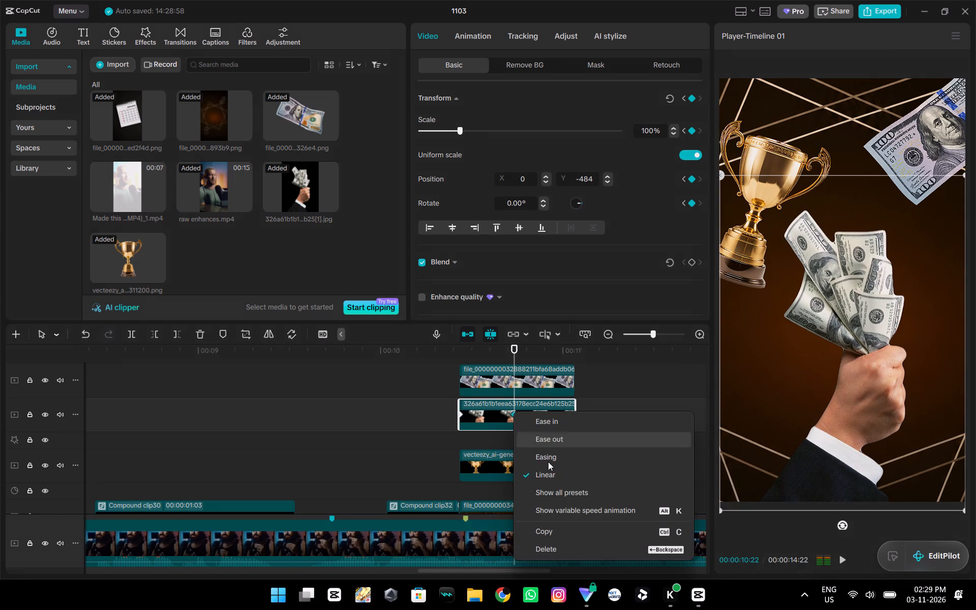
click(571, 490)
click(694, 475)
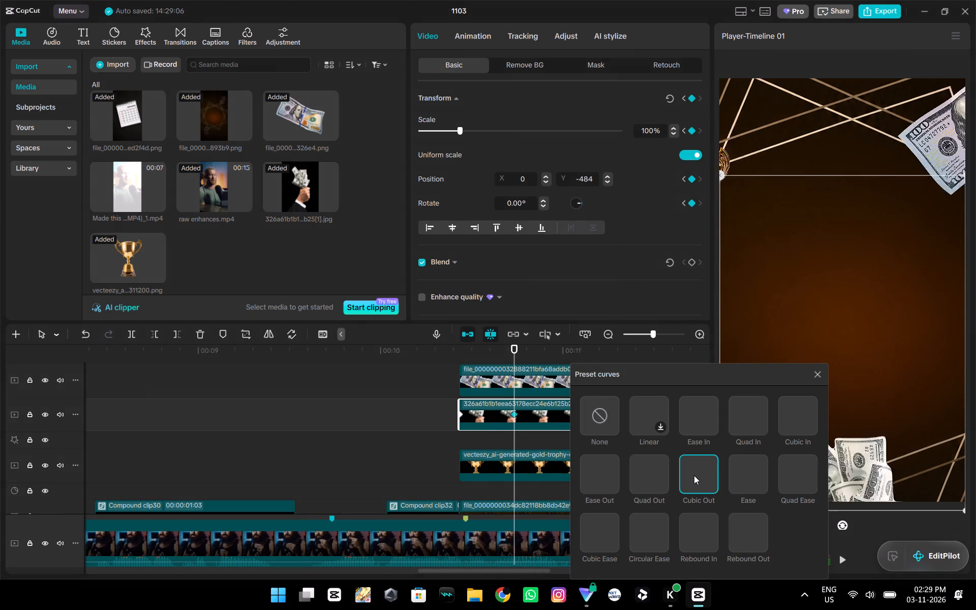
click(818, 371)
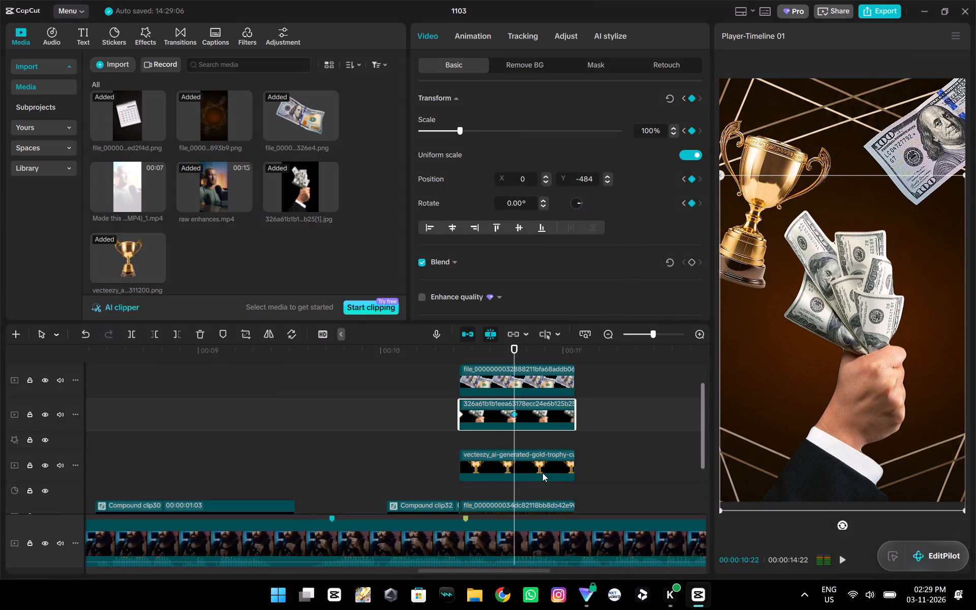
Apply the Cubic Out preset curve to the trophy clip's 00:00:10:22 keyframe.
click(529, 469)
click(515, 465)
right_click(516, 465)
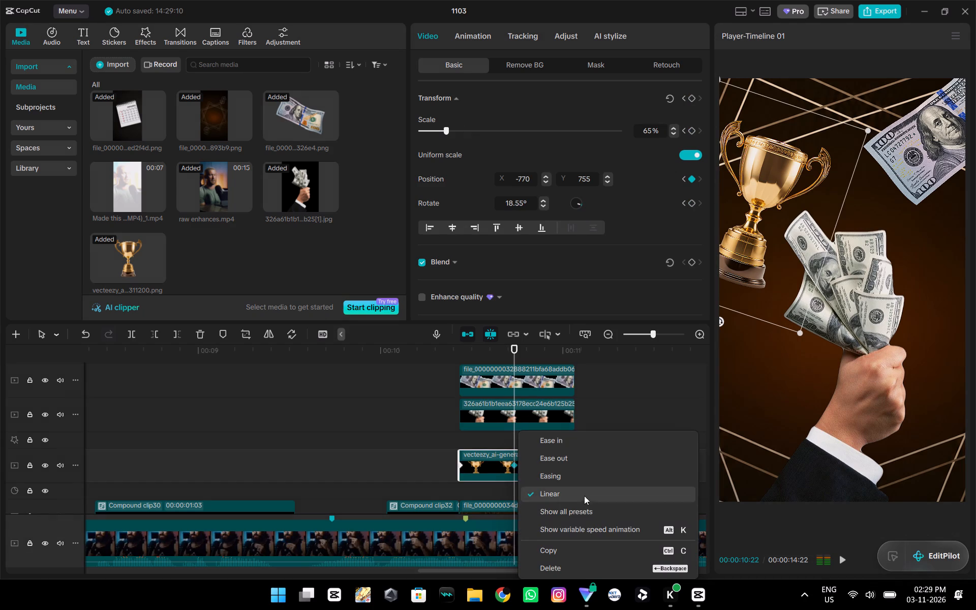
click(580, 516)
click(709, 484)
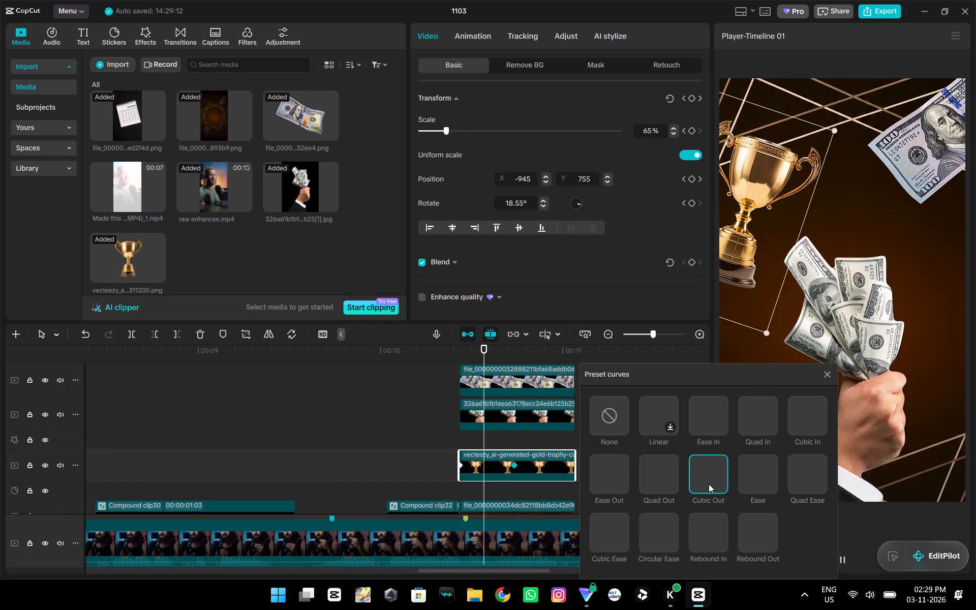
Close the preset curves and preview the slide-in animation of the image clips from 00:00:10:13 to 00:00:11:00.
click(666, 354)
click(423, 417)
drag(422, 417, 435, 419)
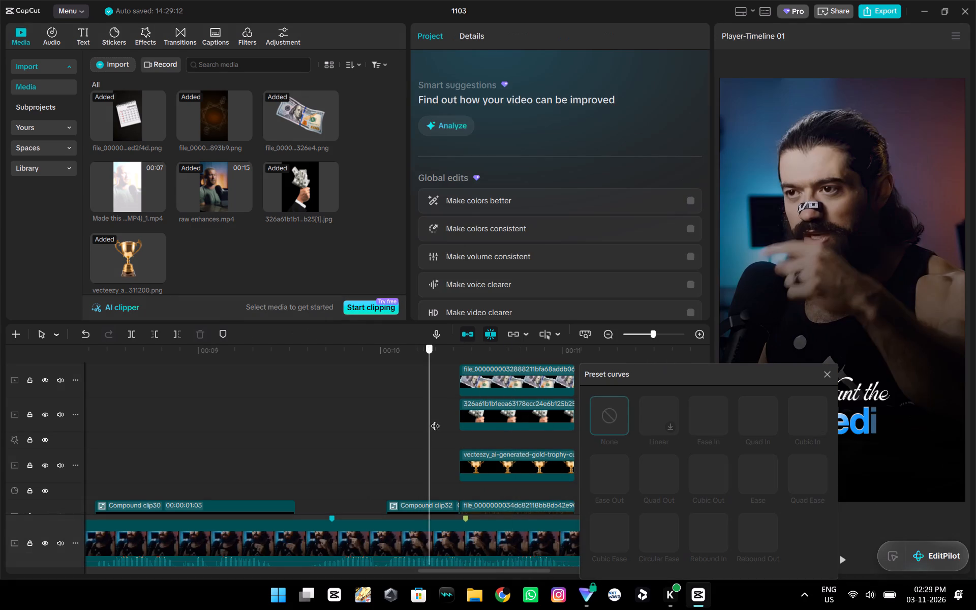
drag(435, 419, 460, 421)
click(424, 419)
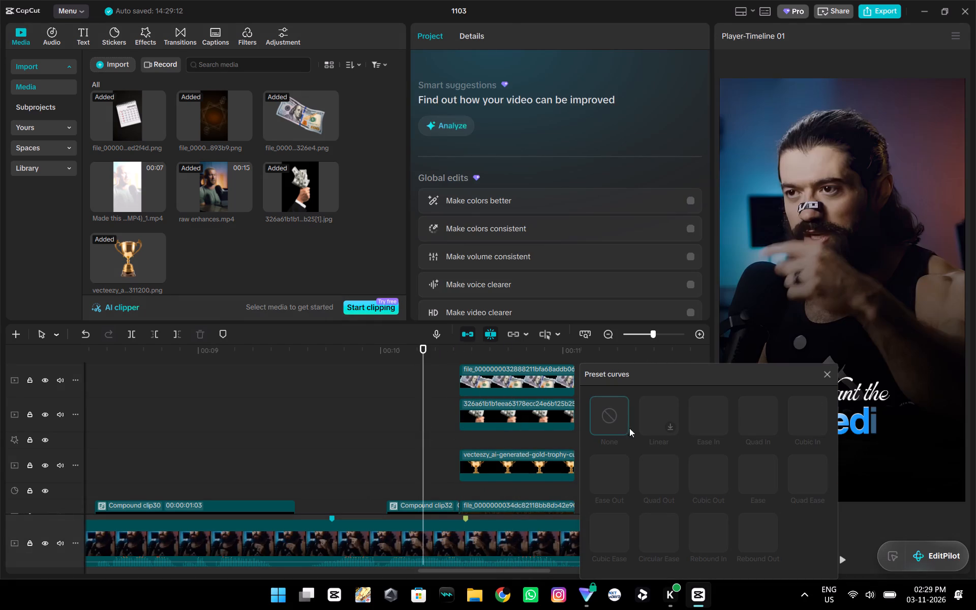
click(833, 382)
scroll(653, 416, down, 5)
ctrl+scroll(650, 416, down, 3)
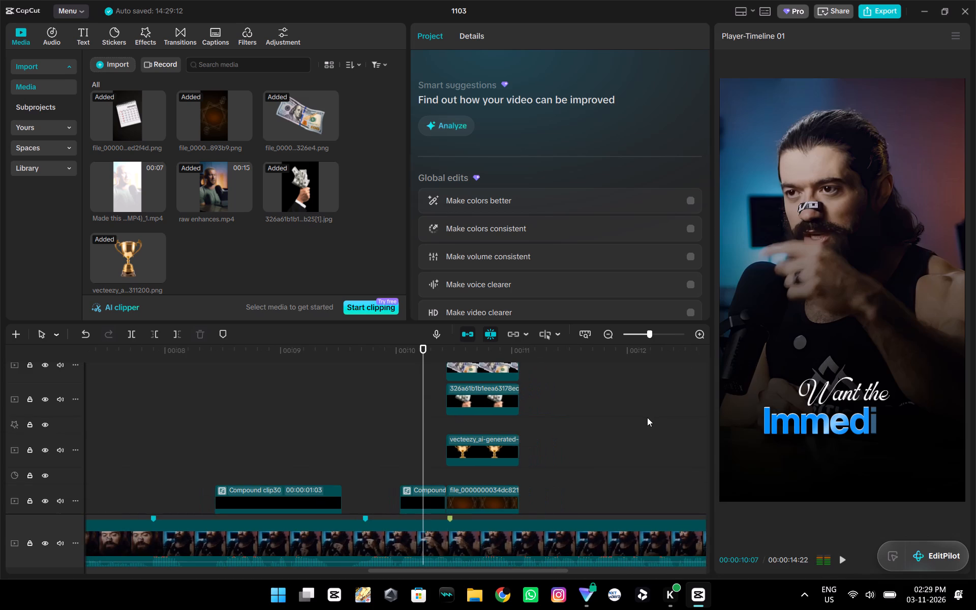
click(586, 426)
click(433, 443)
drag(433, 443, 447, 446)
click(468, 489)
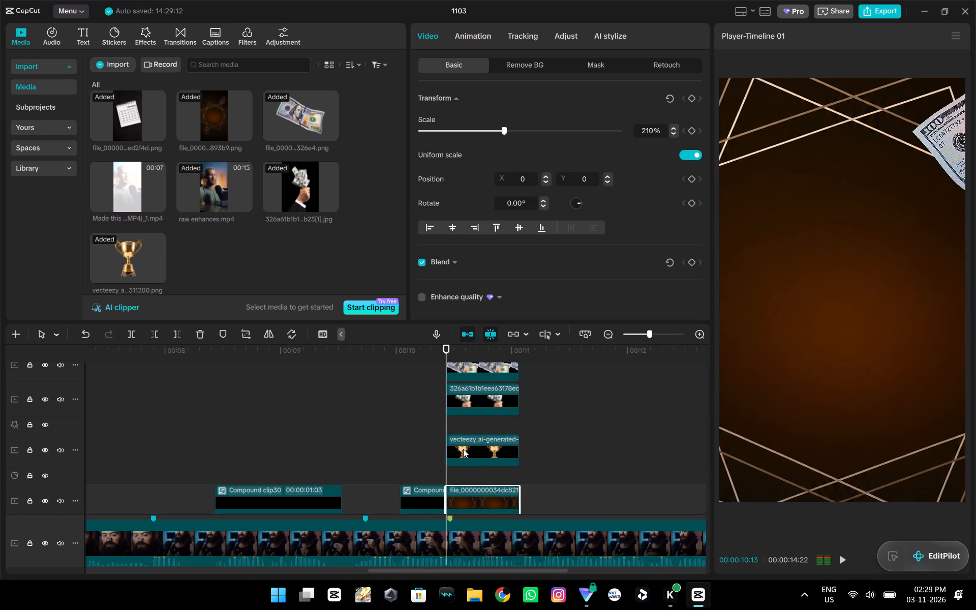
ctrl+click(467, 441)
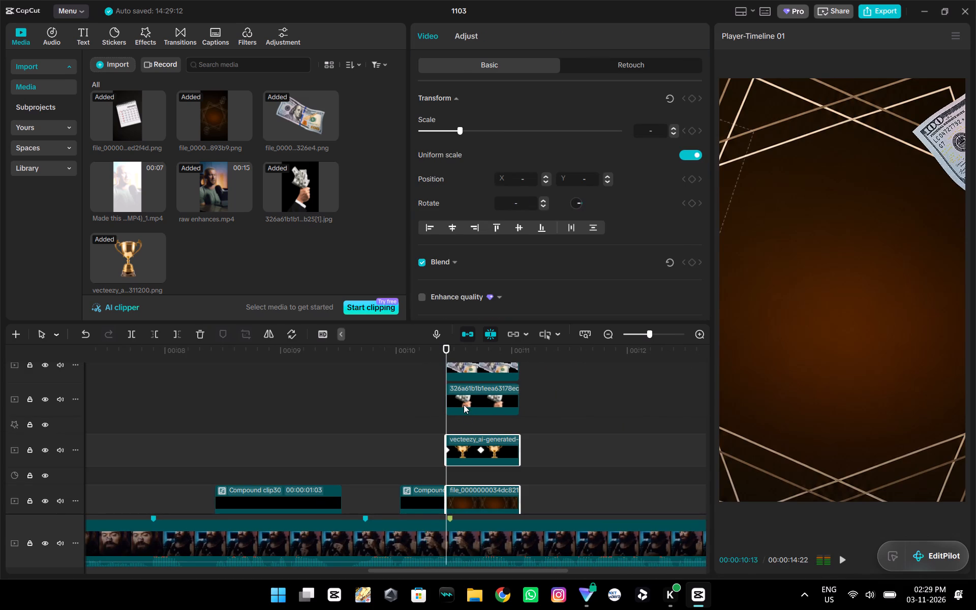
ctrl+click(464, 405)
scroll(462, 387, up, 3)
click(460, 411)
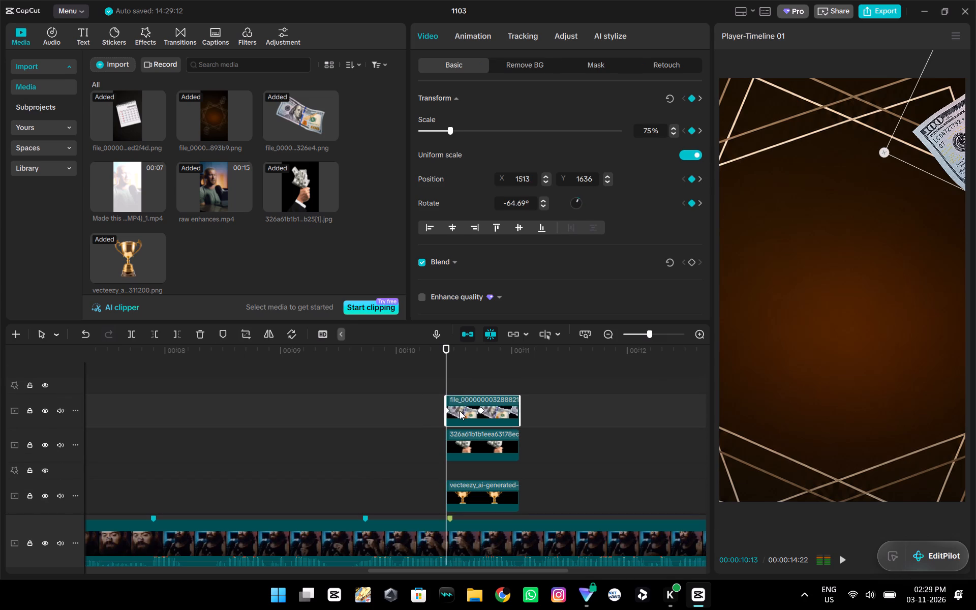
key(space)
key(space)
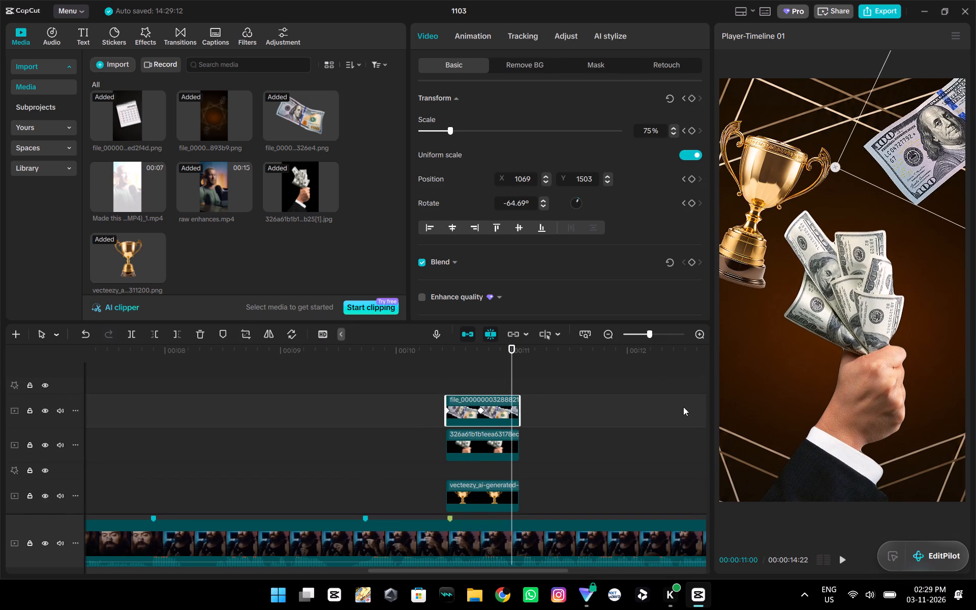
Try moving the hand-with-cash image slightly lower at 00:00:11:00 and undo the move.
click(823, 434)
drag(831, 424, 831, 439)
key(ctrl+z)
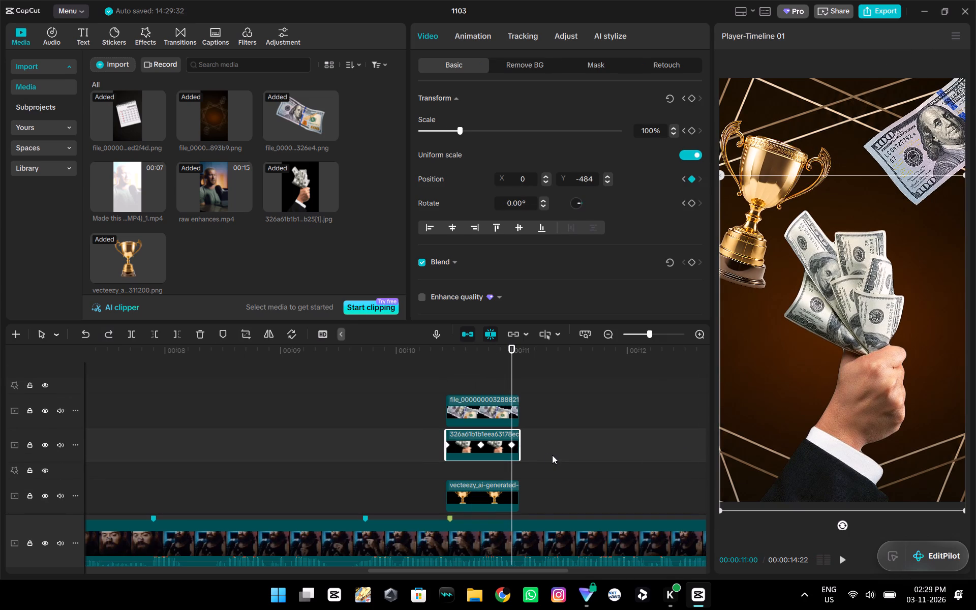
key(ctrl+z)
At the hand-with-cash clip's 00:00:10:22 keyframe, move the hand straight down to about Y -1184.
click(481, 446)
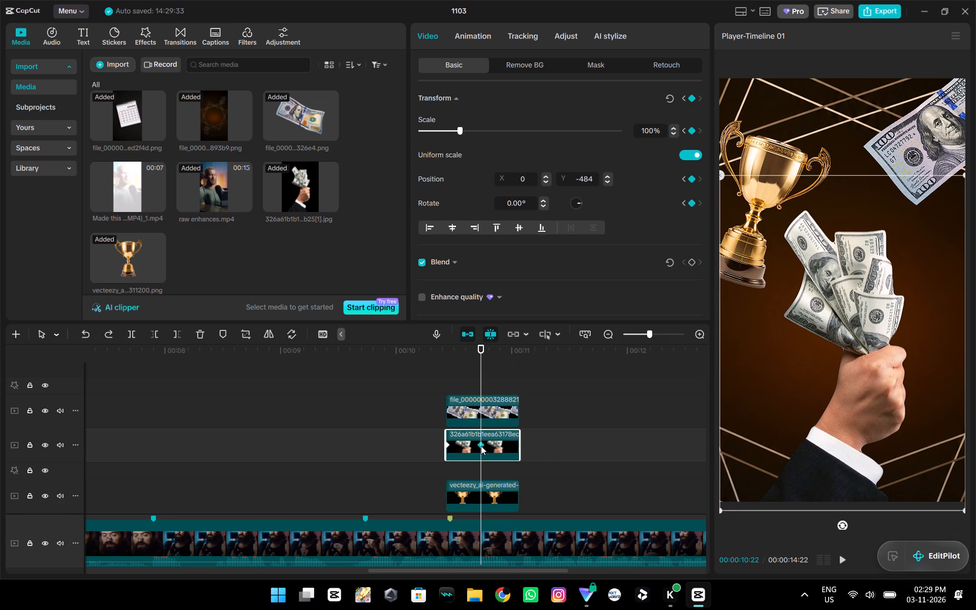
drag(868, 414, 865, 466)
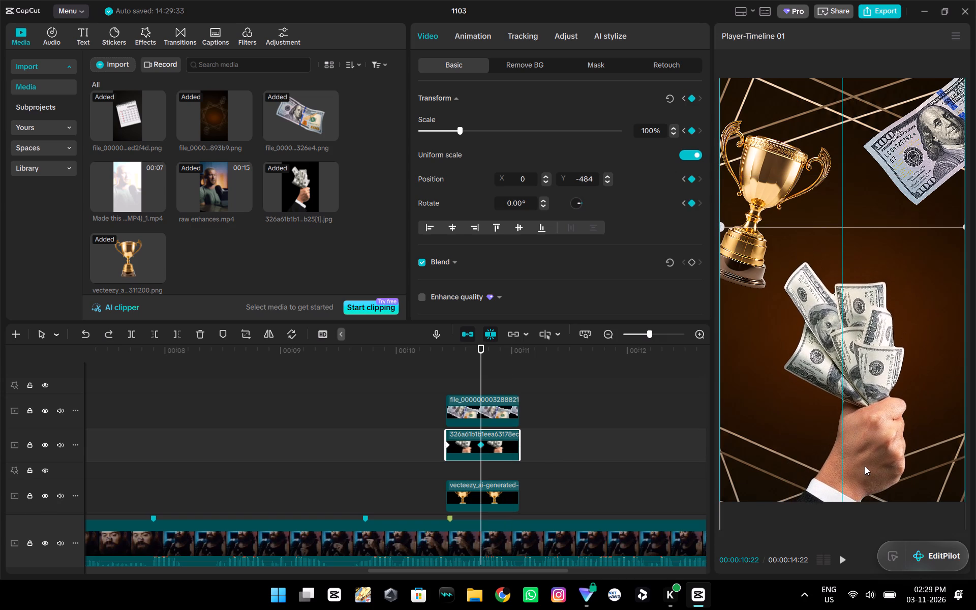
drag(865, 466, 868, 492)
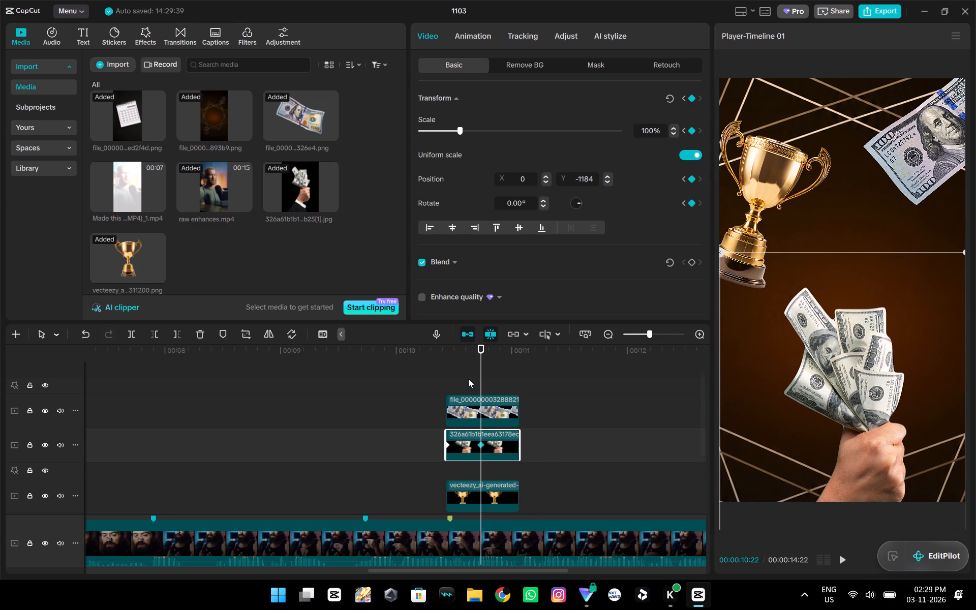
Combine the dollar bill, hand-with-cash, trophy and brown patterned background clips into one compound clip.
drag(468, 379, 482, 466)
scroll(480, 428, down, 3)
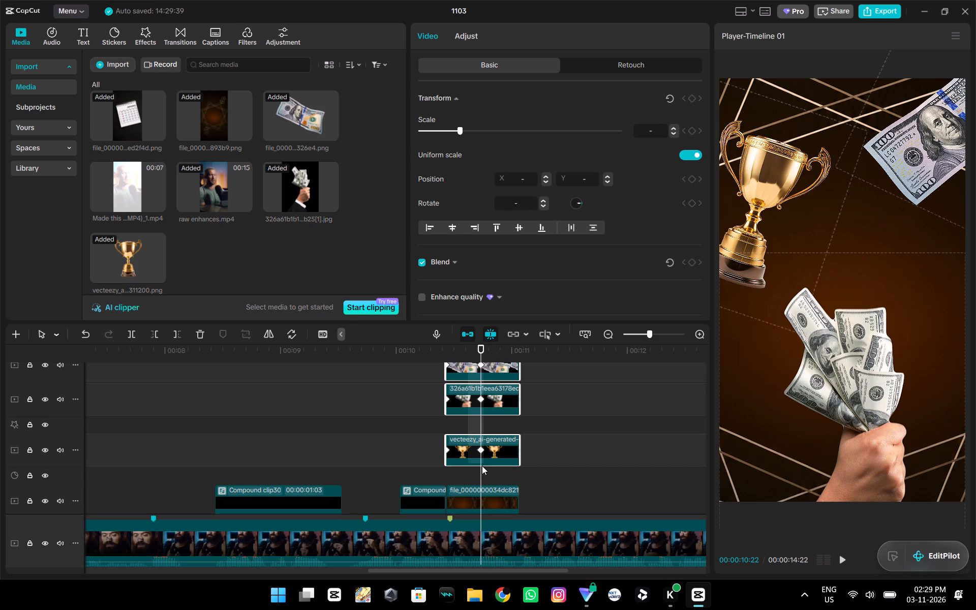
drag(482, 466, 491, 493)
key(alt+g)
scroll(535, 434, down, 5)
scroll(536, 433, up, 4)
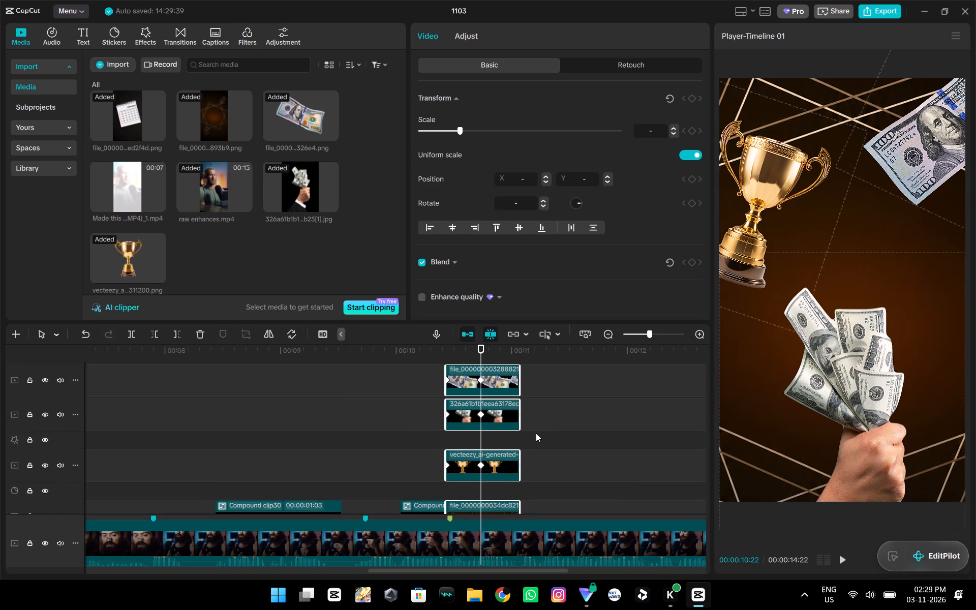
scroll(536, 433, up, 3)
key(alt+g)
key(alt+g)
key(alt+g)
key(alt+g)
key(alt+g)
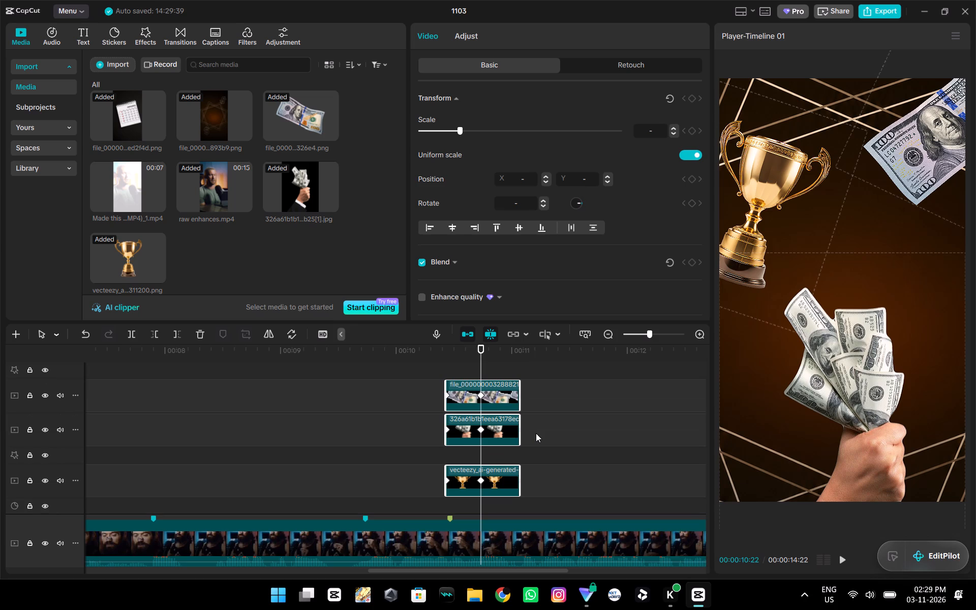
key(alt+g)
key(alt+g)
scroll(536, 433, down, 5)
right_click(477, 462)
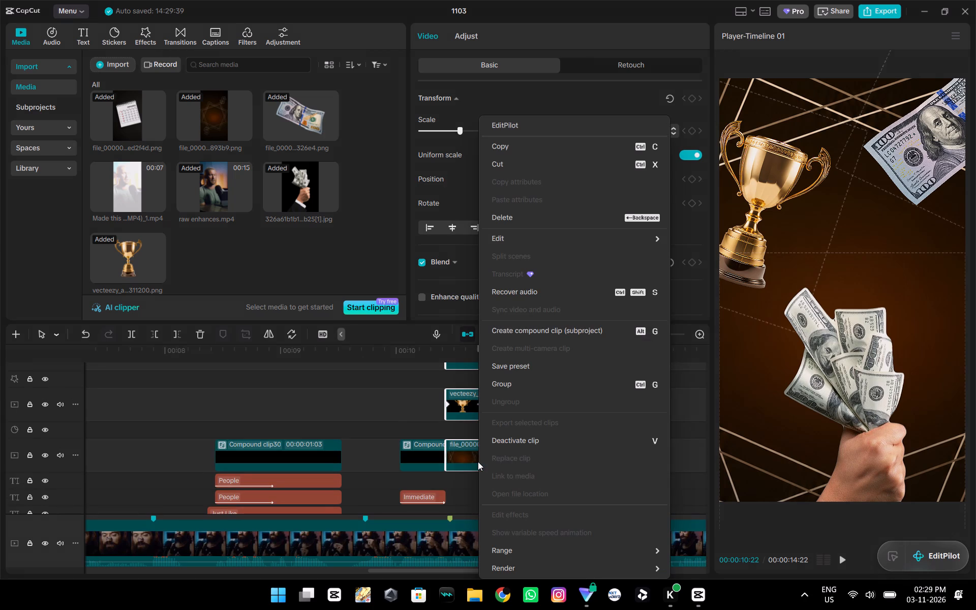
click(520, 330)
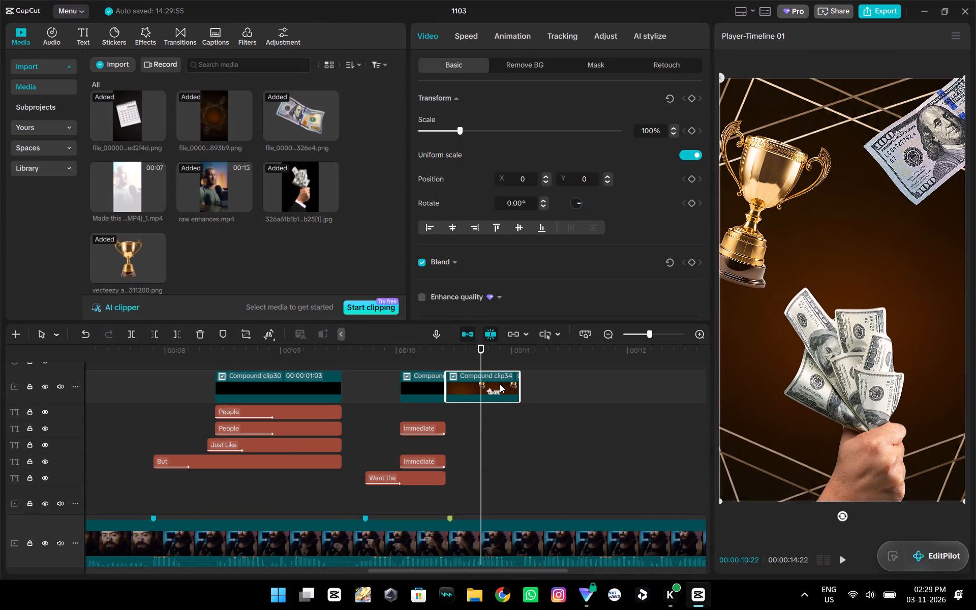
Scrub through the new compound clip's animation and set the clip's scale to 150% at 00:00:10:13.
drag(482, 365, 450, 370)
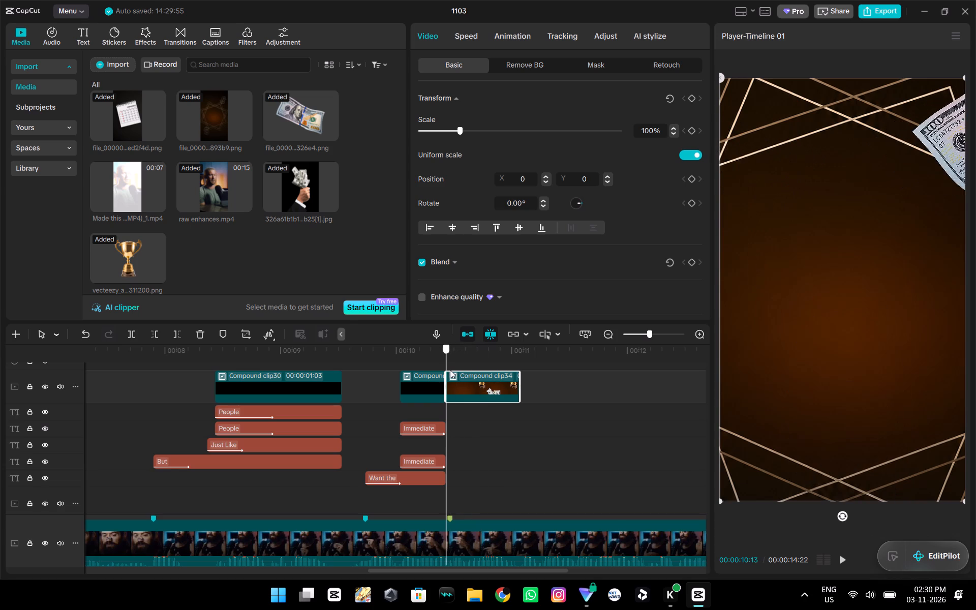
drag(450, 370, 450, 374)
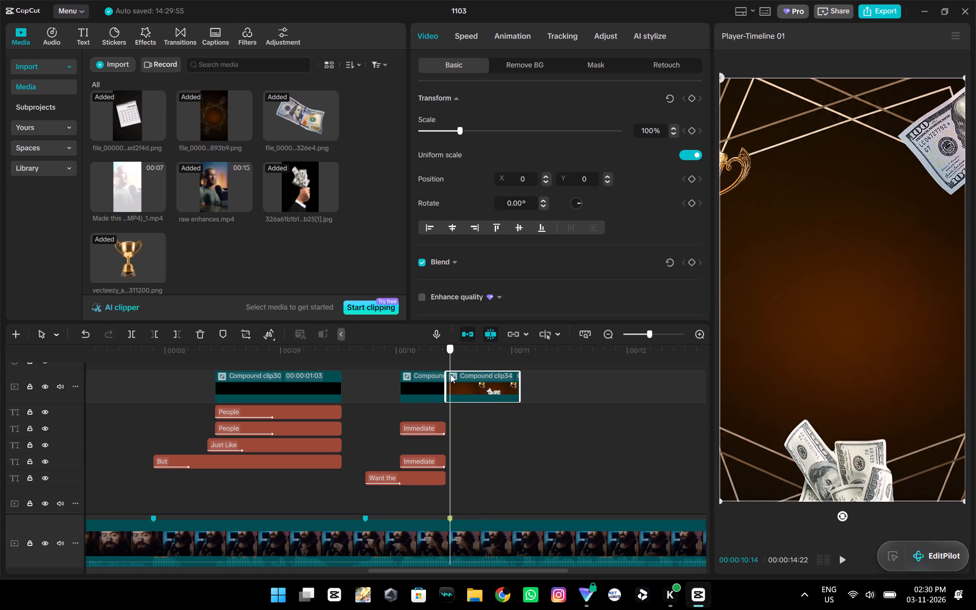
drag(450, 374, 482, 380)
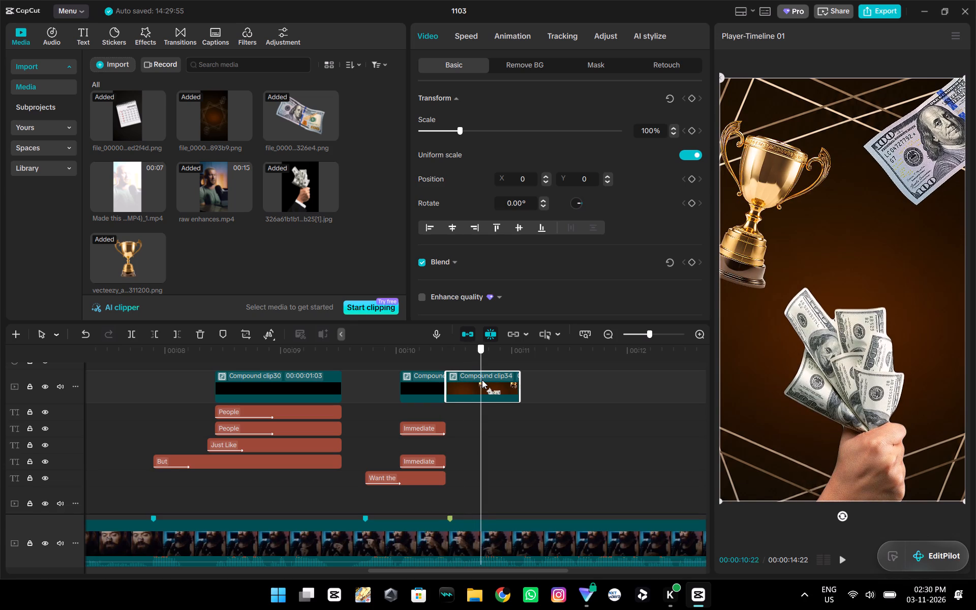
drag(482, 380, 448, 384)
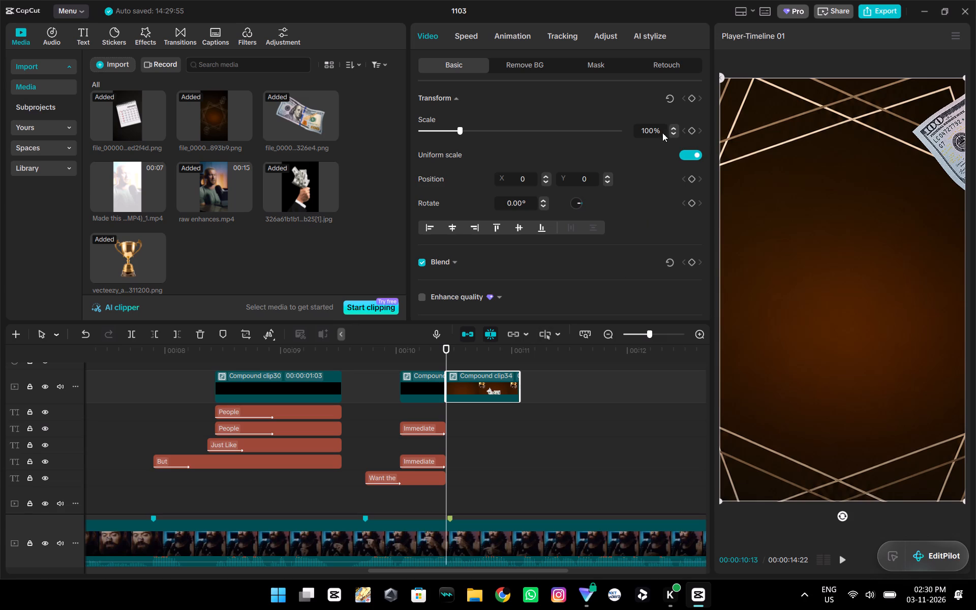
click(647, 126)
key(5)
key(Return)
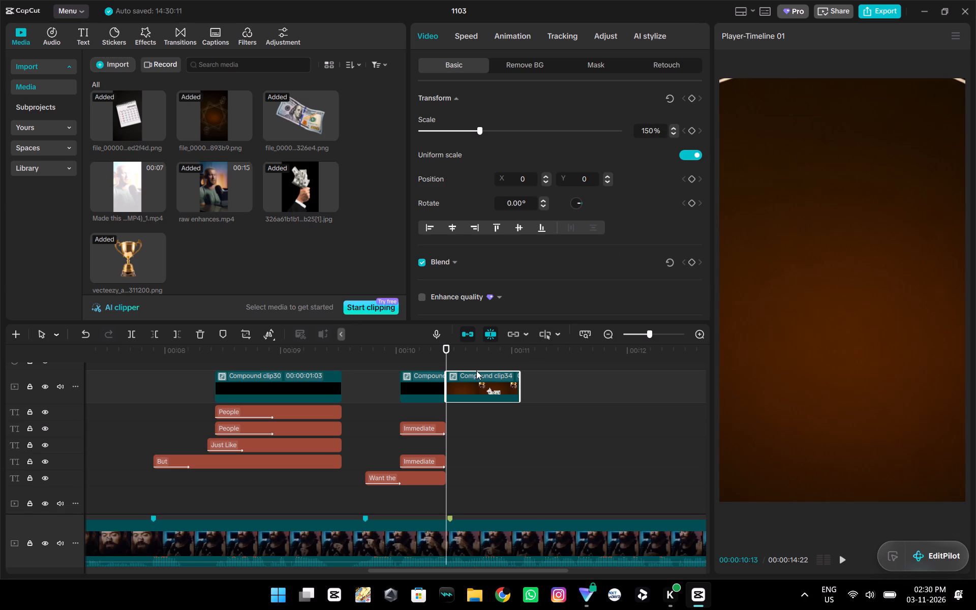
Add Transform keyframes to the compound clip at 00:00:10:16 and at its start, 00:00:10:13.
click(470, 362)
drag(461, 356, 451, 362)
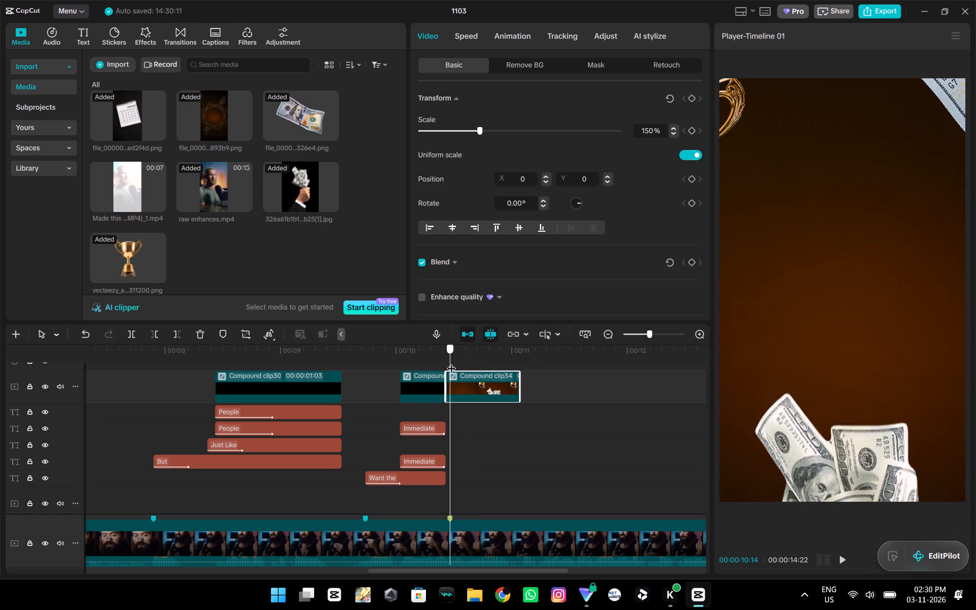
drag(451, 362, 456, 364)
click(468, 389)
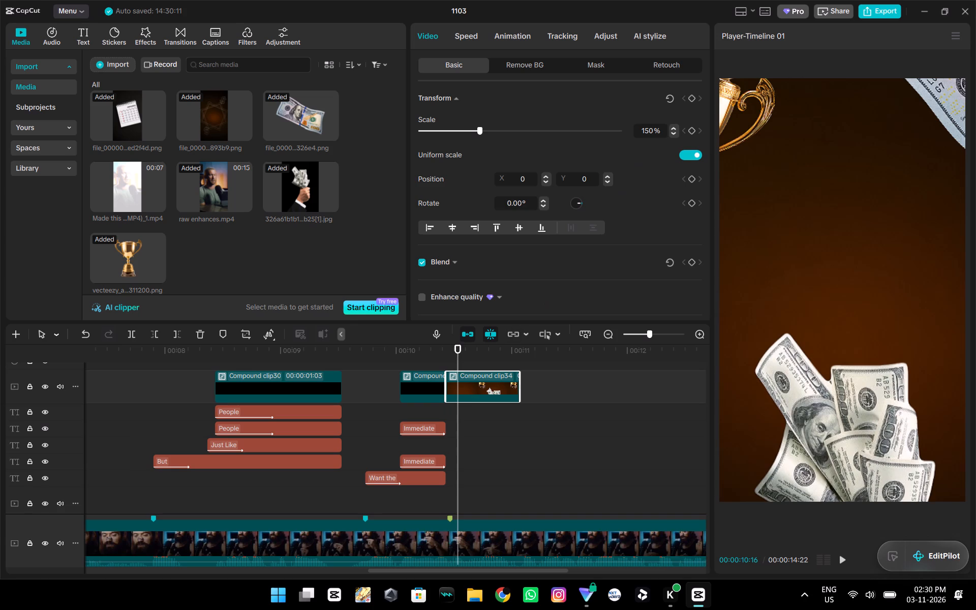
click(689, 102)
drag(456, 361, 449, 363)
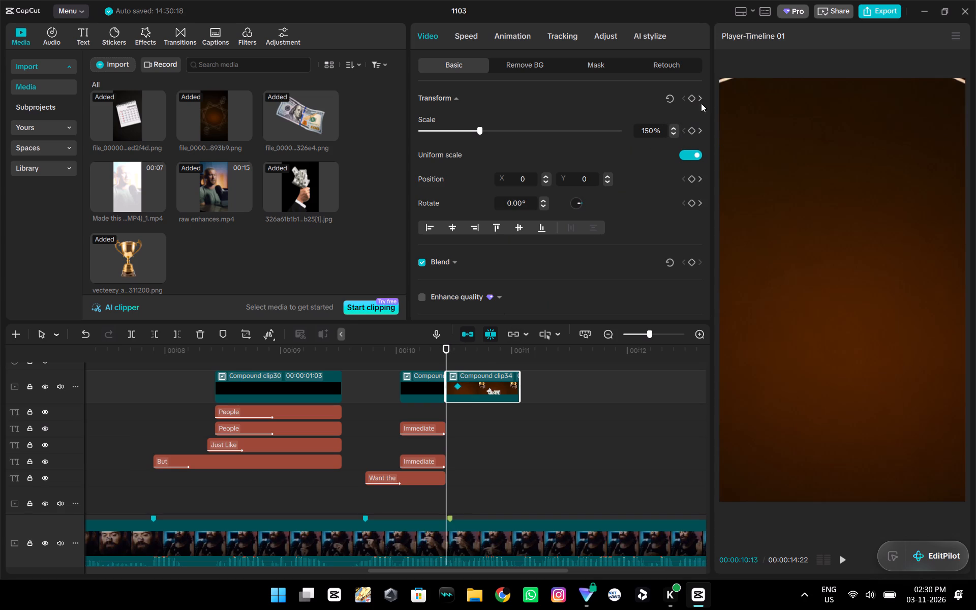
click(693, 98)
Set the compound clip's scale to 100% at the 00:00:10:16 keyframe.
click(457, 387)
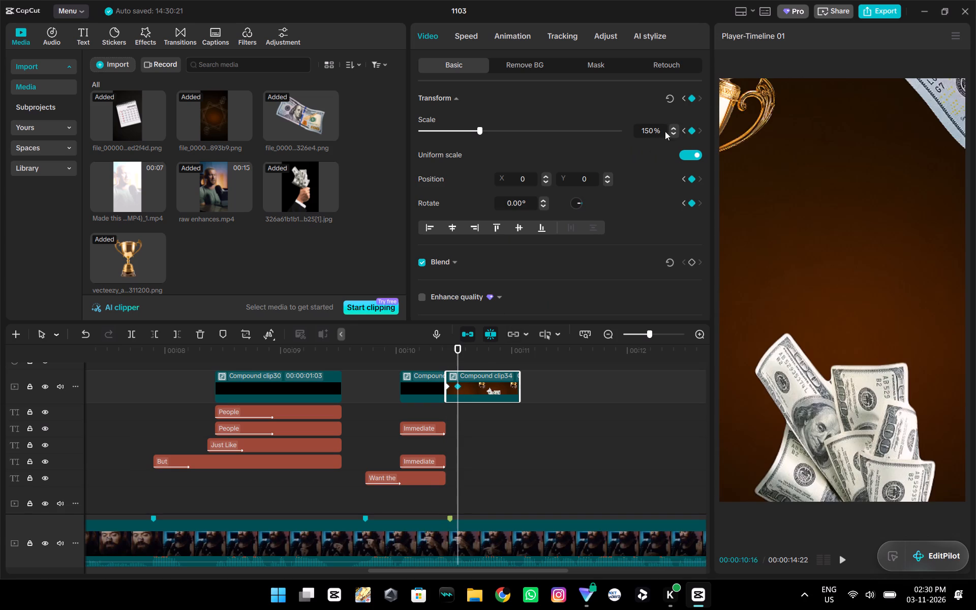
click(648, 133)
key(BackSpace)
key(0)
key(Return)
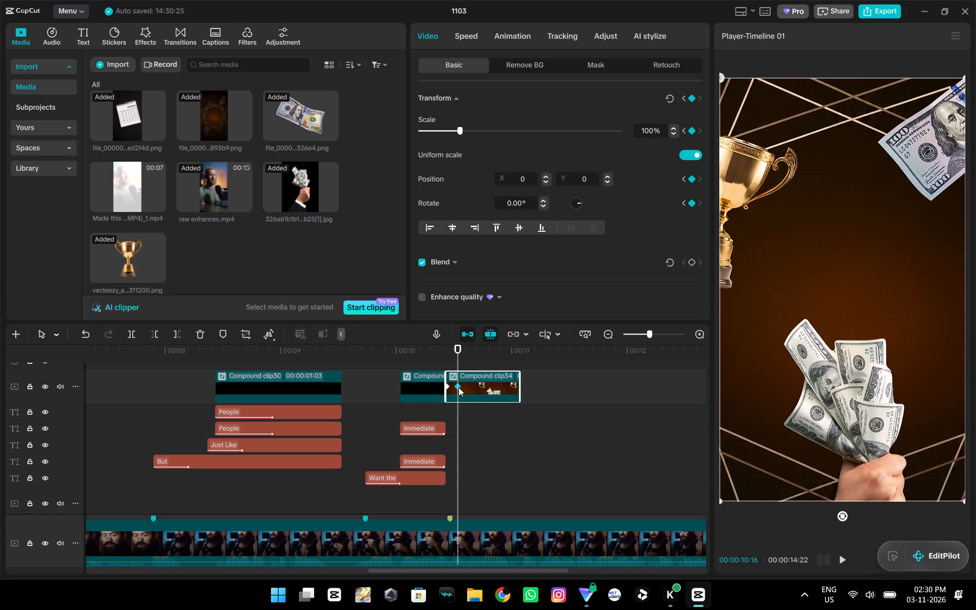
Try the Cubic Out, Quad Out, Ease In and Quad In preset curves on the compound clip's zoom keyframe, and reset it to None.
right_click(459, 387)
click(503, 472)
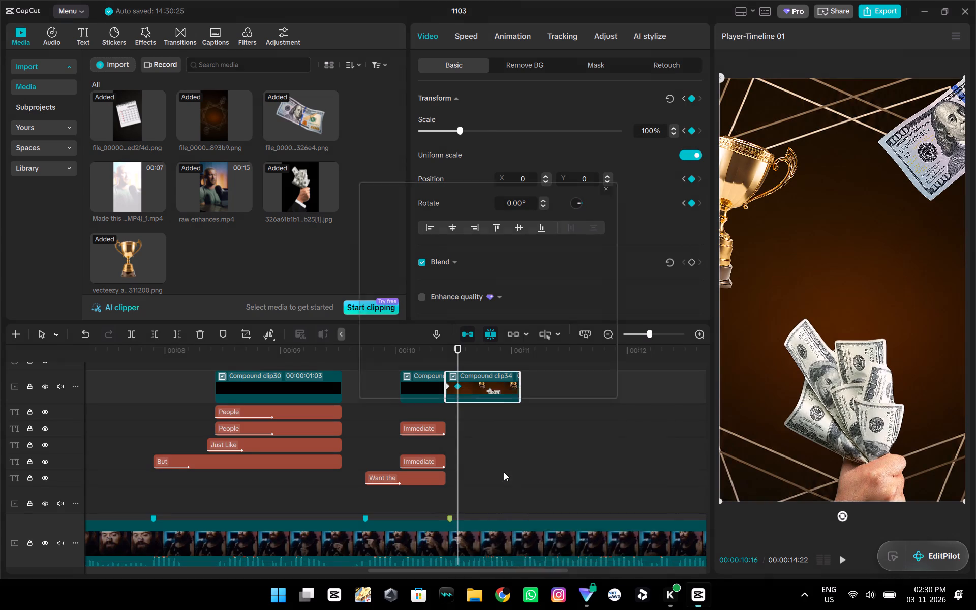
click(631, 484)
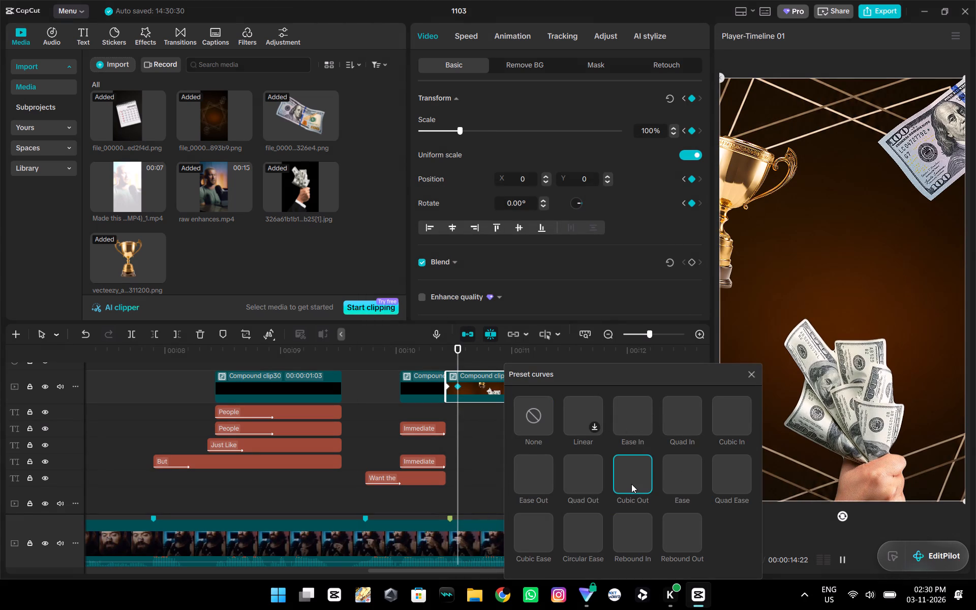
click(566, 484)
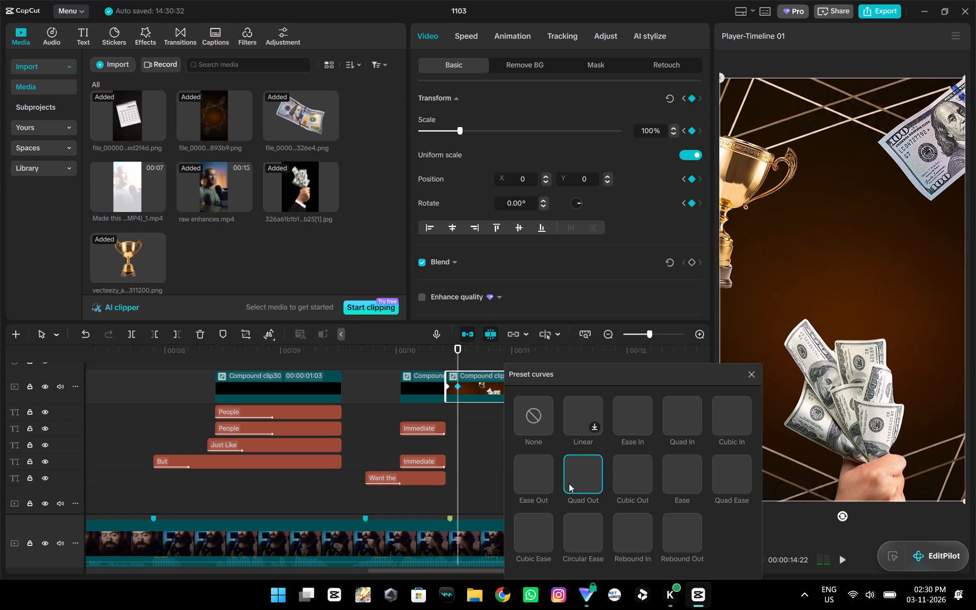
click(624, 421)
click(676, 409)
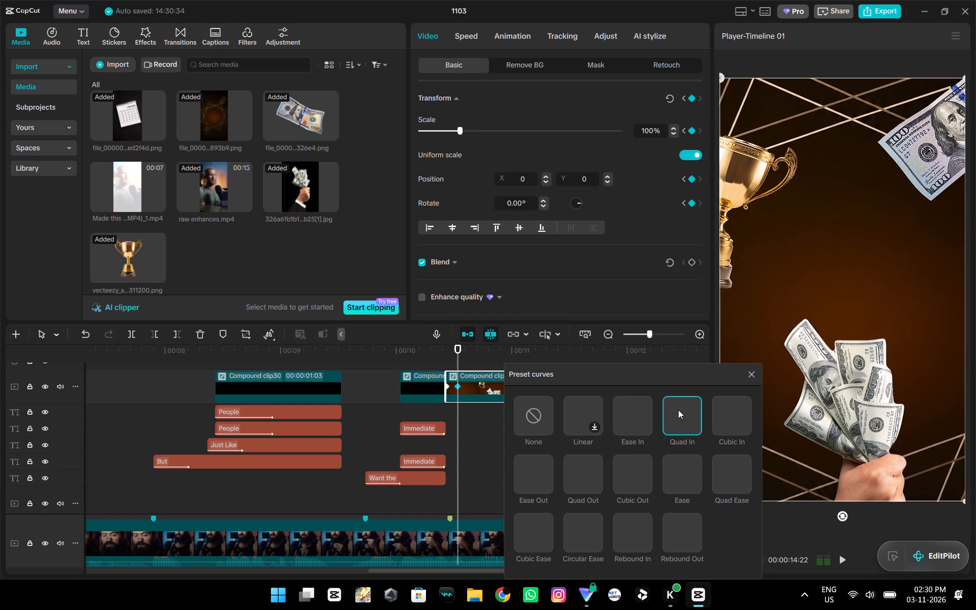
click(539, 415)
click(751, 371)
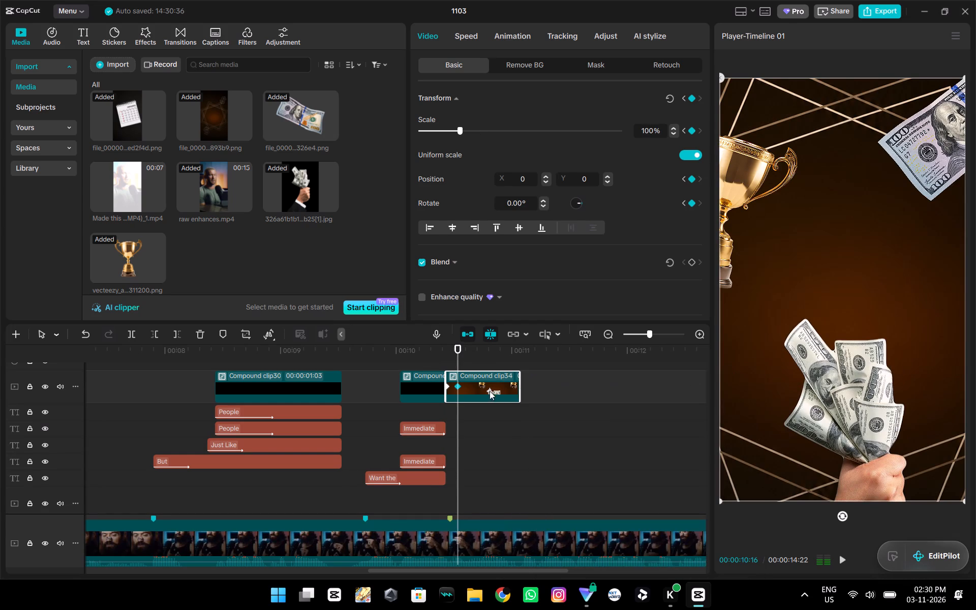
Play back the compound clip's zoom from just before its start to 00:00:11:01.
click(445, 366)
drag(444, 364, 418, 364)
key(space)
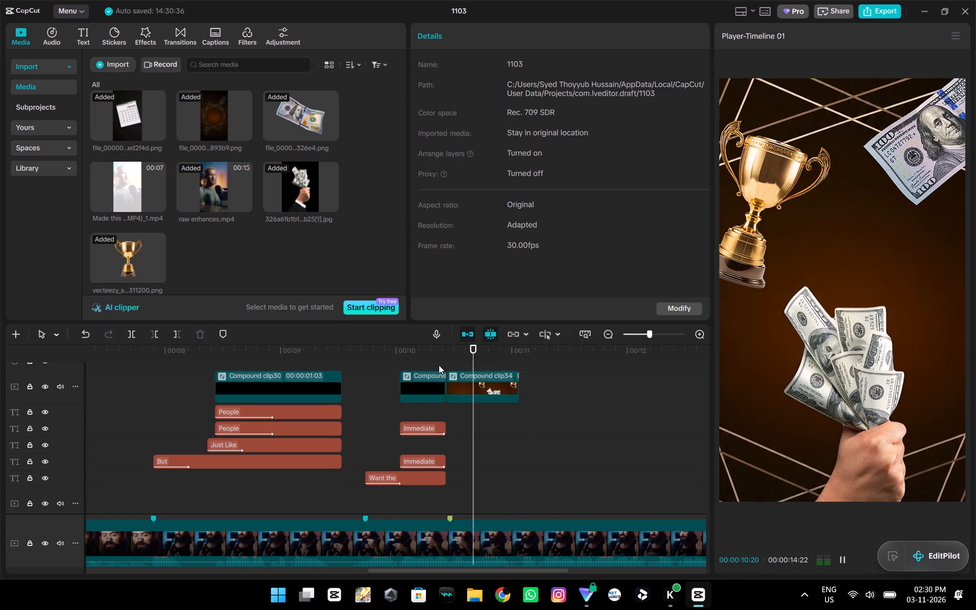
key(space)
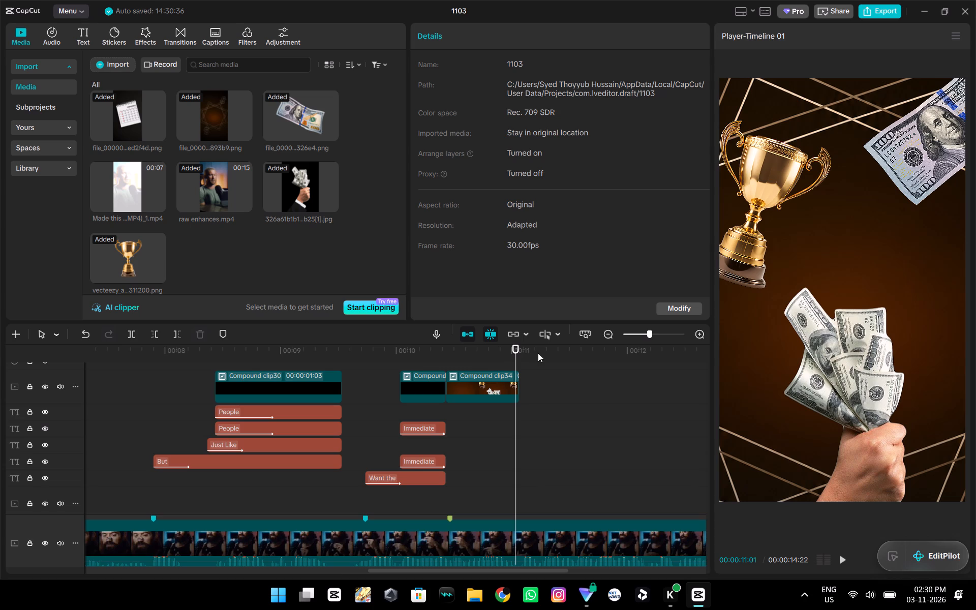
Review the whole edit from the beginning through 00:00:11:05 and re-examine the start of the trophy-and-cash compound clip.
ctrl+scroll(538, 353, down, 12)
ctrl+scroll(534, 412, down, 5)
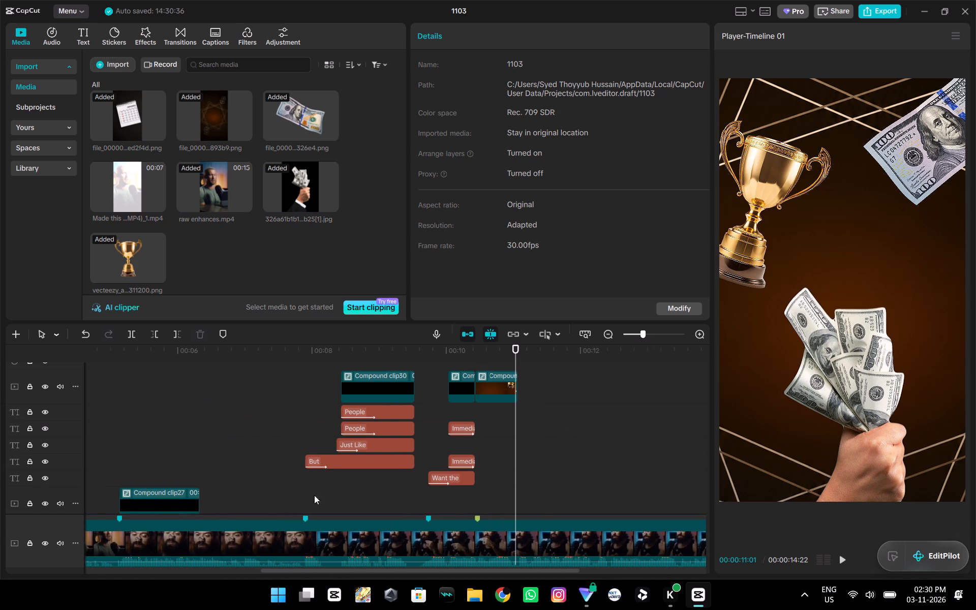
click(162, 428)
drag(162, 428, 0, 357)
ctrl+scroll(408, 437, down, 8)
scroll(414, 423, up, 6)
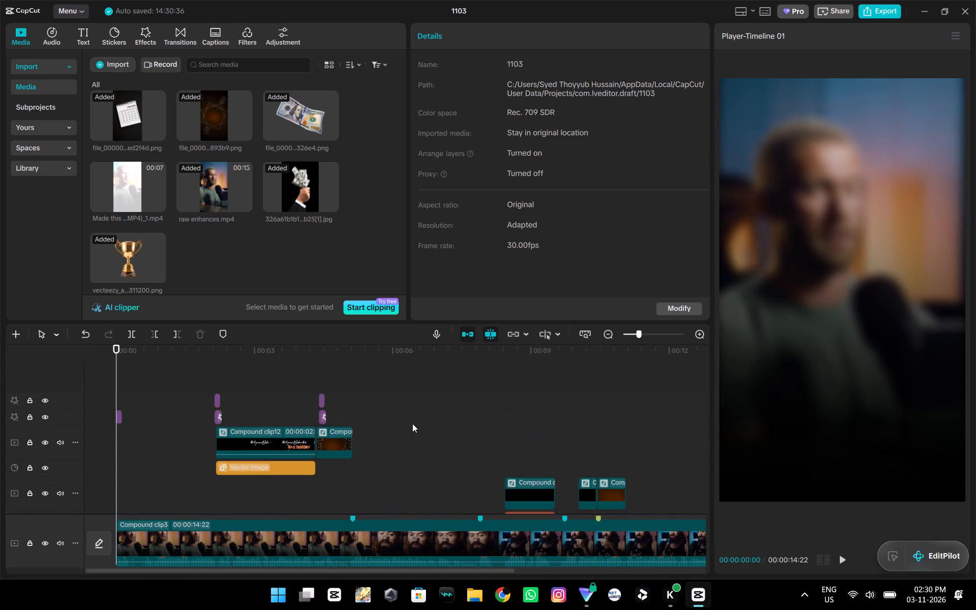
scroll(412, 423, up, 7)
key(space)
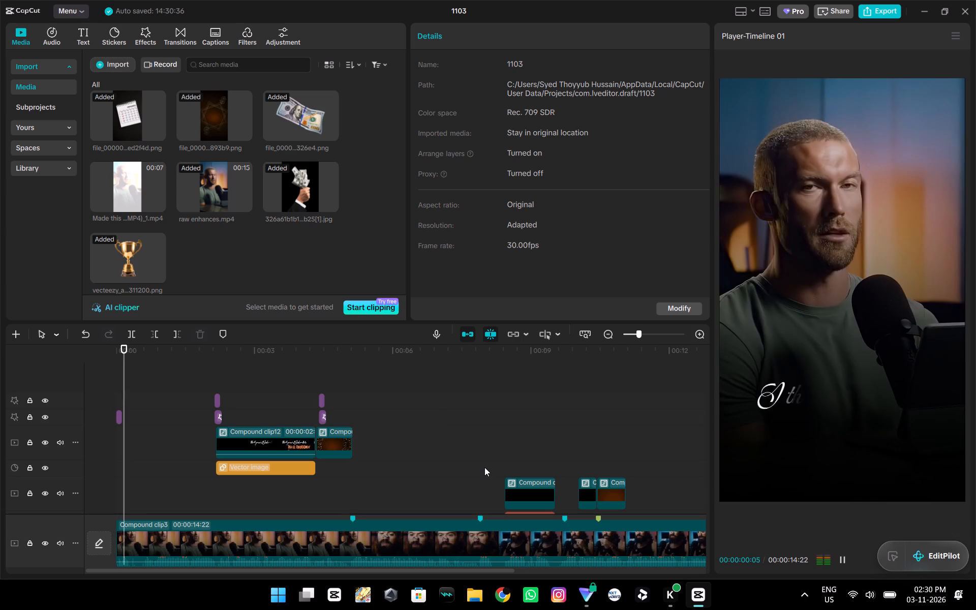
key(space)
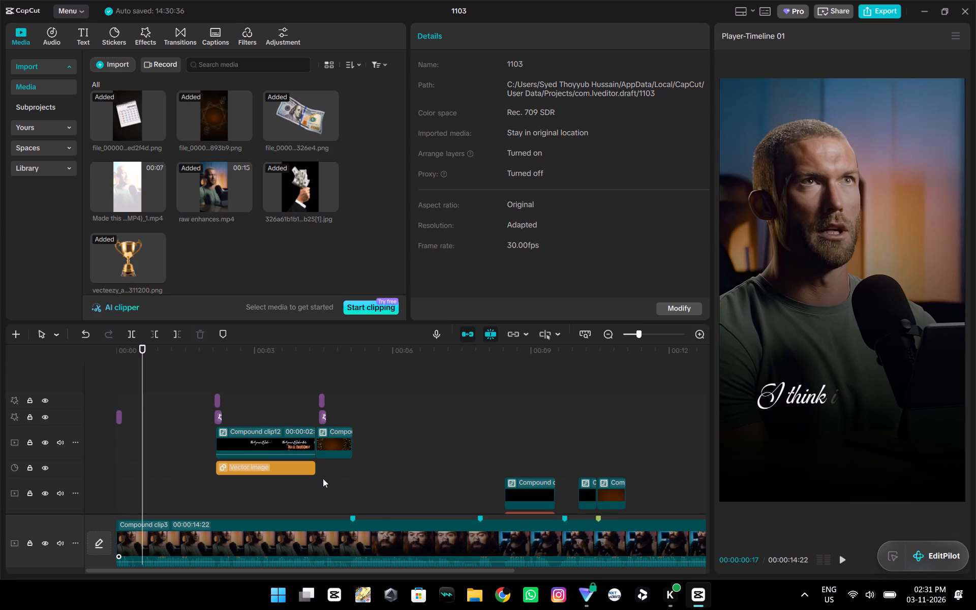
ctrl+scroll(335, 462, up, 7)
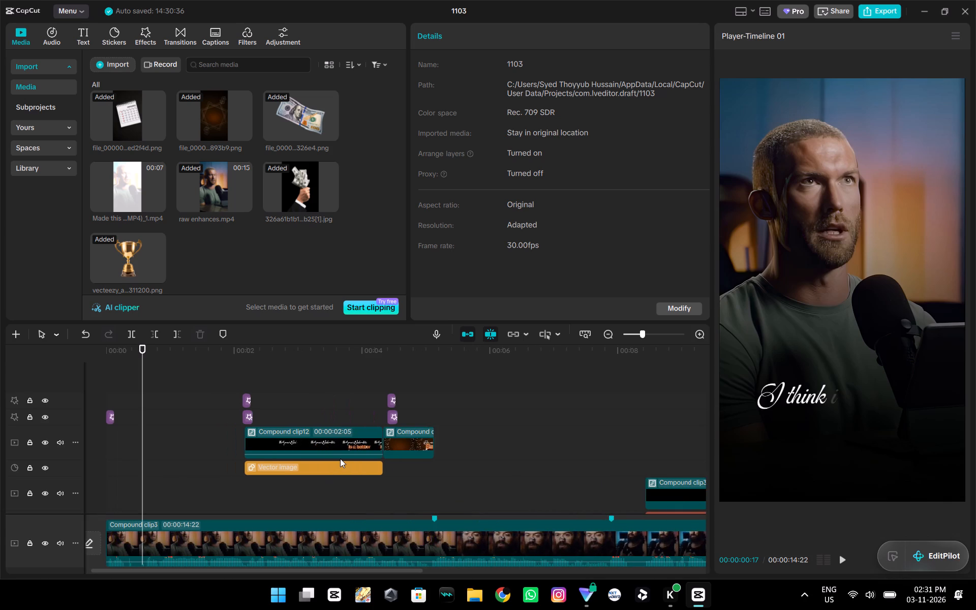
key(space)
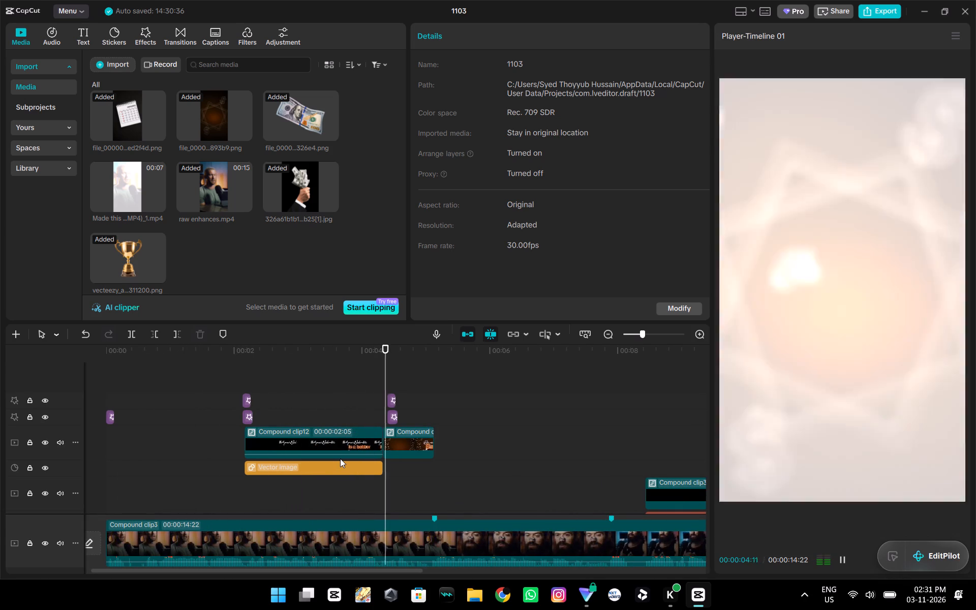
key(space)
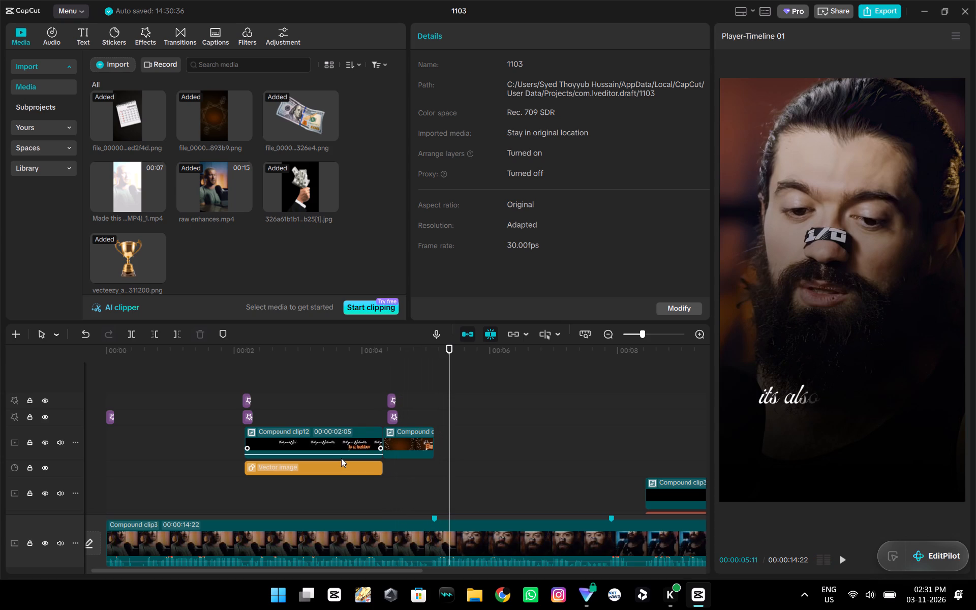
key(space)
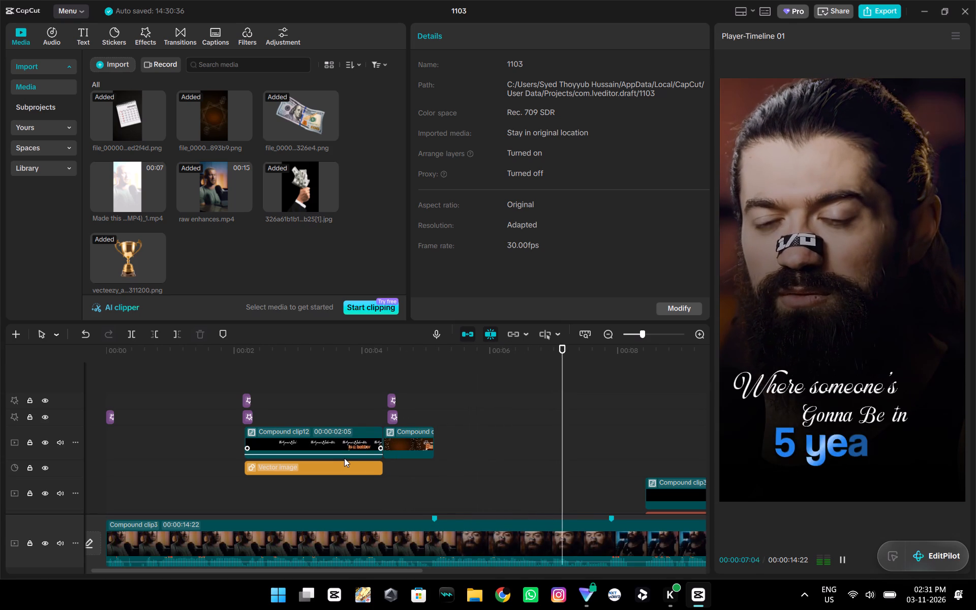
key(space)
ctrl+scroll(366, 462, down, 11)
key(space)
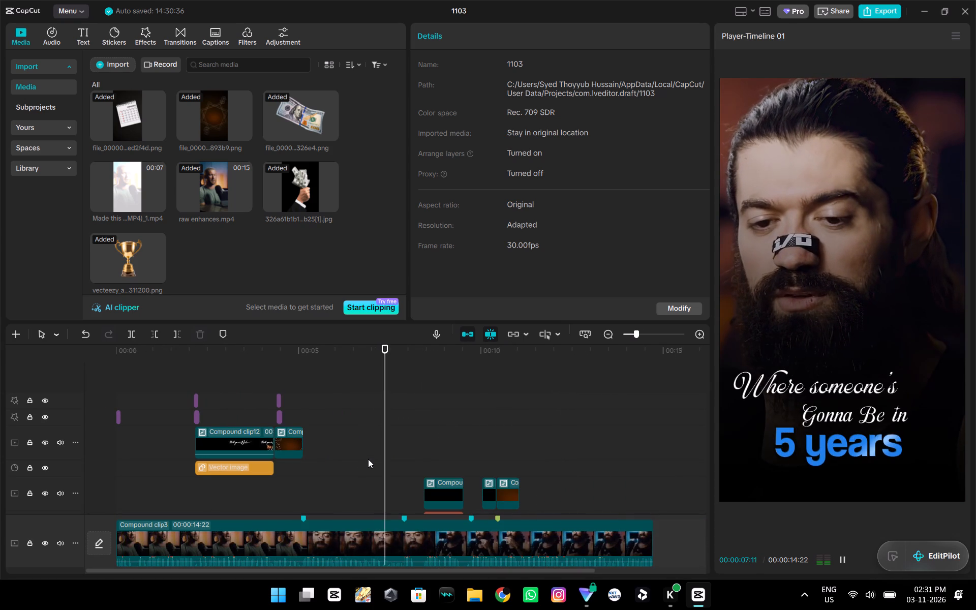
key(space)
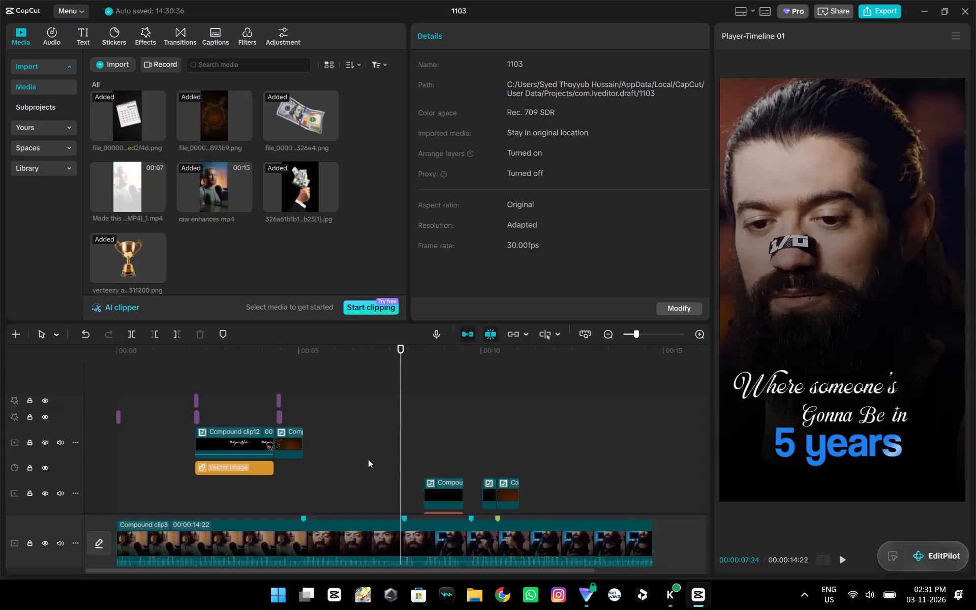
key(space)
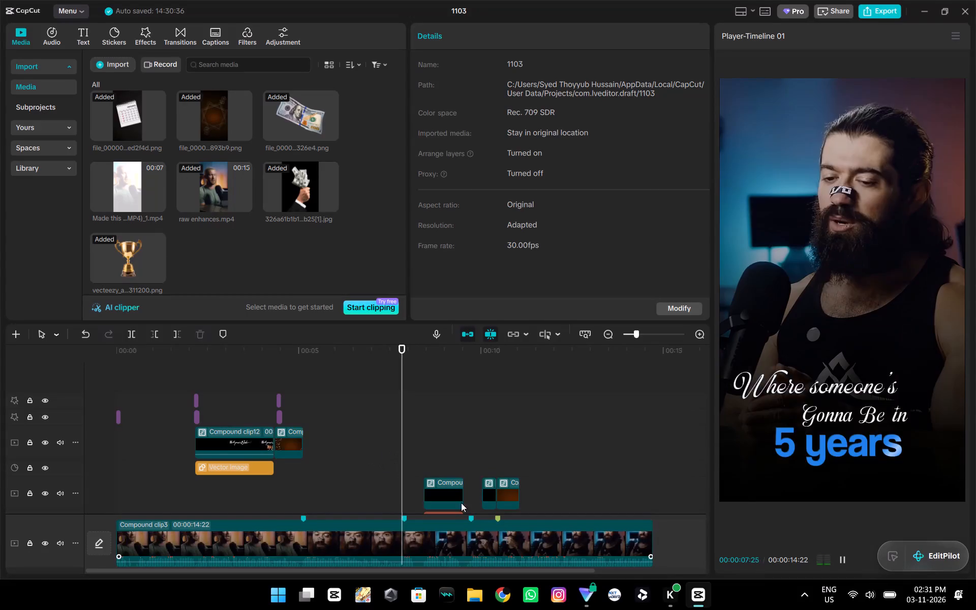
key(space)
ctrl+scroll(538, 464, down, 4)
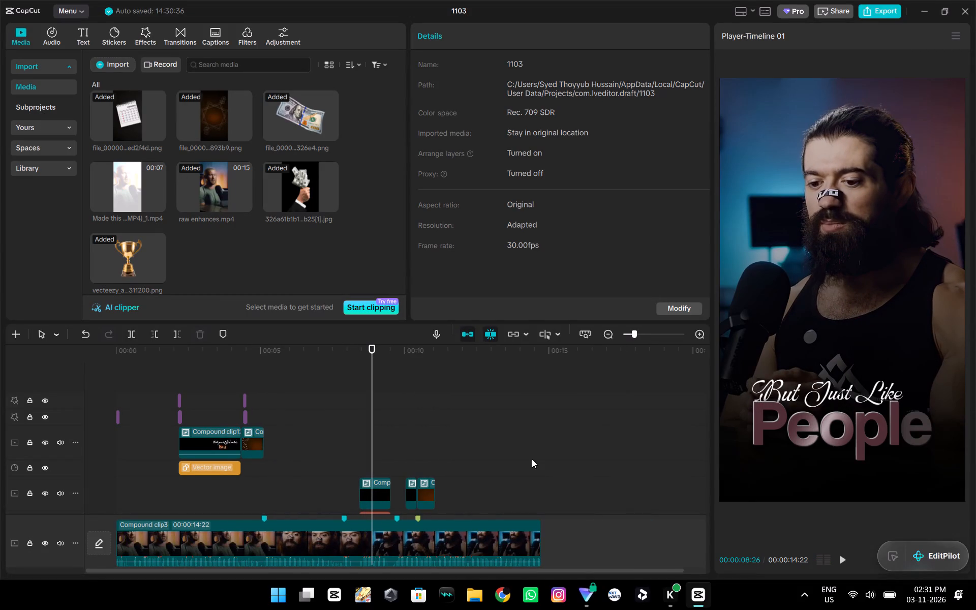
scroll(474, 452, down, 4)
key(space)
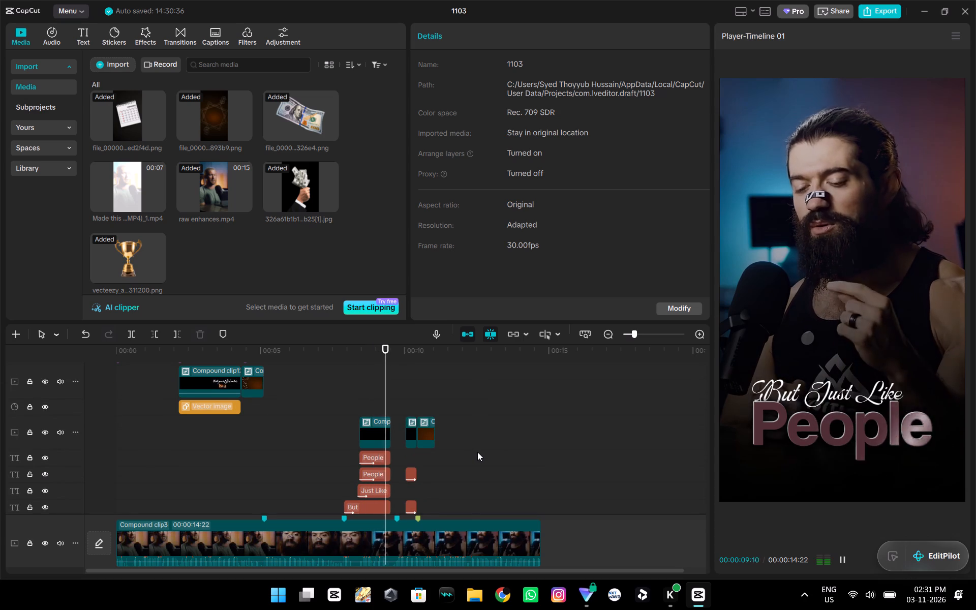
key(space)
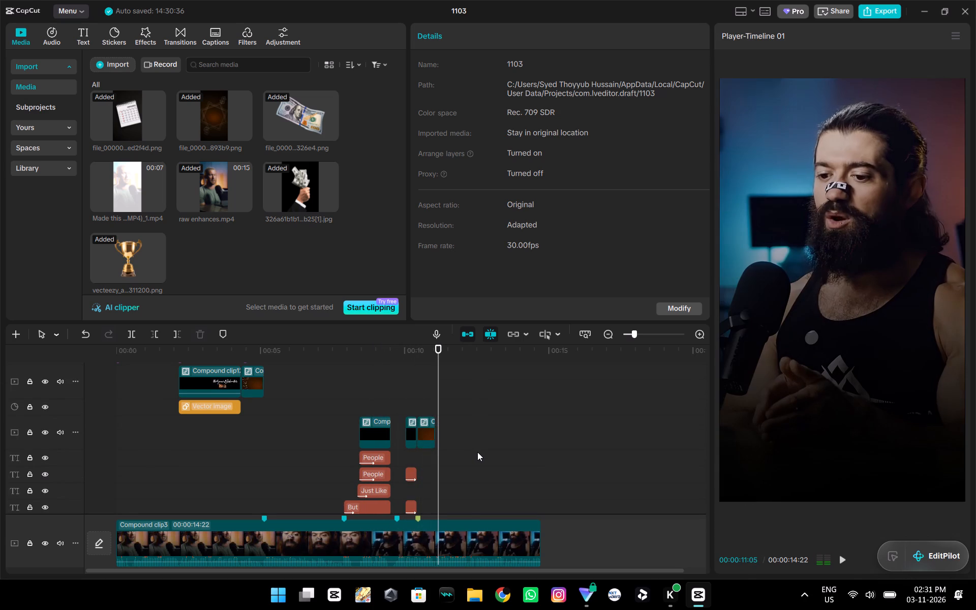
click(392, 365)
drag(396, 366, 418, 377)
click(418, 377)
drag(418, 377, 424, 381)
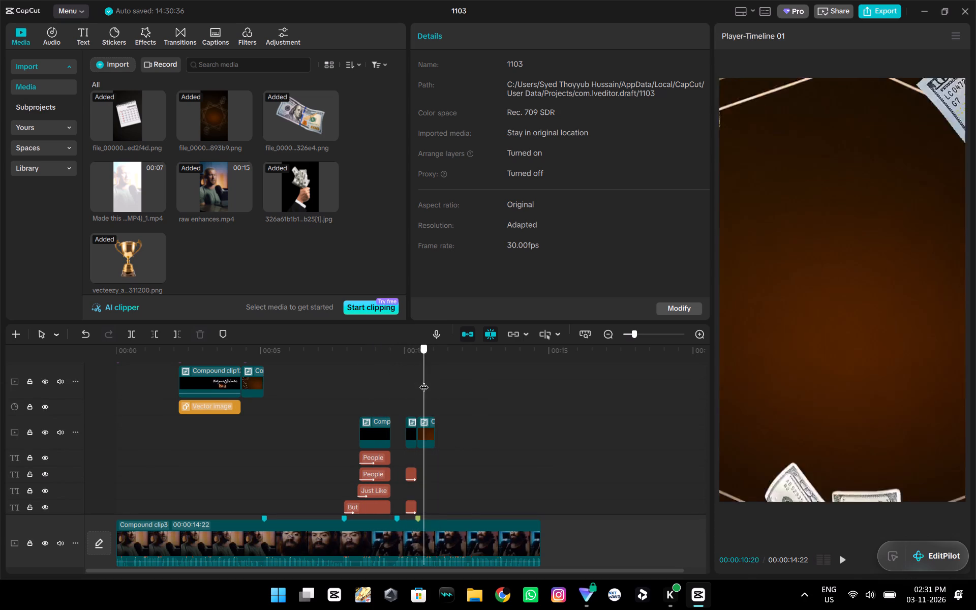
drag(424, 381, 418, 383)
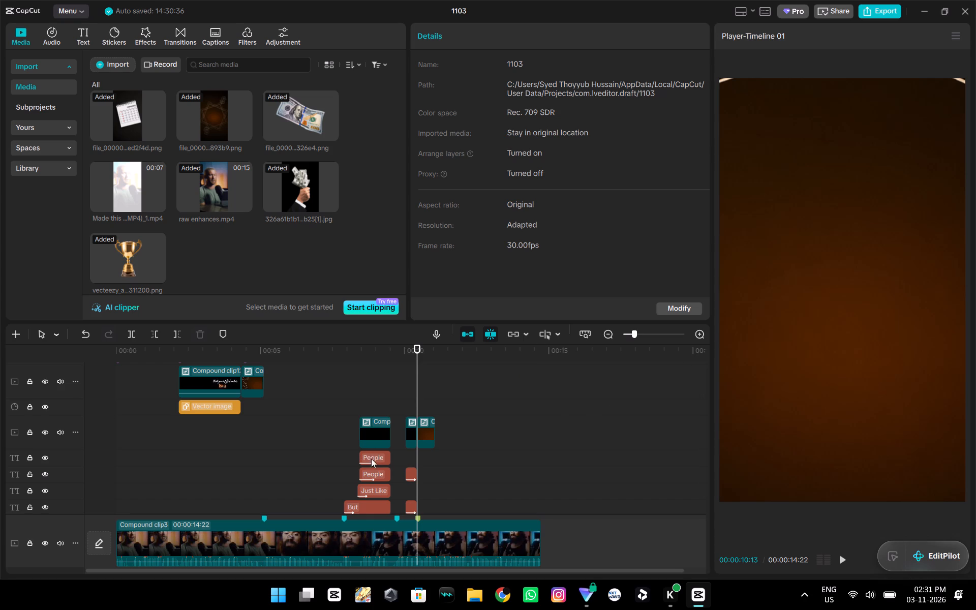
Copy the But, Just Like and two People text clips with their compound clip and paste them at 00:00:10:13.
double_click(356, 413)
scroll(365, 417, down, 3)
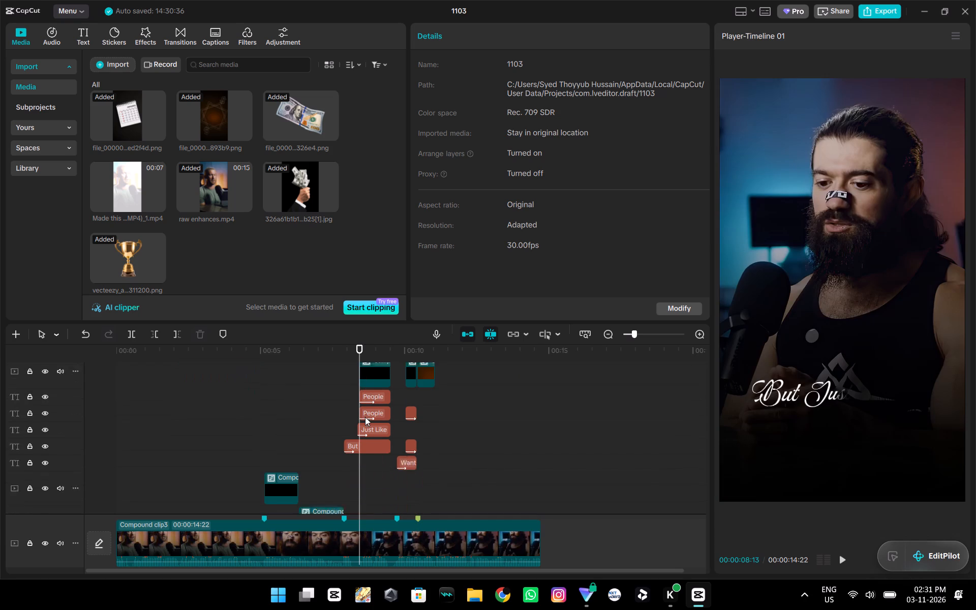
scroll(365, 417, down, 2)
drag(367, 467, 361, 385)
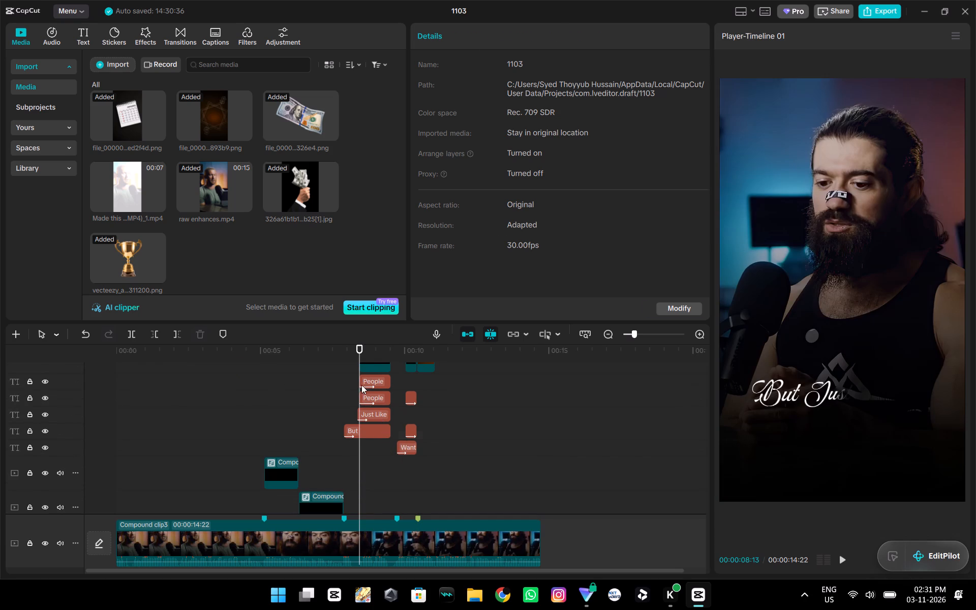
drag(361, 385, 375, 327)
scroll(388, 420, up, 1)
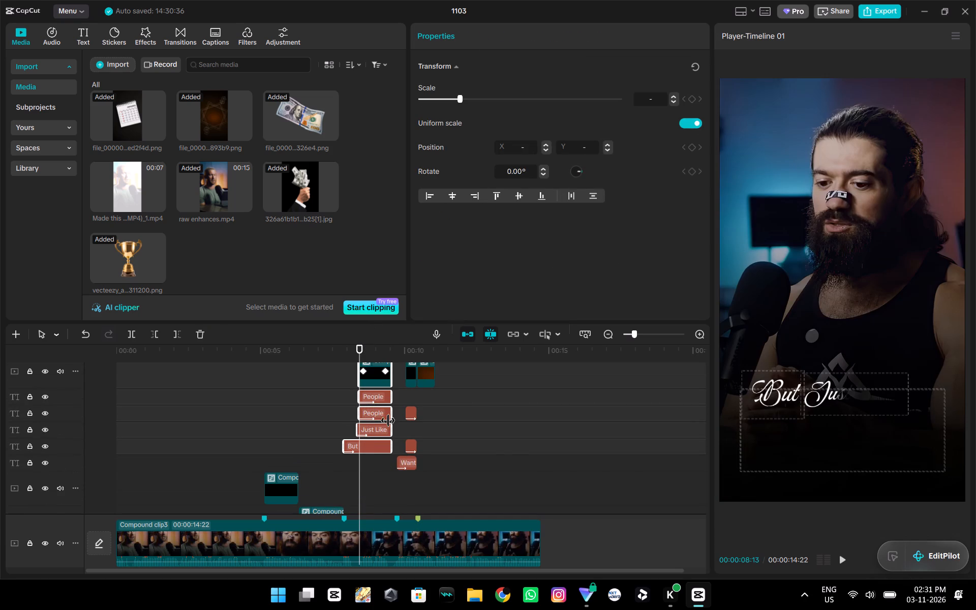
key(ctrl+c)
scroll(480, 425, up, 2)
click(422, 376)
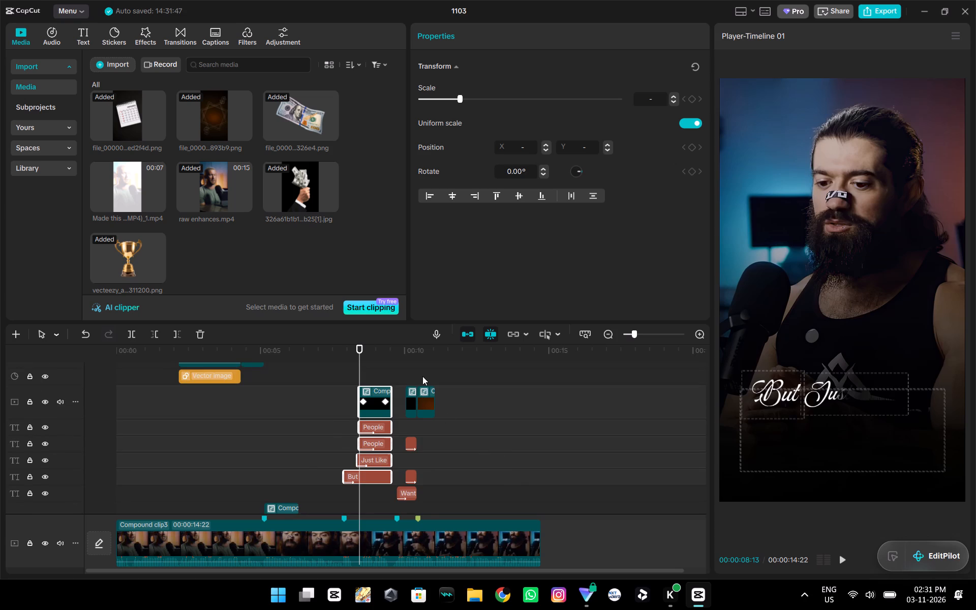
drag(422, 376, 418, 376)
key(ctrl+v)
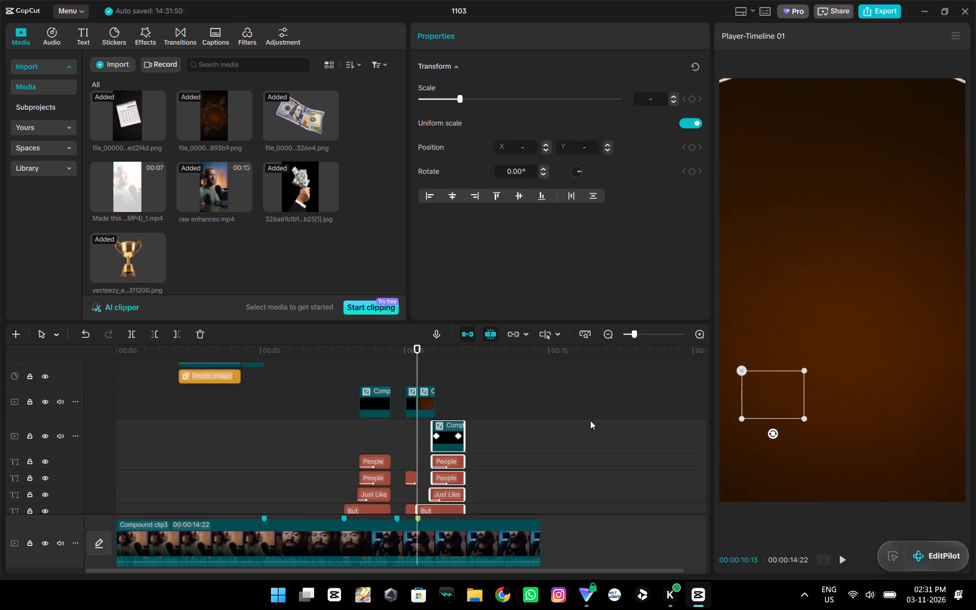
Play the pasted captions and check their timing against the trophy-and-cash compound clip and the Want the caption.
key(space)
key(space)
key(space)
key(space)
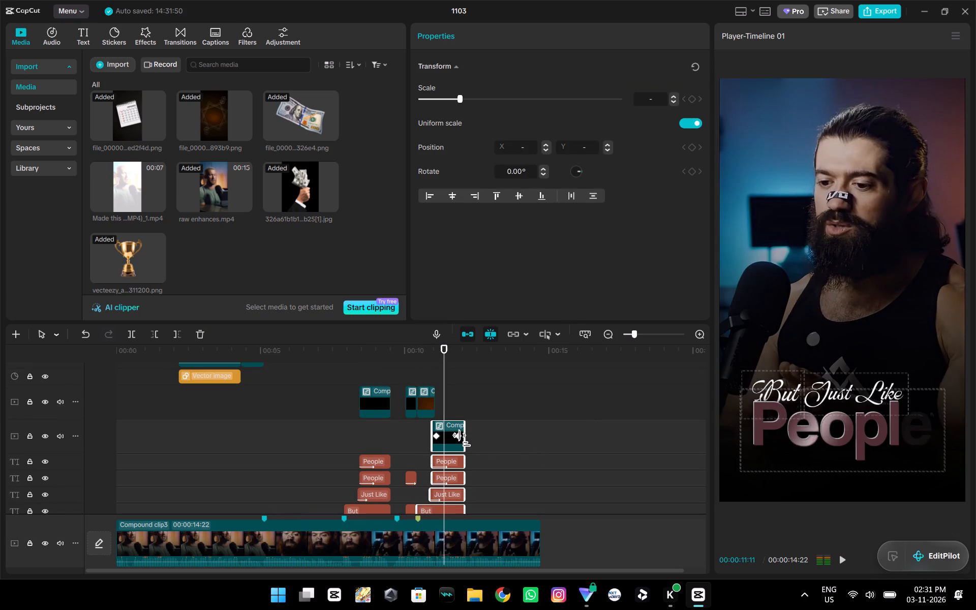
key(space)
key(space)
scroll(469, 432, down, 3)
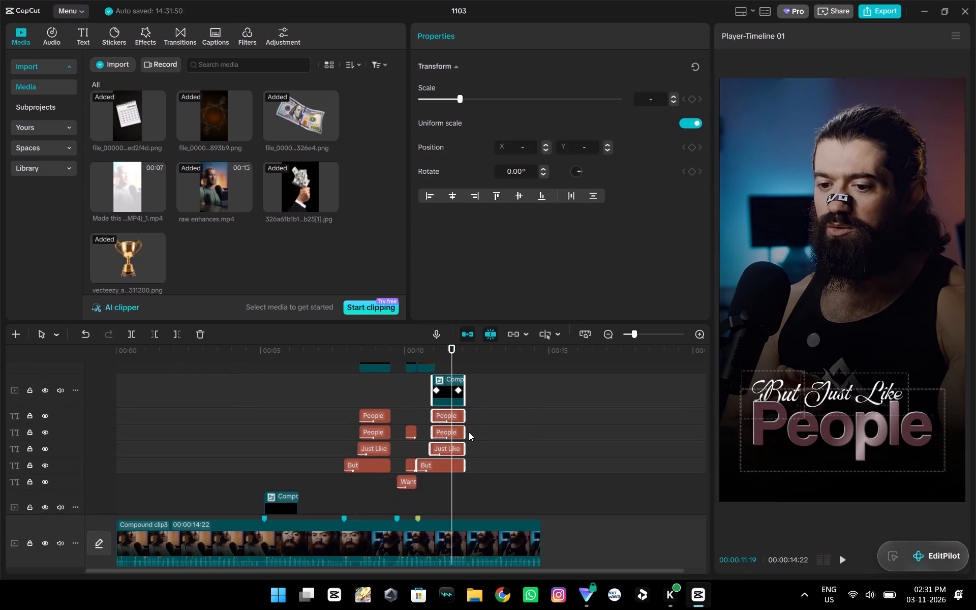
scroll(469, 432, down, 1)
click(423, 409)
drag(423, 409, 409, 411)
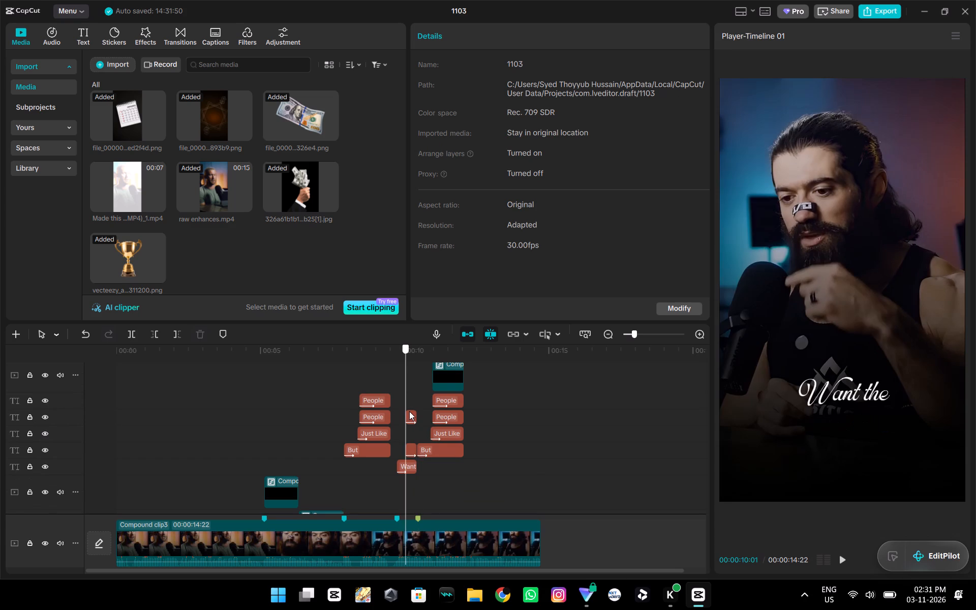
drag(409, 411, 419, 416)
scroll(454, 439, up, 1)
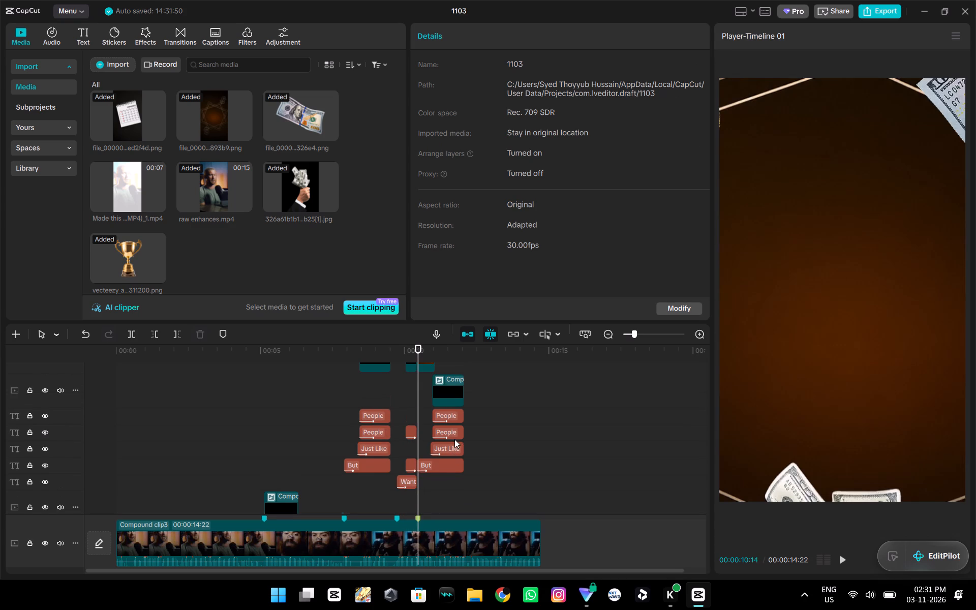
Delete the pasted But text clip.
click(434, 467)
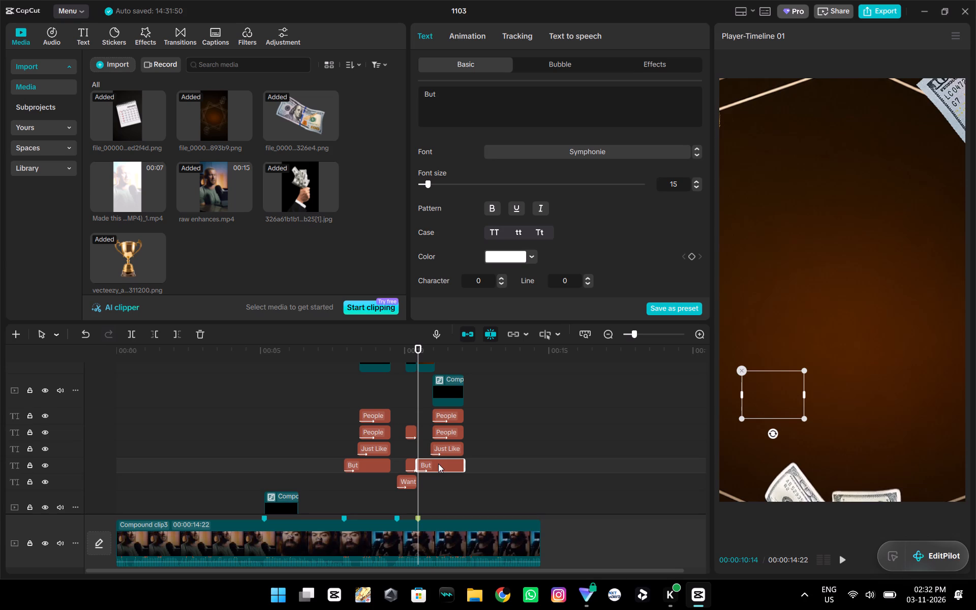
key(BackSpace)
Delete the pasted Just Like text clip.
click(447, 450)
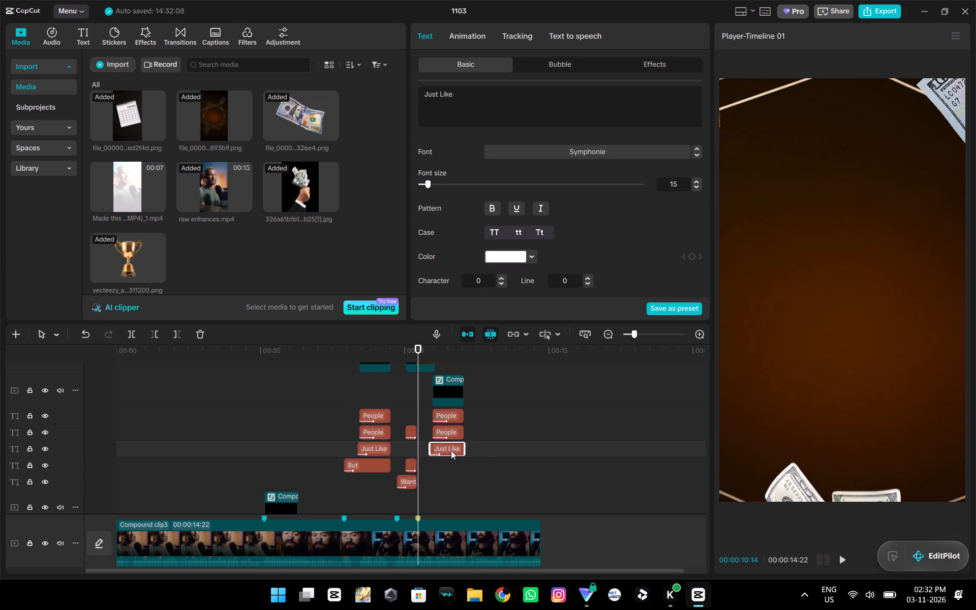
scroll(491, 439, up, 1)
key(BackSpace)
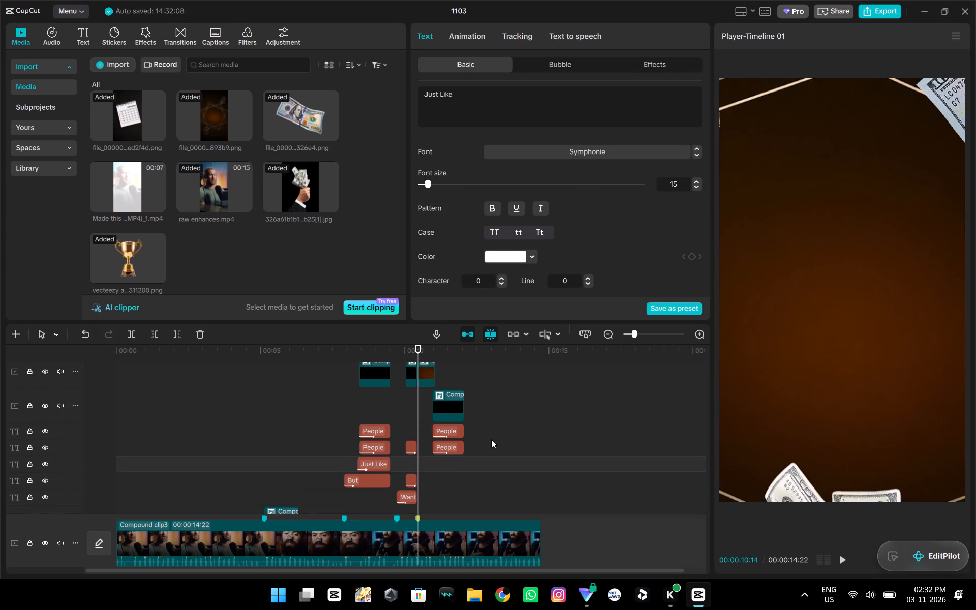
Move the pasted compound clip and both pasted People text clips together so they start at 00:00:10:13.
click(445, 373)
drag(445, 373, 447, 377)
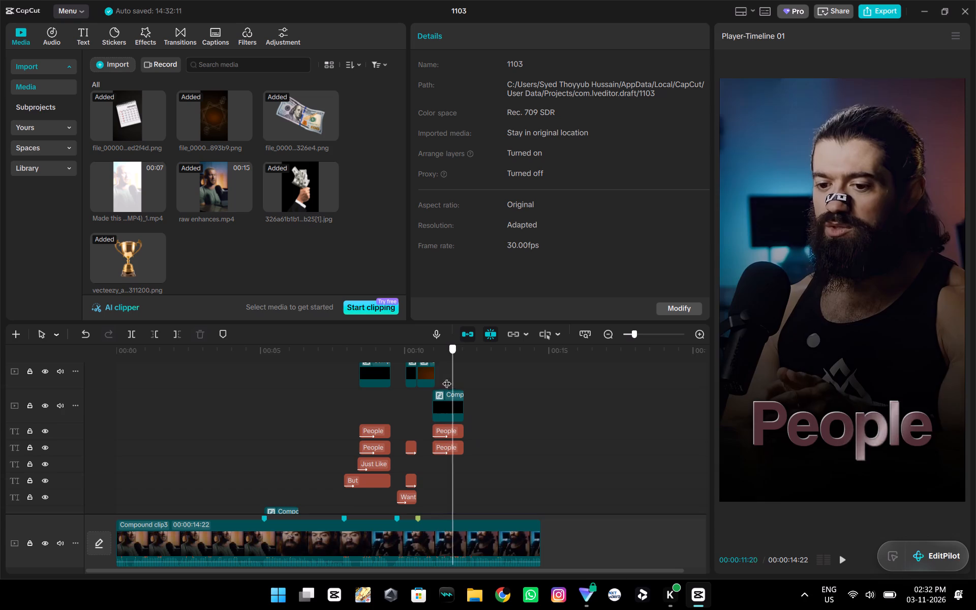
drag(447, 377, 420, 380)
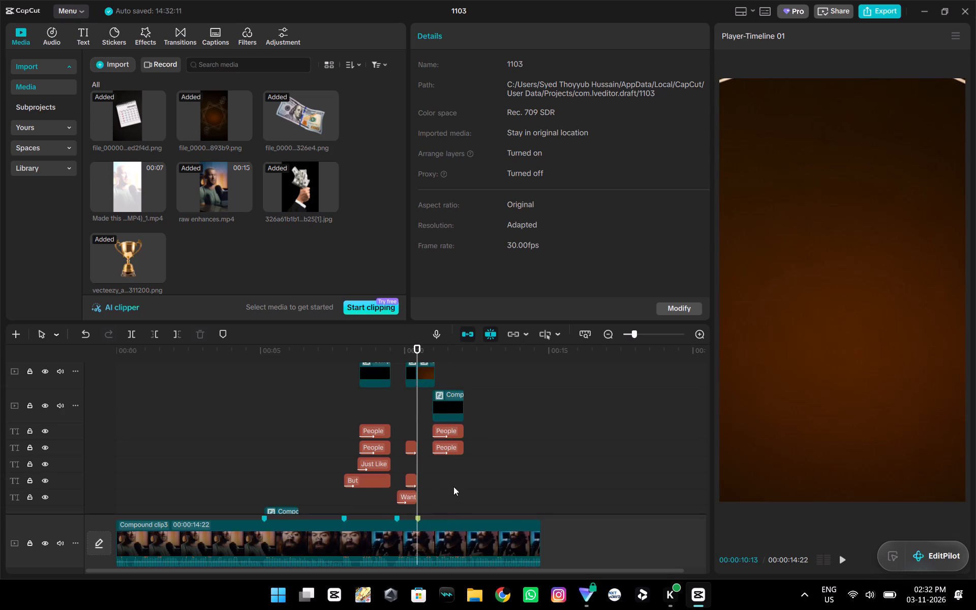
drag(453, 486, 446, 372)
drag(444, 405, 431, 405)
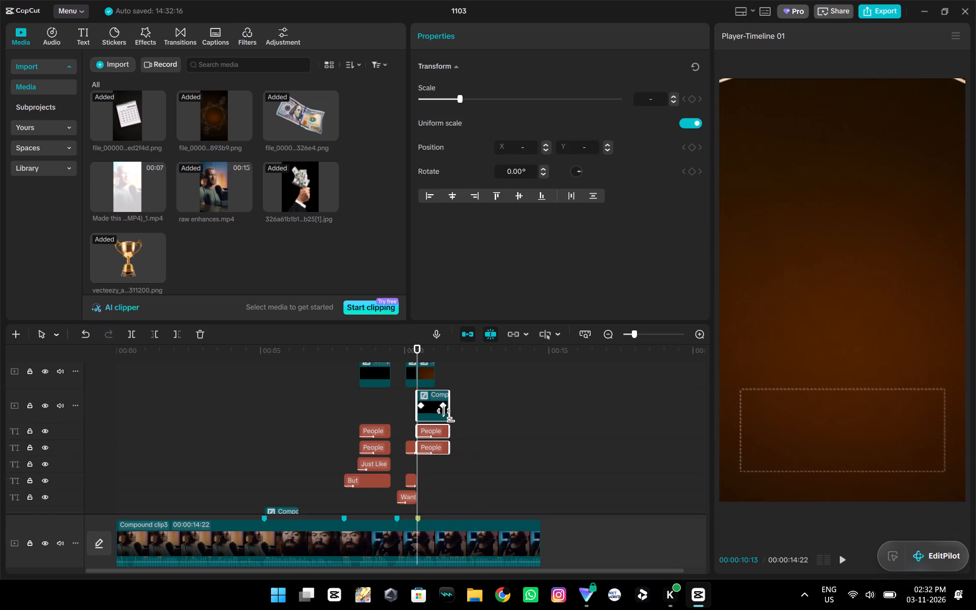
Delete the pasted compound clip above the two pasted People text clips.
scroll(458, 413, up, 1)
click(432, 446)
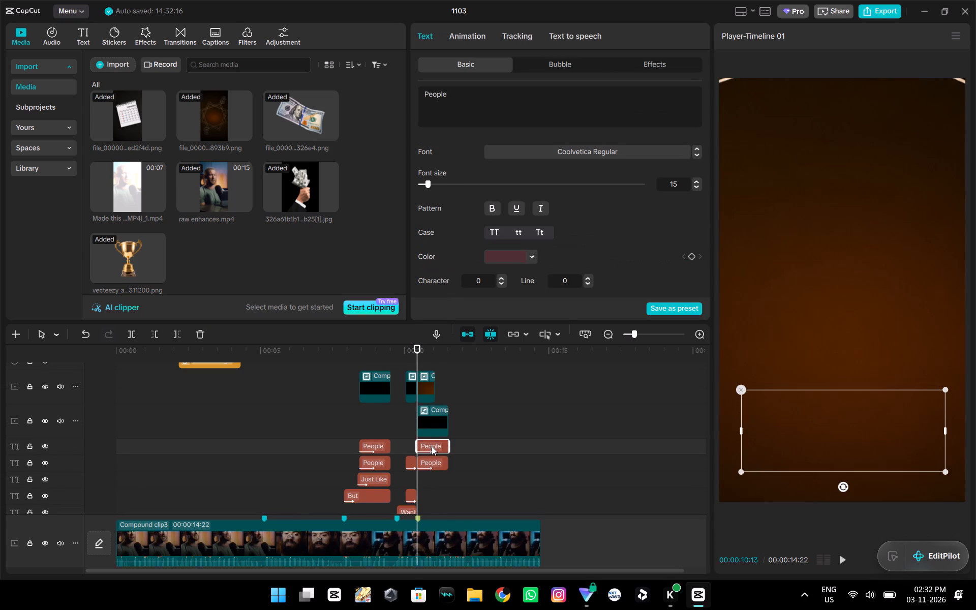
click(426, 423)
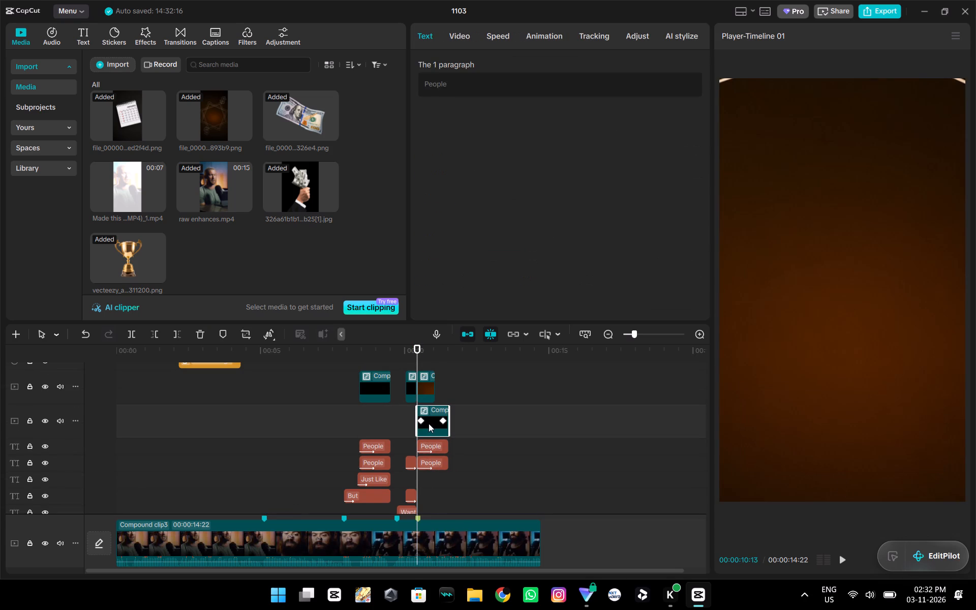
key(BackSpace)
Play the trophy-and-cash compound clip from 00:00:10:13 and check it with the pasted People captions.
key(space)
key(space)
key(space)
key(space)
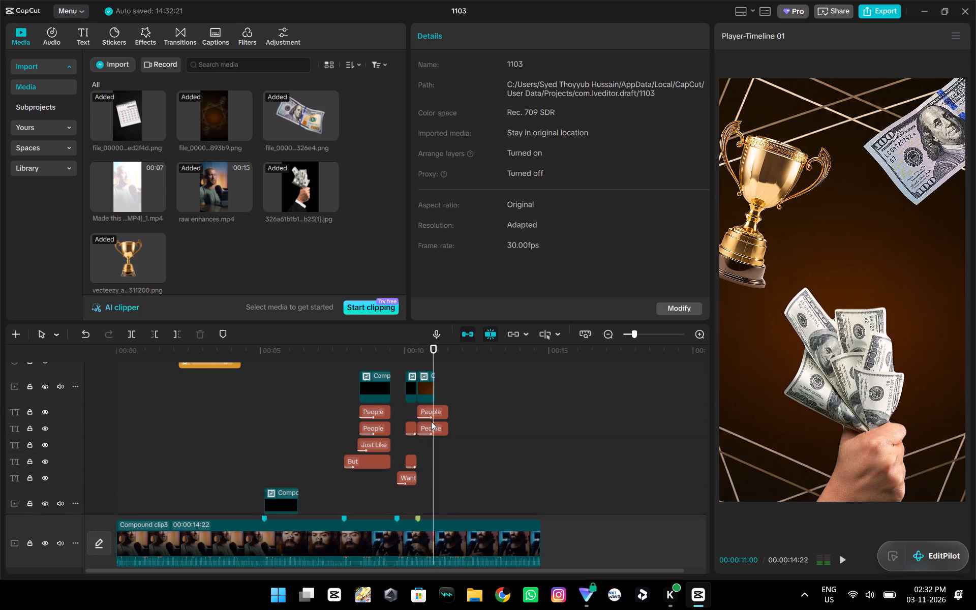
key(space)
key(space)
click(424, 368)
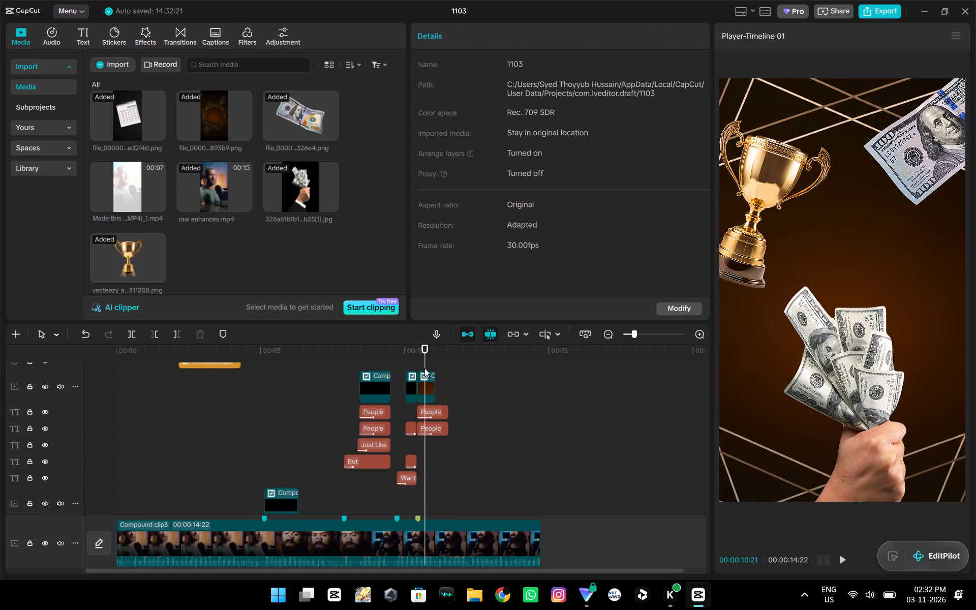
Check the animation settings of the two pasted People text clips, then delete both clips.
click(431, 412)
click(462, 33)
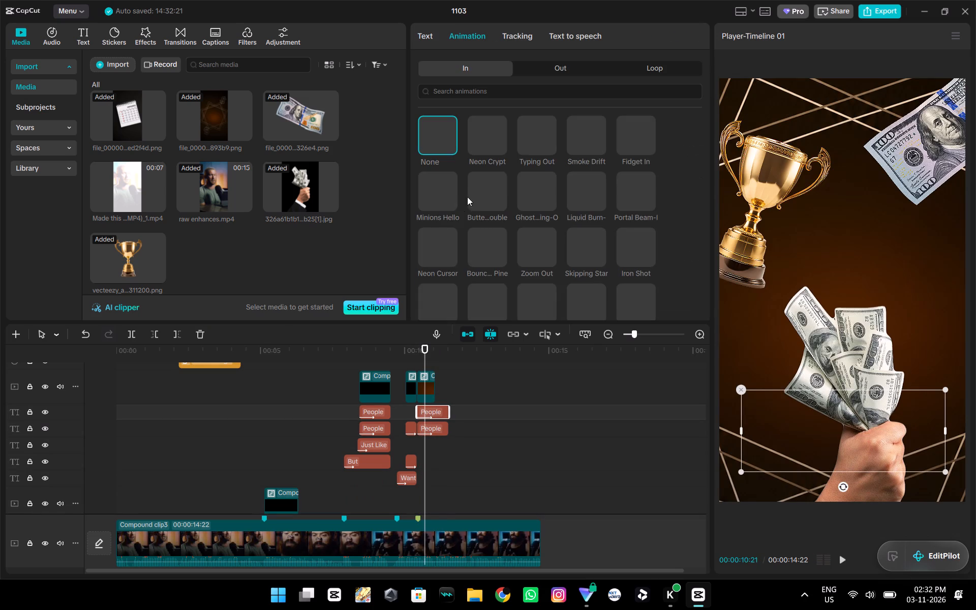
click(442, 433)
click(480, 35)
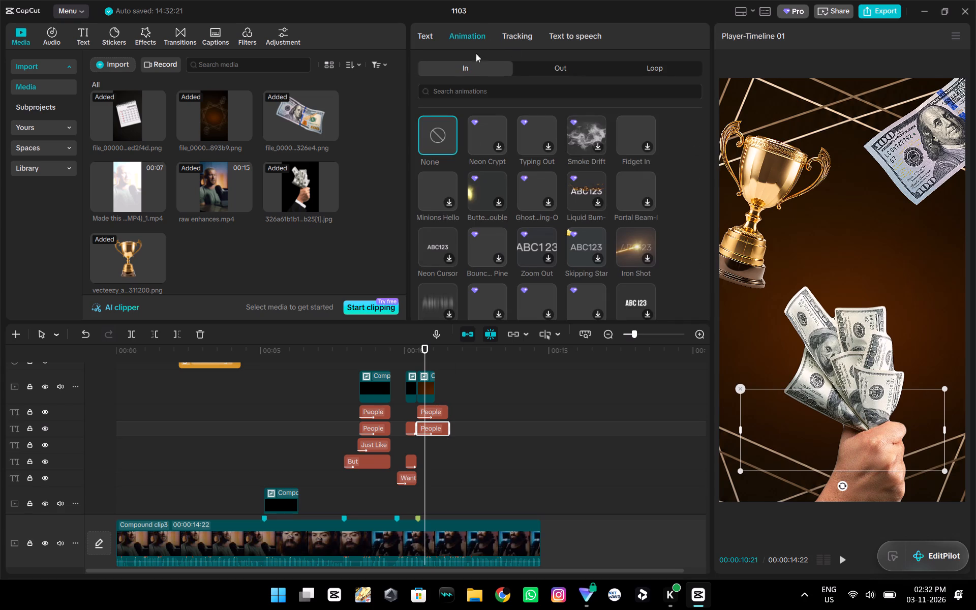
key(BackSpace)
click(432, 413)
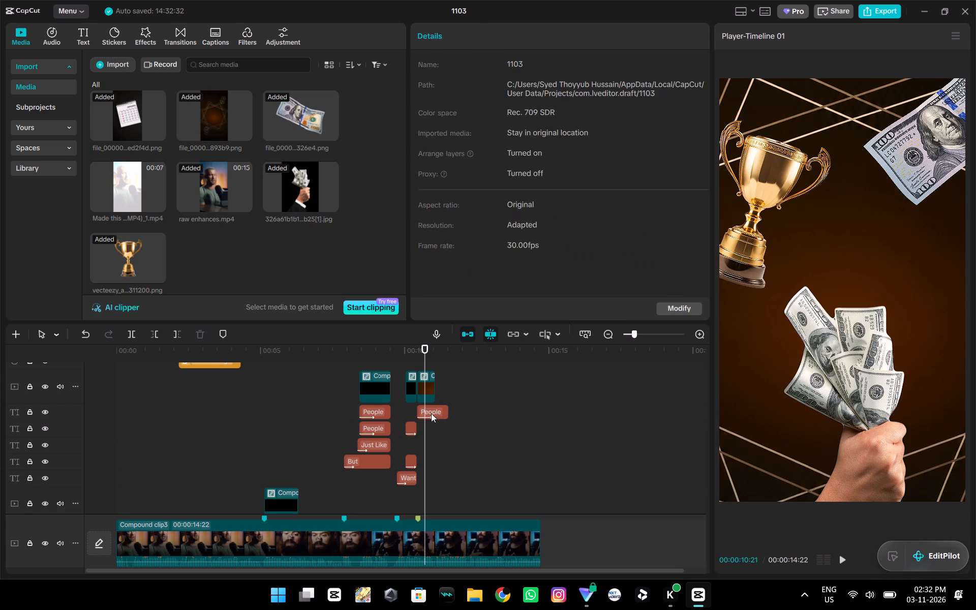
key(BackSpace)
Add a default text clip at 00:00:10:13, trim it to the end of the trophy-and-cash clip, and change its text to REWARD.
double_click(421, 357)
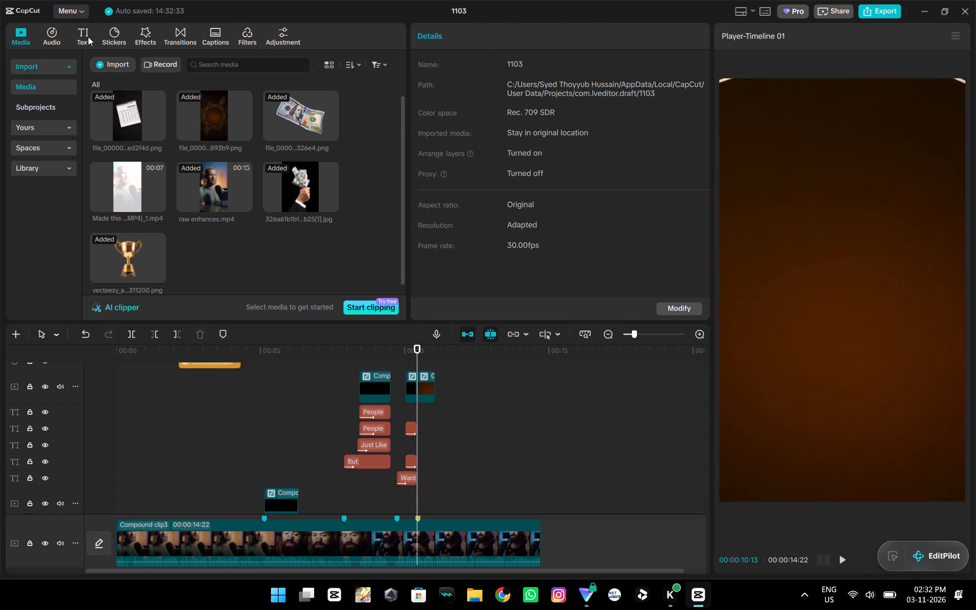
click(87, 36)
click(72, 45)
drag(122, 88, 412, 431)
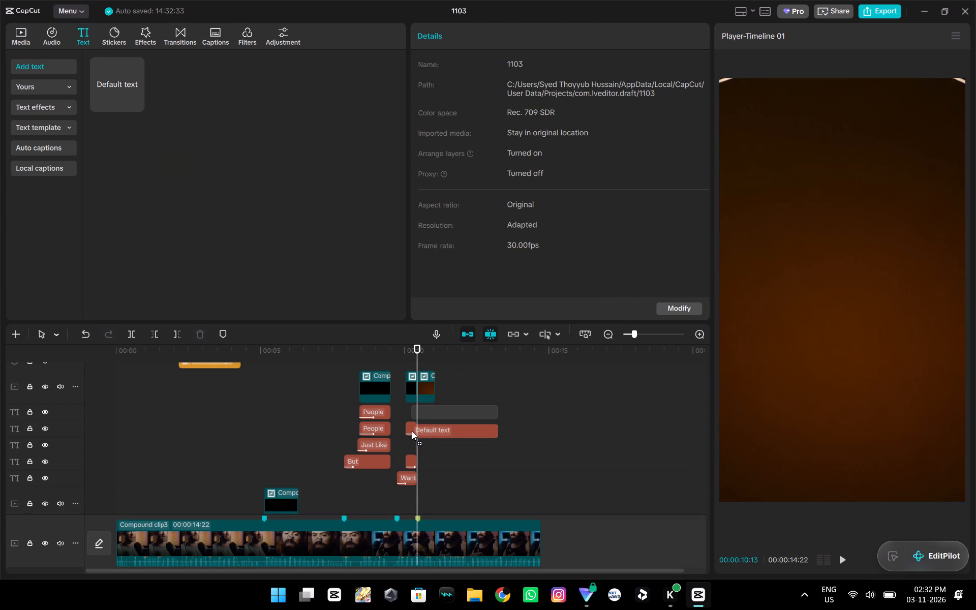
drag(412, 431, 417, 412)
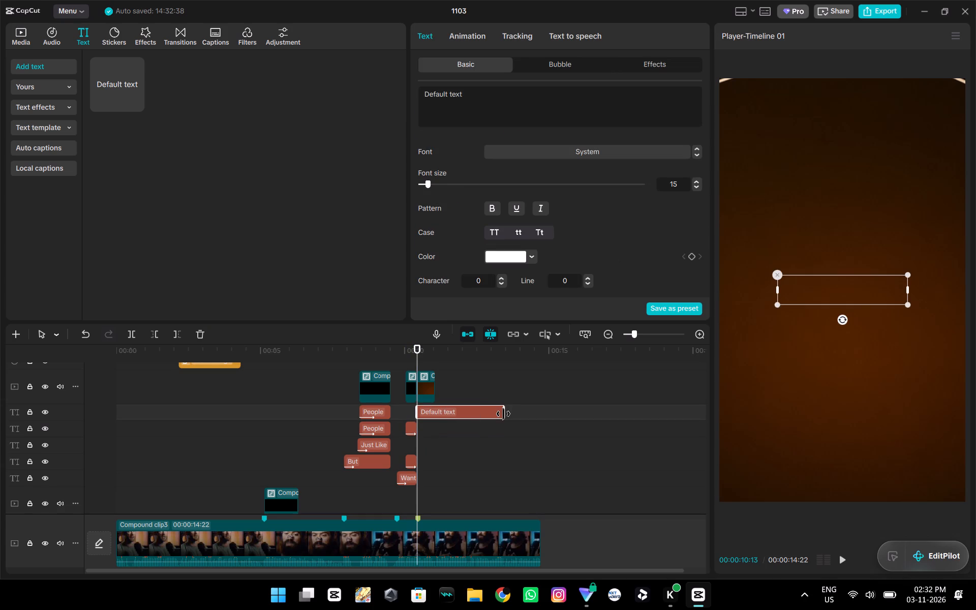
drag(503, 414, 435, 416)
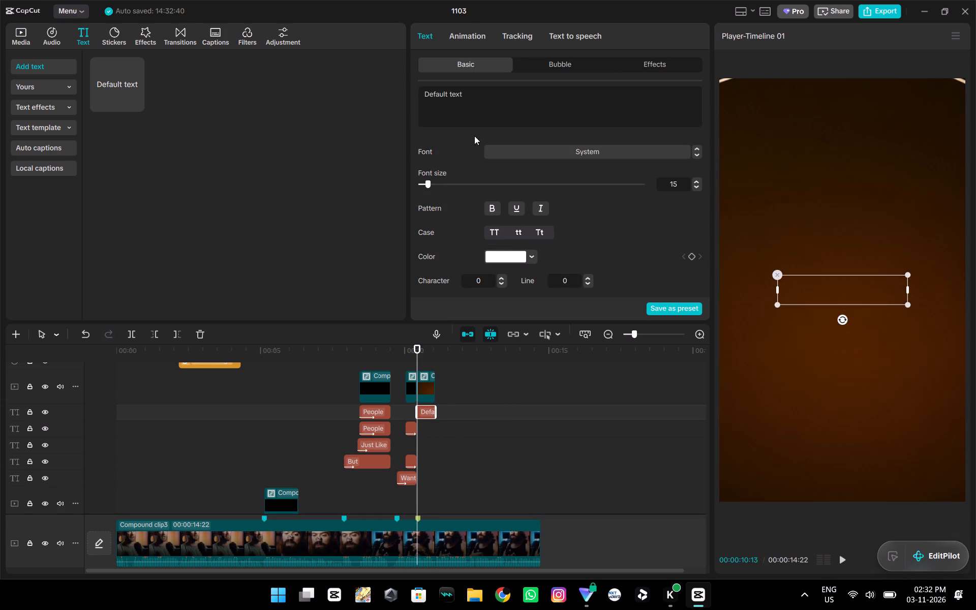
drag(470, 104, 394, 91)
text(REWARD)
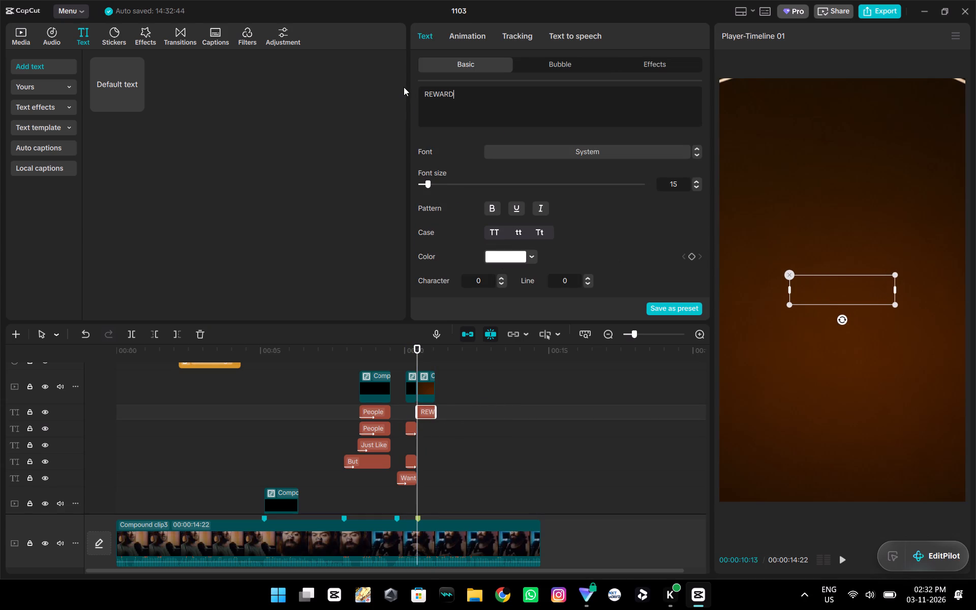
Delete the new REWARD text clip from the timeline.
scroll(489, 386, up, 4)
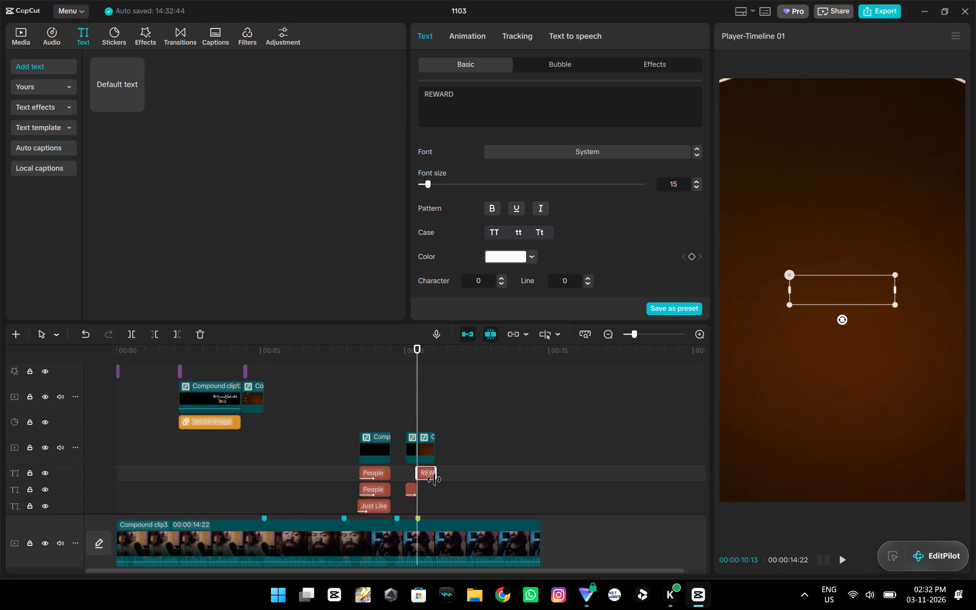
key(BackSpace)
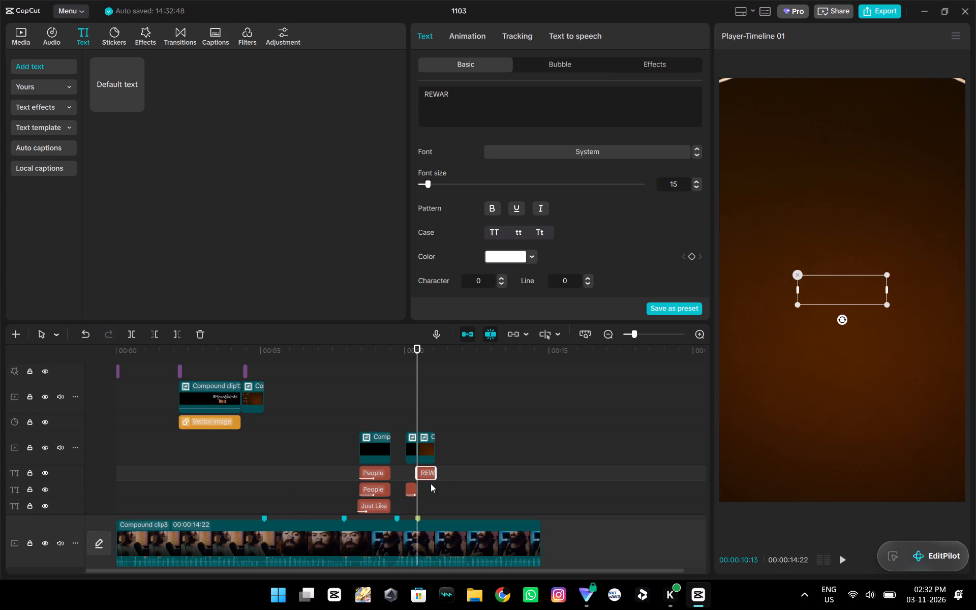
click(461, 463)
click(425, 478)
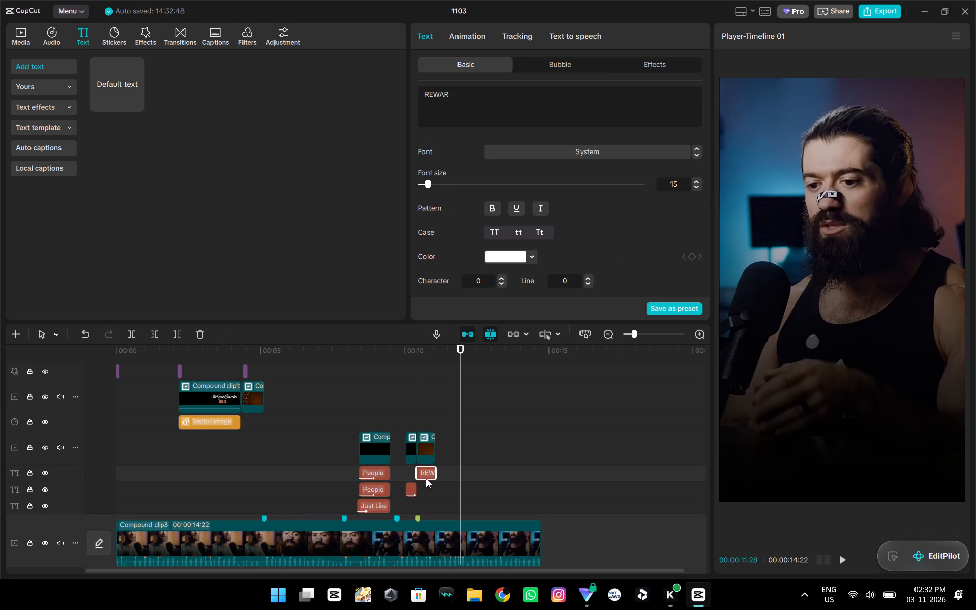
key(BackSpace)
Copy the earlier People compound clip with its two People text clips and paste them at 00:00:10:13.
click(375, 419)
click(383, 446)
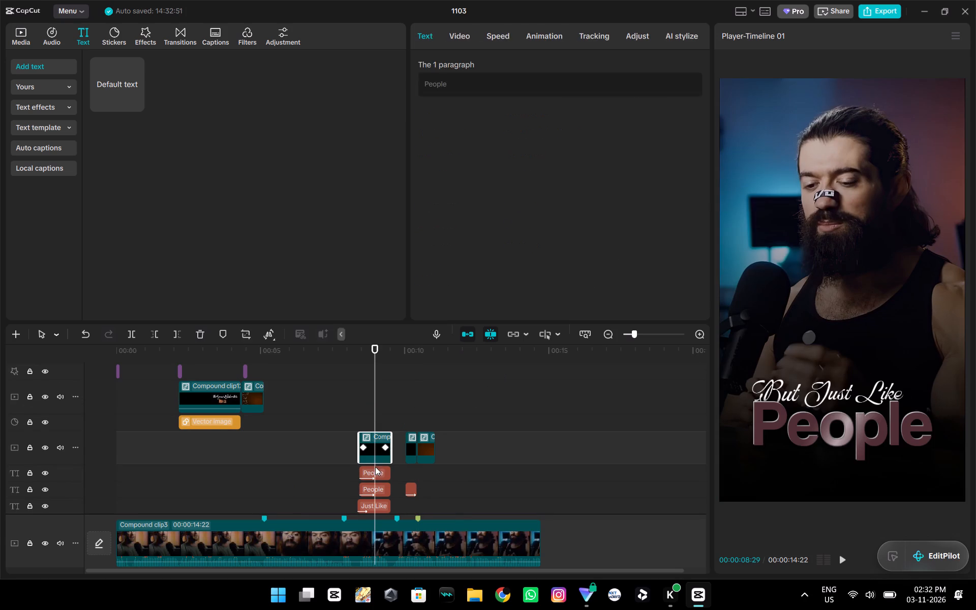
ctrl+click(375, 468)
ctrl+click(376, 485)
key(ctrl+c)
double_click(420, 408)
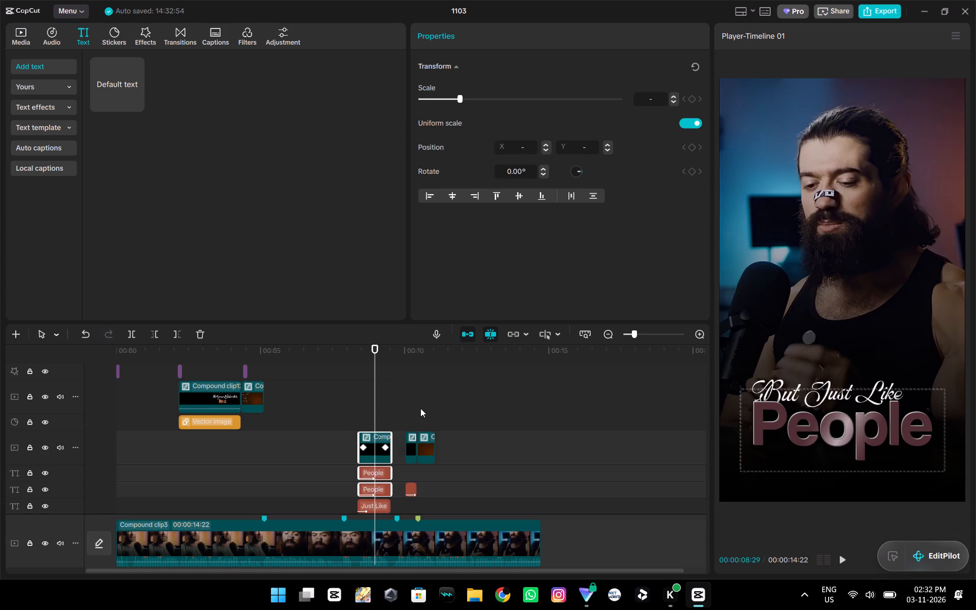
key(ctrl+v)
Move the pasted compound clip and two People text clips to higher tracks, keeping their start at 00:00:10:13.
scroll(429, 439, down, 4)
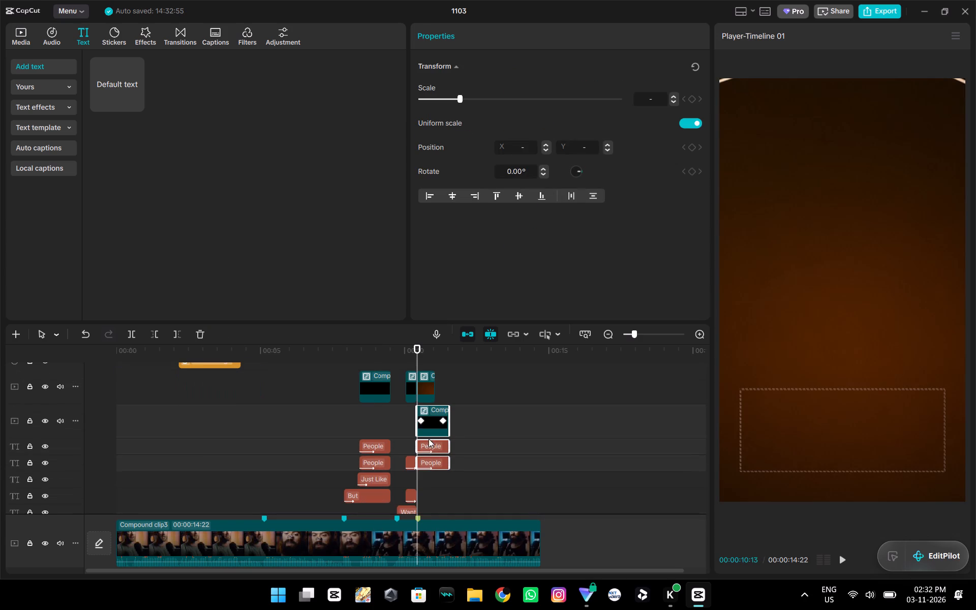
drag(436, 428, 467, 444)
scroll(467, 466, up, 7)
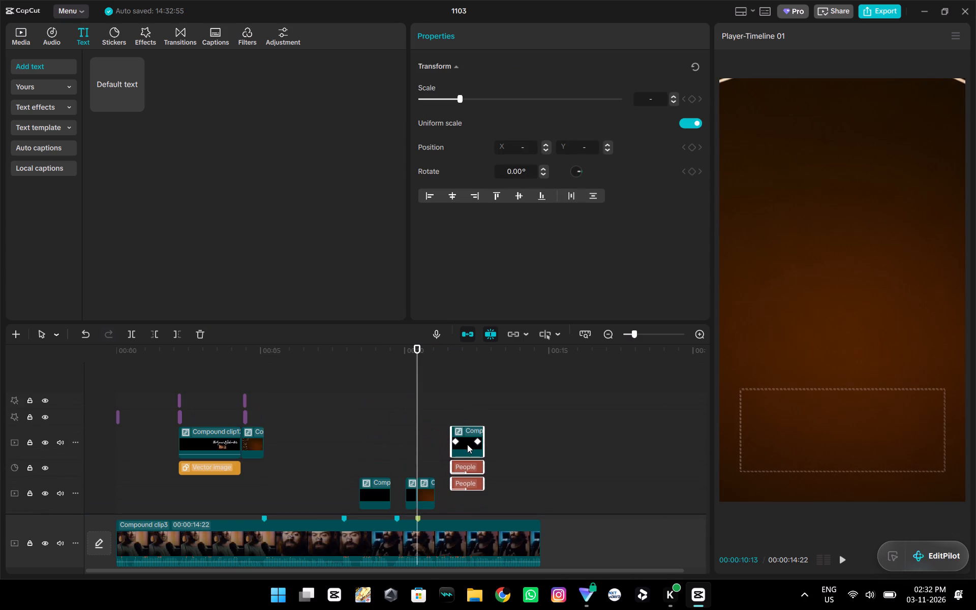
drag(467, 444, 437, 433)
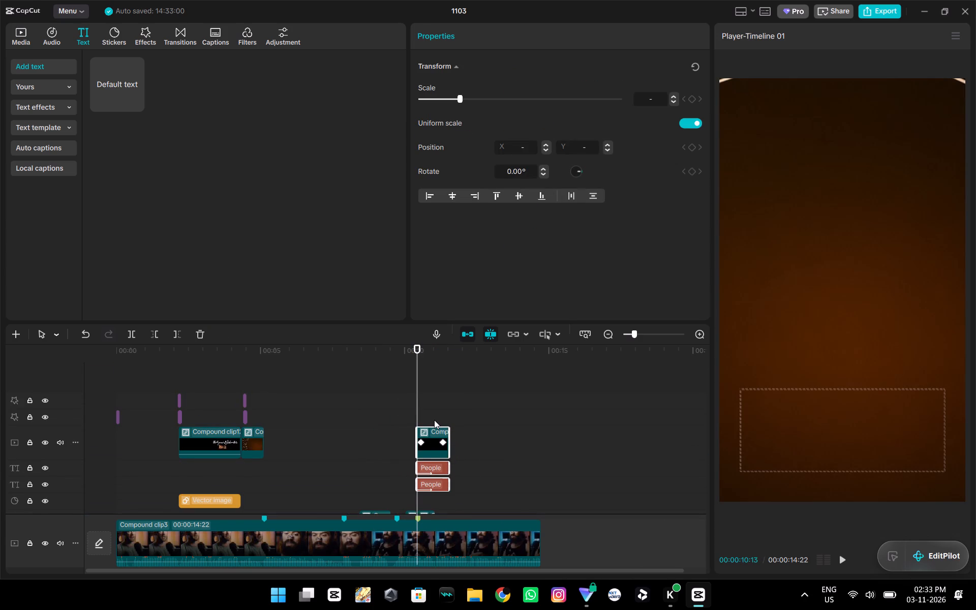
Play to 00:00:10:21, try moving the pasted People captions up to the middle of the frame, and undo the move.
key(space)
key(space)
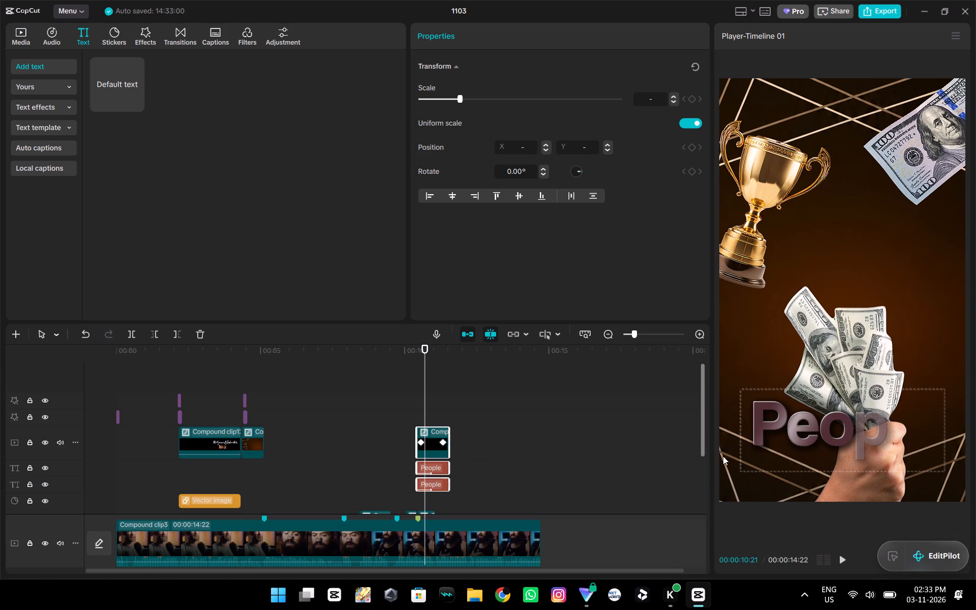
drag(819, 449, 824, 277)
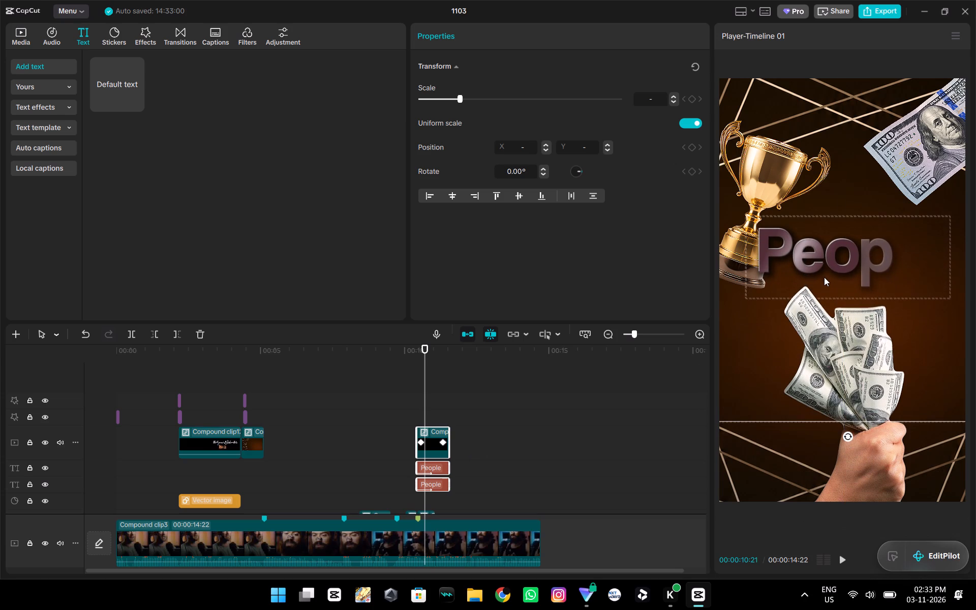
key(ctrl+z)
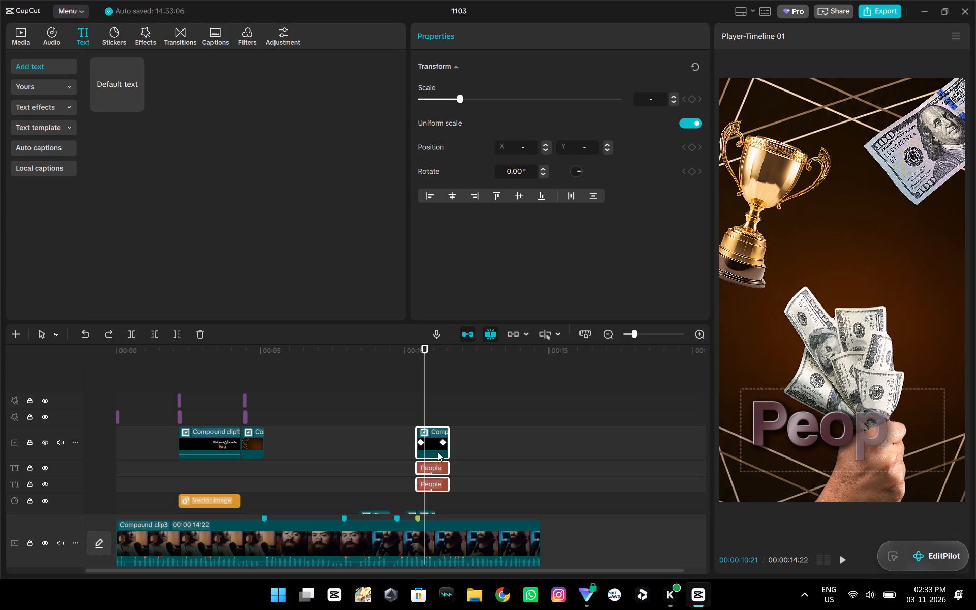
Delete the newly pasted compound clip, keeping the two People text clips.
click(436, 447)
key(BackSpace)
Return to 00:00:10:13 and examine the text and animation settings of both pasted People text clips.
double_click(419, 446)
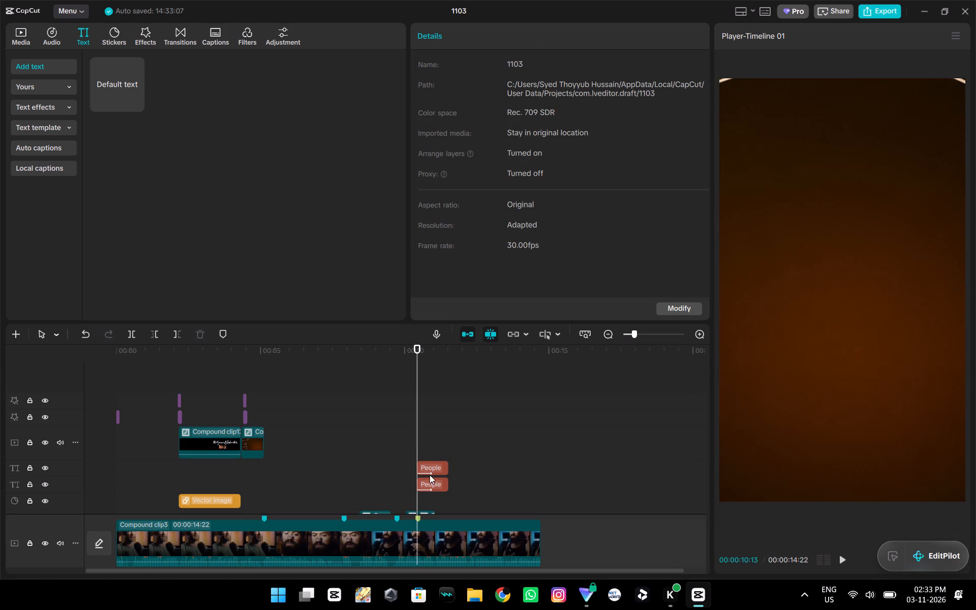
click(430, 467)
click(462, 40)
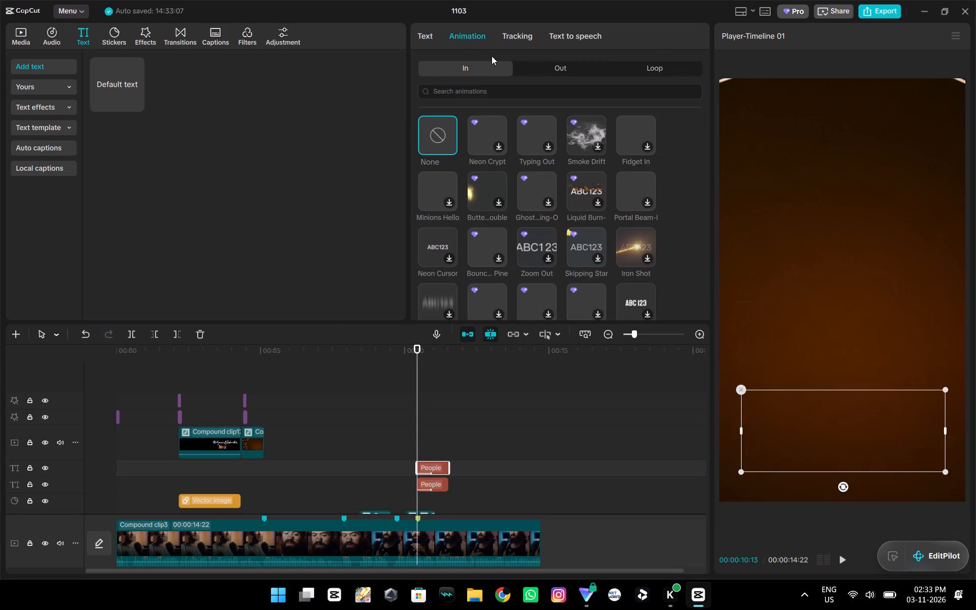
click(429, 38)
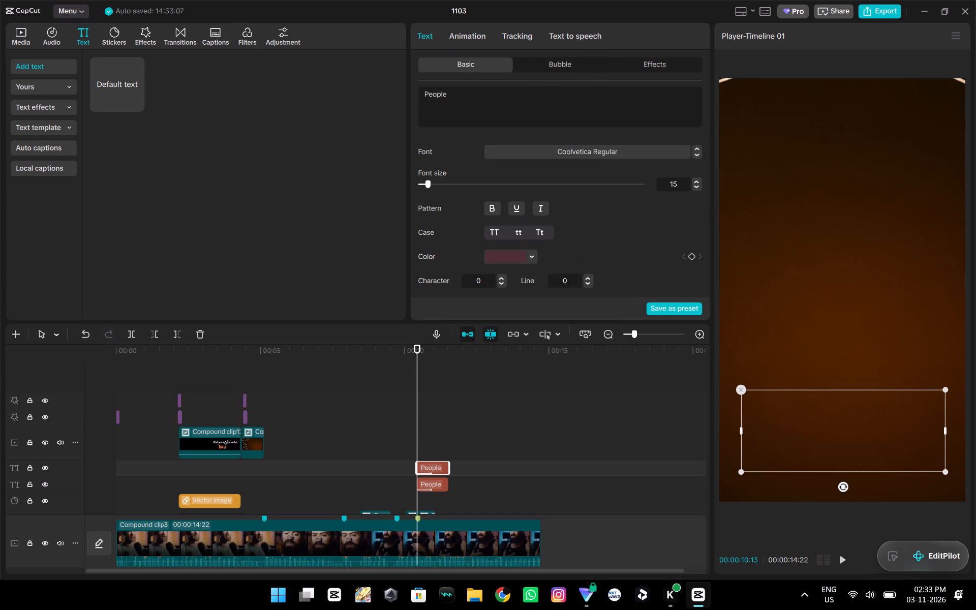
click(436, 486)
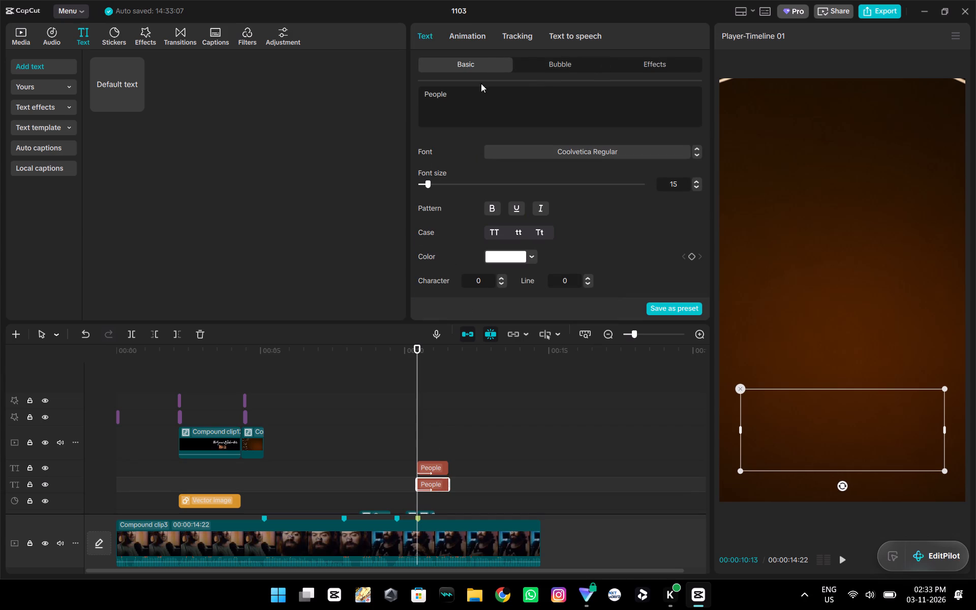
click(480, 45)
click(434, 34)
Try to edit the wording of the pasted People text clips at 00:00:10:13, and delete both clips.
click(437, 470)
drag(456, 102, 411, 100)
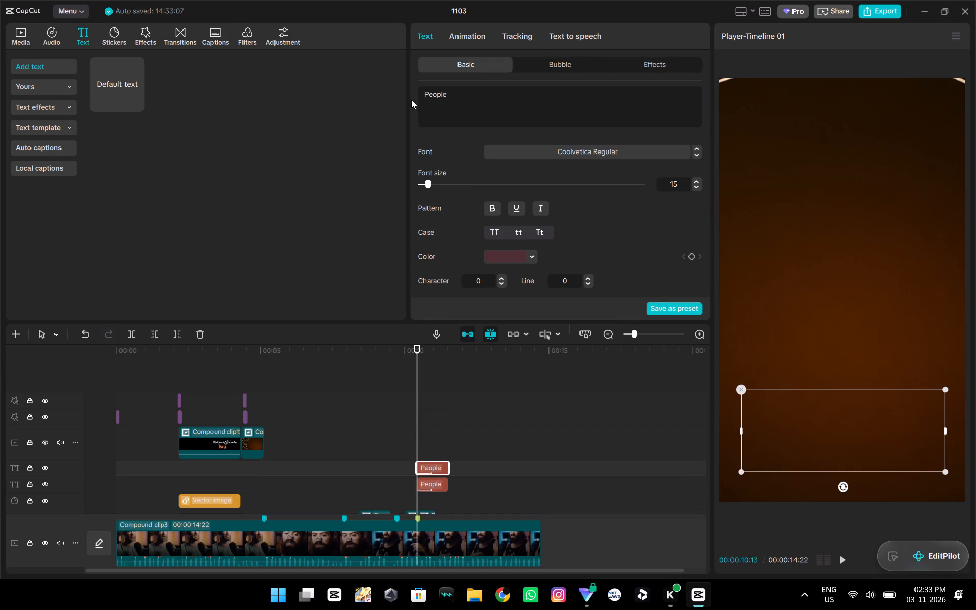
drag(411, 100, 411, 99)
key(BackSpace)
click(441, 482)
key(BackSpace)
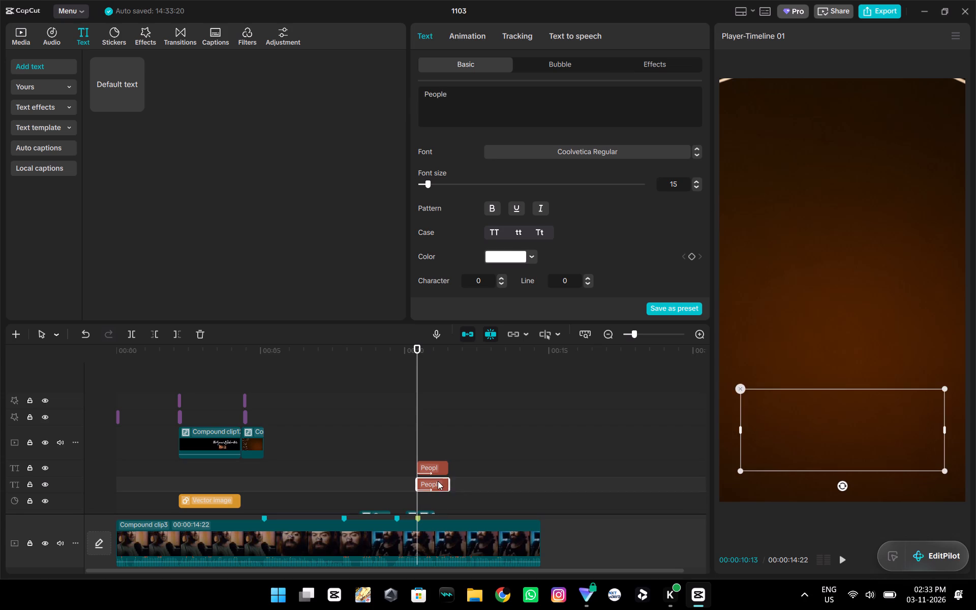
click(437, 469)
key(BackSpace)
Add a Default text clip at 00:00:10:13 on its own track and shorten it to end with the compound clip below.
drag(123, 95, 423, 460)
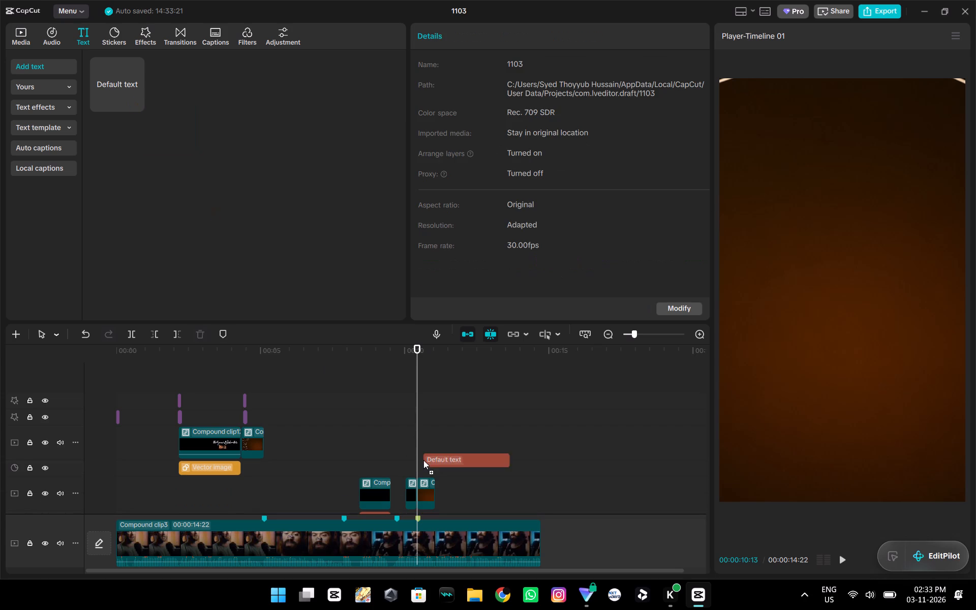
drag(423, 460, 414, 472)
drag(508, 463, 492, 470)
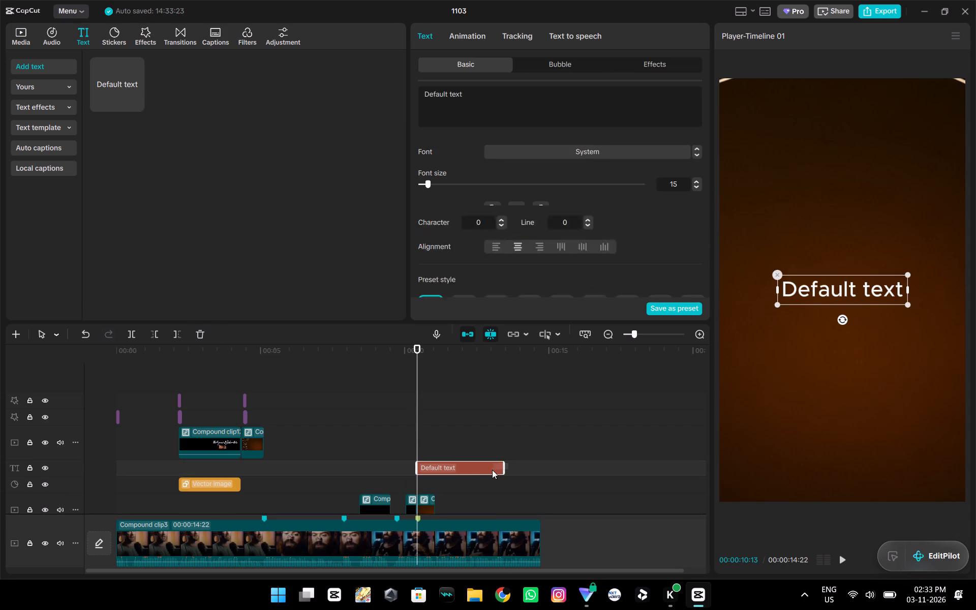
drag(492, 470, 486, 470)
click(452, 446)
click(453, 467)
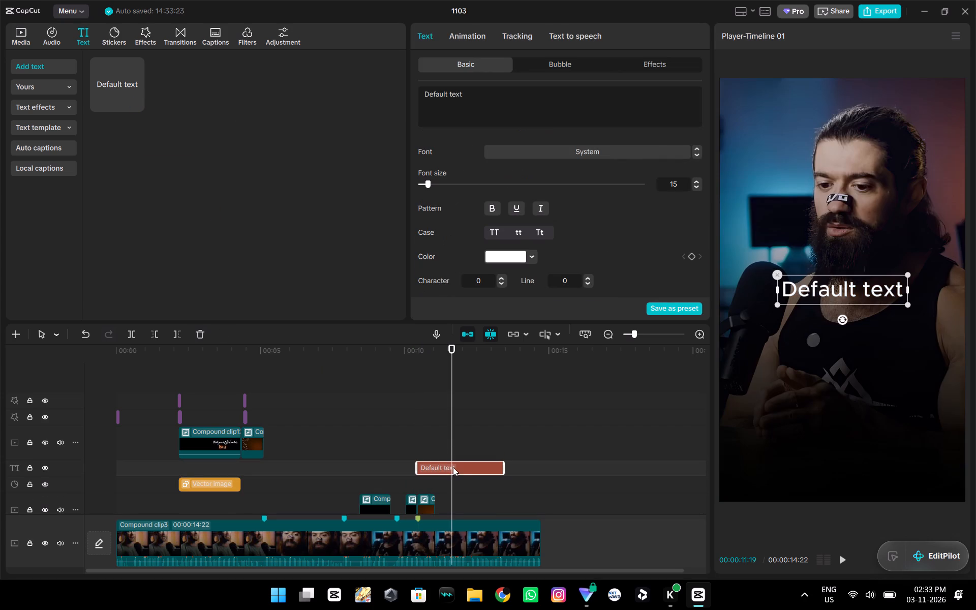
key(w)
drag(454, 468, 433, 479)
Return to 00:00:10:13 and replace the new text clip's wording with REWARD.
double_click(417, 442)
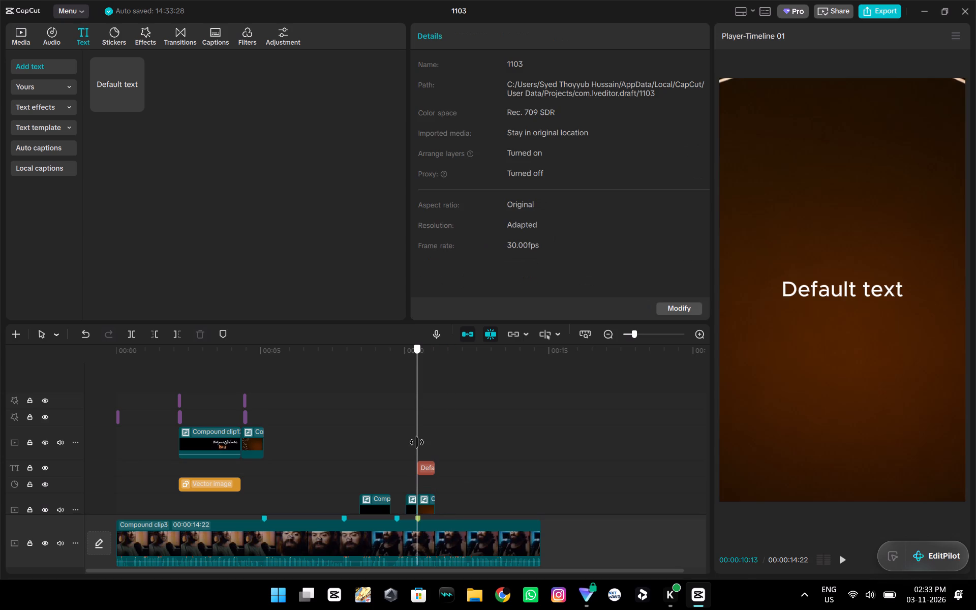
click(424, 472)
drag(472, 100, 407, 94)
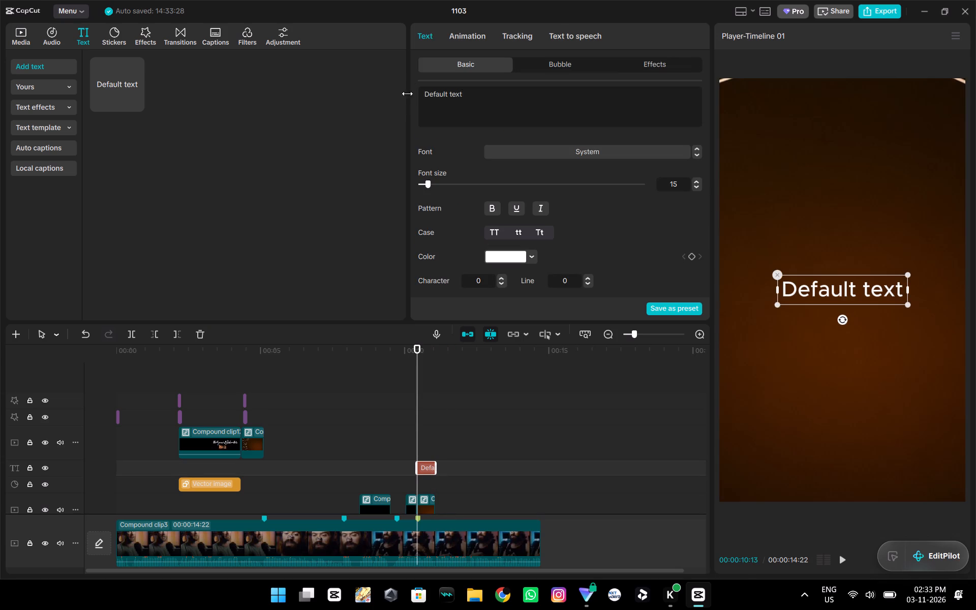
drag(407, 94, 410, 80)
text(REWARD)
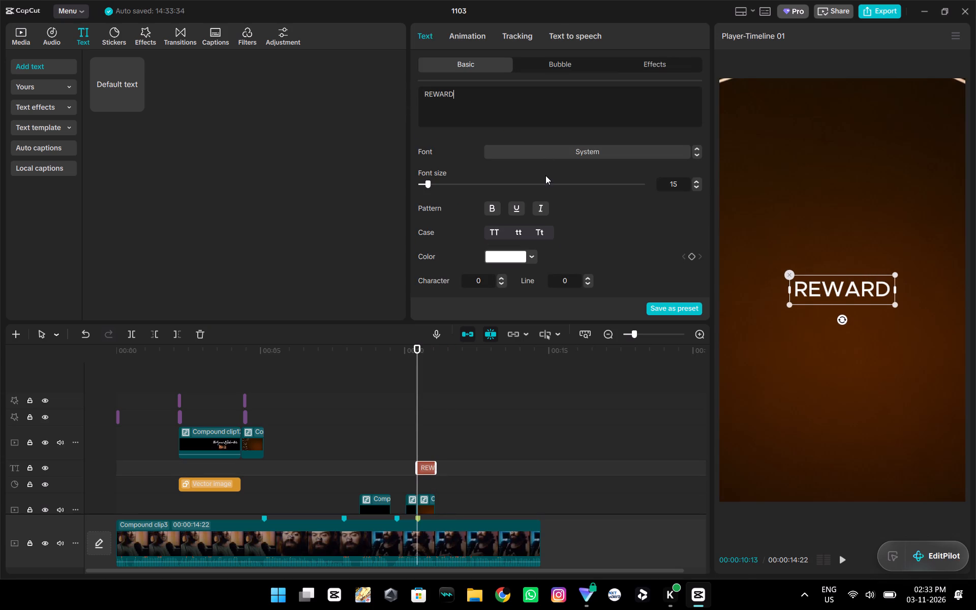
Search the font list of the REWARD text clip for REWARD, retrying the search several times.
click(534, 151)
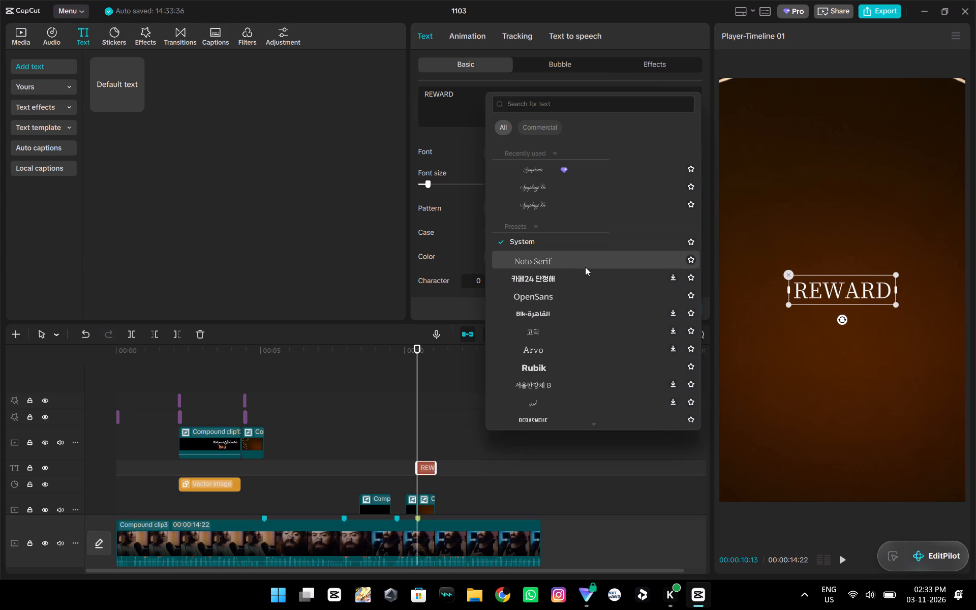
scroll(571, 245, up, 5)
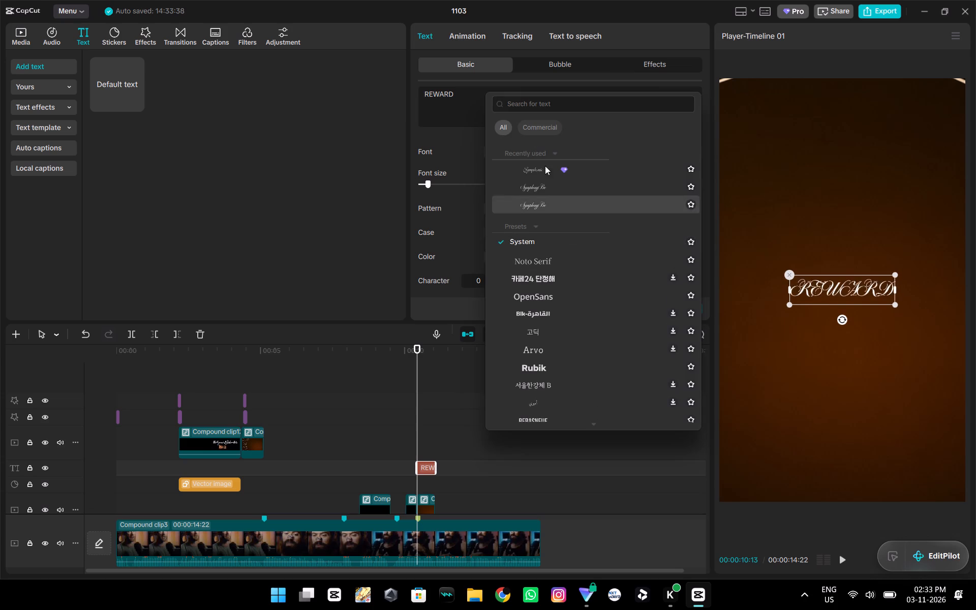
click(526, 107)
text(REWARD)
key(Return)
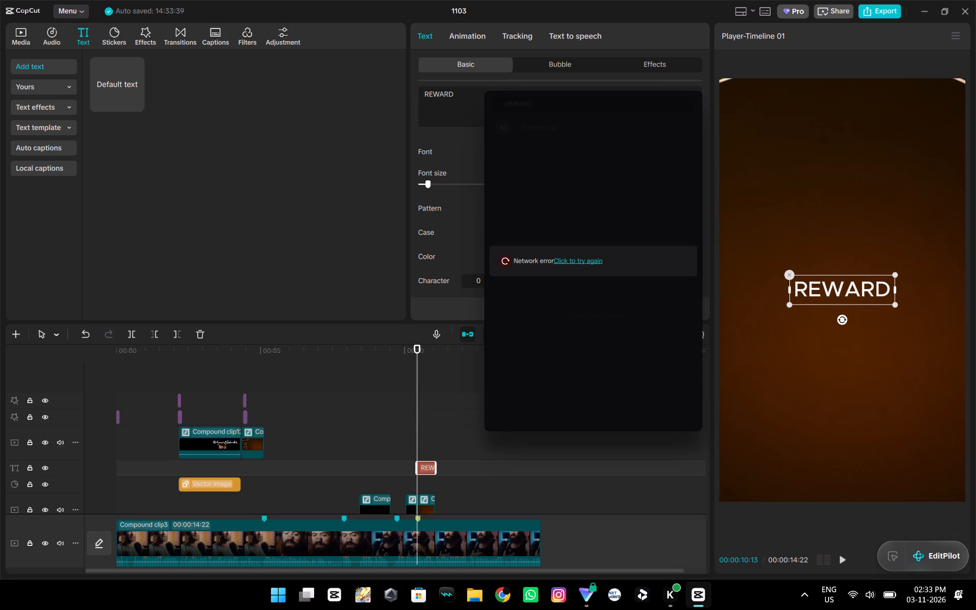
triple_click(573, 264)
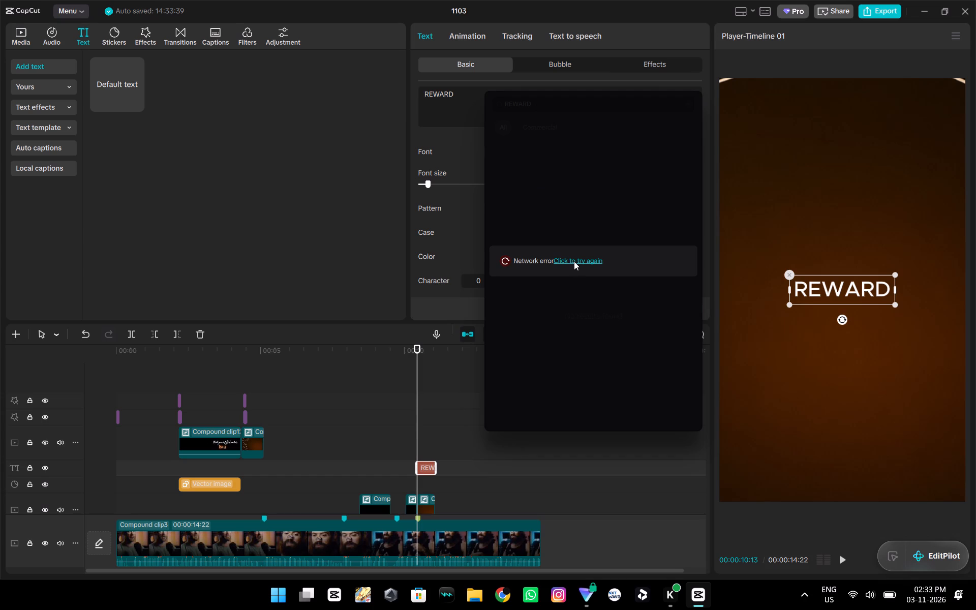
triple_click(574, 261)
triple_click(574, 261)
triple_click(575, 261)
click(575, 259)
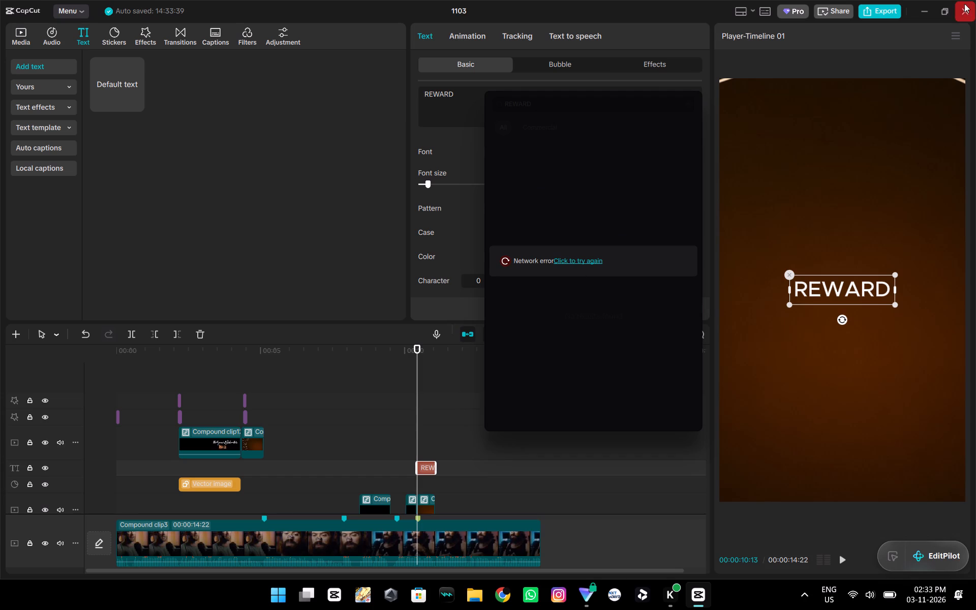
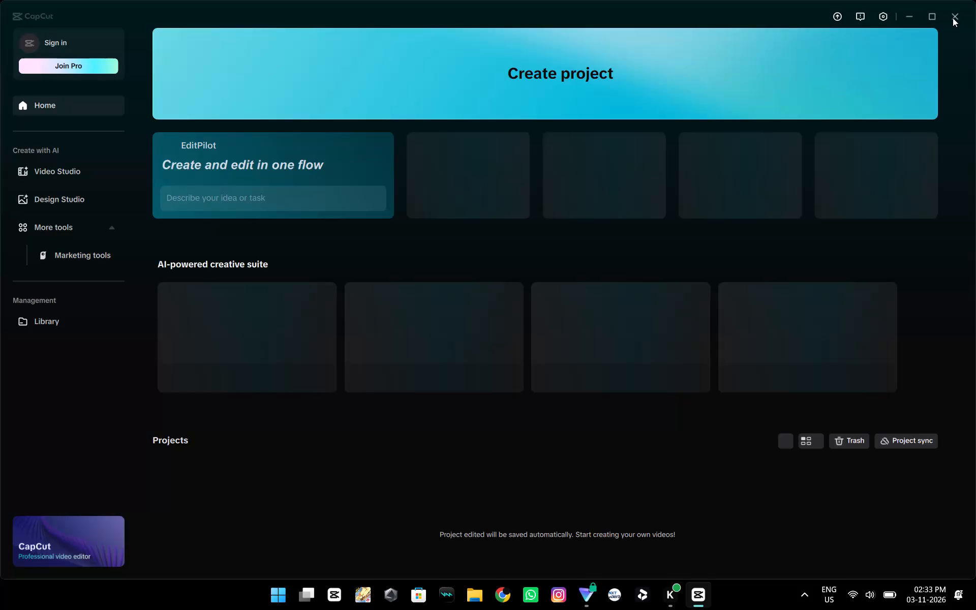
Close the CapCut home window to exit the program.
click(953, 18)
click(940, 6)
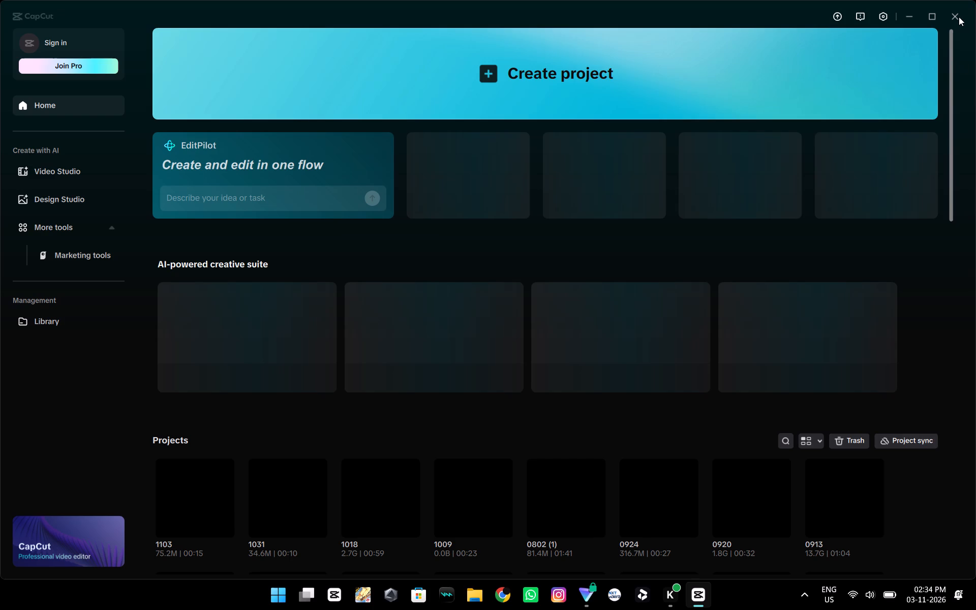
click(959, 17)
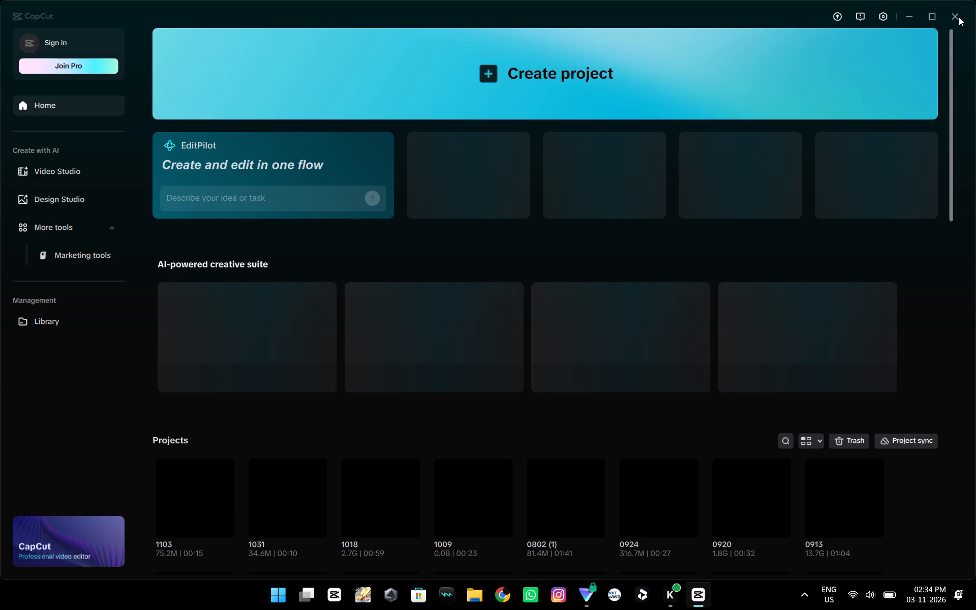
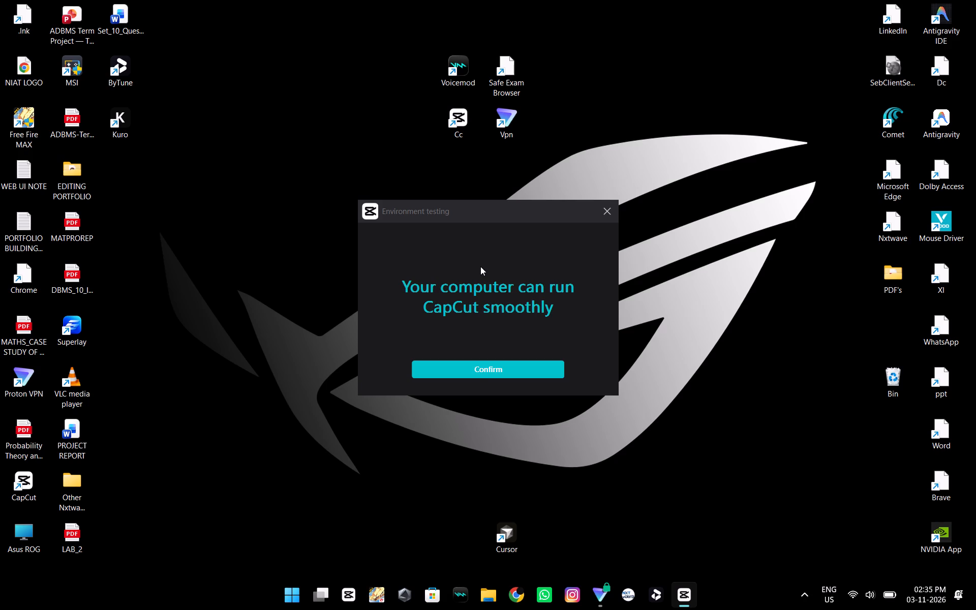
Confirm the environment test and open the 1103 project from the recent projects.
click(518, 363)
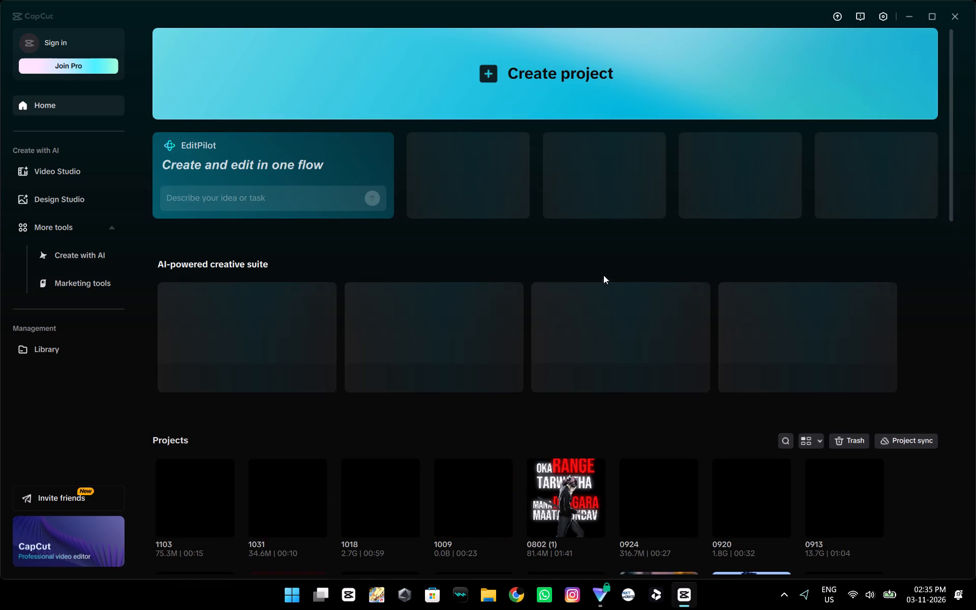
click(197, 476)
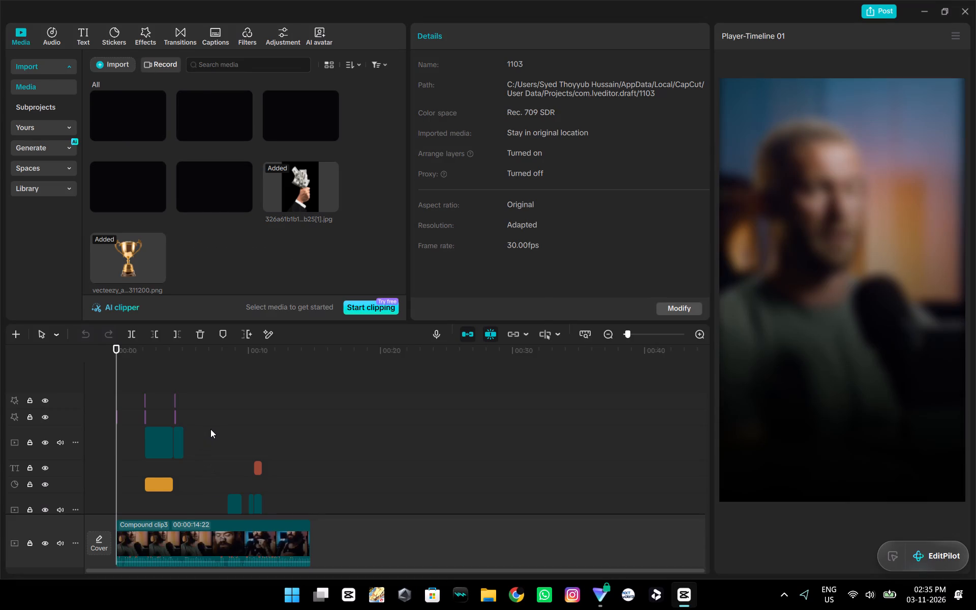
Play back the 1103 timeline to review the edit, launch Chrome, and dismiss the keyboard shortcut conflict notice.
key(space)
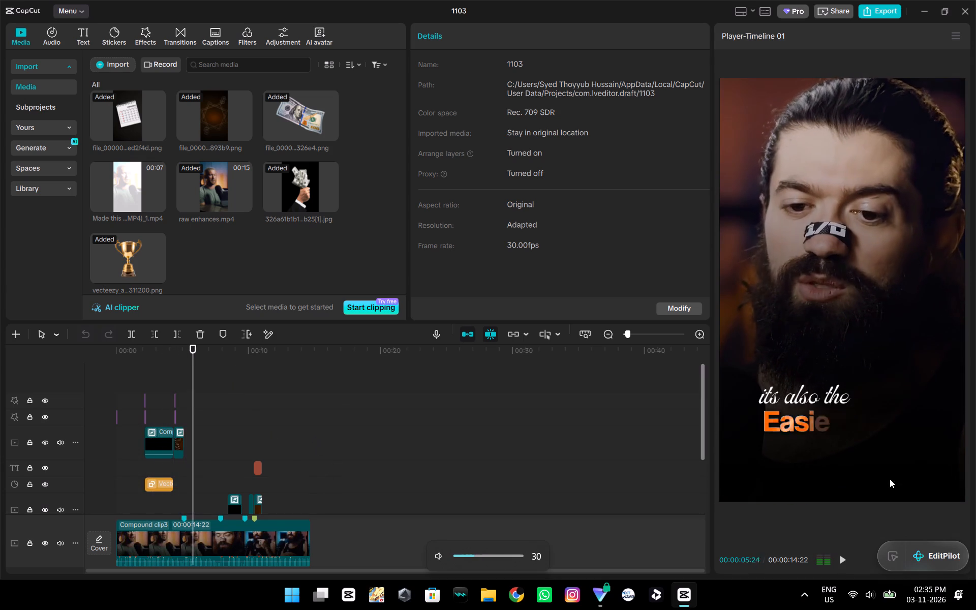
click(838, 437)
click(508, 594)
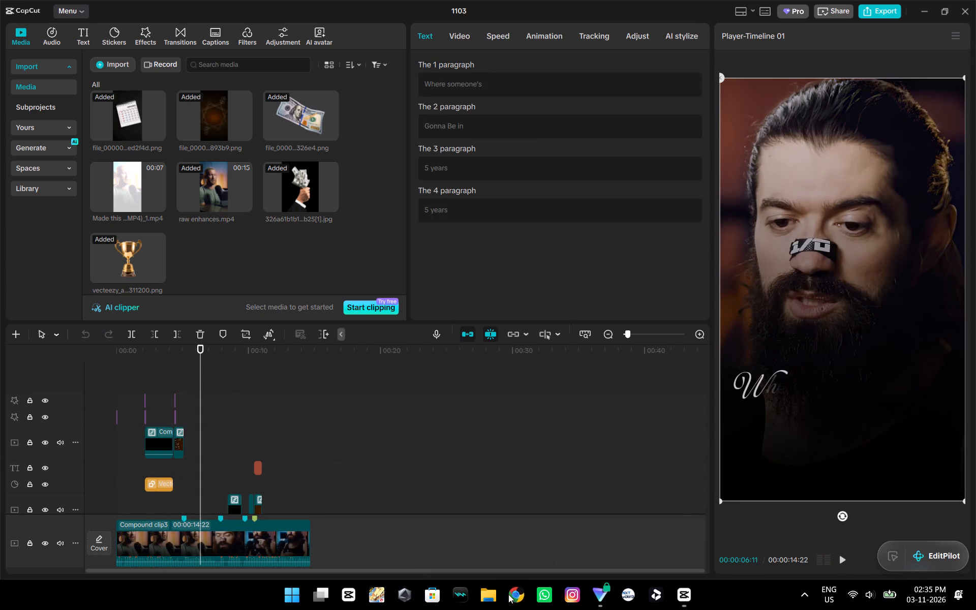
click(164, 376)
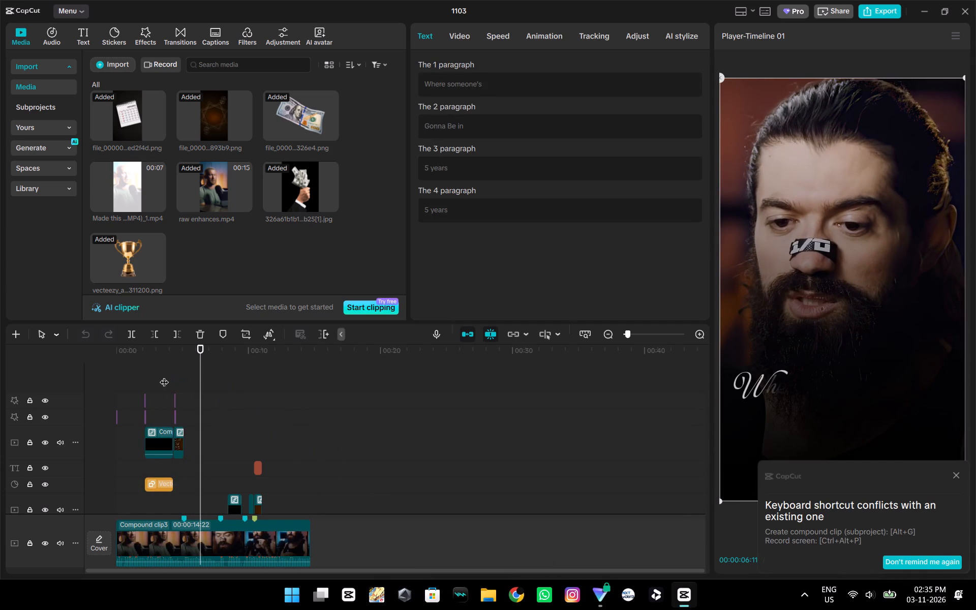
key(space)
click(957, 473)
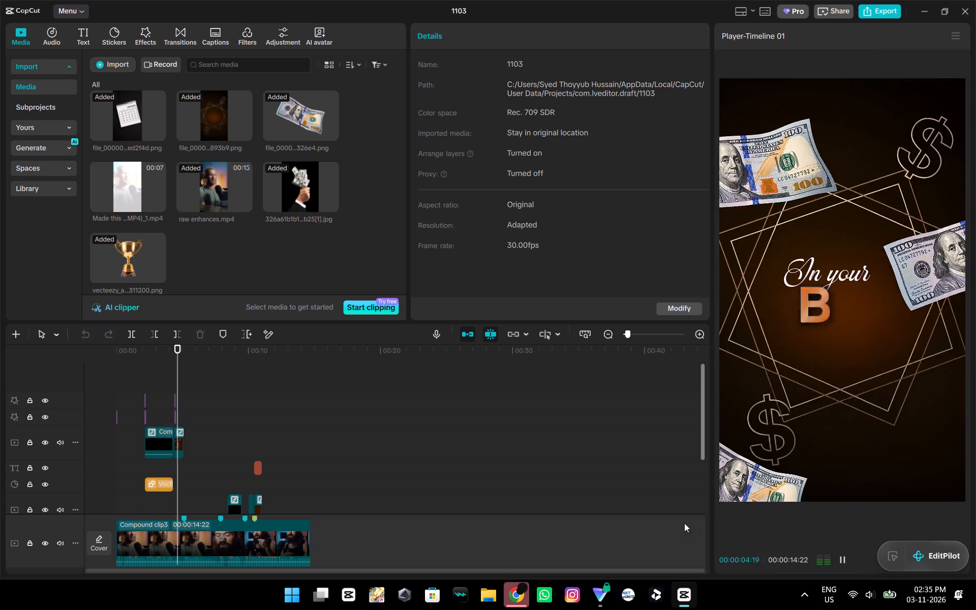
click(553, 468)
key(alt+Tab)
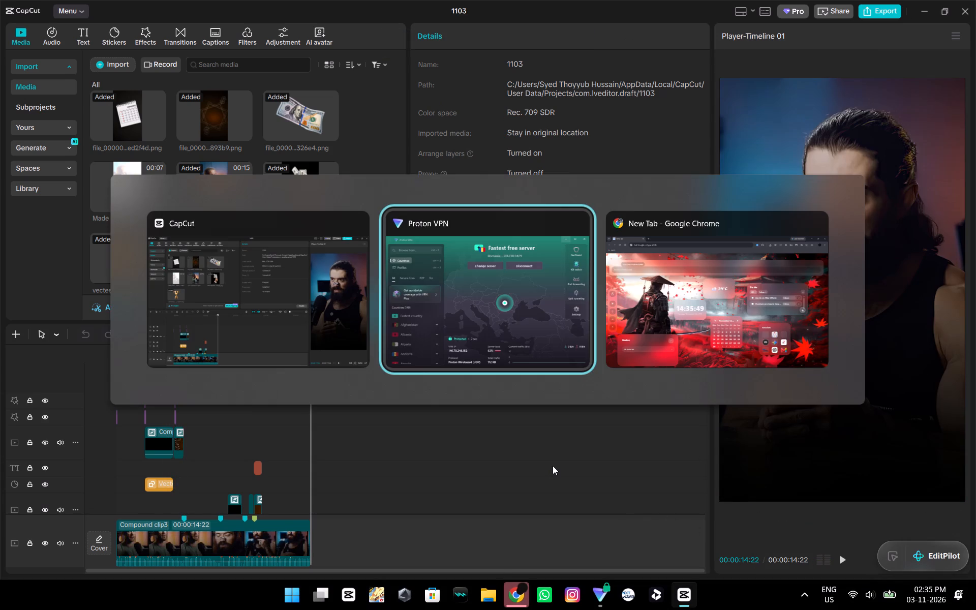
key(alt+Tab)
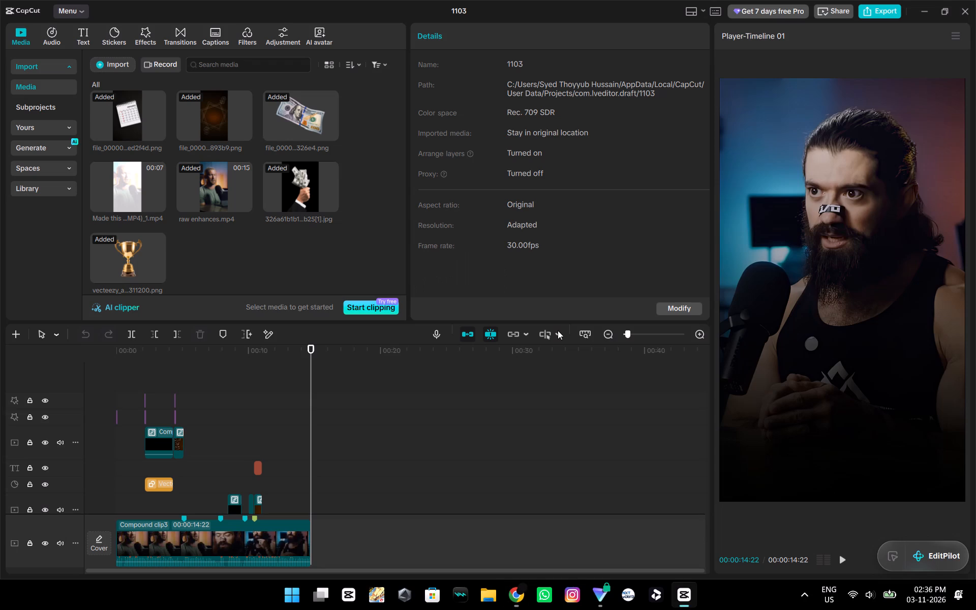
Play the trophy-and-cash section from 00:00:10:13 to review the REWARD caption.
click(250, 414)
drag(250, 414, 257, 417)
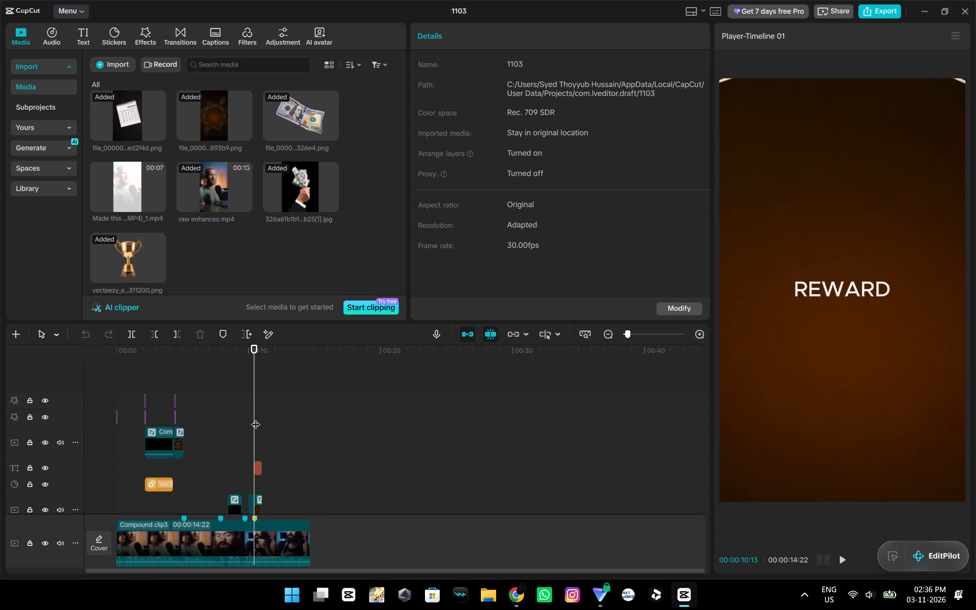
ctrl+scroll(299, 428, up, 9)
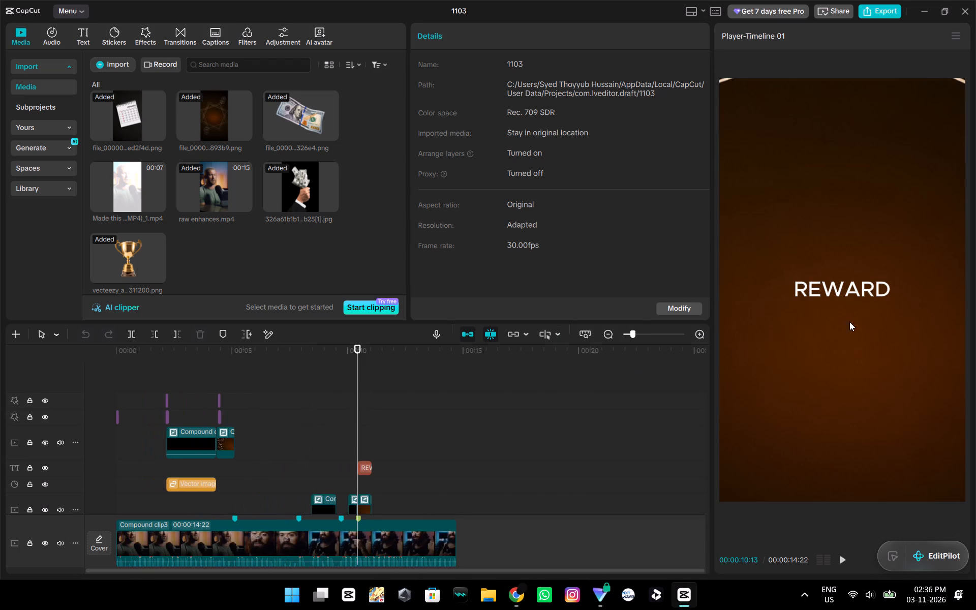
key(space)
key(space)
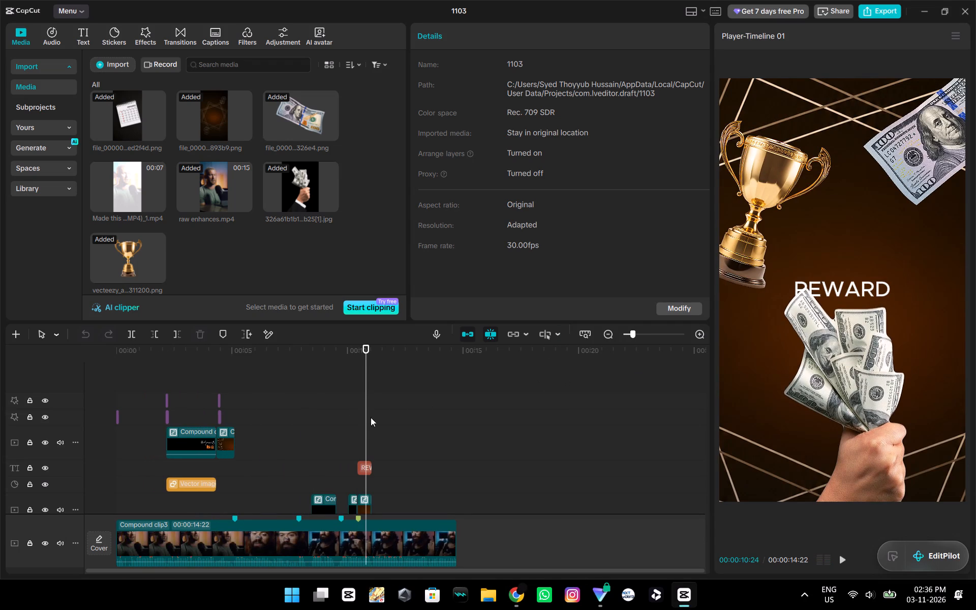
Find fonts matching COOL and set the REWARD text clip's font to Coolvetica Regular.
click(352, 431)
drag(352, 431, 358, 431)
click(368, 464)
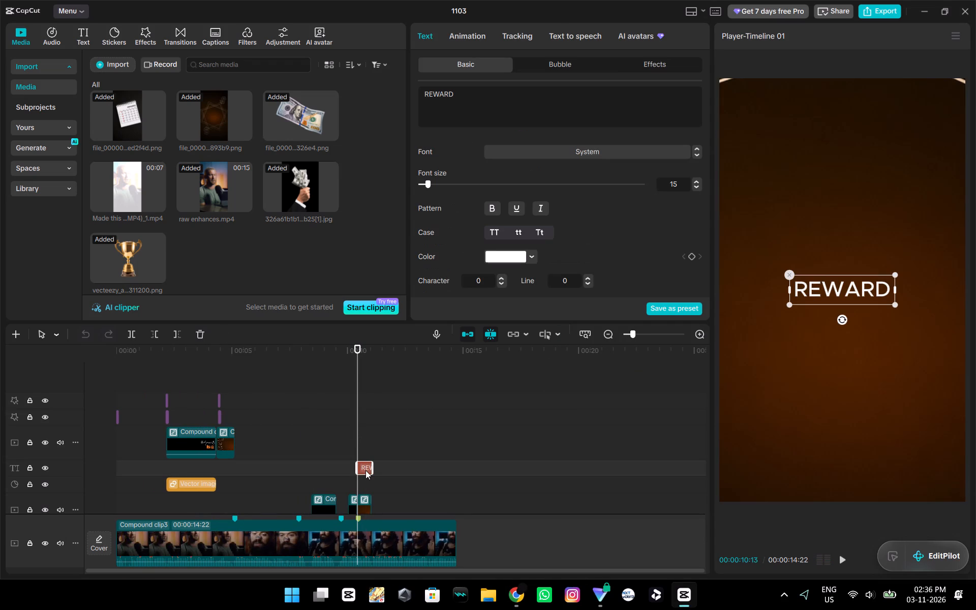
click(555, 152)
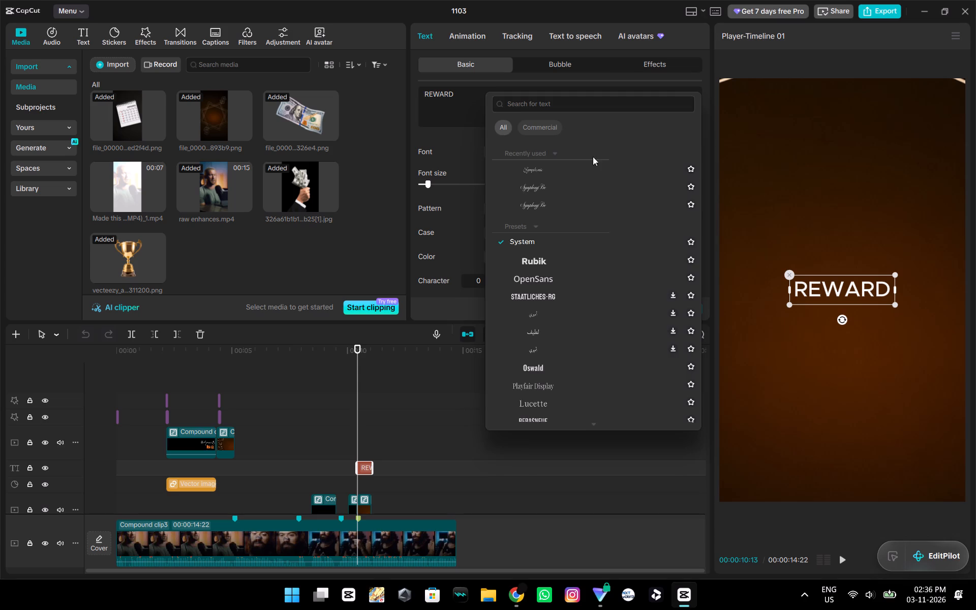
scroll(563, 203, up, 1)
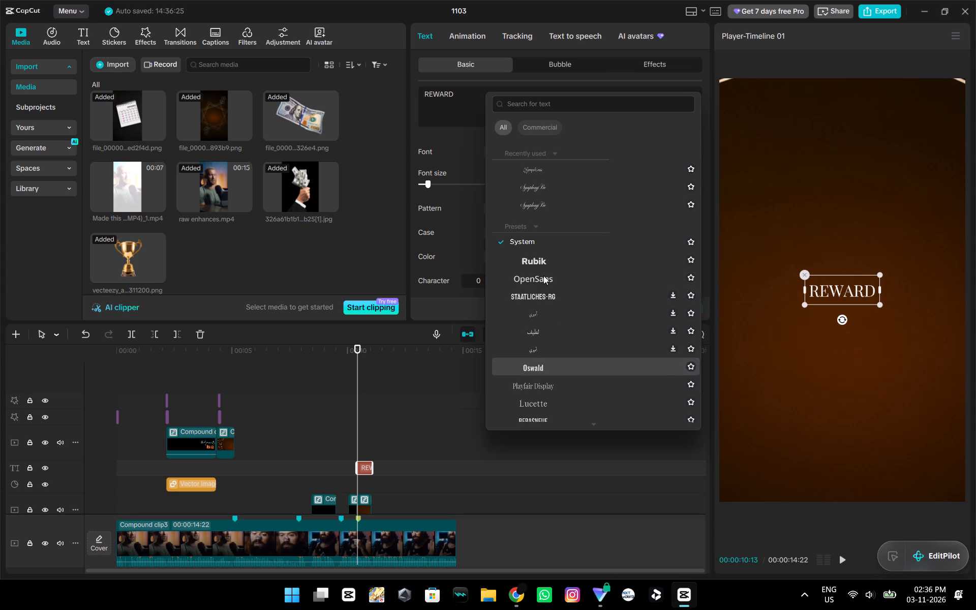
click(542, 107)
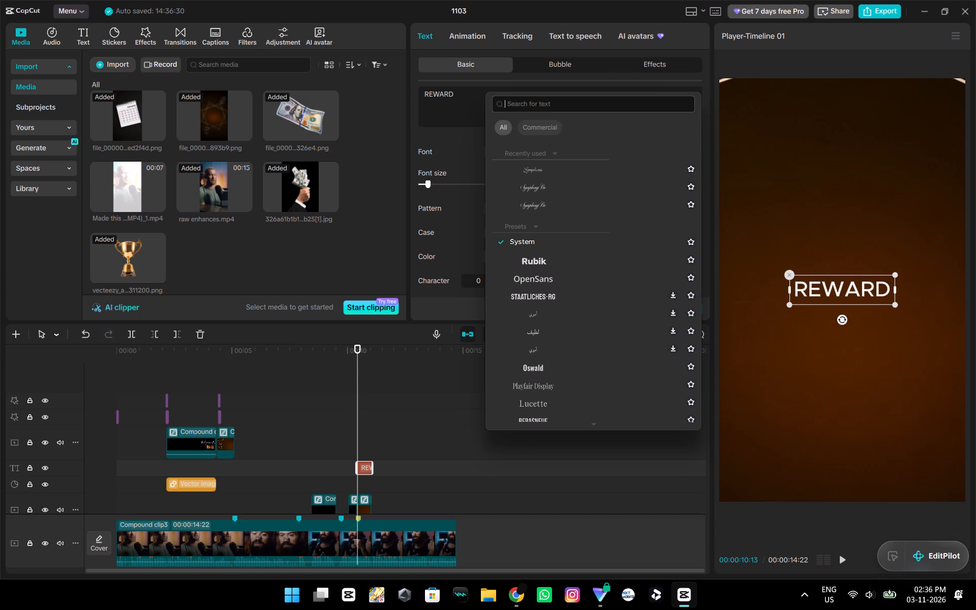
text(COOL)
key(Return)
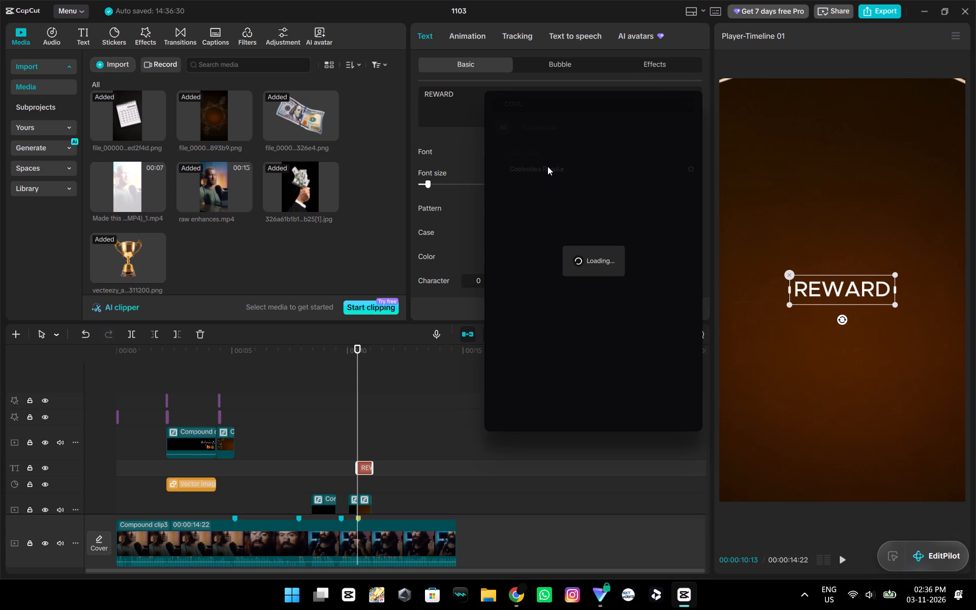
click(563, 162)
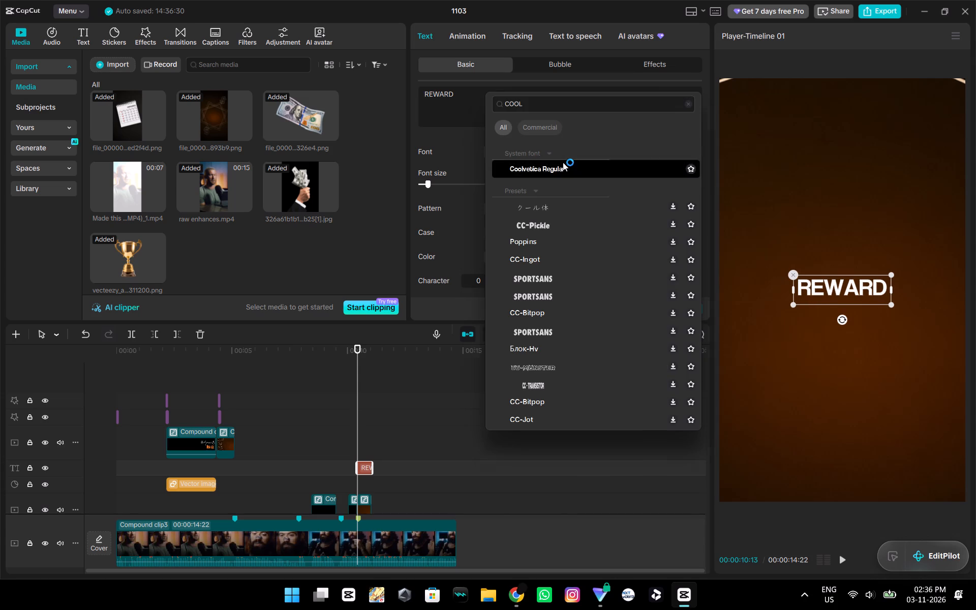
Move the REWARD text above the hand holding cash, beside the trophy, and enlarge it to fill that gap.
drag(843, 291, 856, 268)
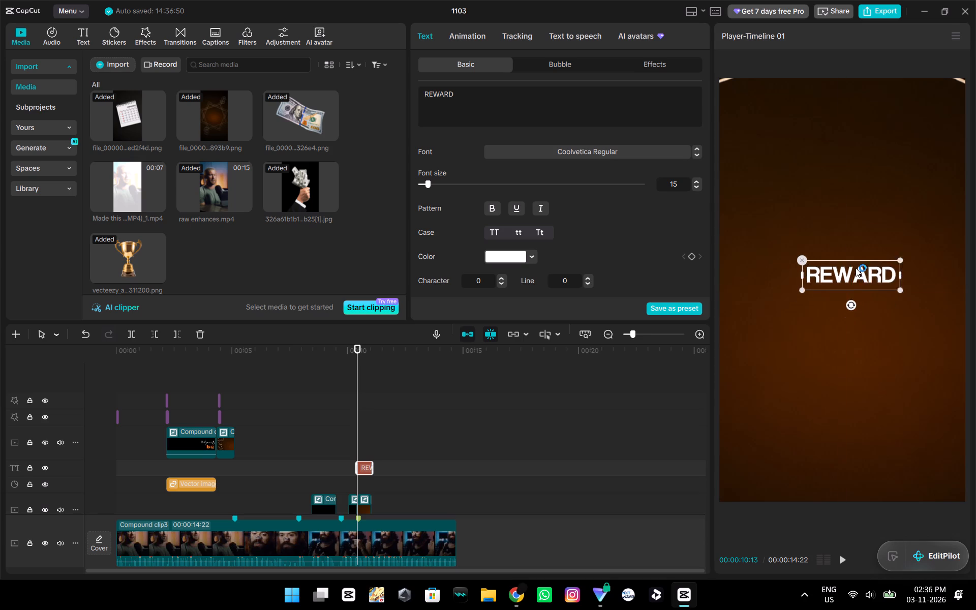
drag(856, 268, 863, 250)
key(Right)
key(Right)
key(Right)
key(Right)
key(Right)
key(Right)
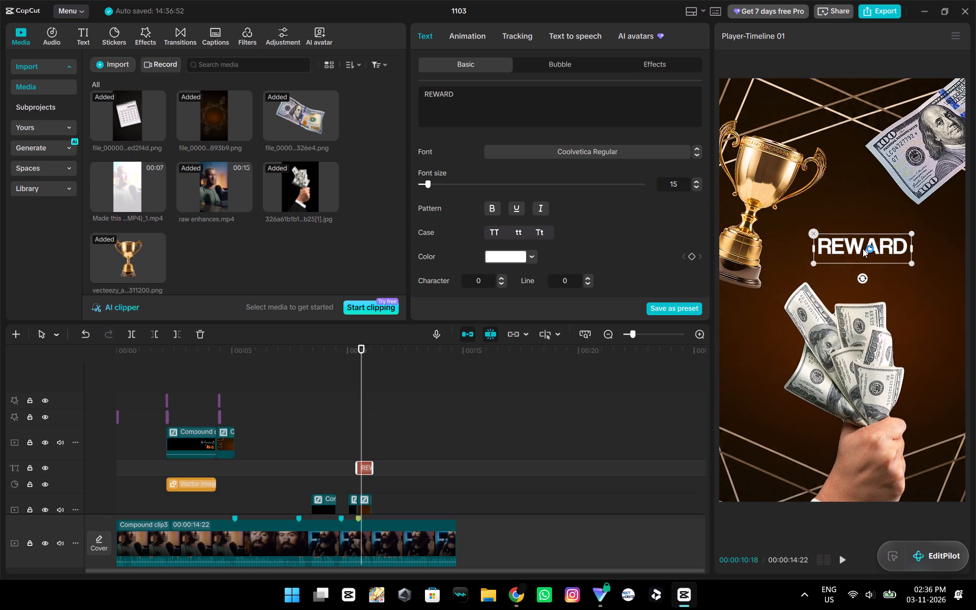
key(Right)
key(Right)
key(Right)
drag(815, 262, 788, 295)
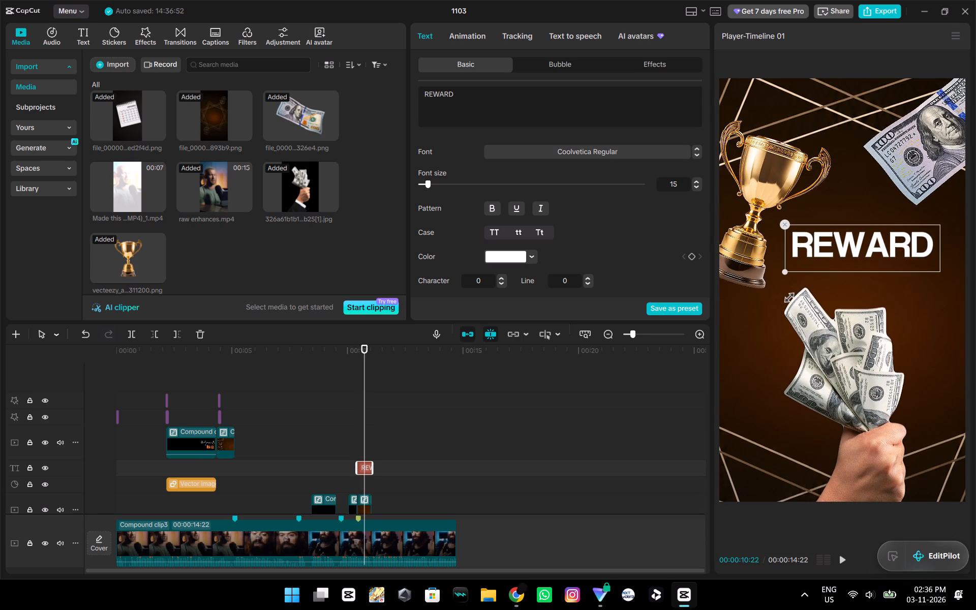
drag(788, 295, 783, 306)
drag(878, 240, 880, 245)
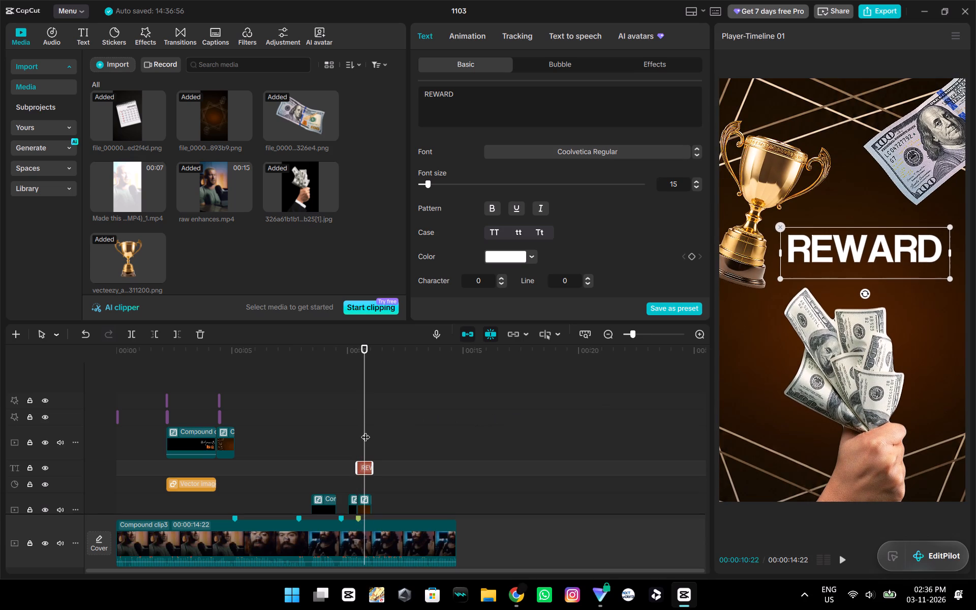
Copy the REWARD text clip and paste two duplicates stacked on separate tracks at 00:00:10:13.
drag(365, 431, 356, 431)
key(ctrl+c)
key(ctrl+v)
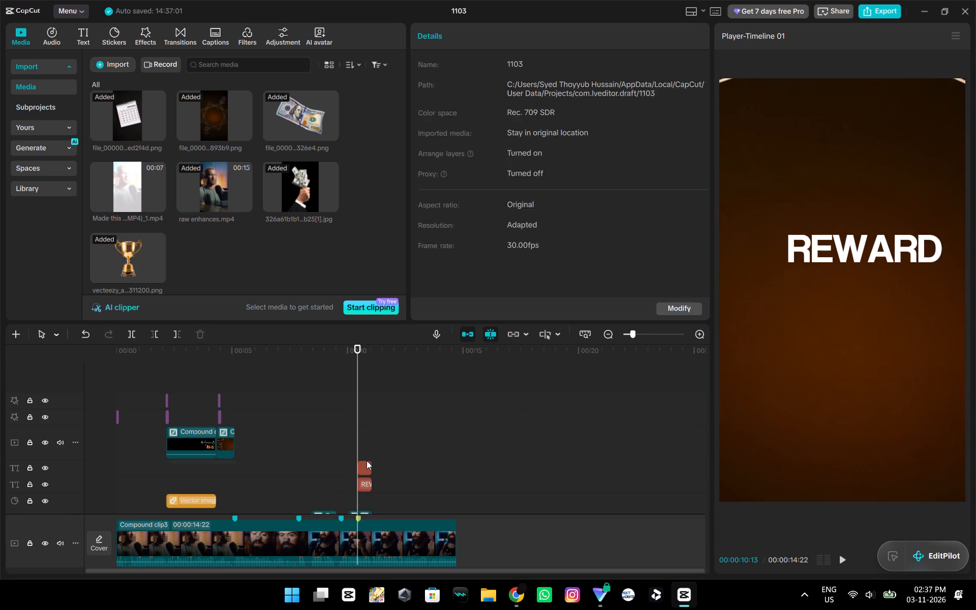
key(ctrl+v)
click(363, 503)
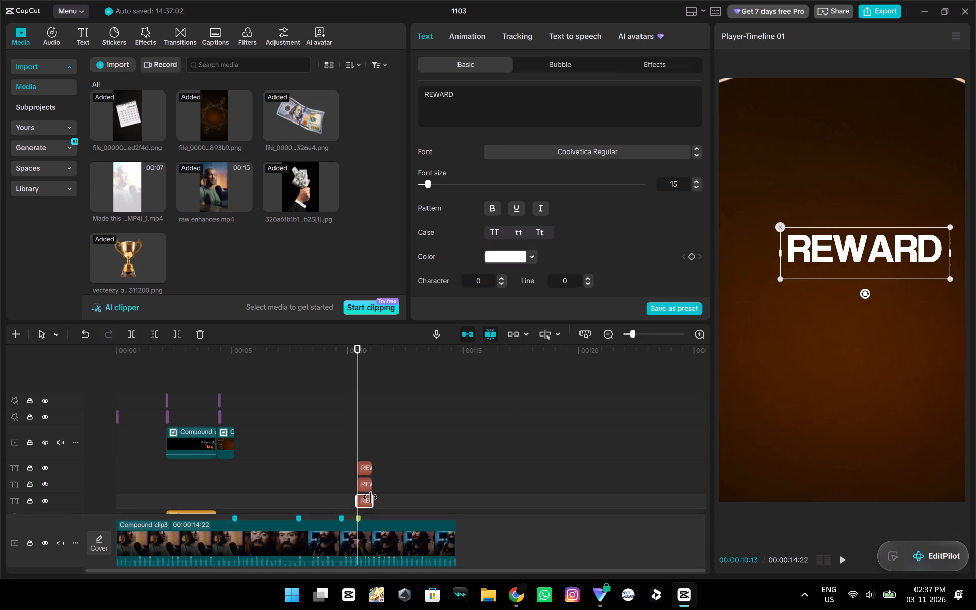
scroll(532, 220, down, 9)
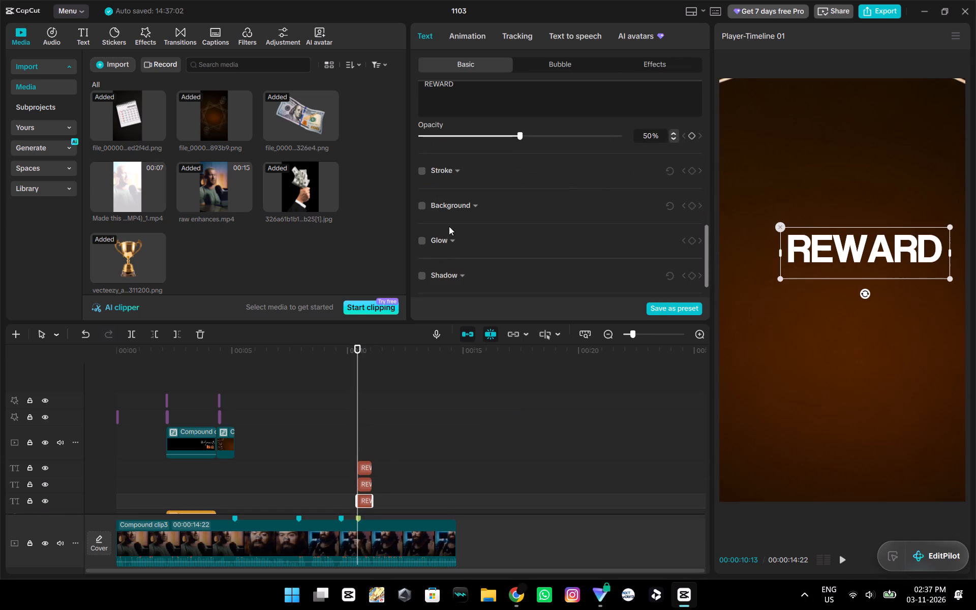
click(424, 276)
scroll(475, 242, down, 2)
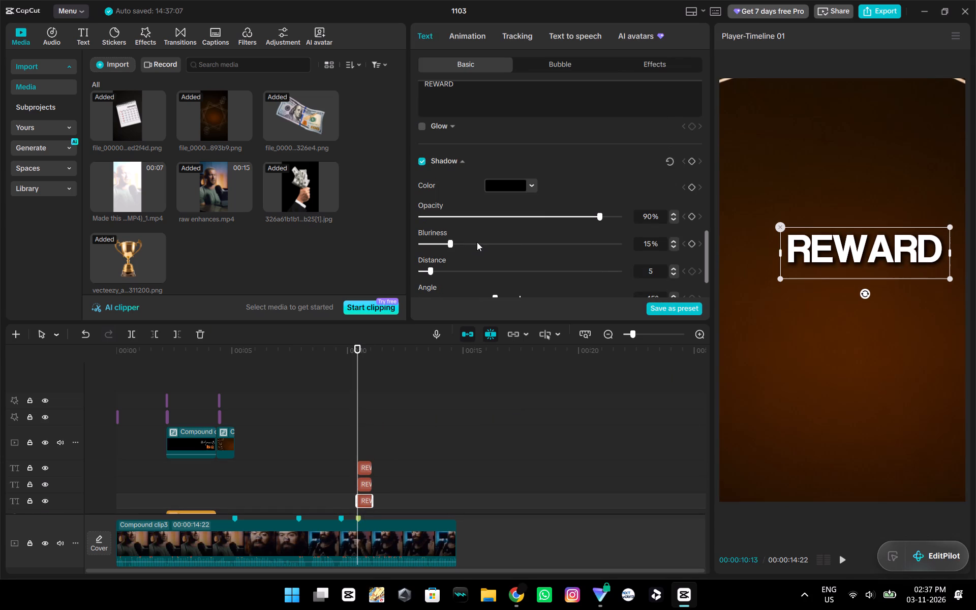
drag(598, 216, 679, 231)
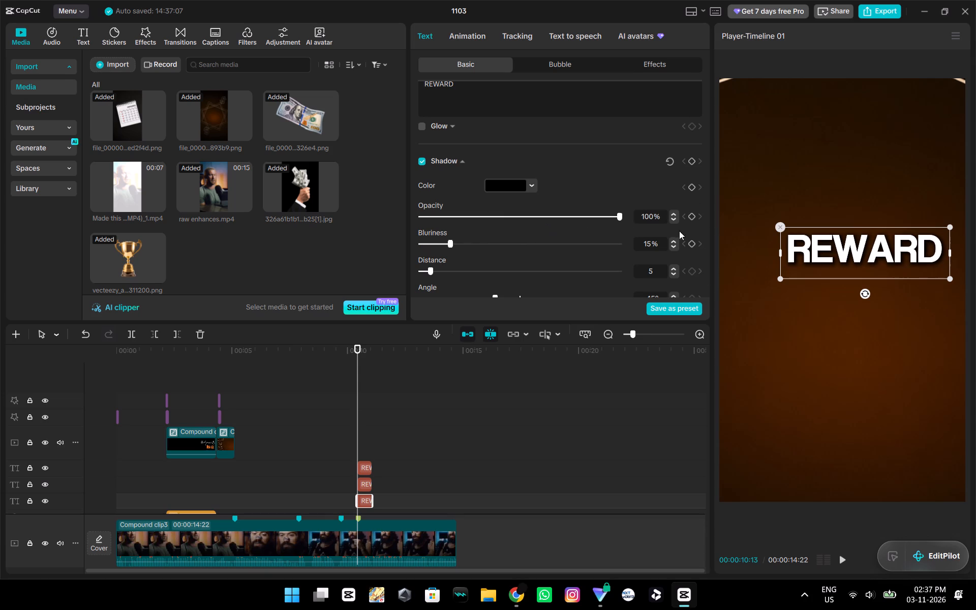
drag(679, 231, 512, 255)
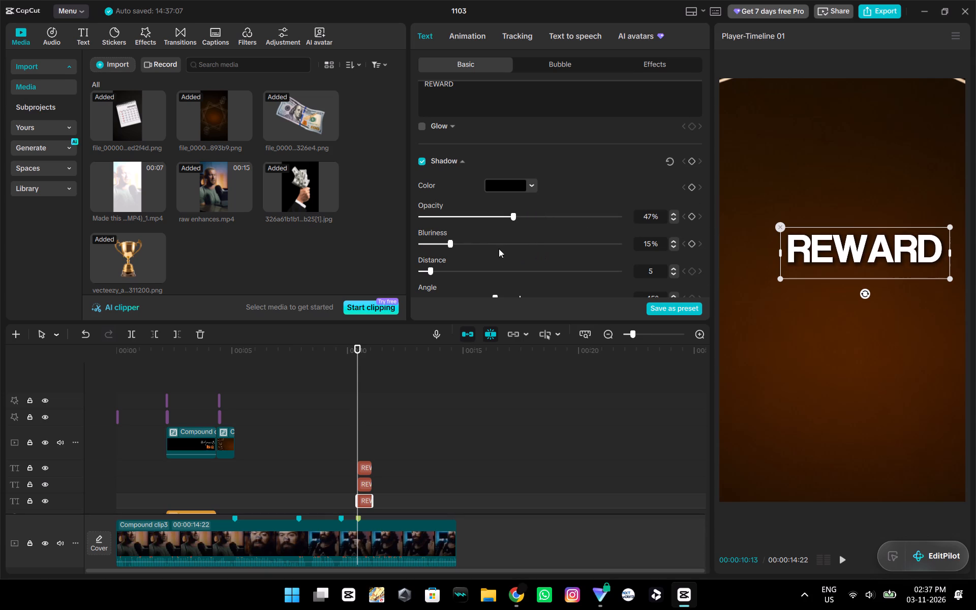
drag(446, 243, 544, 266)
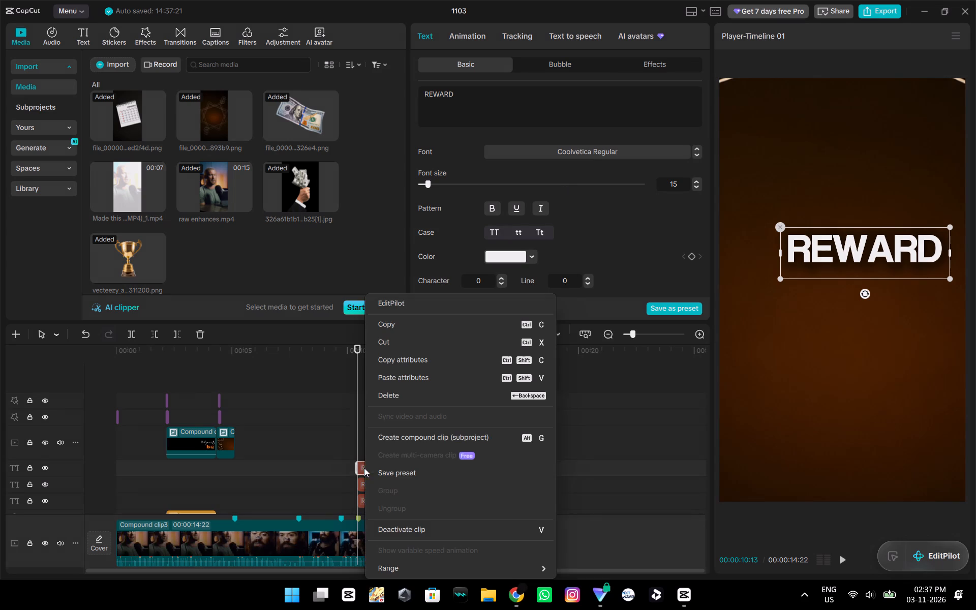
click(403, 441)
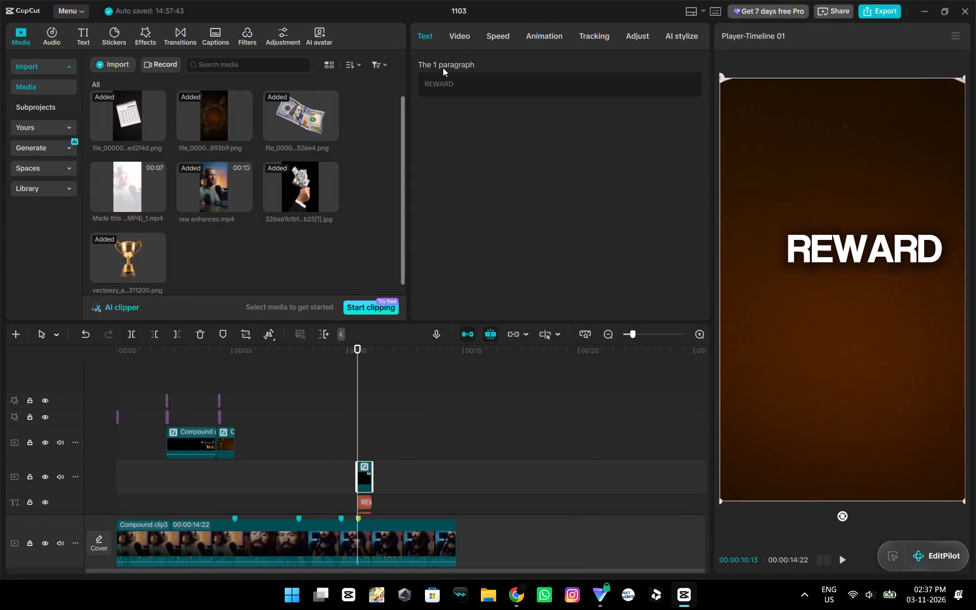
Add a Filmstrip mask to the REWARD compound clip, narrowed to a thin horizontal band across the letters' middle at about X 39, Y 184.
click(456, 39)
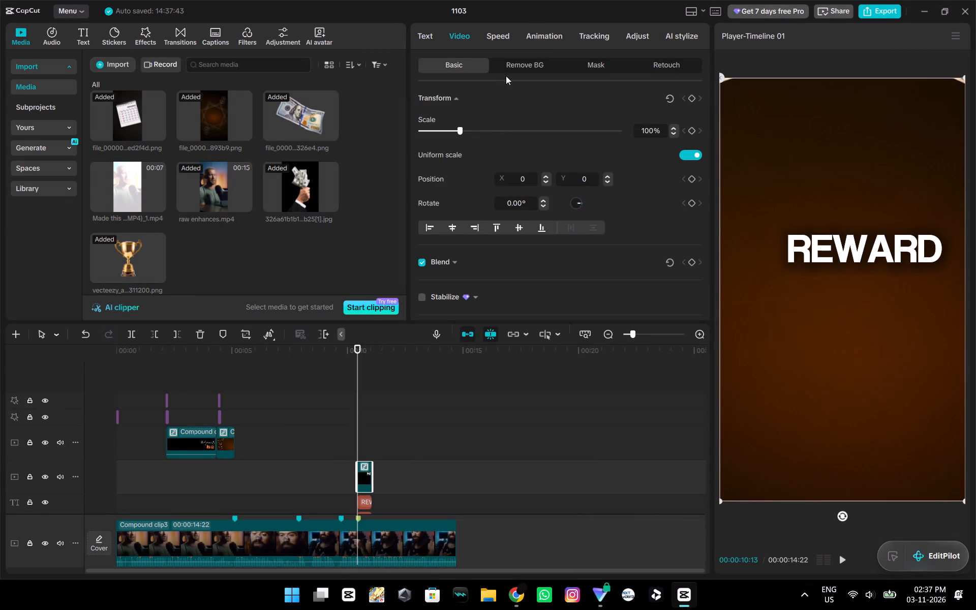
click(594, 65)
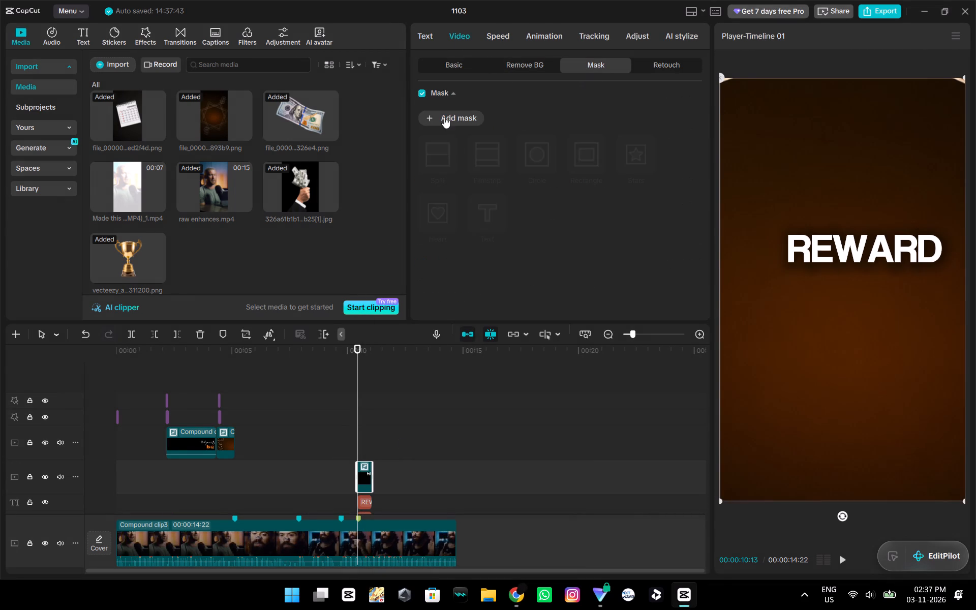
click(444, 117)
click(492, 154)
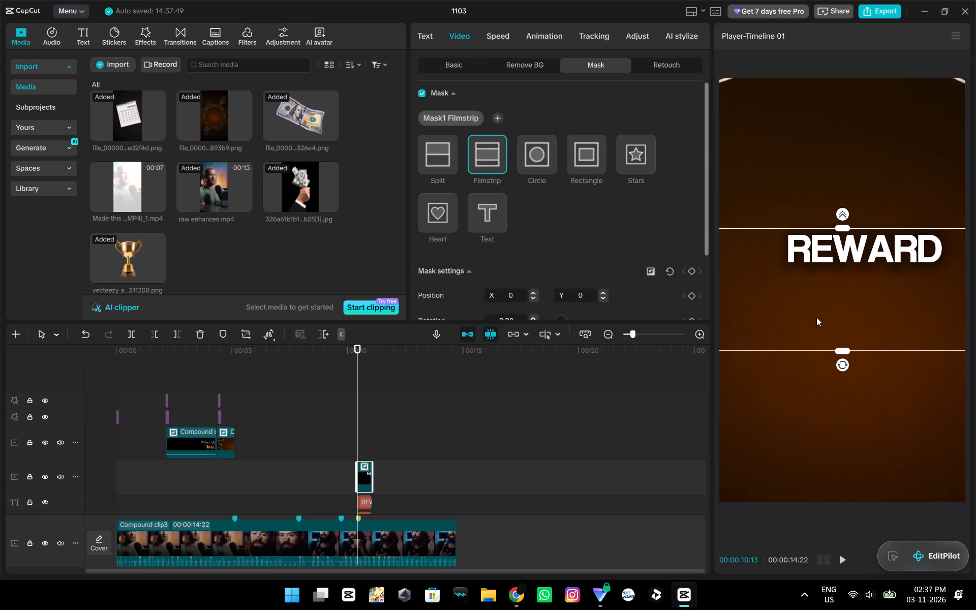
drag(839, 346, 846, 299)
drag(850, 305, 855, 255)
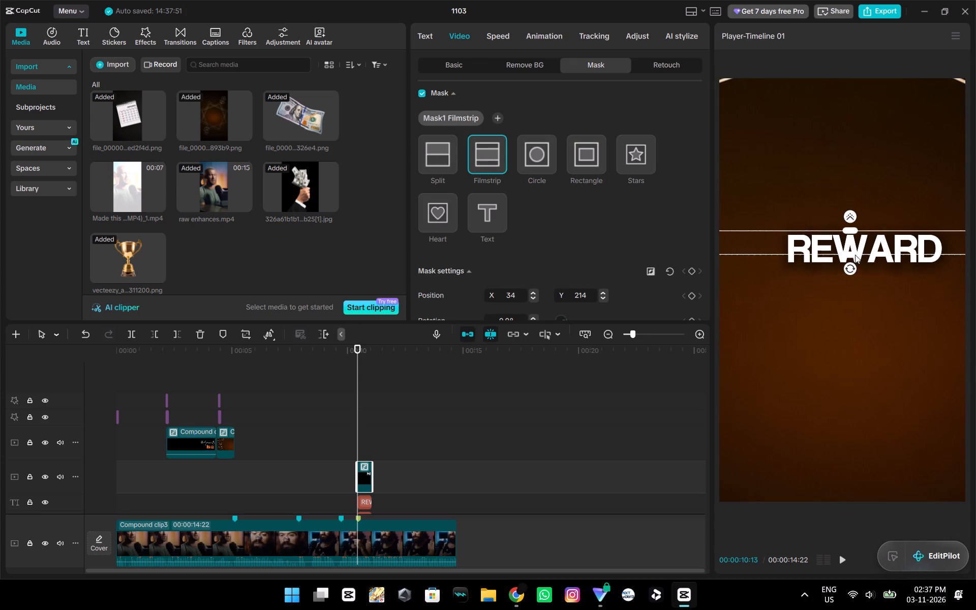
drag(855, 255, 858, 242)
click(853, 242)
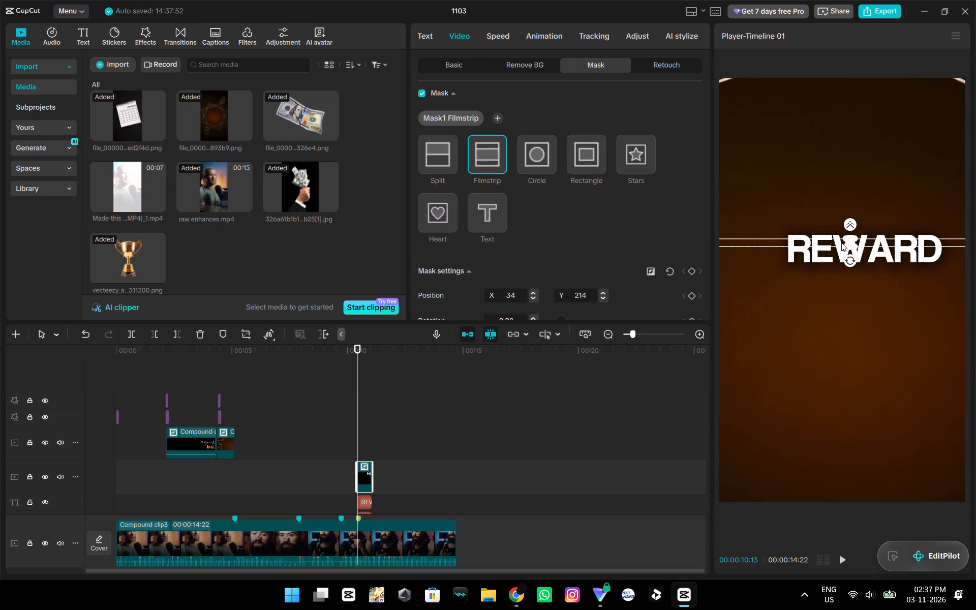
drag(841, 242, 842, 249)
Set the colour of the REWARD text clip directly below the compound clip to yellow F4C70F.
scroll(396, 465, down, 2)
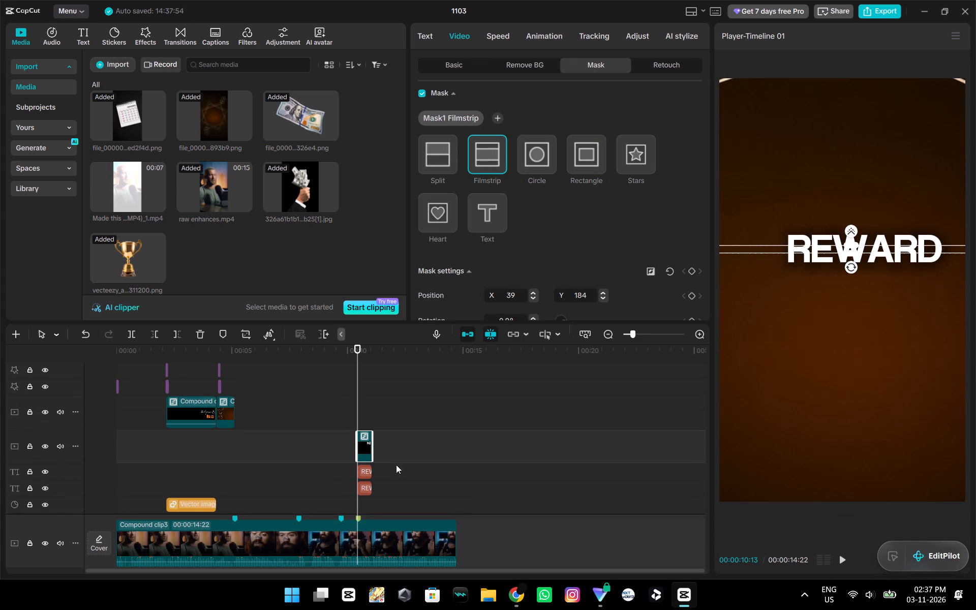
click(364, 470)
click(497, 254)
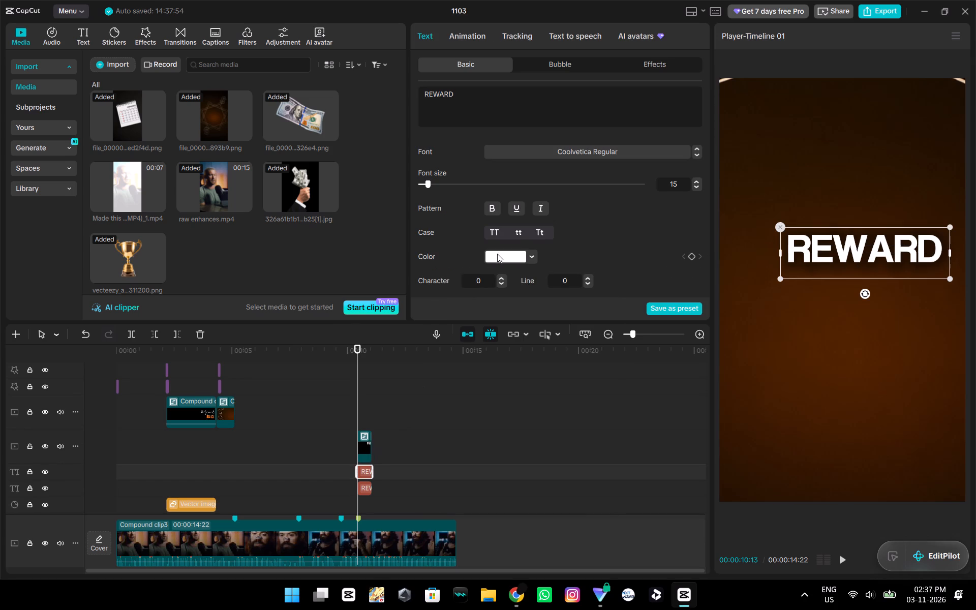
click(551, 413)
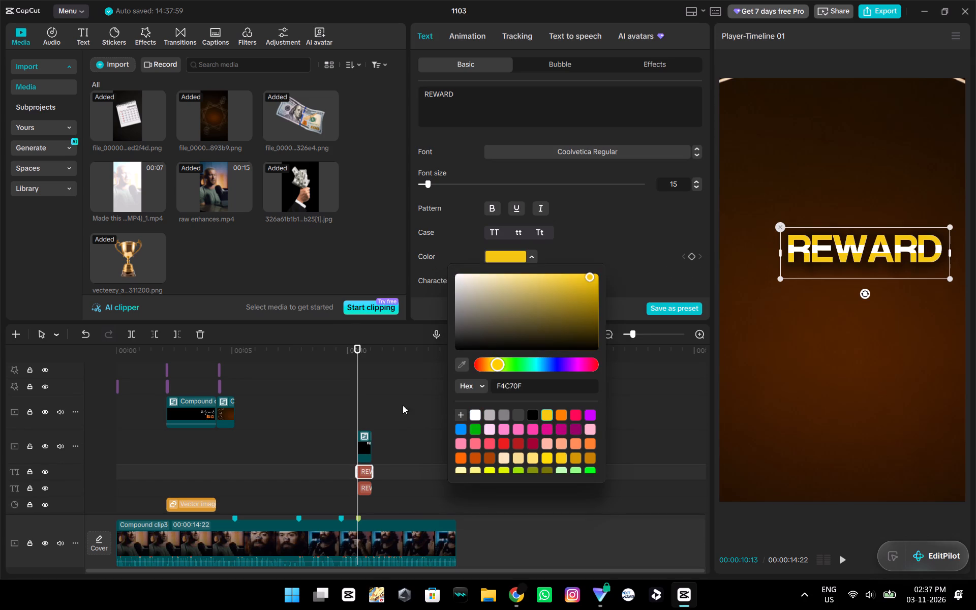
Shrink the compound clip's Filmstrip mask to a thin line, tilt it diagonally, and move it to about X -64, Y 226.
click(362, 449)
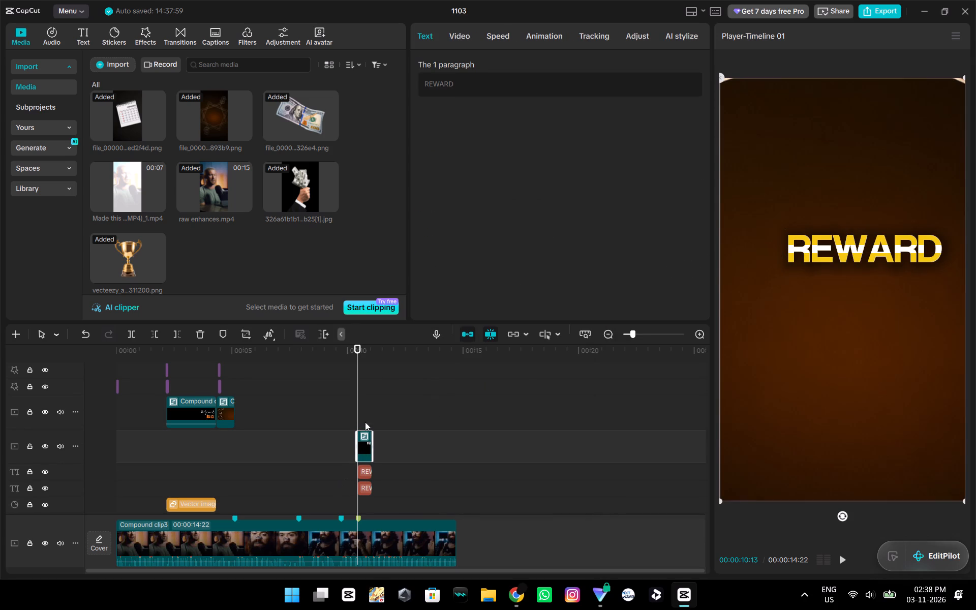
click(466, 43)
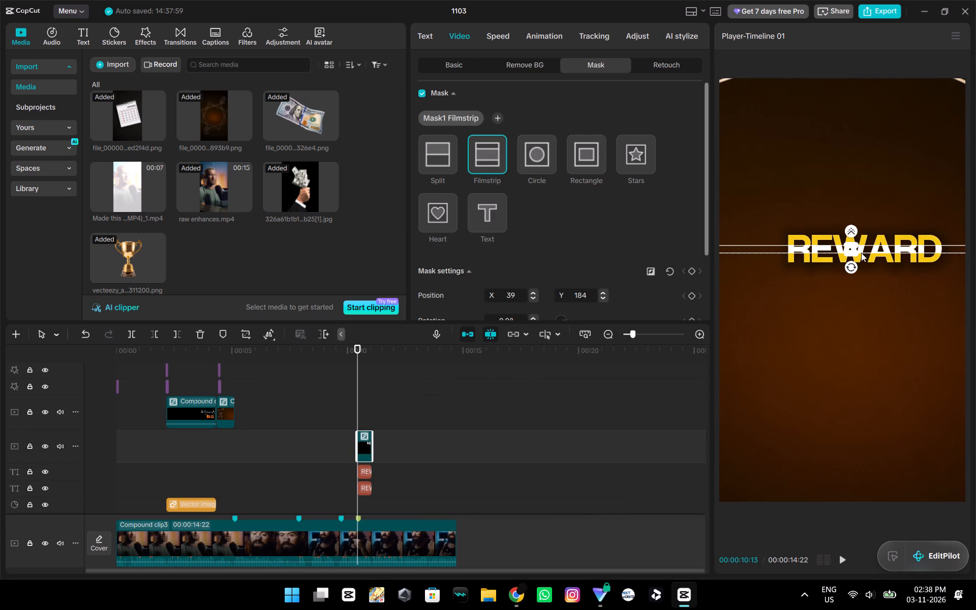
drag(851, 254, 859, 247)
drag(851, 261, 858, 261)
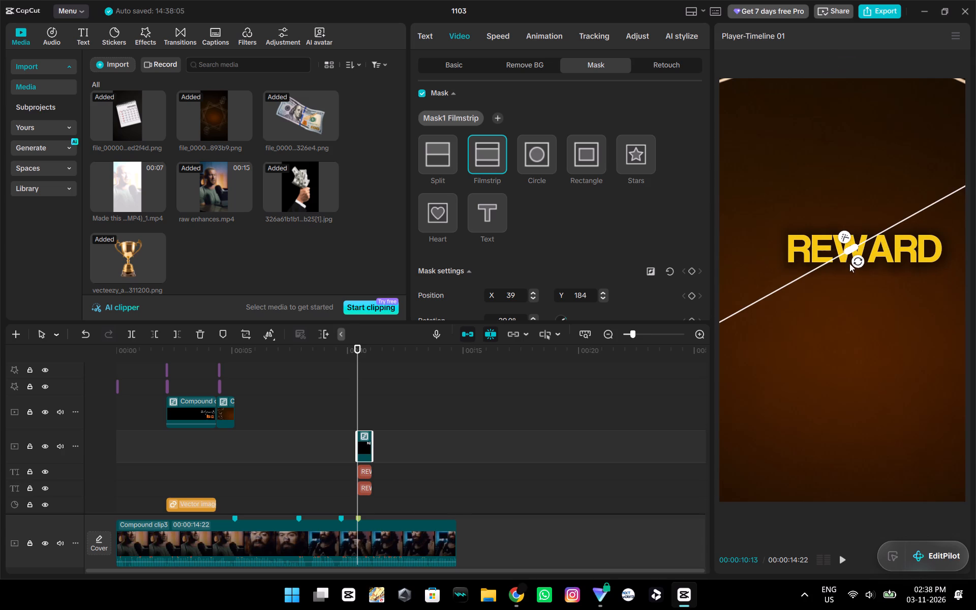
ctrl+scroll(844, 272, up, 13)
ctrl+scroll(817, 221, down, 6)
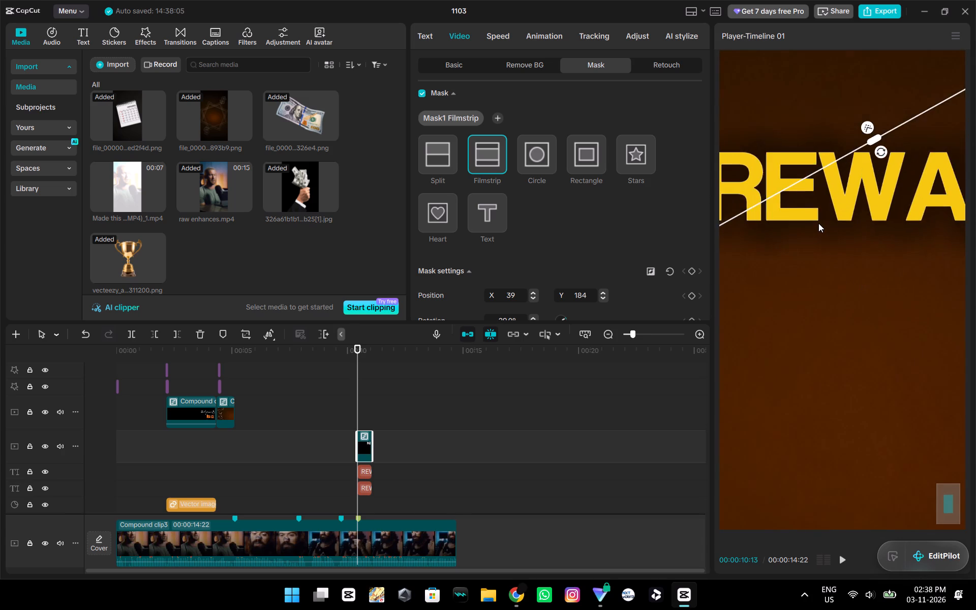
ctrl+scroll(817, 224, down, 4)
drag(802, 248, 765, 233)
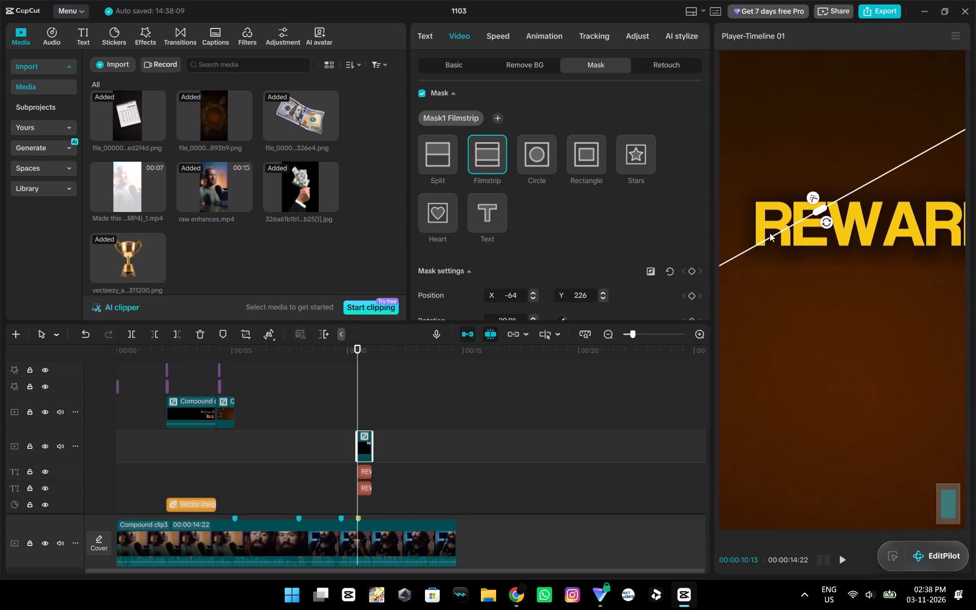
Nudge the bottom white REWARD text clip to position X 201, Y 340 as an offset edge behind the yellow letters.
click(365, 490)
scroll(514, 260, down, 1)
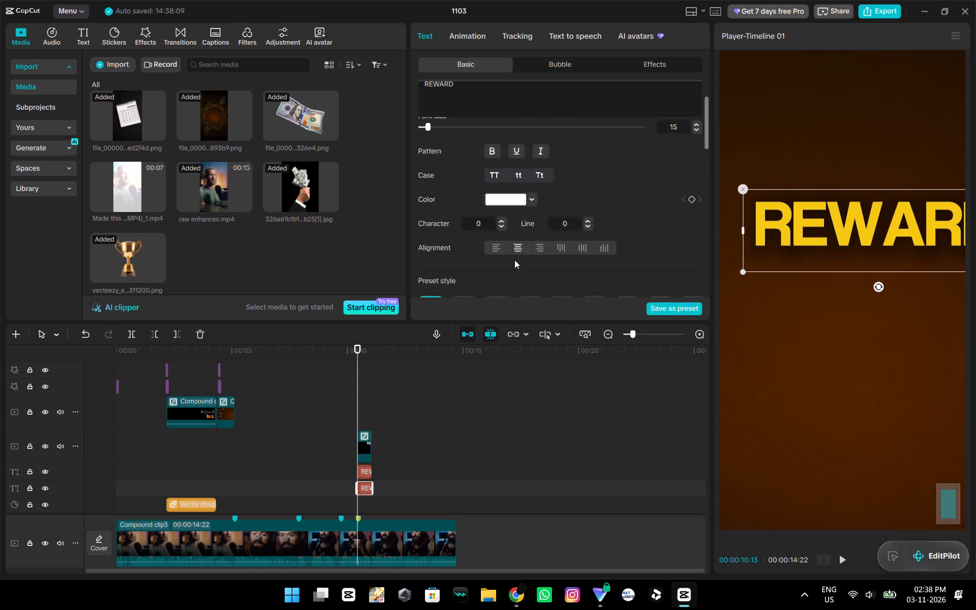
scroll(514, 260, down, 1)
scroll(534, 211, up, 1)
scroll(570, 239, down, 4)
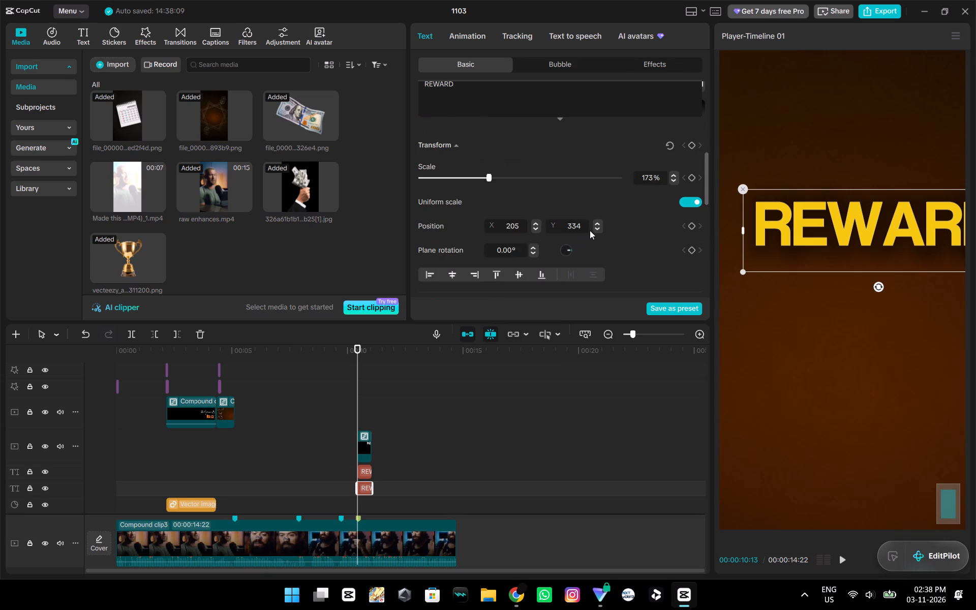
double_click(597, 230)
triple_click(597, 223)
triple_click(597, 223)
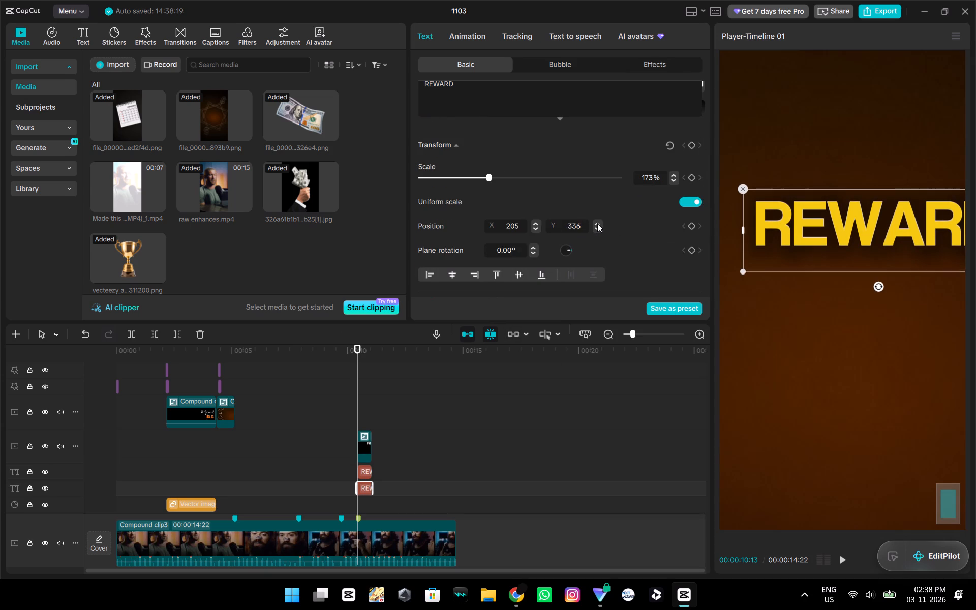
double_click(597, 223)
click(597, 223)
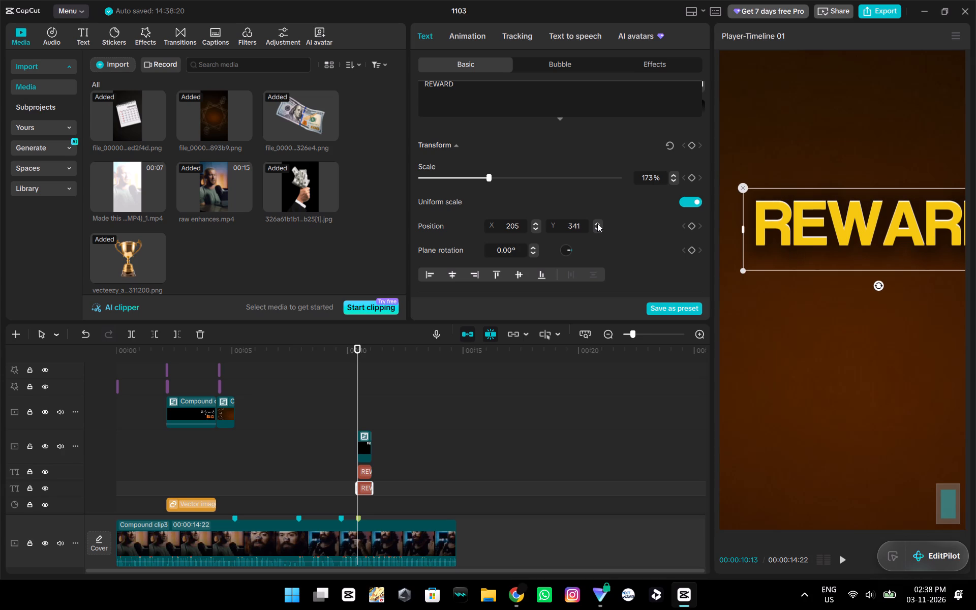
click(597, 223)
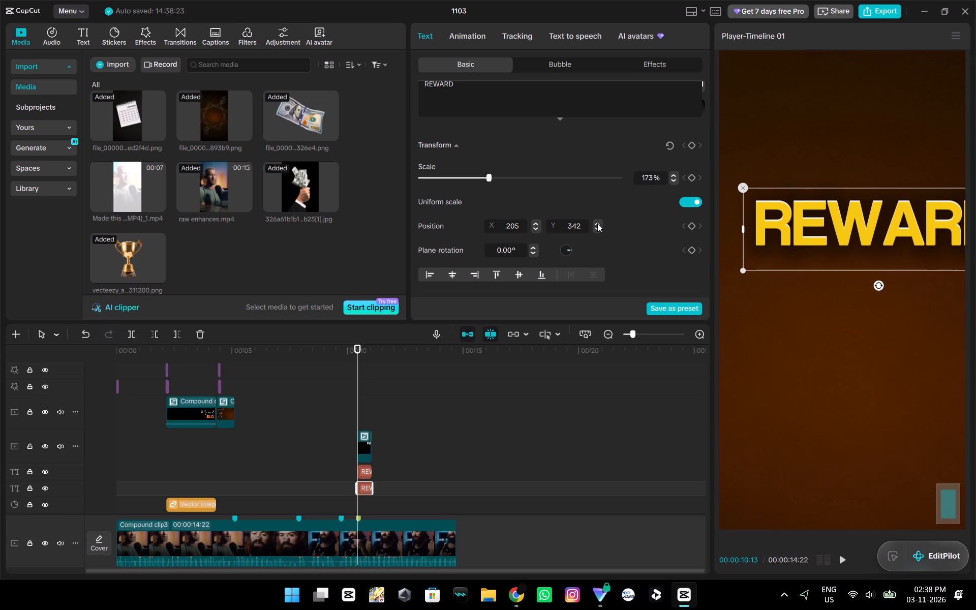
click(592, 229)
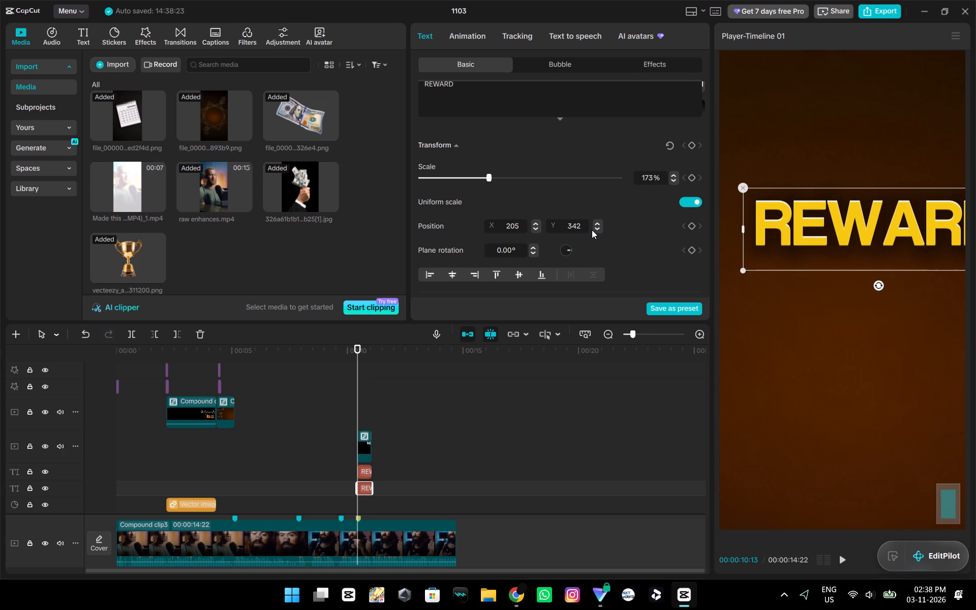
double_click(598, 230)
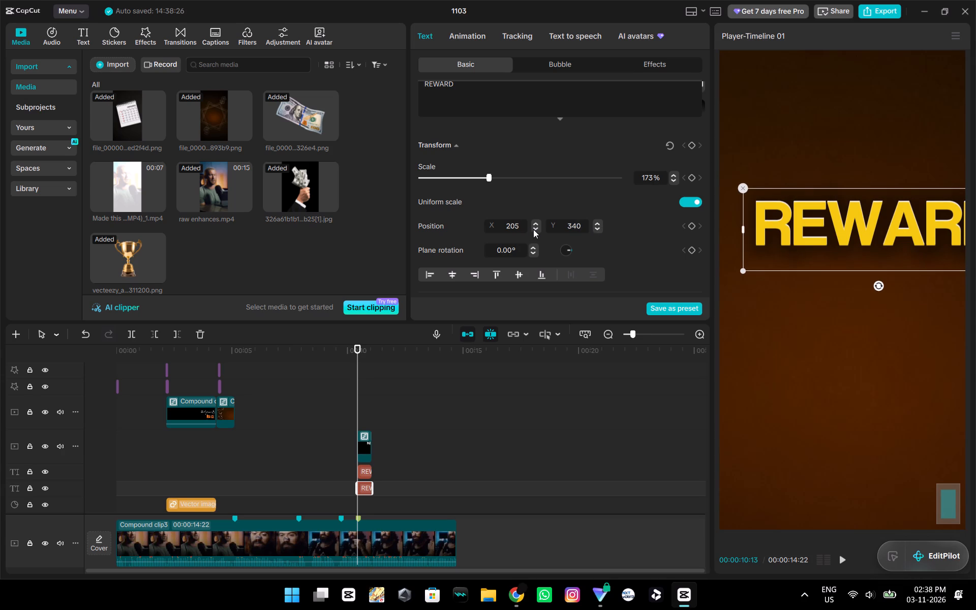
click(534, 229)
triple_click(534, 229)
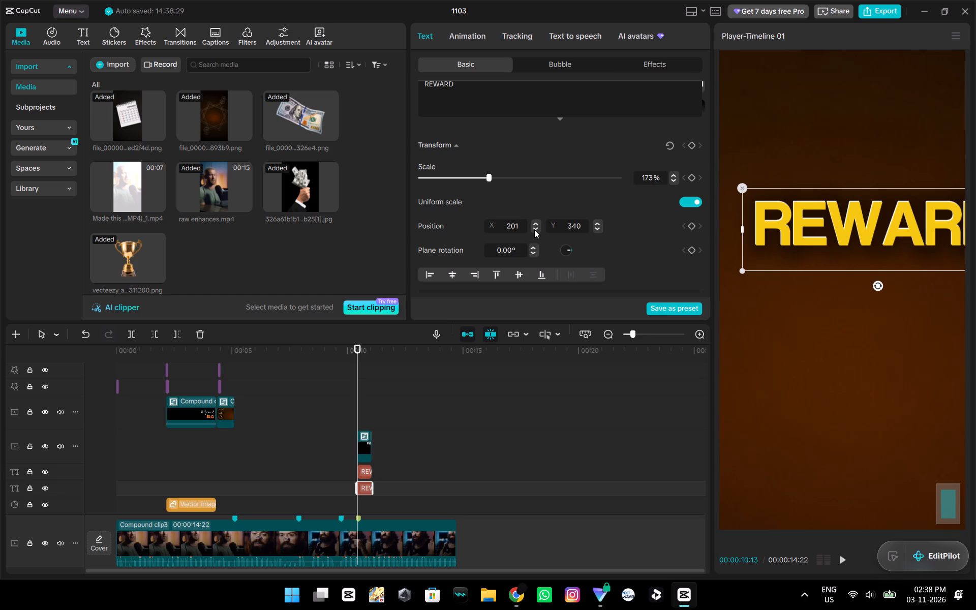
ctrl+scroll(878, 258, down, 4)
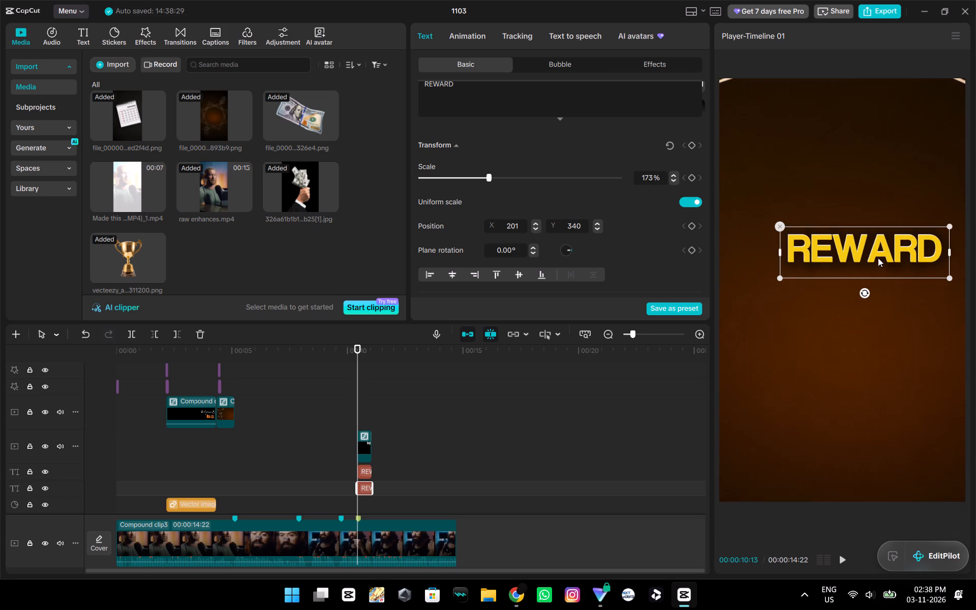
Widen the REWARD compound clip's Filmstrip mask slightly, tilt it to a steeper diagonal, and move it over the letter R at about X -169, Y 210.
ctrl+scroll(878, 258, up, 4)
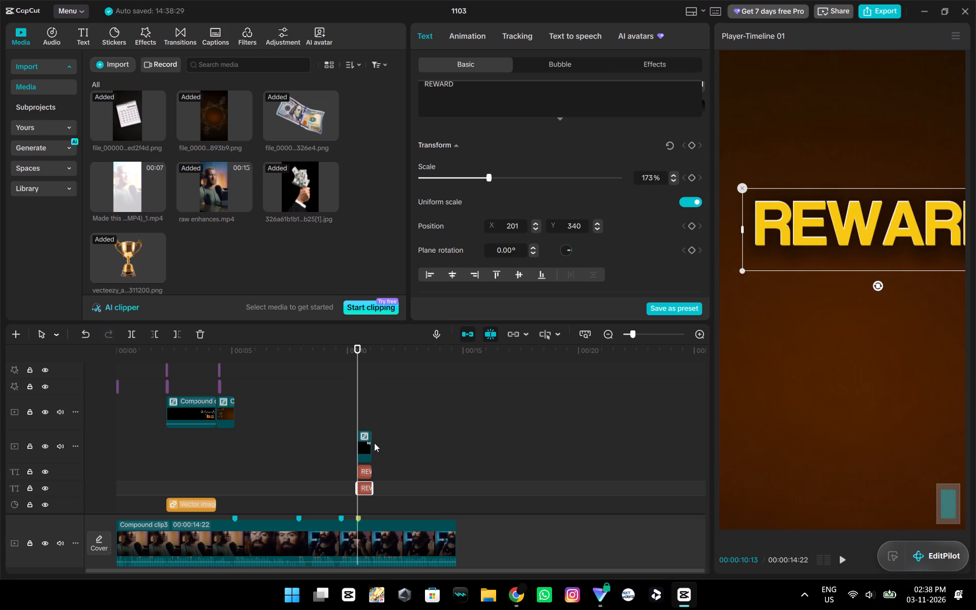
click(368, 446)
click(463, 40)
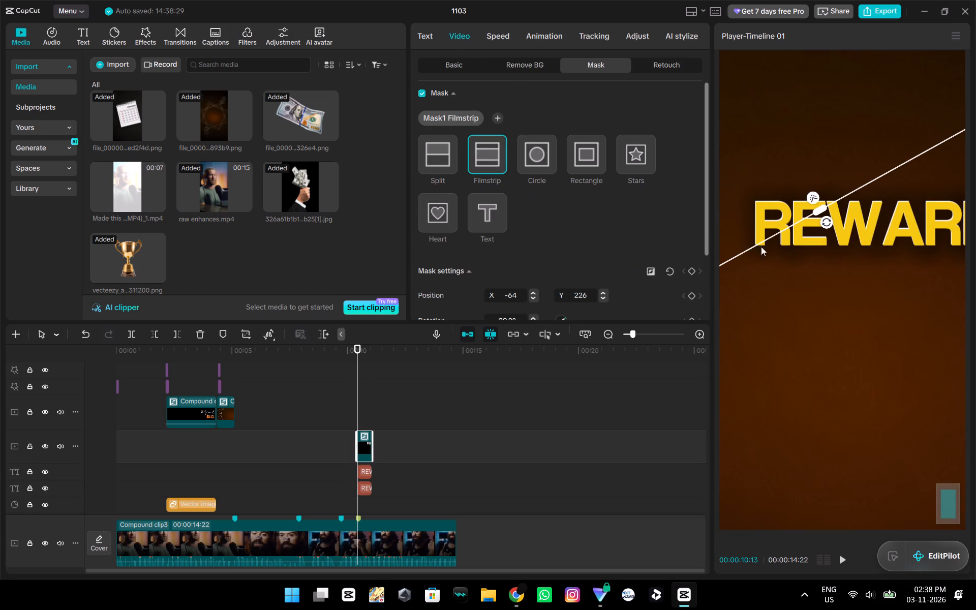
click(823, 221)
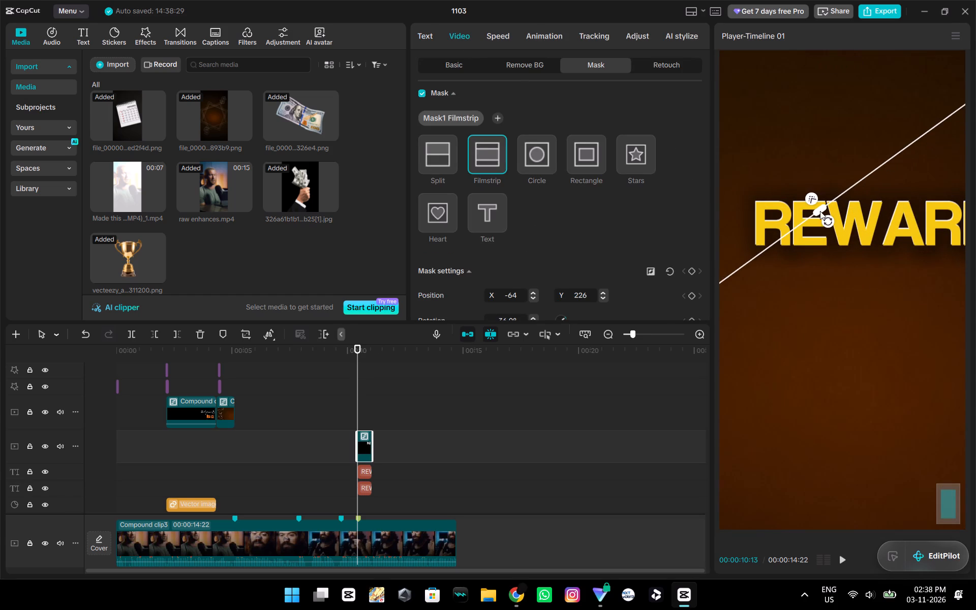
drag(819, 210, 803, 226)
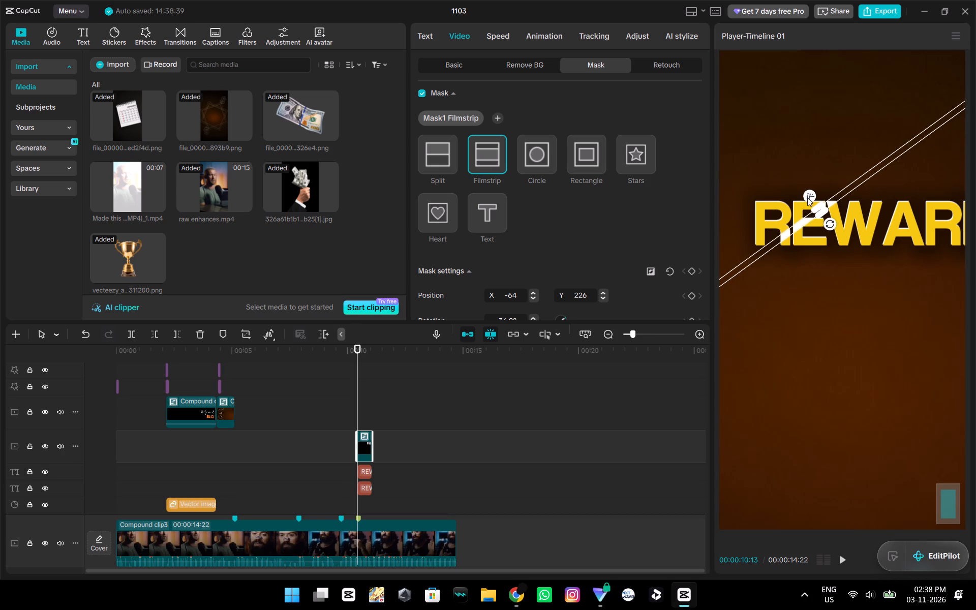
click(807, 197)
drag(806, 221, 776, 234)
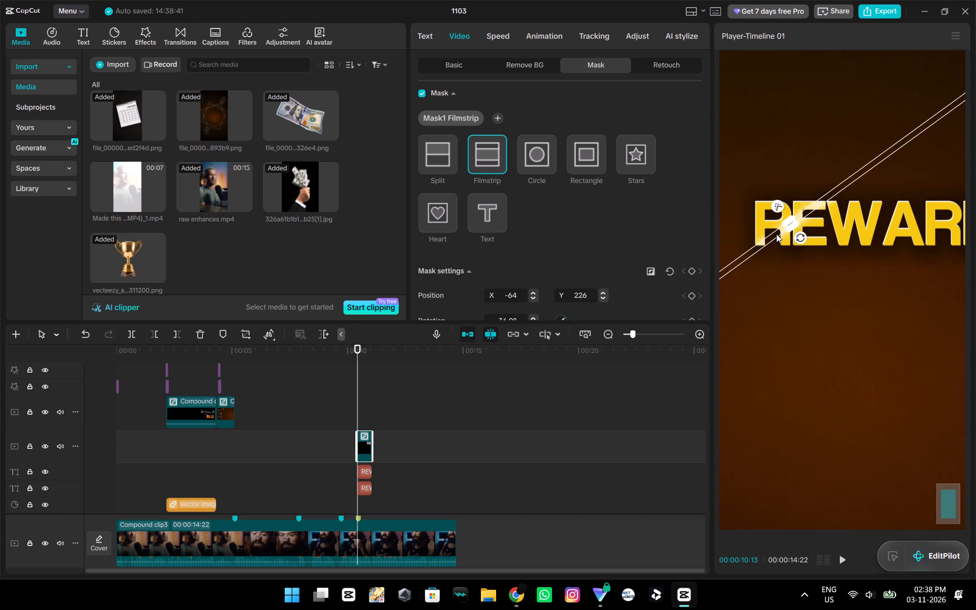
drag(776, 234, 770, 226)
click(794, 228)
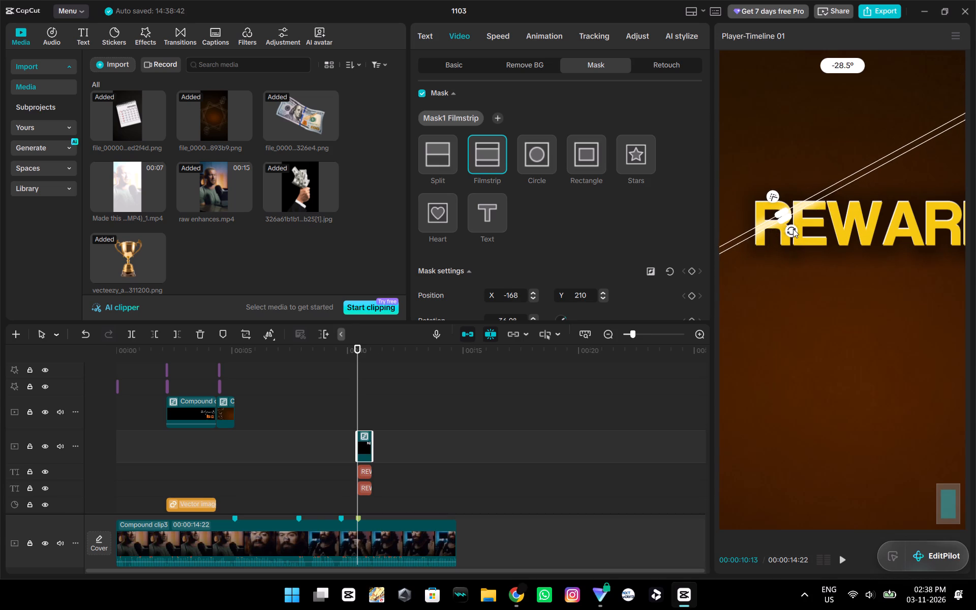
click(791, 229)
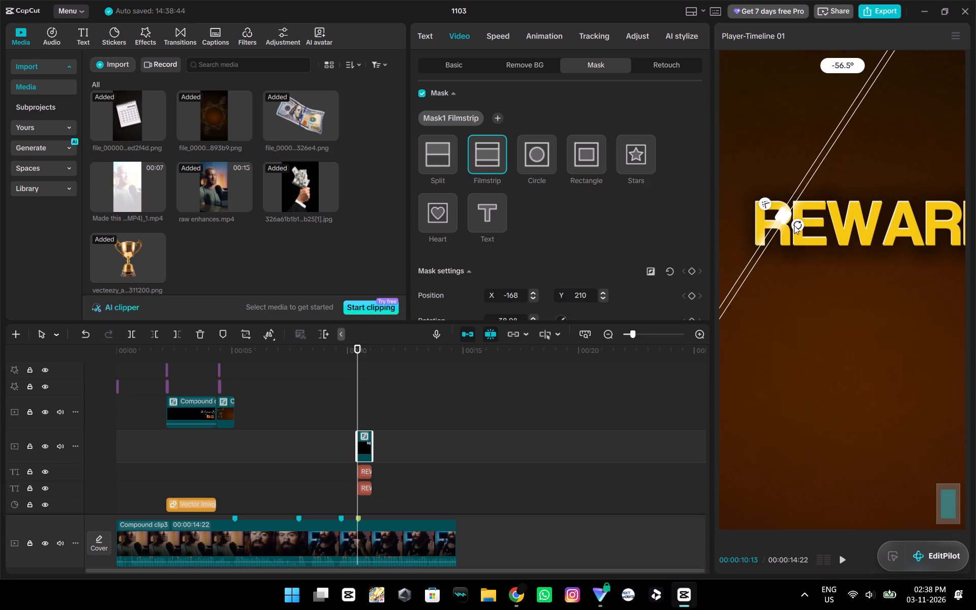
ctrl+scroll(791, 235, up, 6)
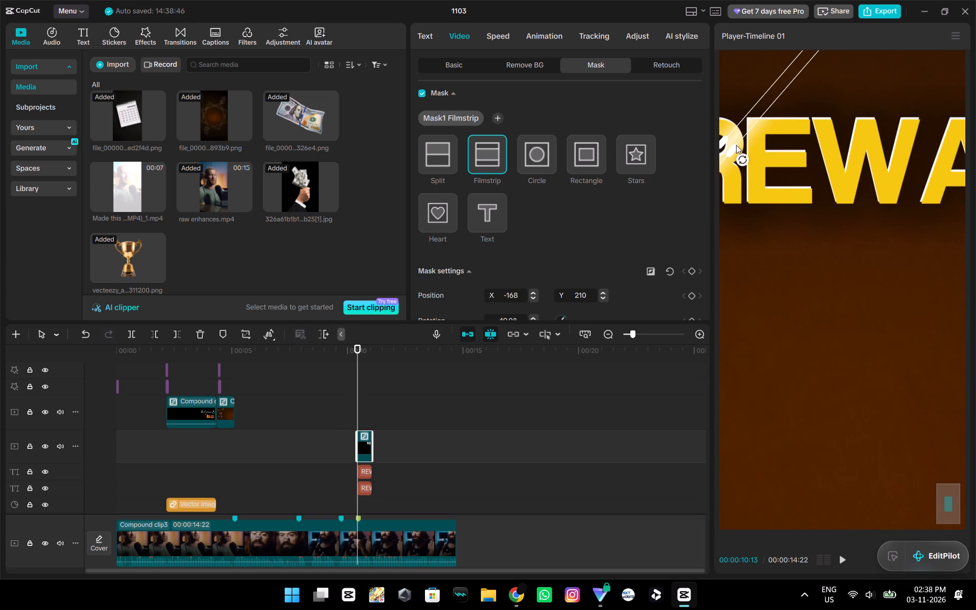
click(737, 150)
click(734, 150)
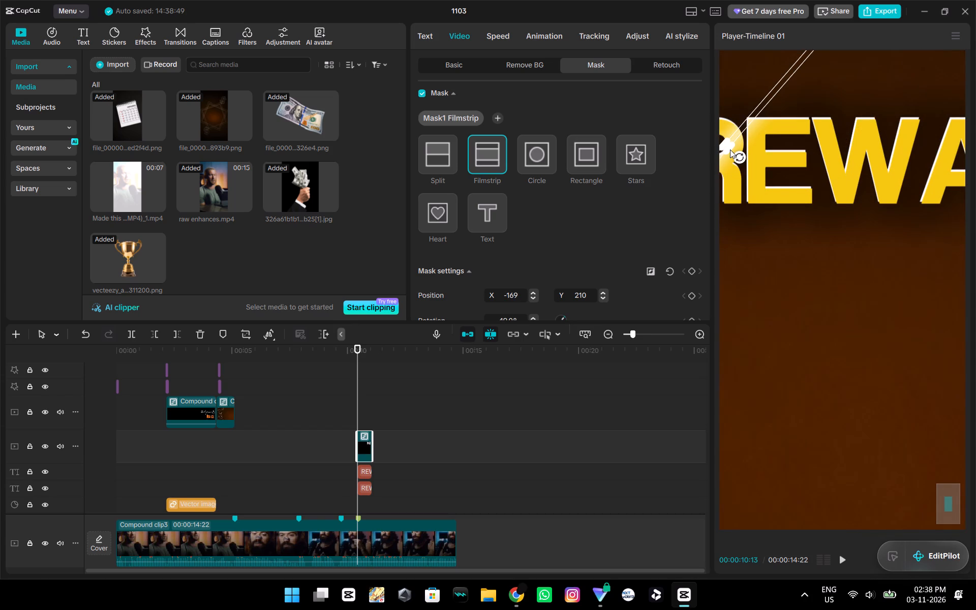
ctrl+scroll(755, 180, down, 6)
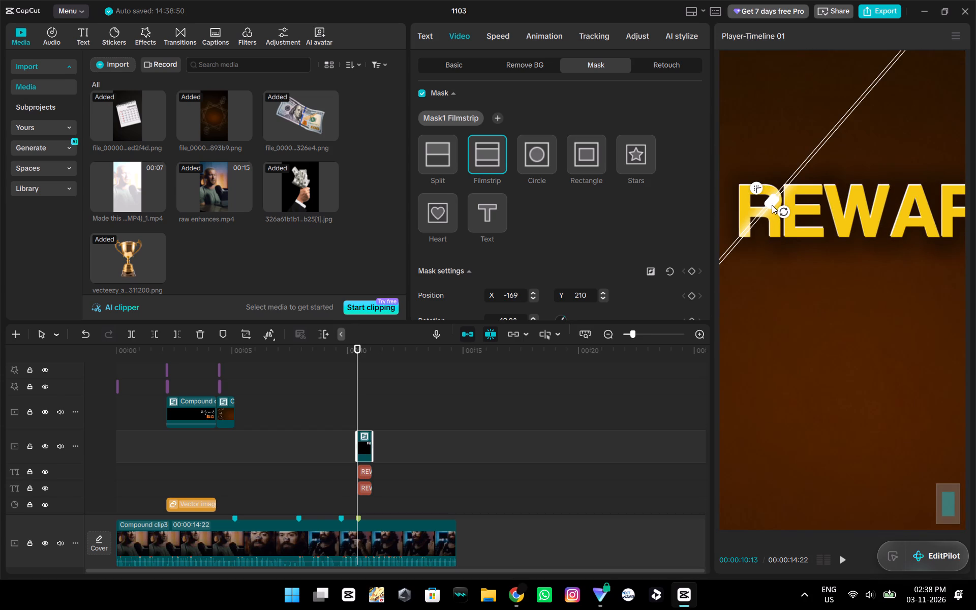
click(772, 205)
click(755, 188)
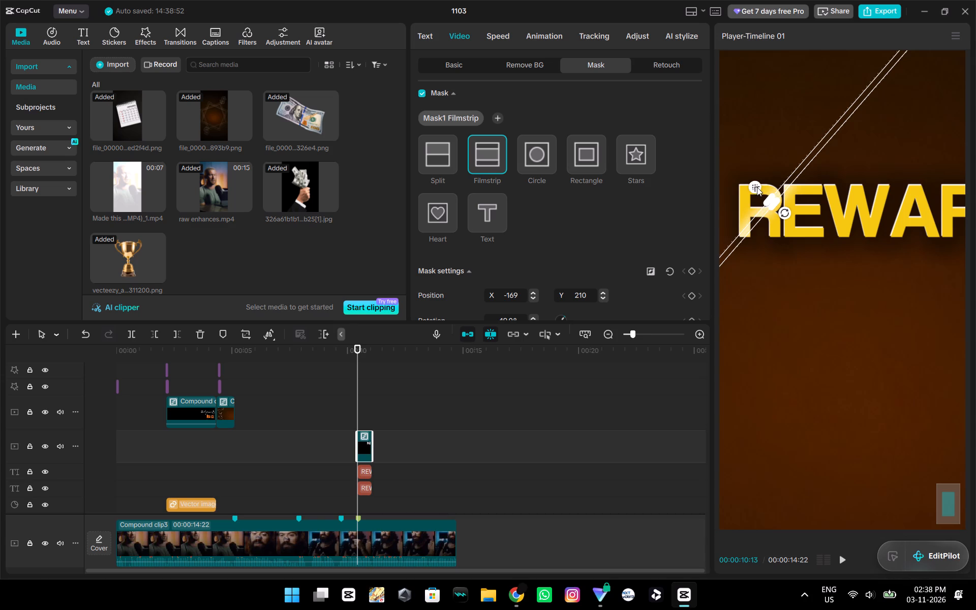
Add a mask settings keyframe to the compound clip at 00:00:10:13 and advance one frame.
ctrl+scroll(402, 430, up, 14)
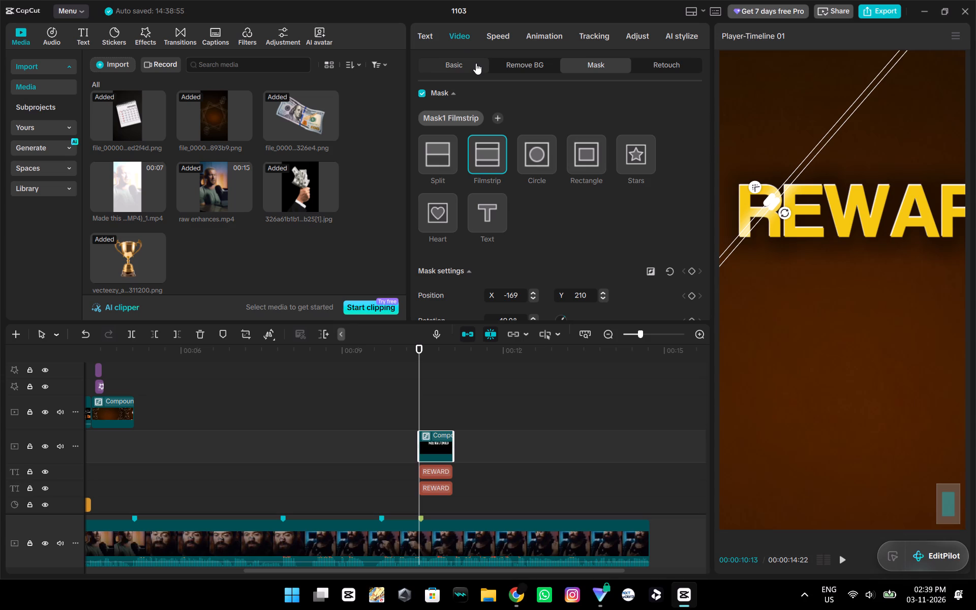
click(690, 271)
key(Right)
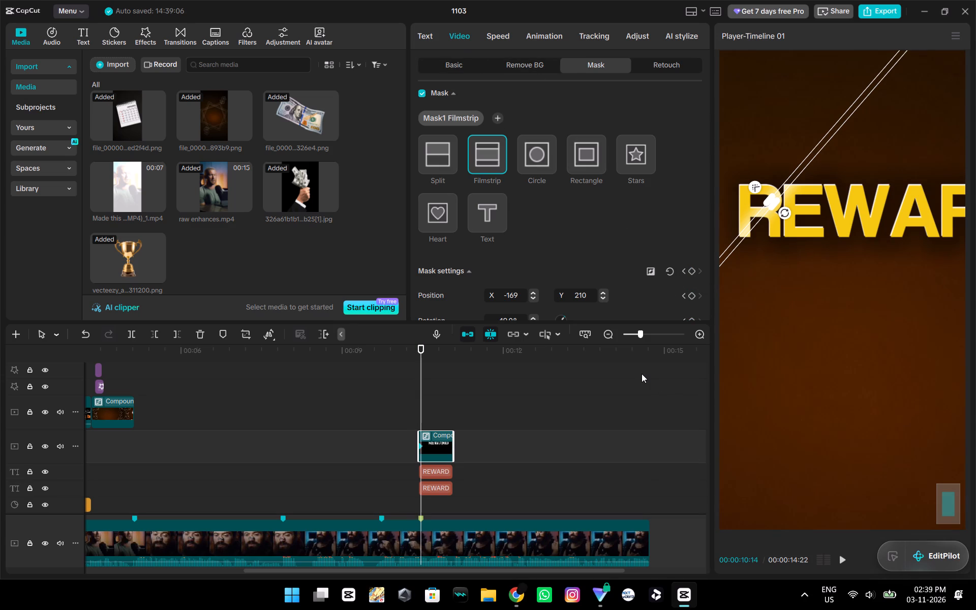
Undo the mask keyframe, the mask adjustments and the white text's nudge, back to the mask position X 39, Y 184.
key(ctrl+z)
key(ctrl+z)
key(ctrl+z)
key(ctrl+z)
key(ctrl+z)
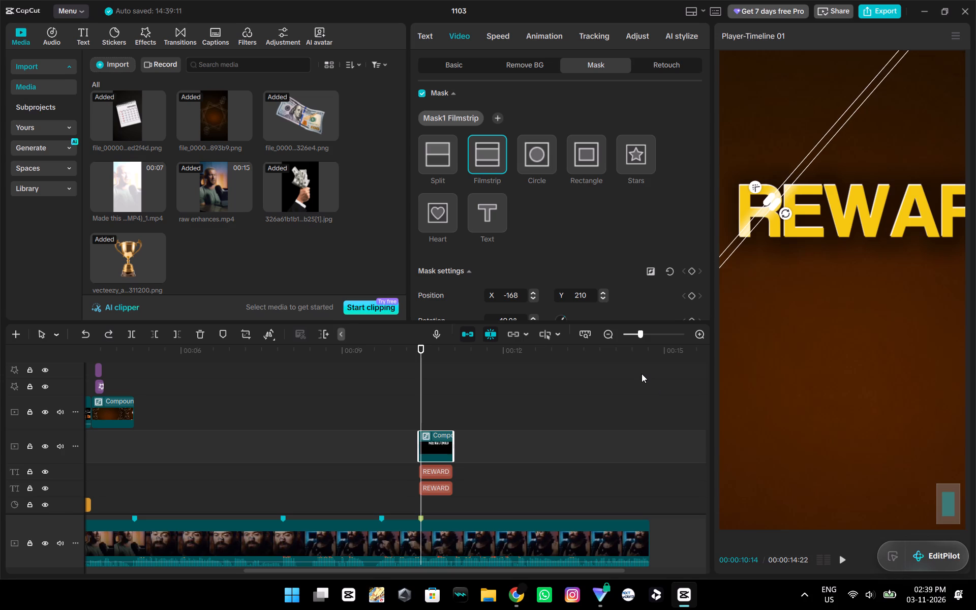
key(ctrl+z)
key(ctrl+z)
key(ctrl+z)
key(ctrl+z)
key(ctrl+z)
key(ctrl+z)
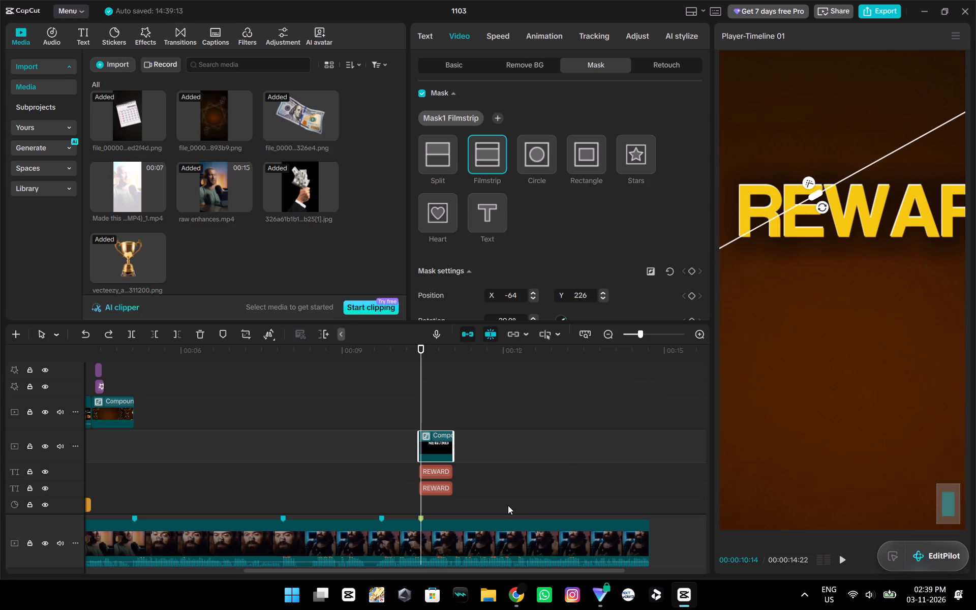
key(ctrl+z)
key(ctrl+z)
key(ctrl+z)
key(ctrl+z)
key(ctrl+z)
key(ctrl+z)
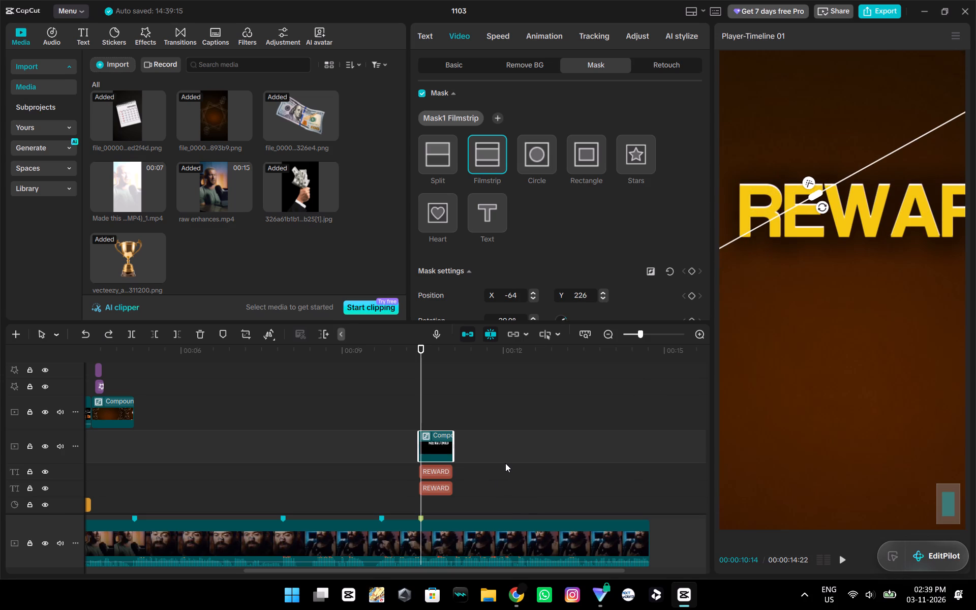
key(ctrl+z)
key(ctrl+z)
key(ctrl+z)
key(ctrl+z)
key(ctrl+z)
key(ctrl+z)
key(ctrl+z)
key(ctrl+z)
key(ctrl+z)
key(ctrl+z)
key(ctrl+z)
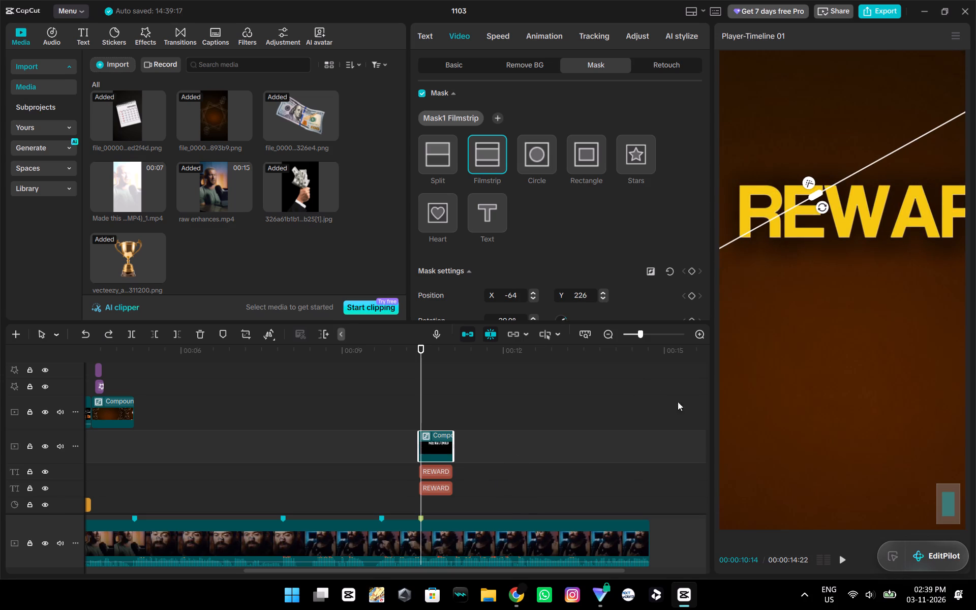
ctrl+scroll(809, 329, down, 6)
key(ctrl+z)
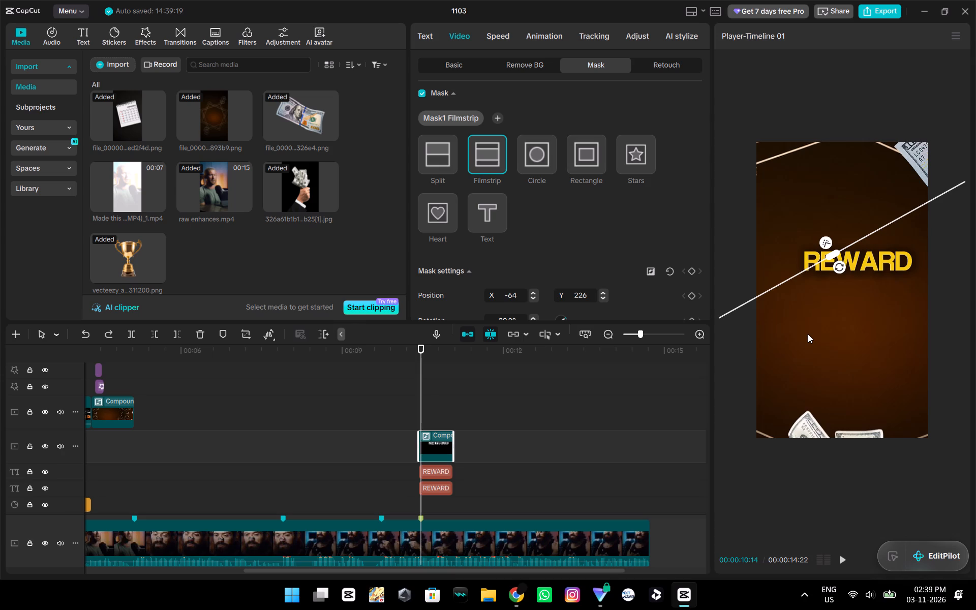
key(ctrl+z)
Play through the REWARD section and delete the masked REWARD compound clip above the two text clips.
key(space)
key(space)
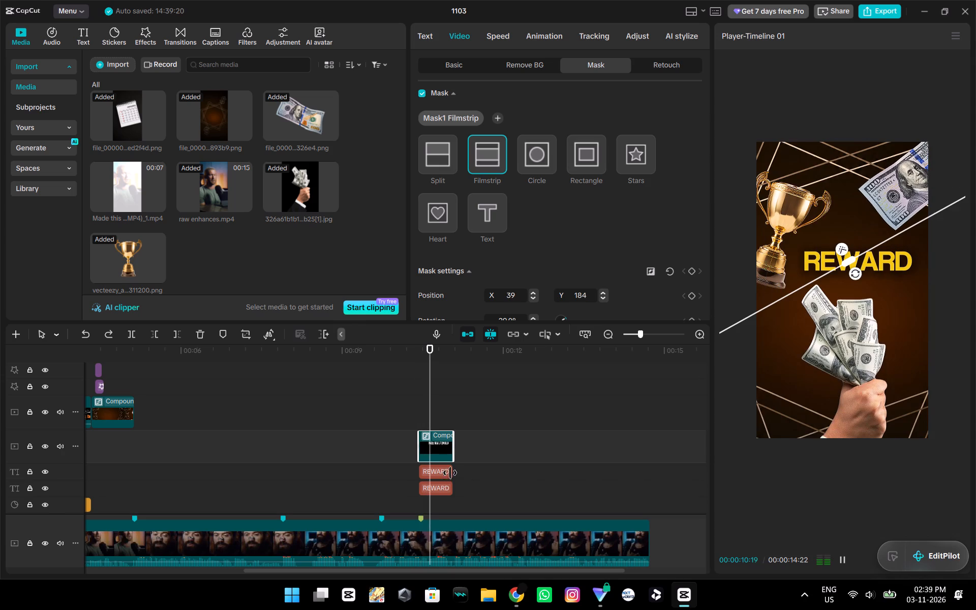
key(space)
key(space)
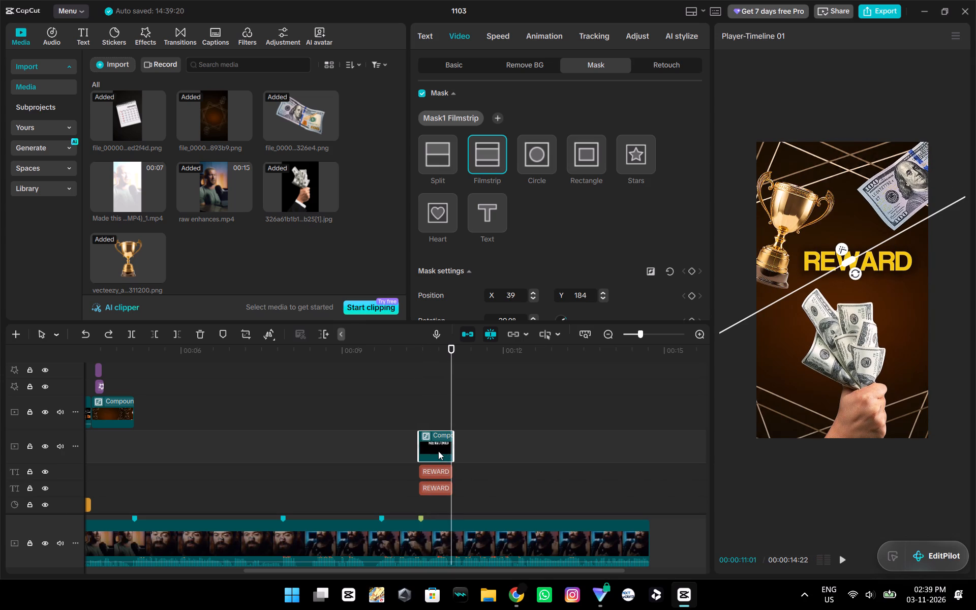
key(BackSpace)
Copy the lower white REWARD text clip, paste it at 00:00:10:13, and place the copy above the yellow REWARD clip.
click(427, 439)
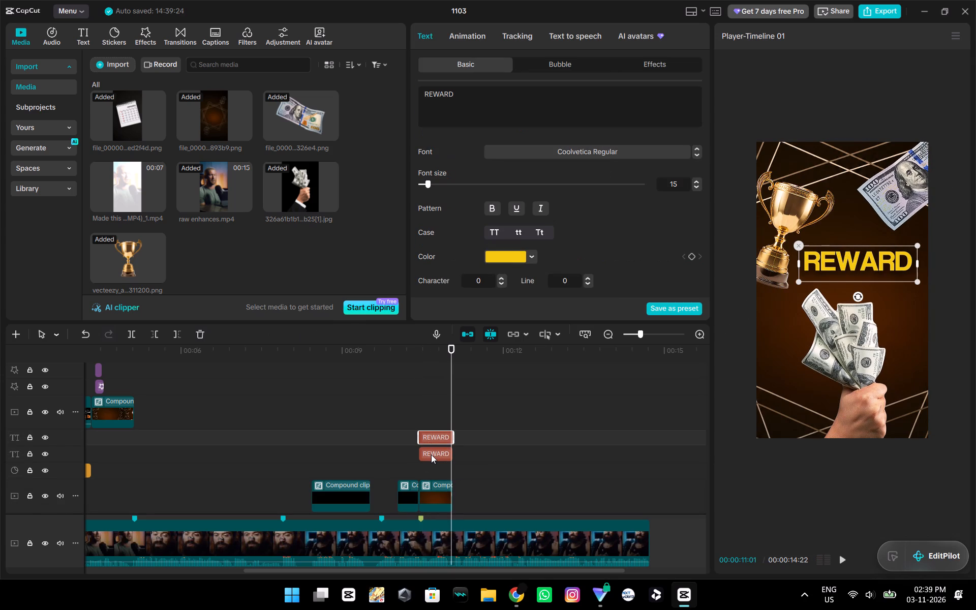
click(431, 454)
key(ctrl+c)
click(417, 410)
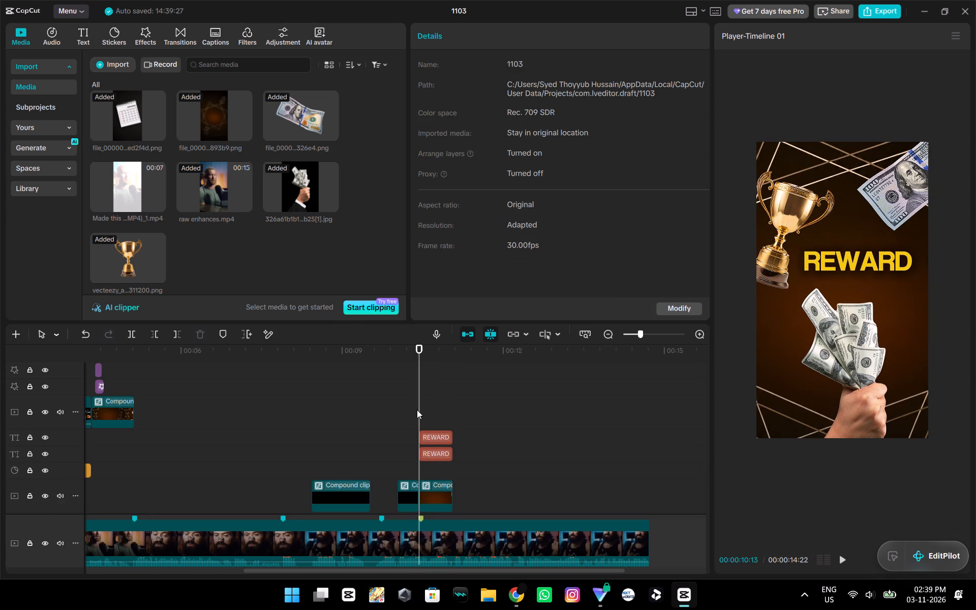
key(ctrl+v)
drag(437, 452, 435, 428)
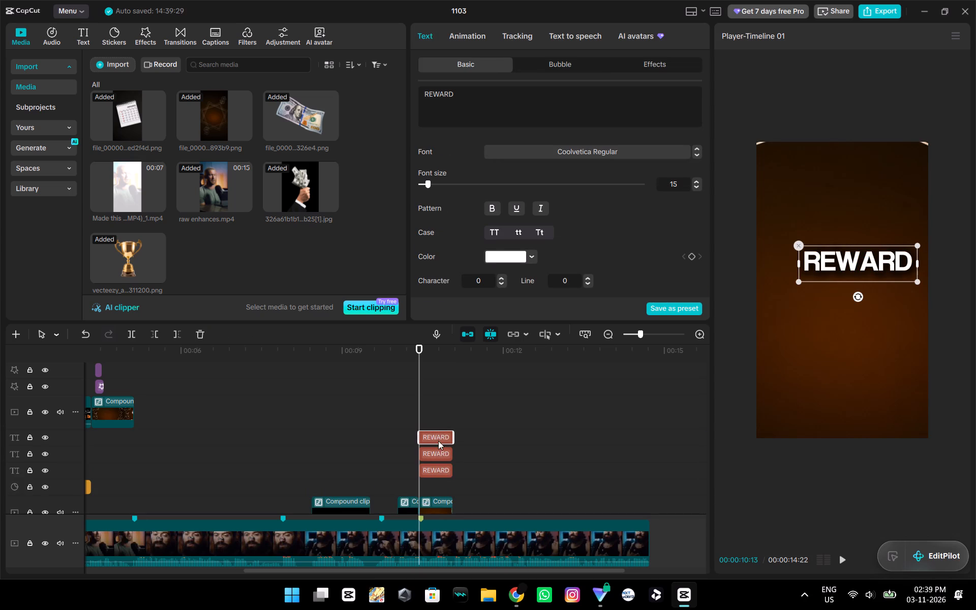
Turn off the shadow on the topmost white REWARD text copy.
click(428, 452)
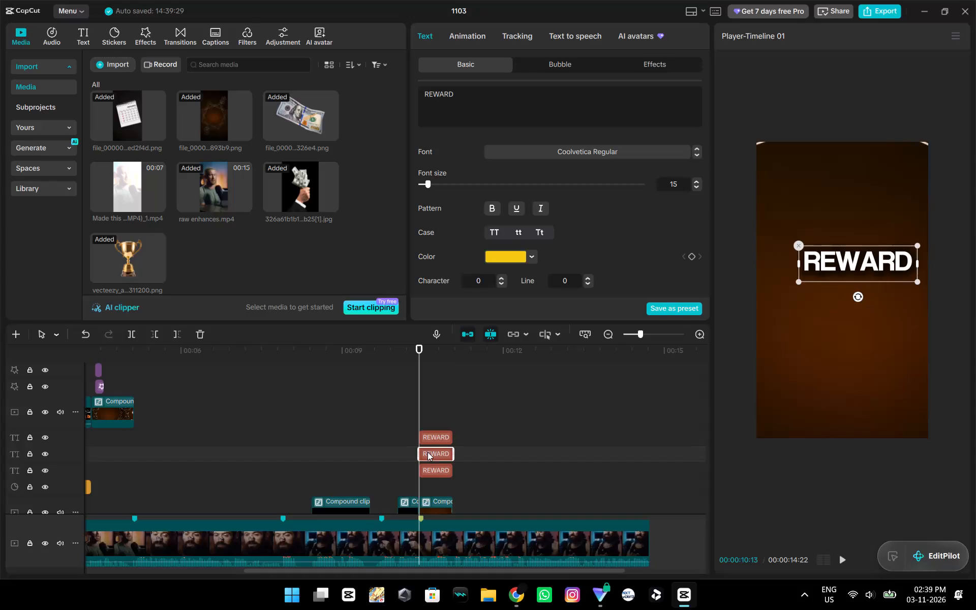
click(432, 474)
scroll(549, 251, down, 9)
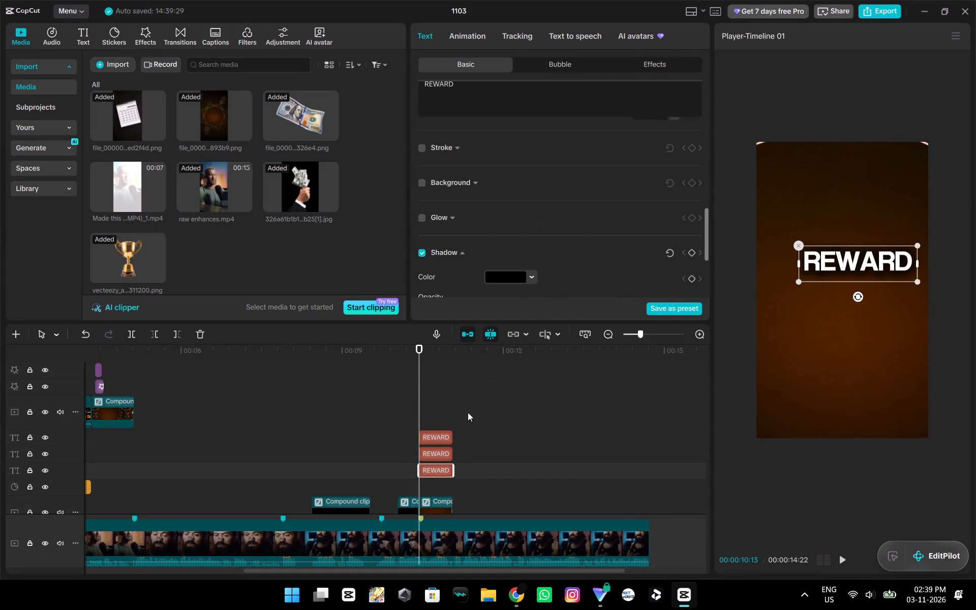
click(433, 440)
scroll(493, 236, down, 6)
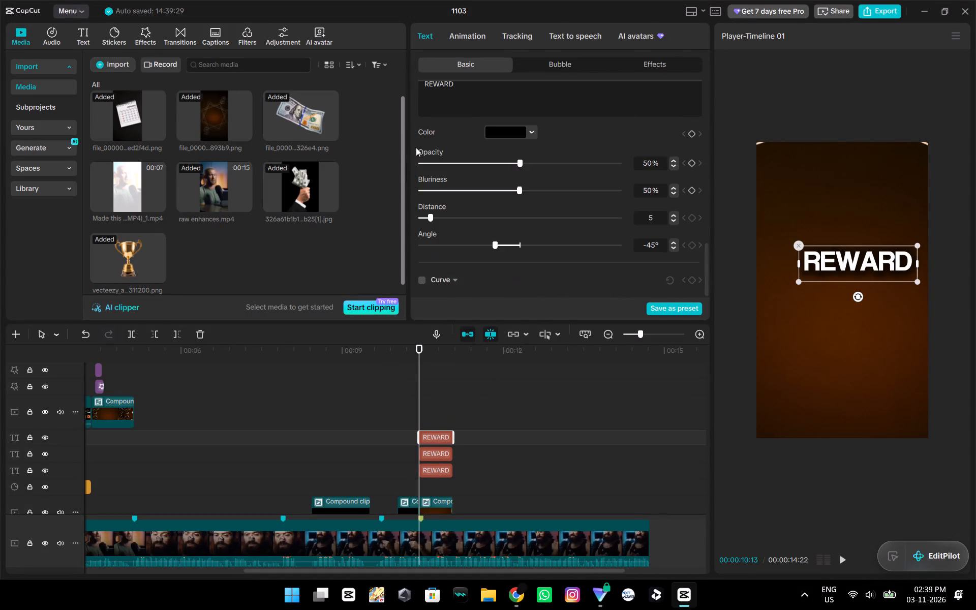
scroll(428, 150, up, 2)
click(421, 223)
scroll(435, 222, up, 5)
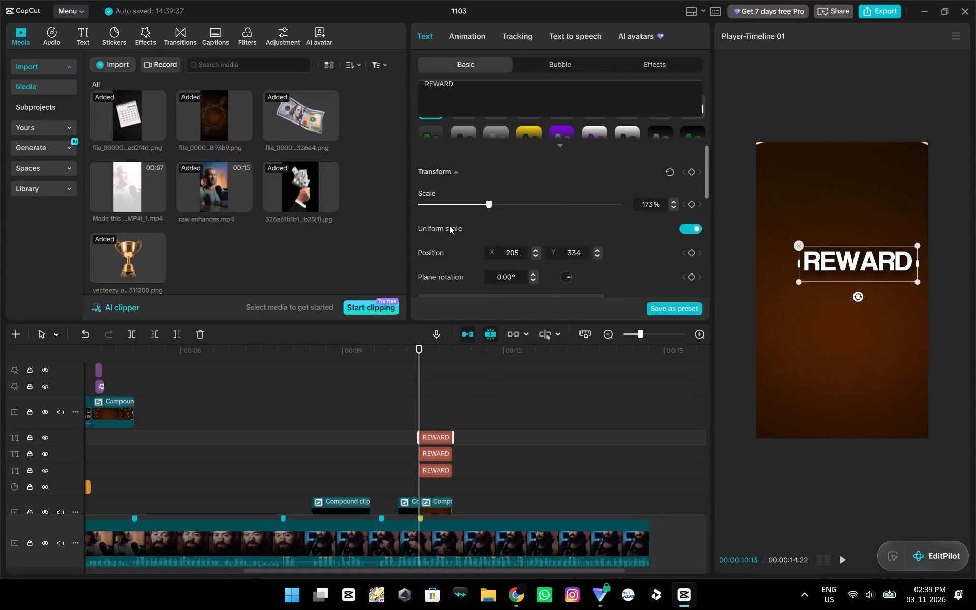
scroll(456, 225, up, 6)
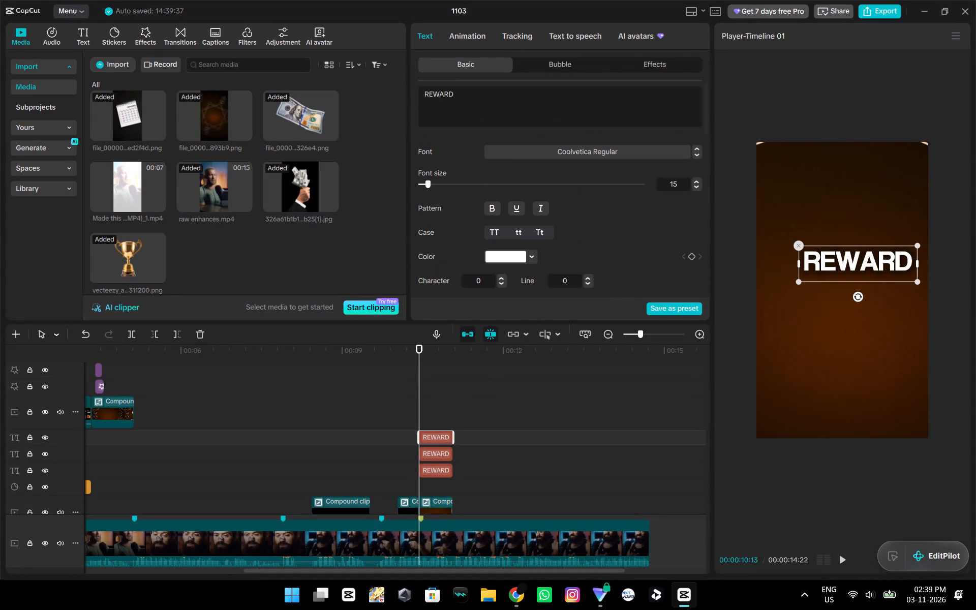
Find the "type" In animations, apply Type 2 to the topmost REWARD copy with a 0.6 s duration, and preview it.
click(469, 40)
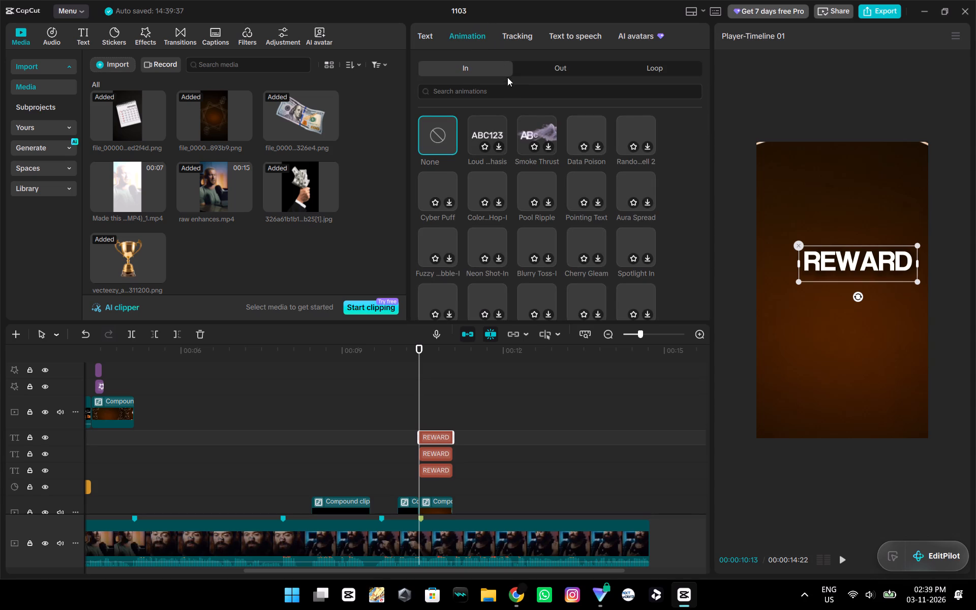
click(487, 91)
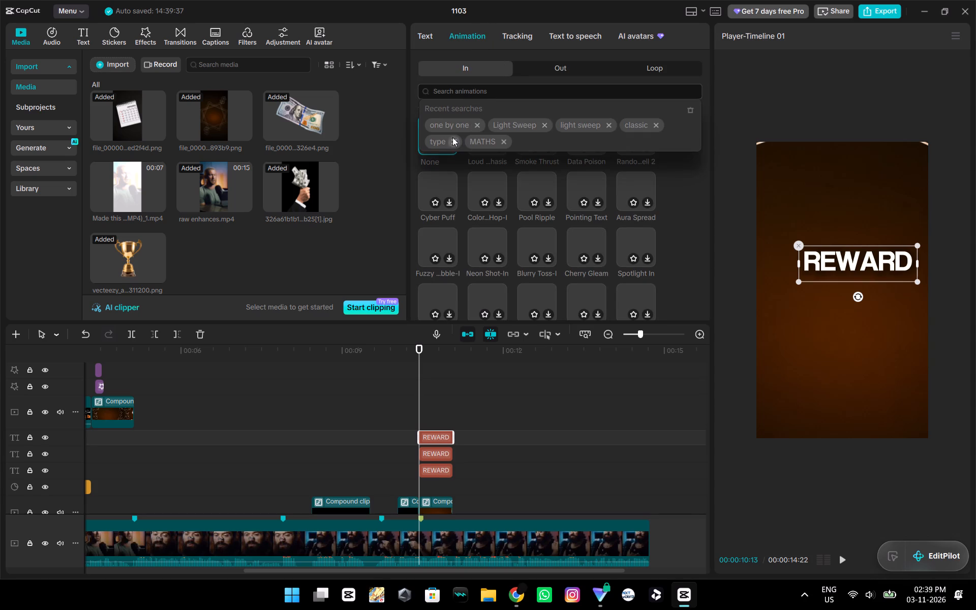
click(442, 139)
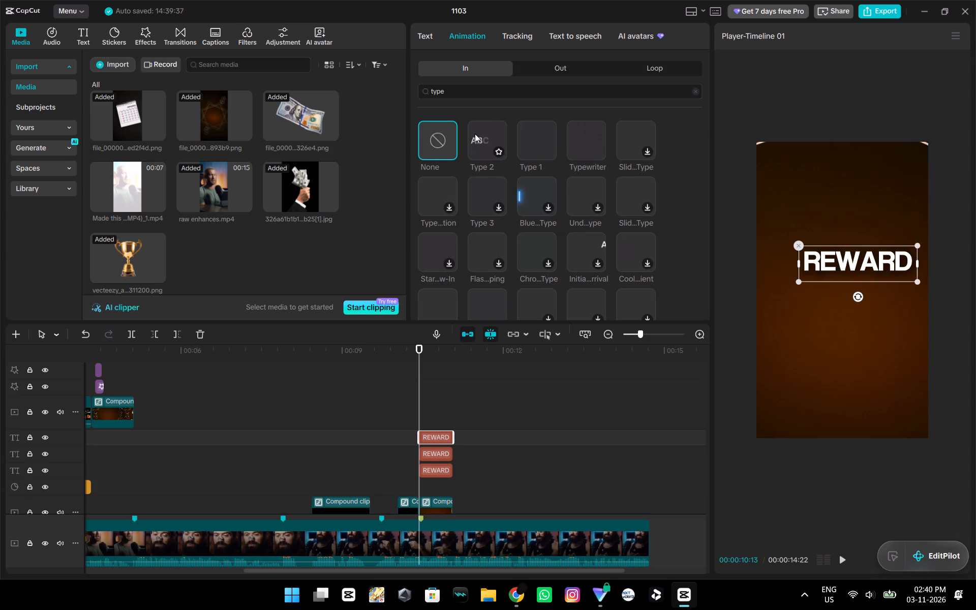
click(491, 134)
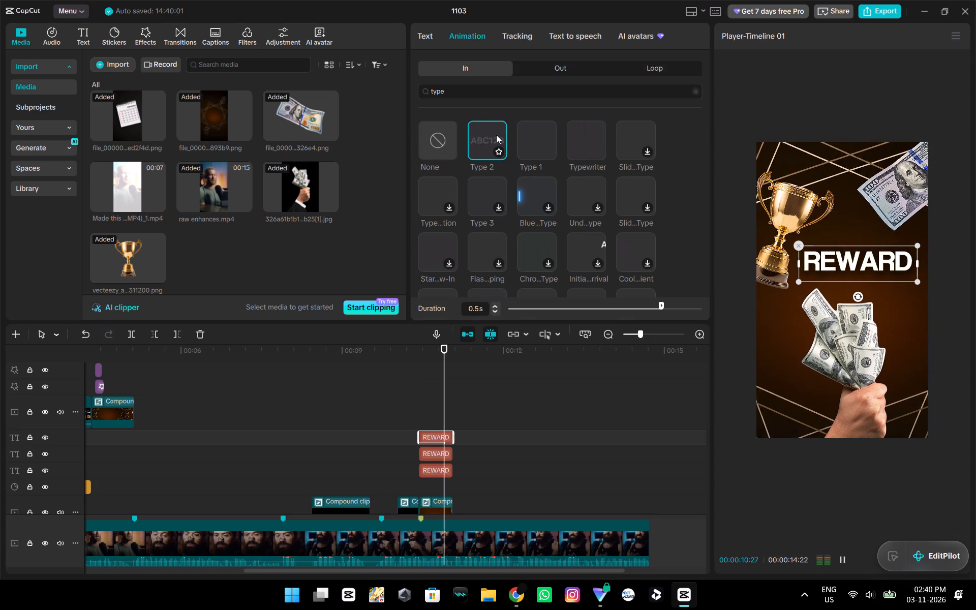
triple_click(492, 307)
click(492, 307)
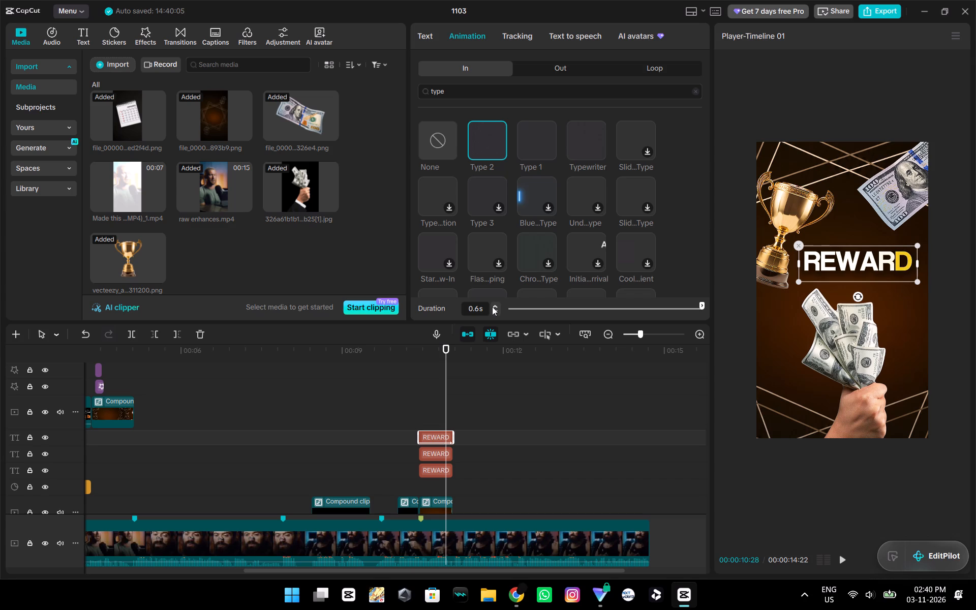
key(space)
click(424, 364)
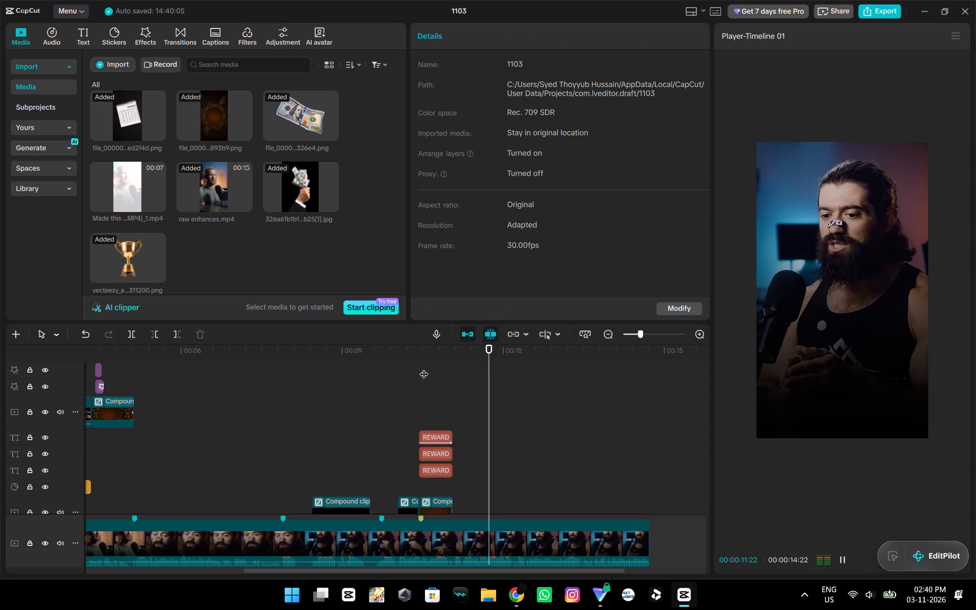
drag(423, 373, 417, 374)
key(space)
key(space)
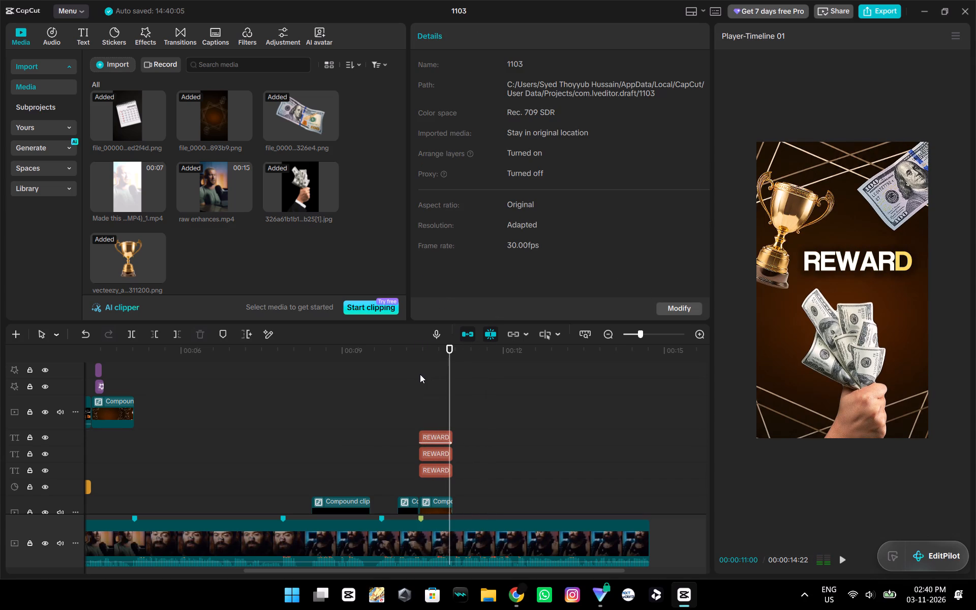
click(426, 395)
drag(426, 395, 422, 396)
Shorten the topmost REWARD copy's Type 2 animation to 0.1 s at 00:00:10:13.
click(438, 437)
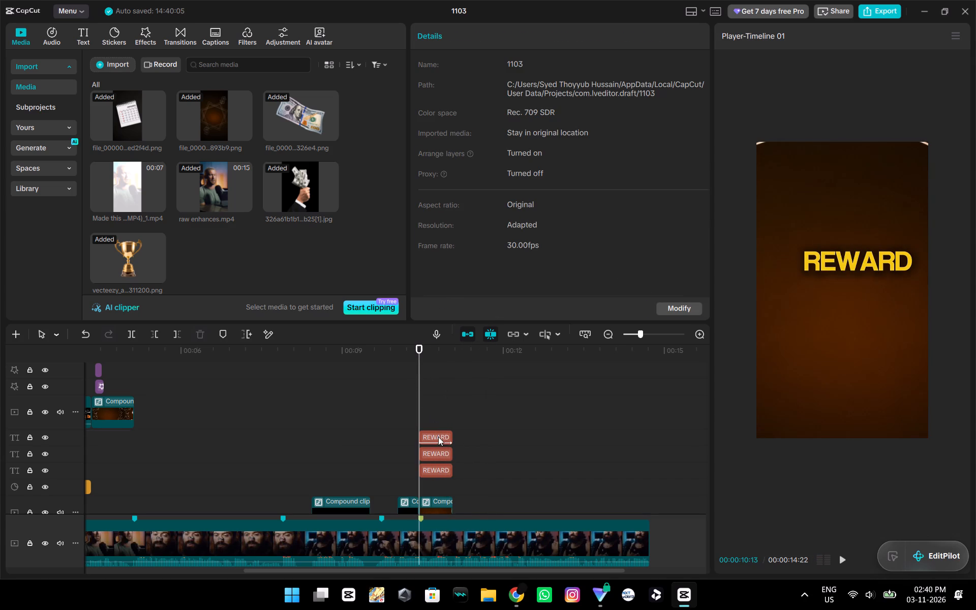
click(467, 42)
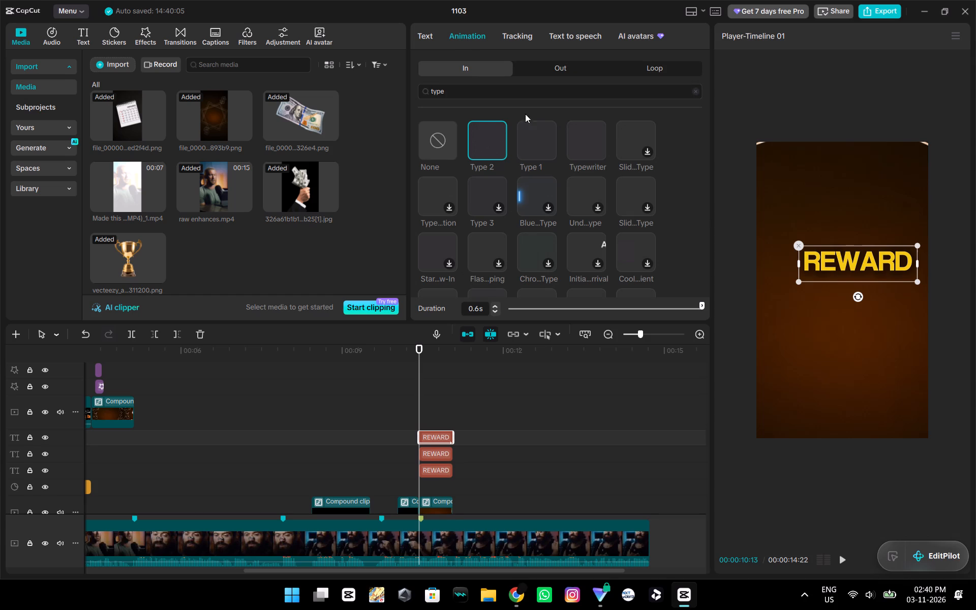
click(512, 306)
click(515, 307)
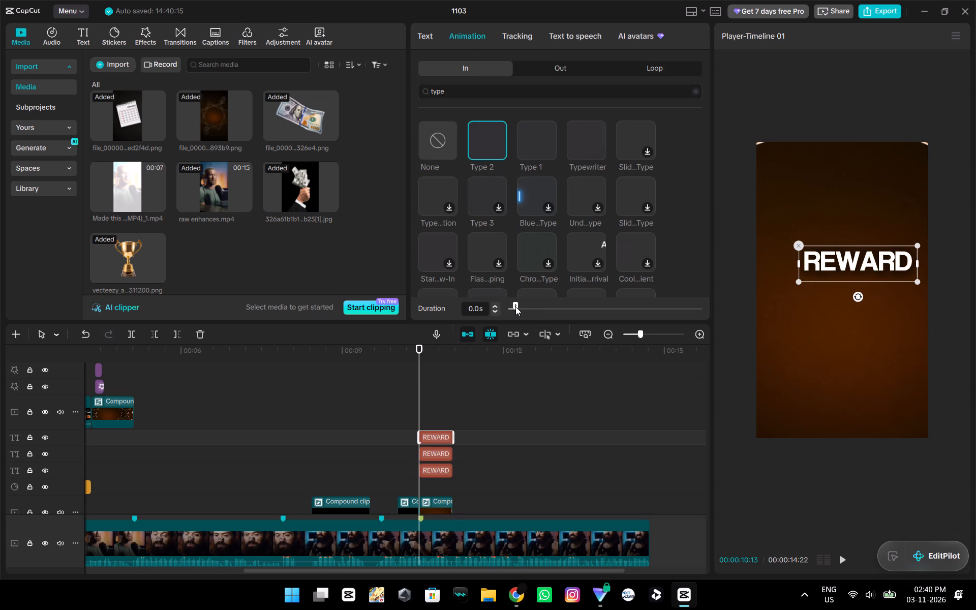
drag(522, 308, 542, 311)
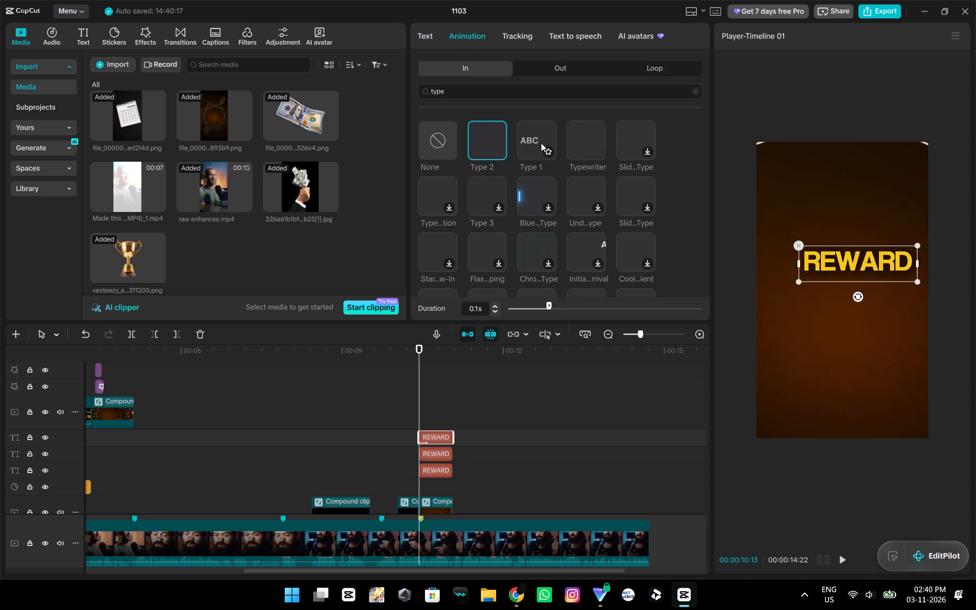
Switch the topmost REWARD copy's In animation to Type 1 with a 0.6 s duration.
click(535, 138)
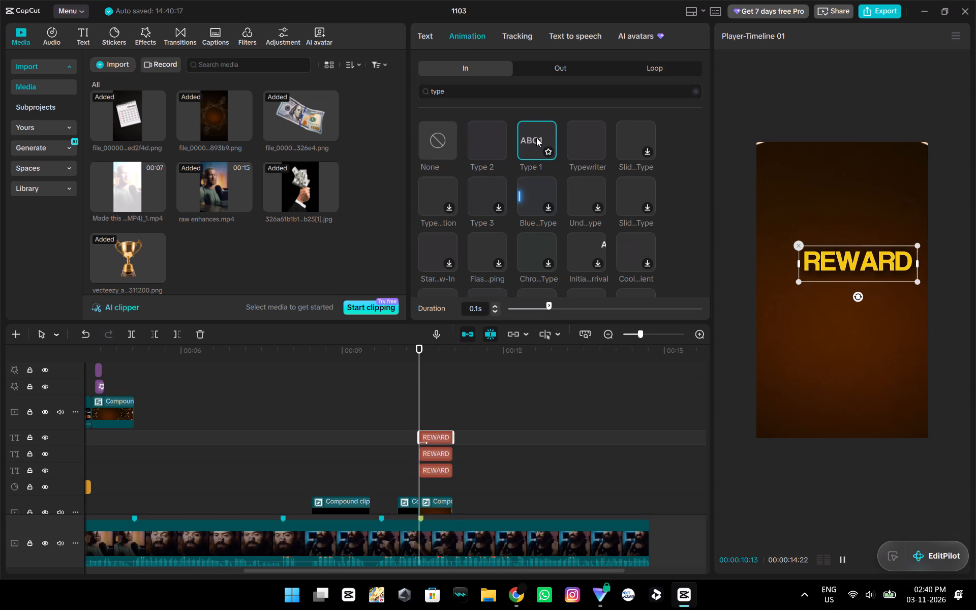
drag(550, 305, 769, 323)
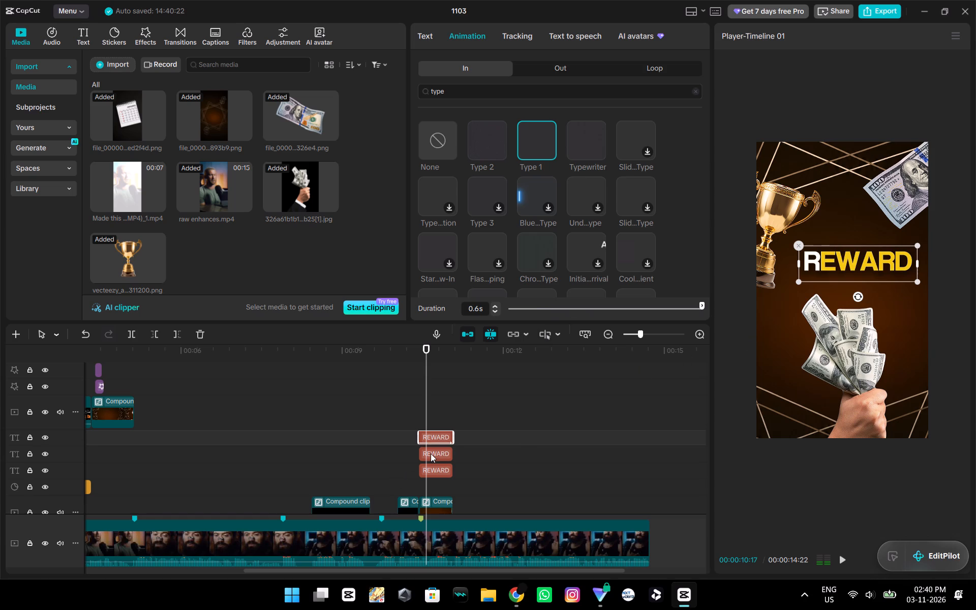
Apply the Type 1 In animation to the middle yellow REWARD clip with a 0.6 s duration.
click(431, 453)
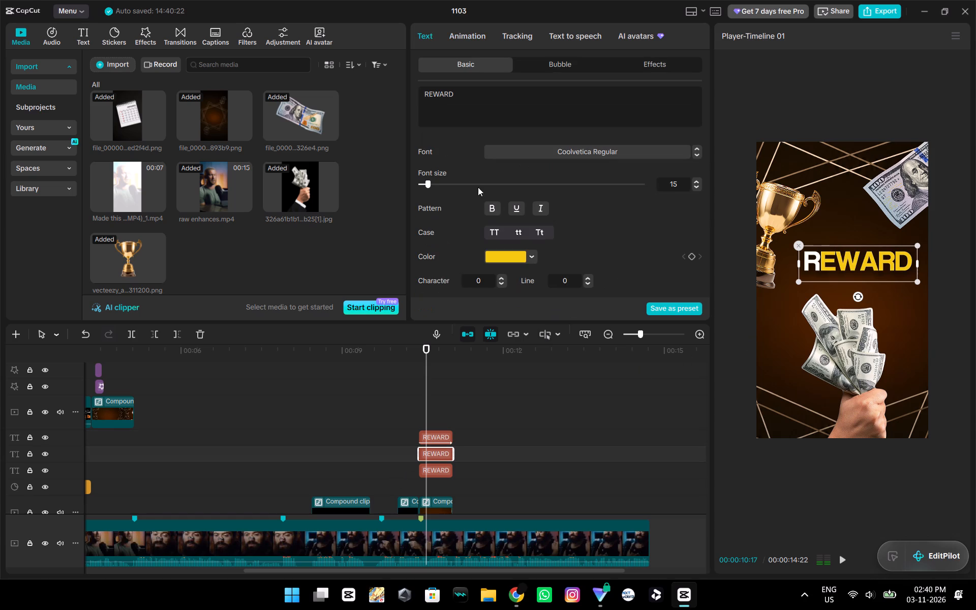
click(477, 38)
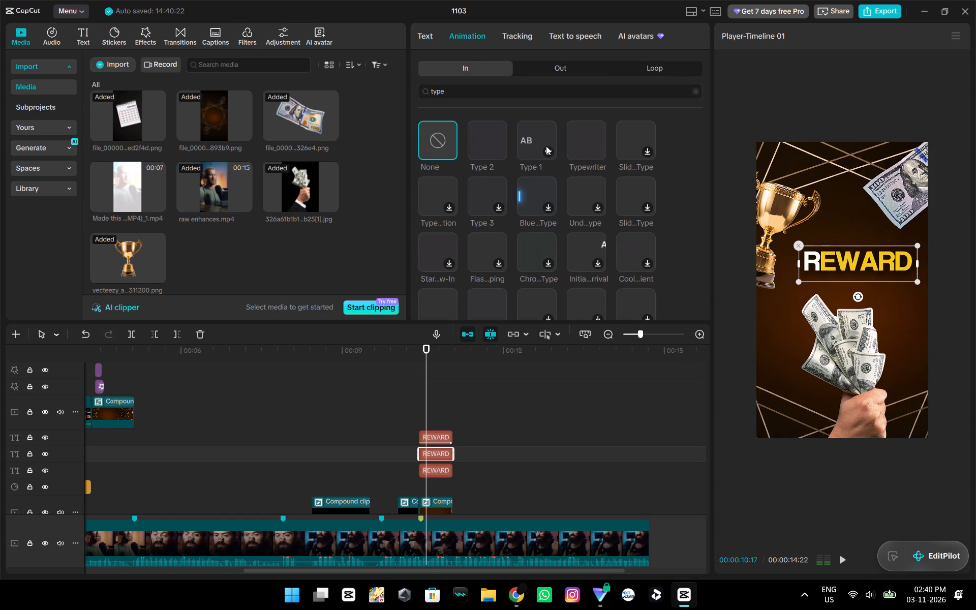
click(439, 441)
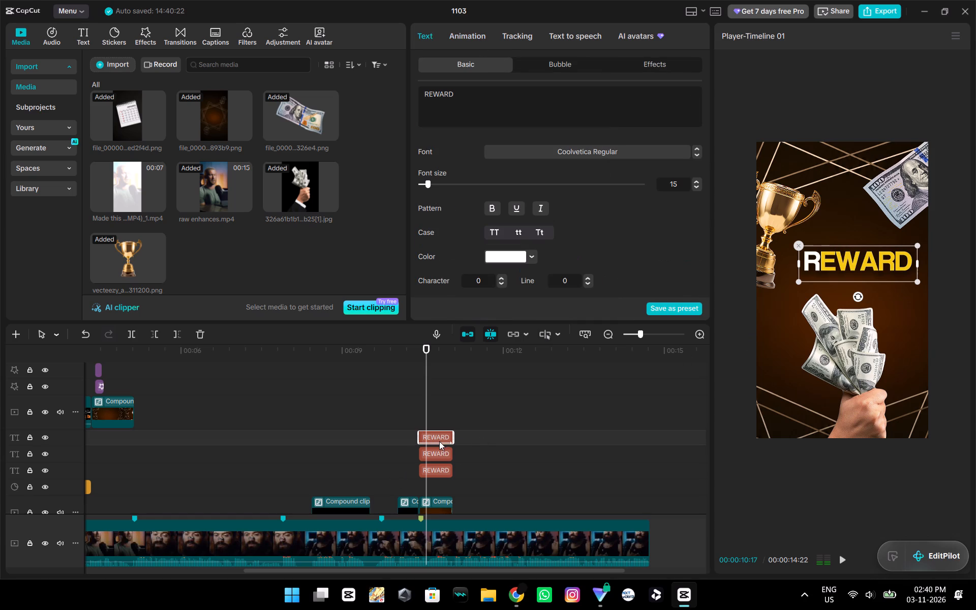
click(481, 39)
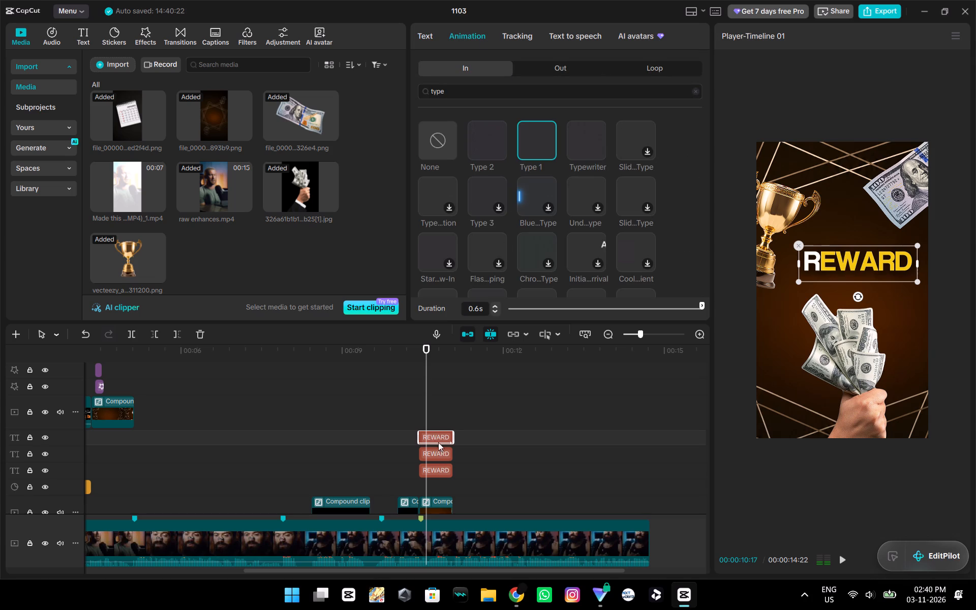
click(440, 452)
click(480, 39)
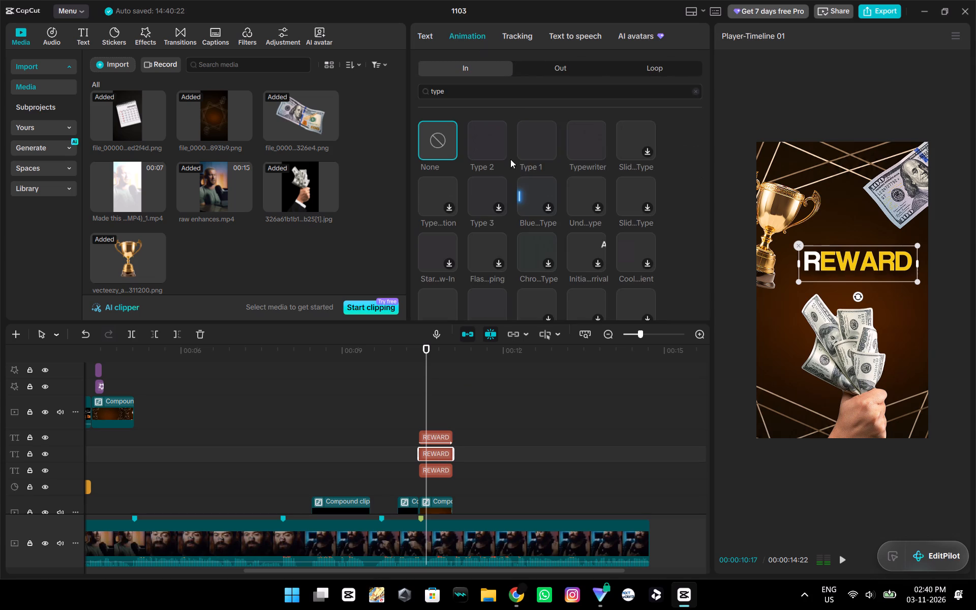
click(543, 142)
drag(663, 308, 717, 319)
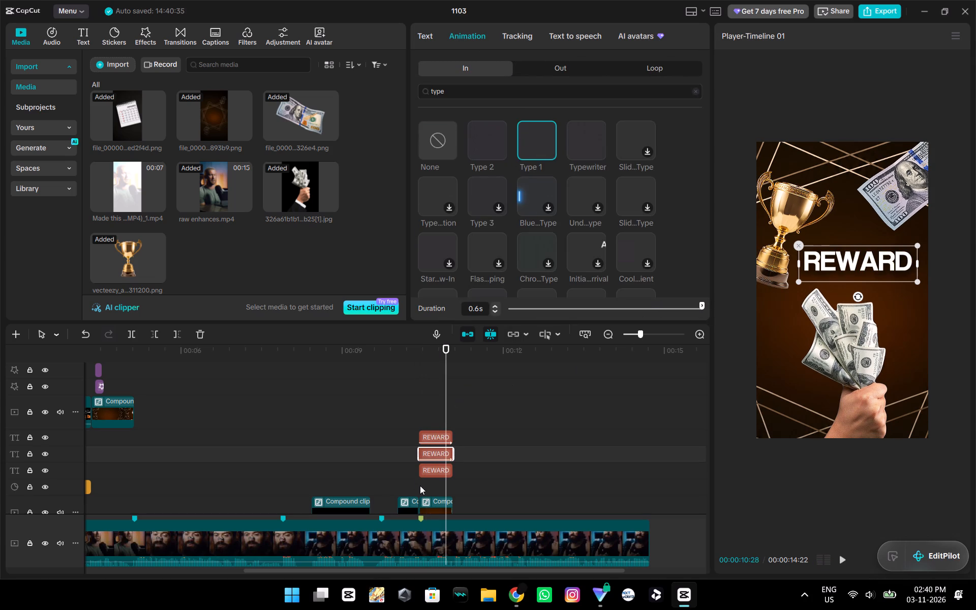
Apply the Type 1 In animation to the lowest REWARD clip and extend its duration to the maximum.
click(435, 476)
click(471, 40)
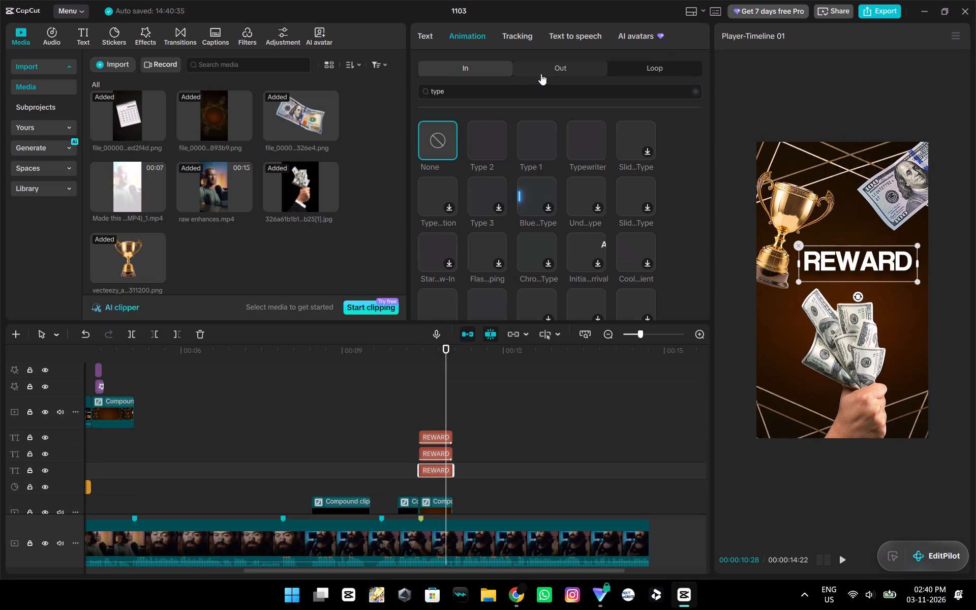
click(543, 141)
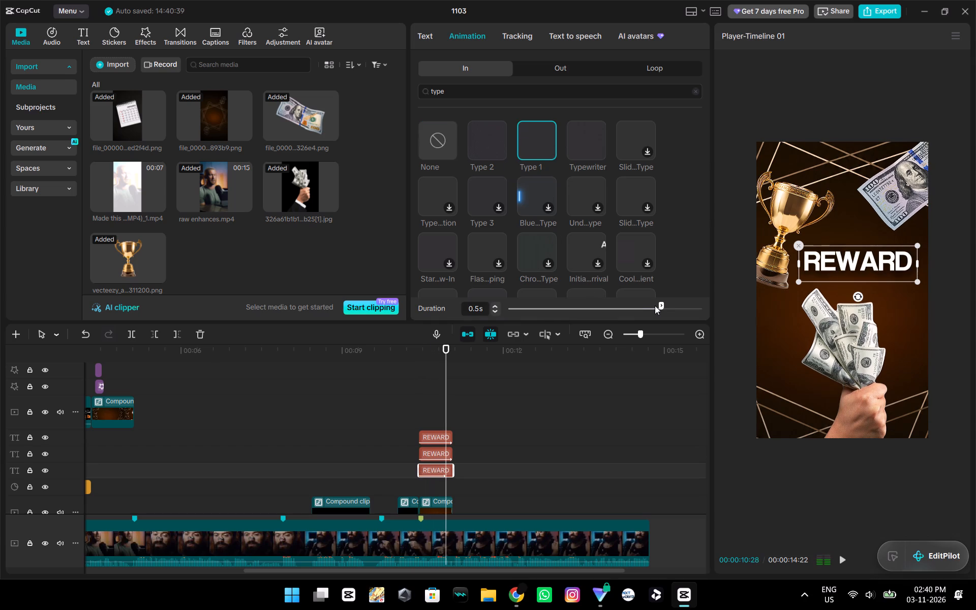
drag(656, 306, 703, 311)
Return to 00:00:10:13 and turn the topmost white REWARD text into a compound clip.
click(421, 410)
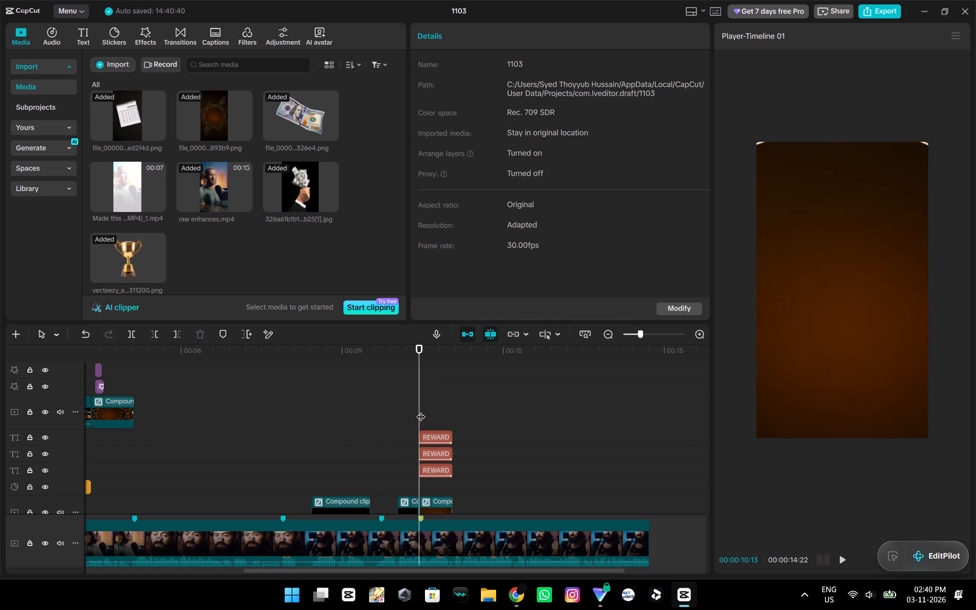
click(432, 442)
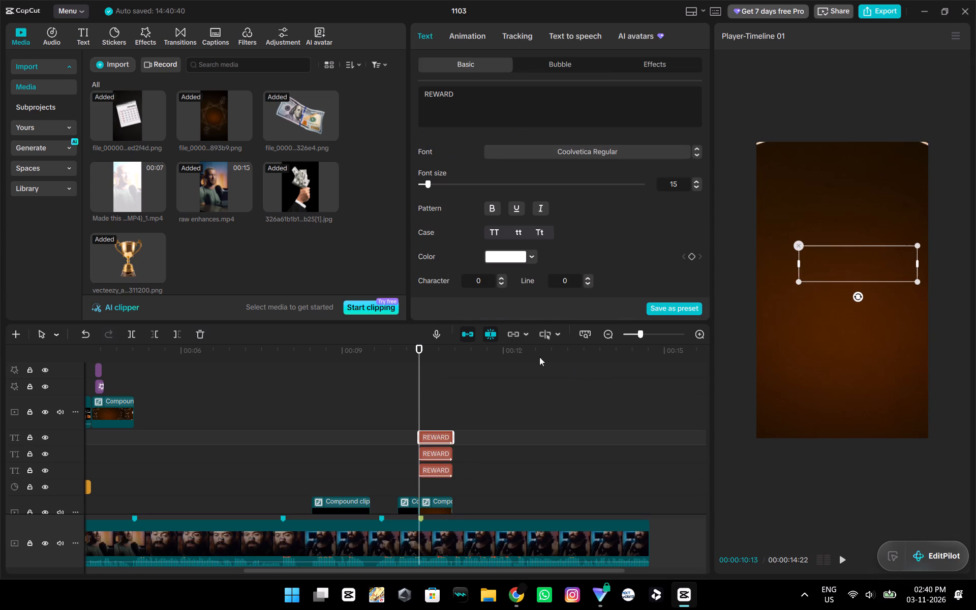
key(alt+g)
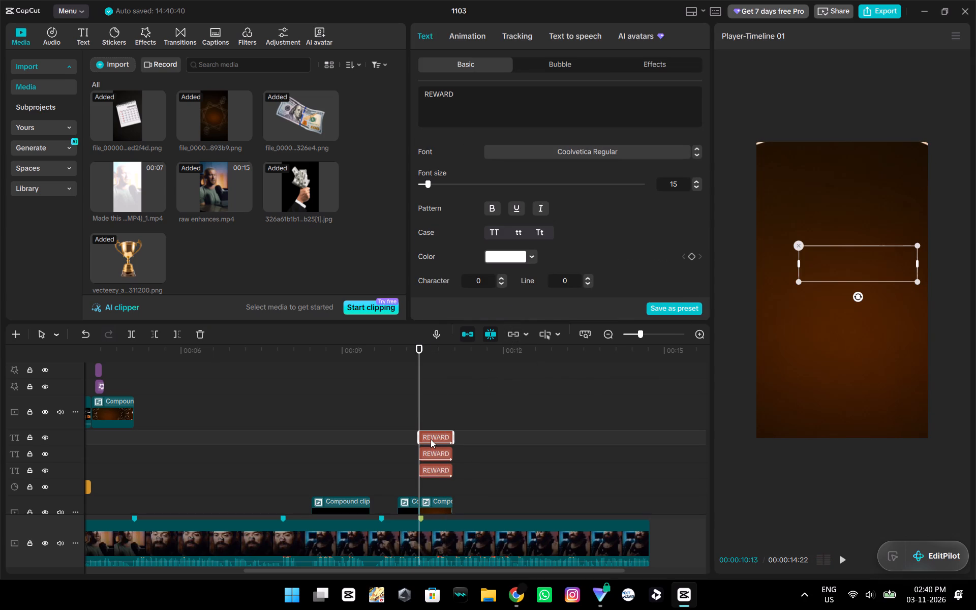
right_click(431, 439)
click(484, 439)
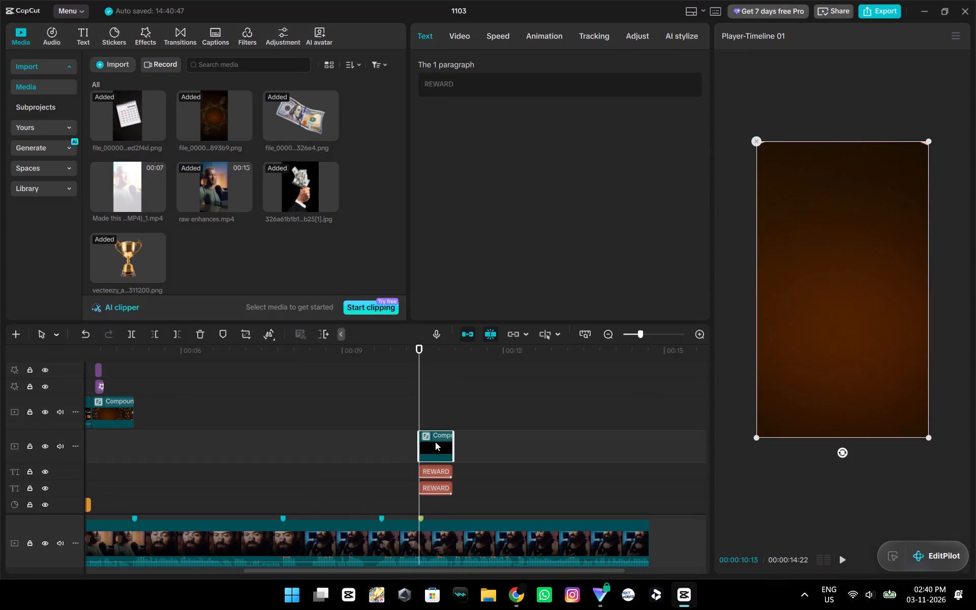
Add a Filmstrip mask to the new REWARD compound clip.
click(460, 35)
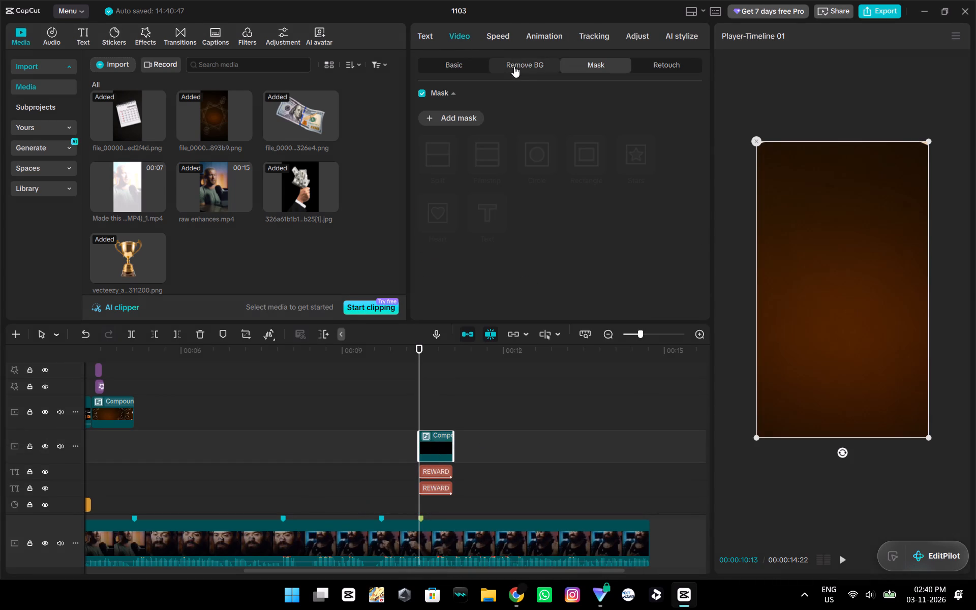
click(458, 125)
click(484, 157)
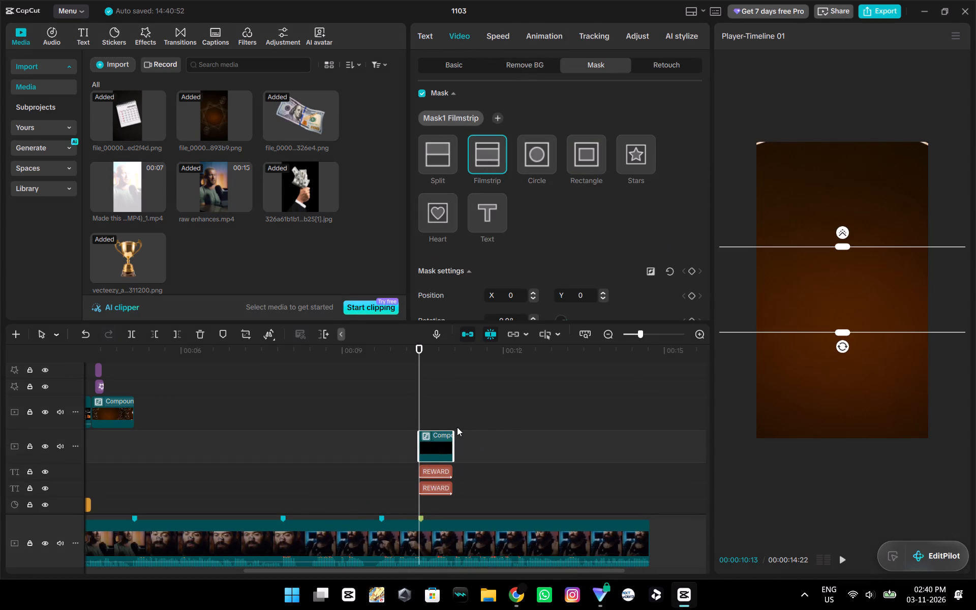
At 00:00:10:19, narrow the compound clip's Filmstrip mask to a thin band and raise it to about Y 214 over the REWARD text.
key(Right)
key(Right)
key(Right)
key(Right)
key(Right)
key(Right)
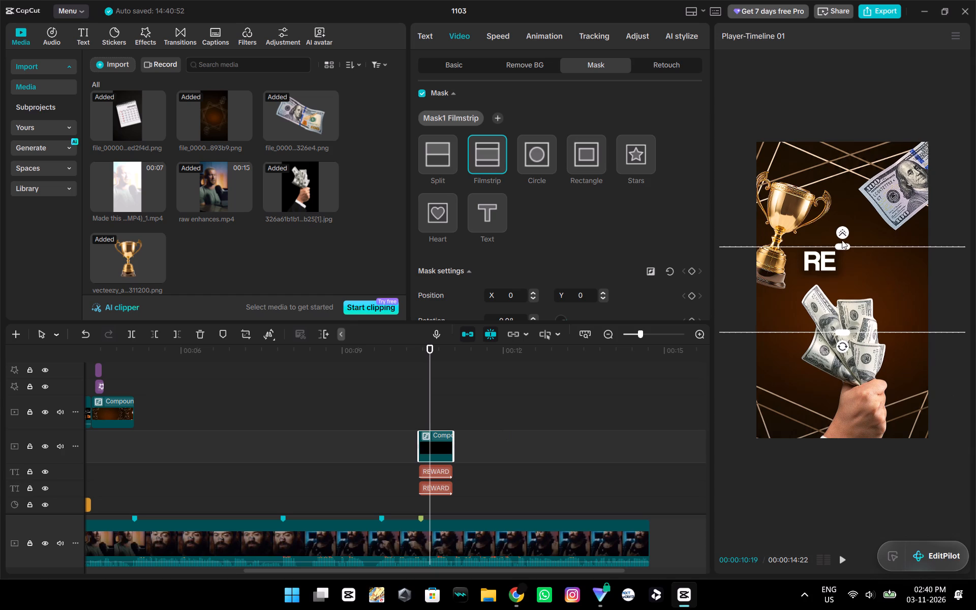
drag(842, 243, 843, 255)
drag(844, 341, 839, 297)
click(838, 298)
drag(839, 300, 840, 279)
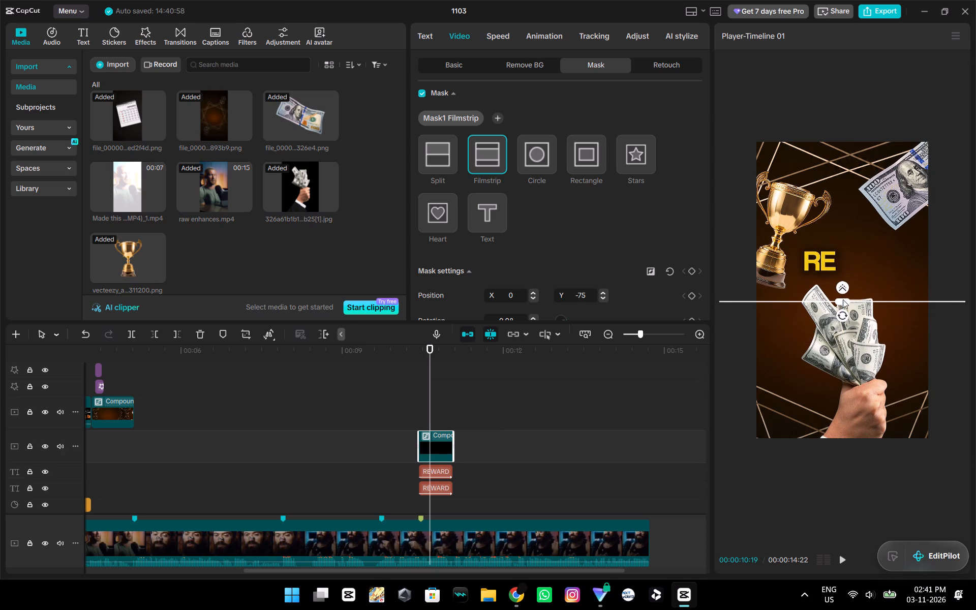
drag(845, 304, 850, 282)
click(847, 303)
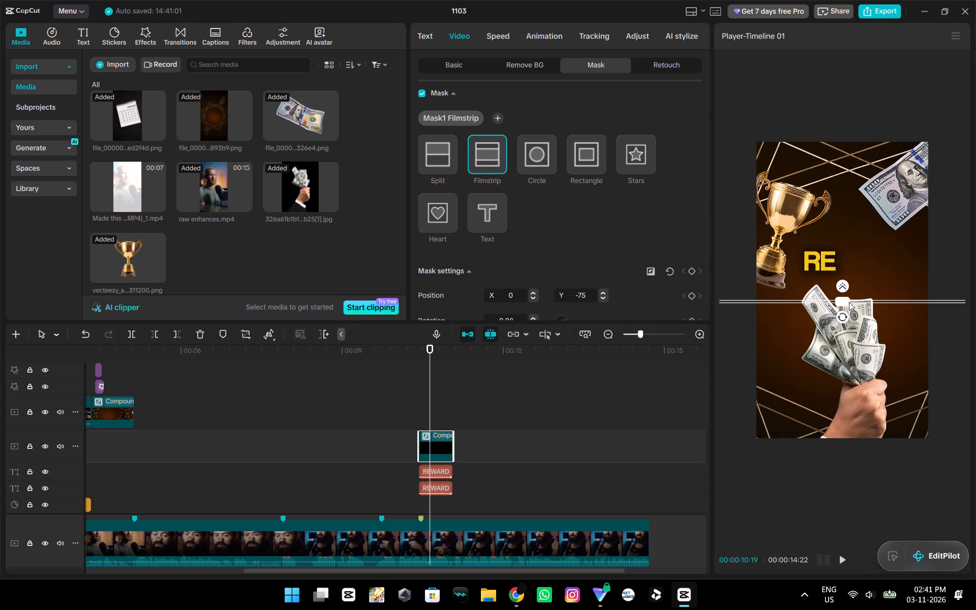
drag(855, 300, 855, 256)
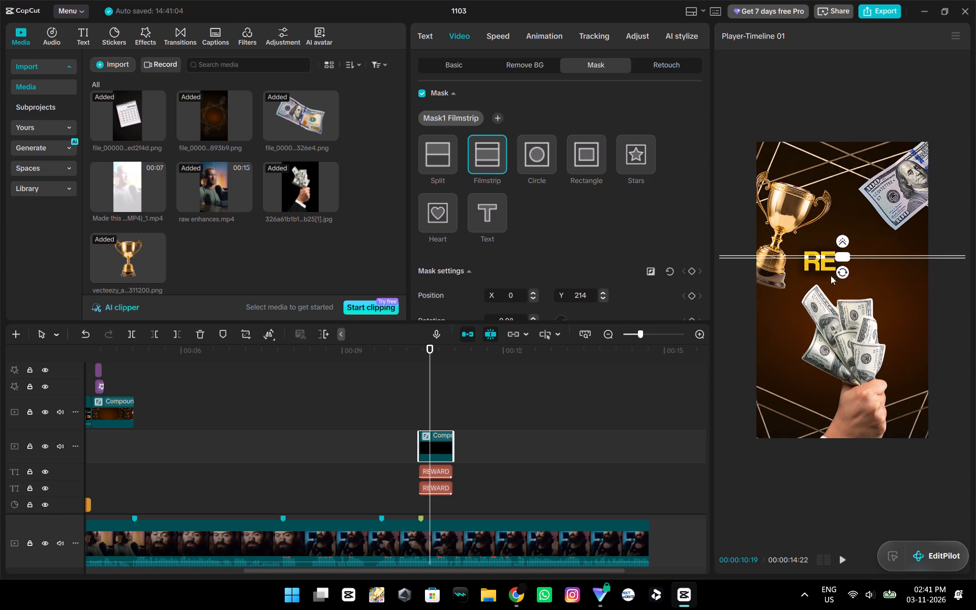
Tilt the mask band to about -56° and position it across the letter R at about X -137, Y 255.
ctrl+scroll(827, 284, up, 5)
drag(845, 215, 847, 215)
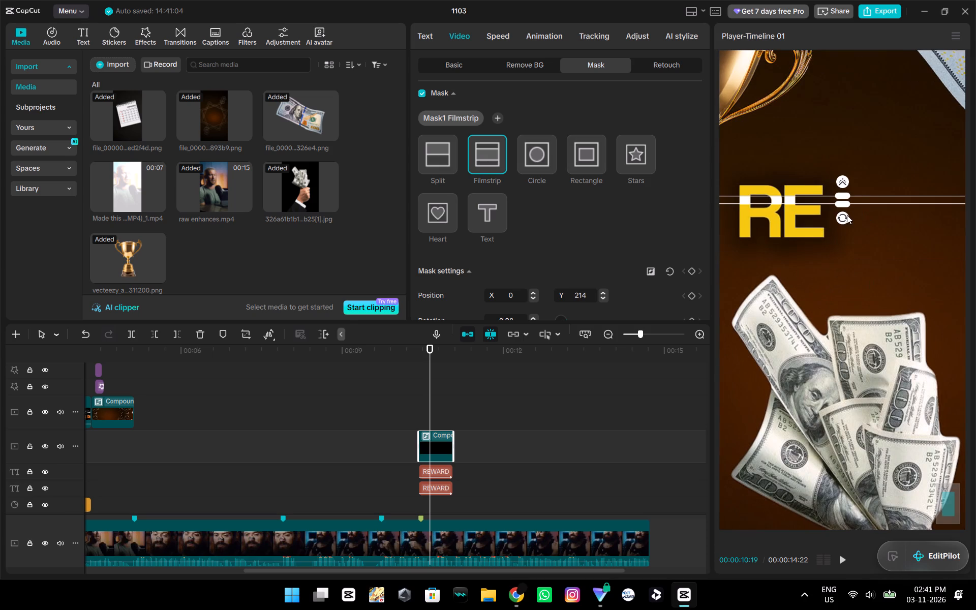
drag(847, 215, 857, 210)
drag(835, 206, 798, 201)
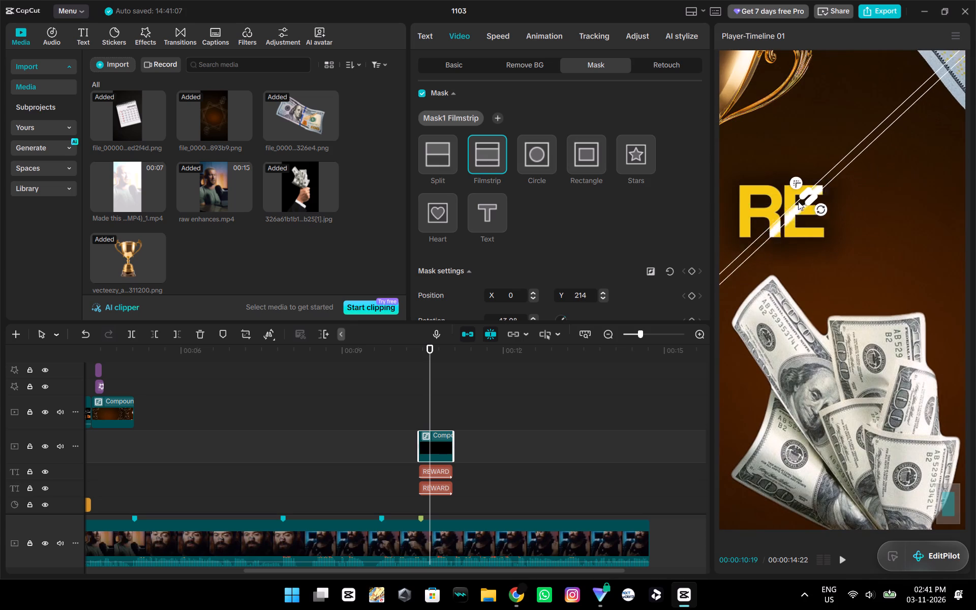
drag(798, 201, 777, 189)
click(781, 194)
drag(768, 171, 765, 166)
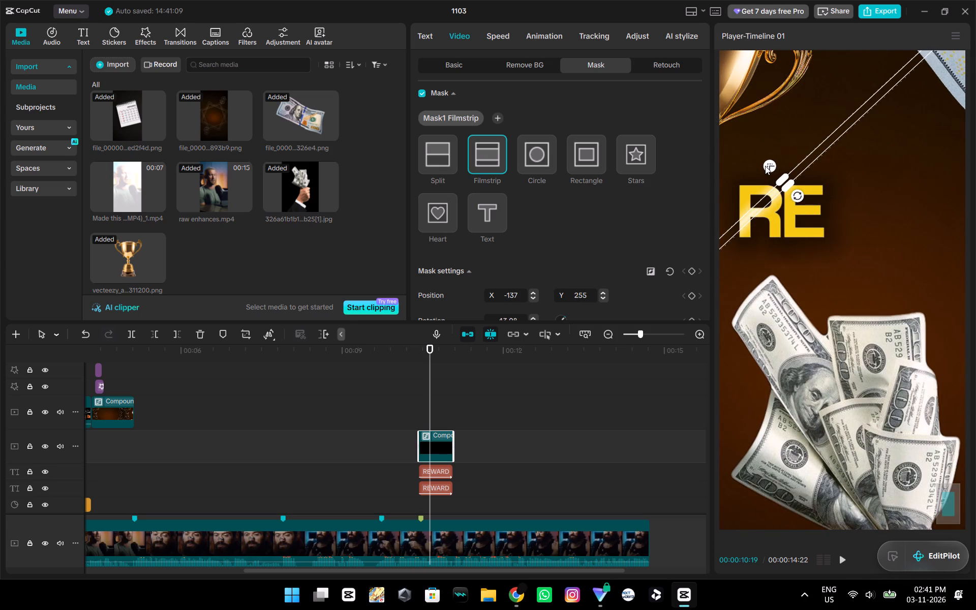
drag(765, 166, 774, 172)
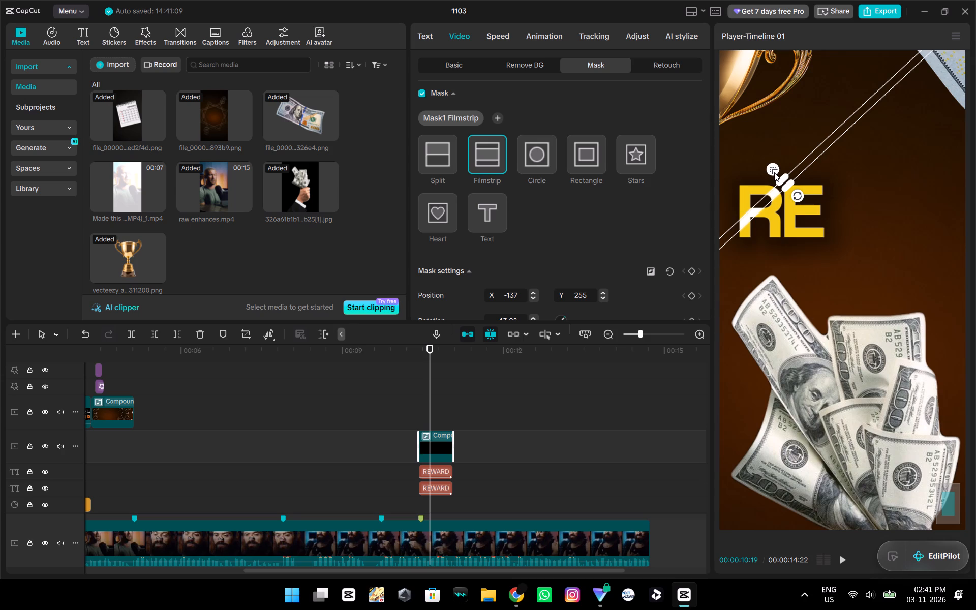
drag(774, 172, 769, 164)
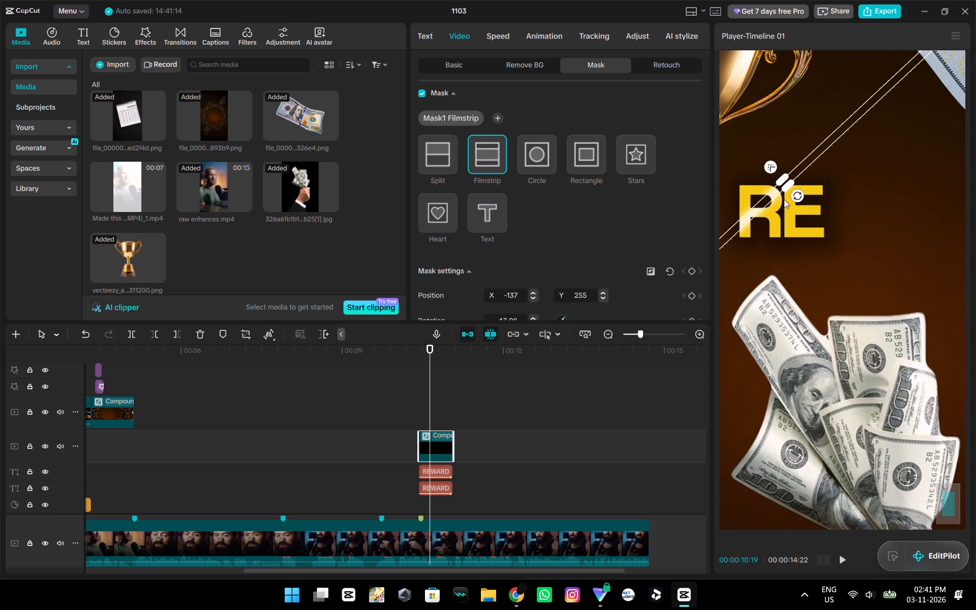
click(798, 194)
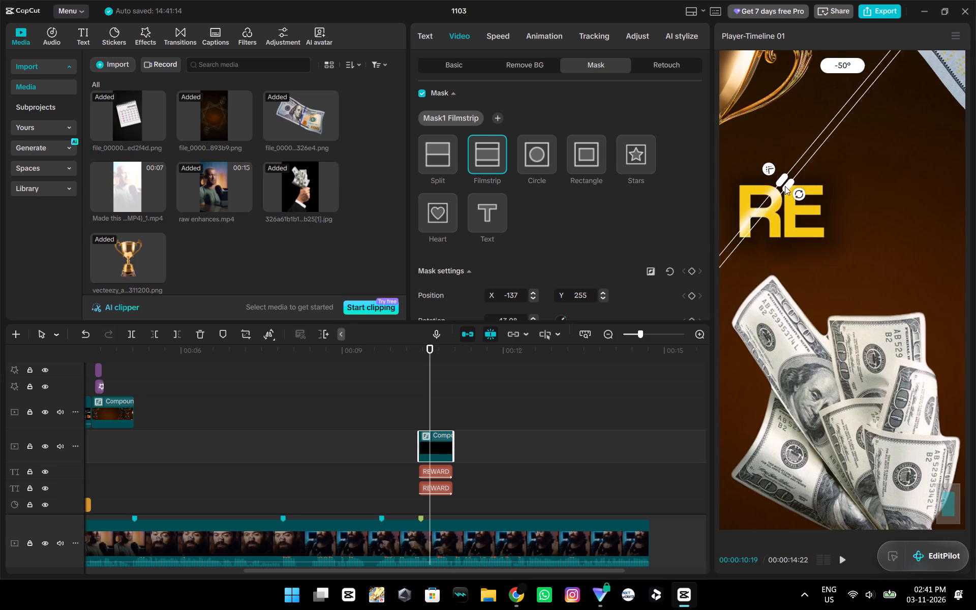
click(796, 196)
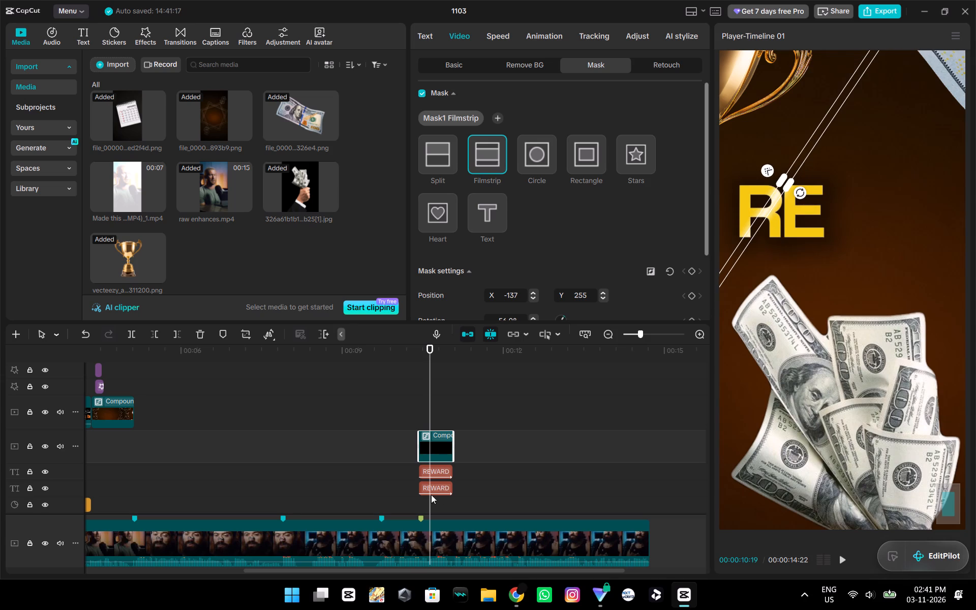
Set the lowest REWARD text clip's Y position to 340.
click(433, 472)
click(438, 486)
scroll(554, 243, down, 1)
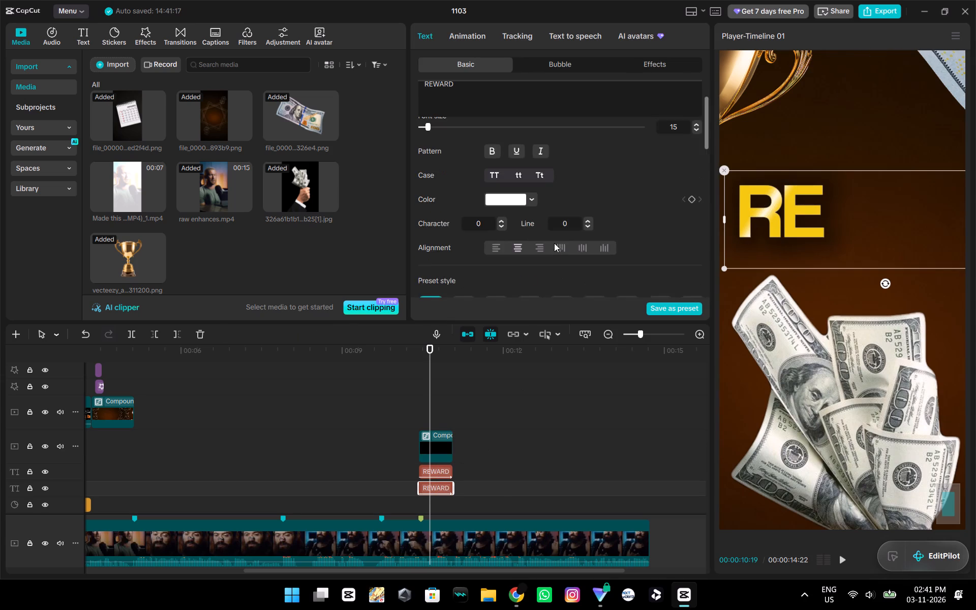
scroll(559, 245, down, 6)
scroll(558, 245, up, 1)
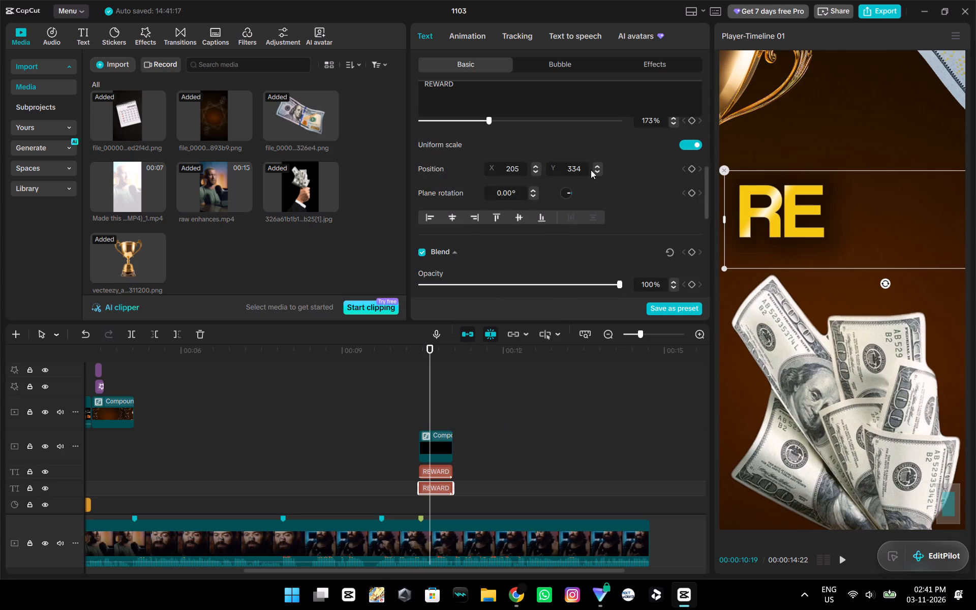
triple_click(597, 165)
triple_click(597, 166)
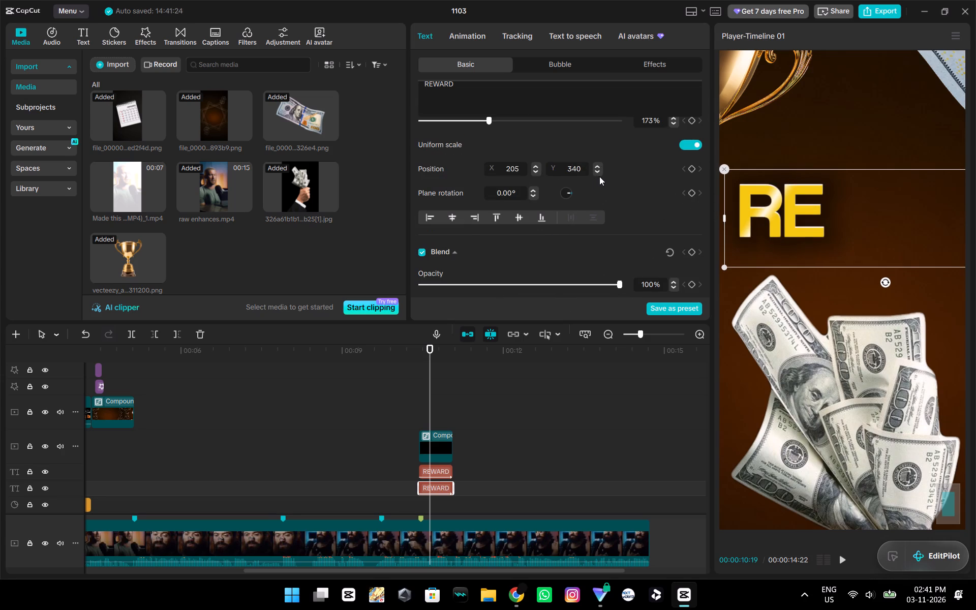
Add a mask settings keyframe to the REWARD compound clip at 00:00:10:13.
click(428, 453)
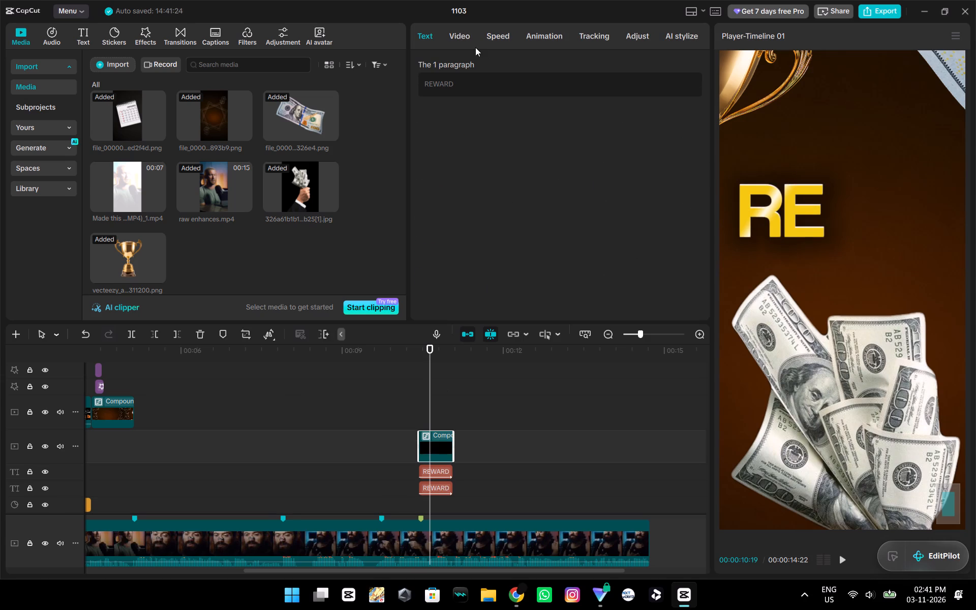
click(464, 35)
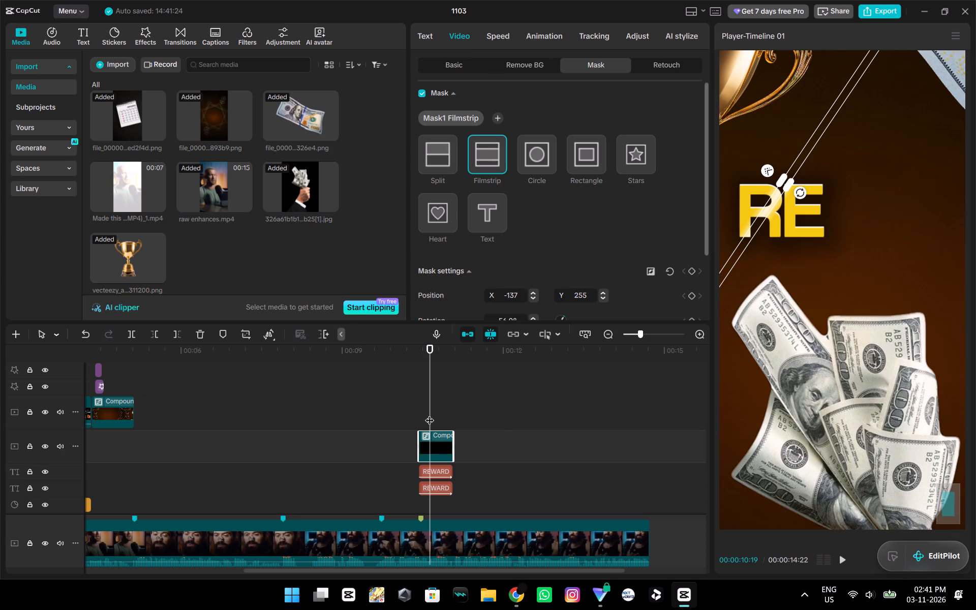
drag(430, 414, 420, 415)
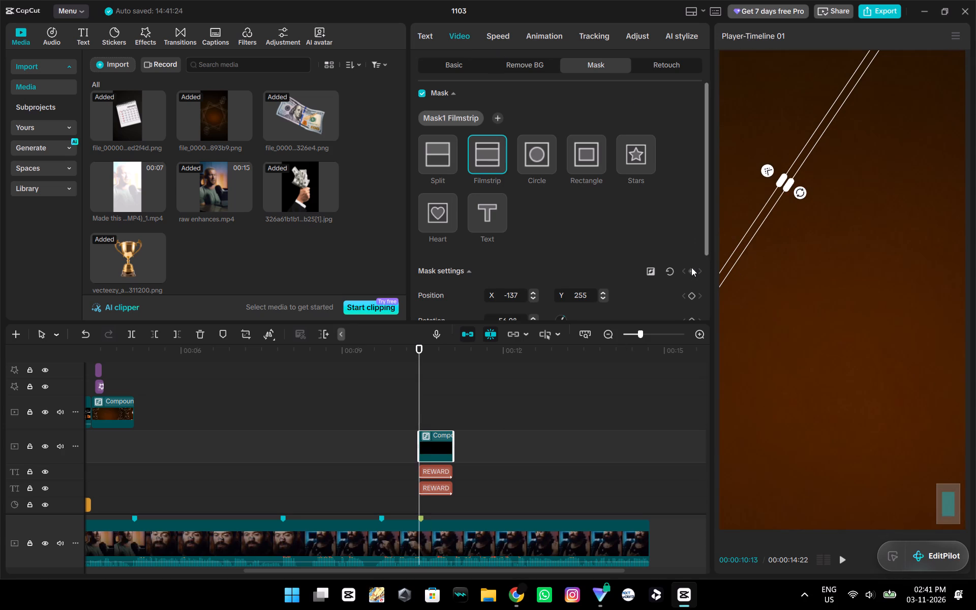
click(691, 267)
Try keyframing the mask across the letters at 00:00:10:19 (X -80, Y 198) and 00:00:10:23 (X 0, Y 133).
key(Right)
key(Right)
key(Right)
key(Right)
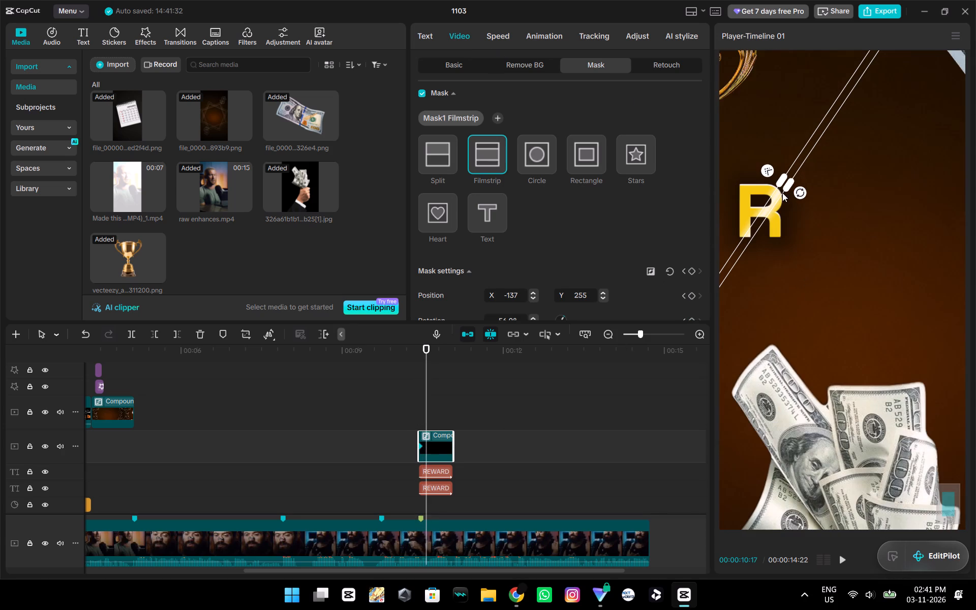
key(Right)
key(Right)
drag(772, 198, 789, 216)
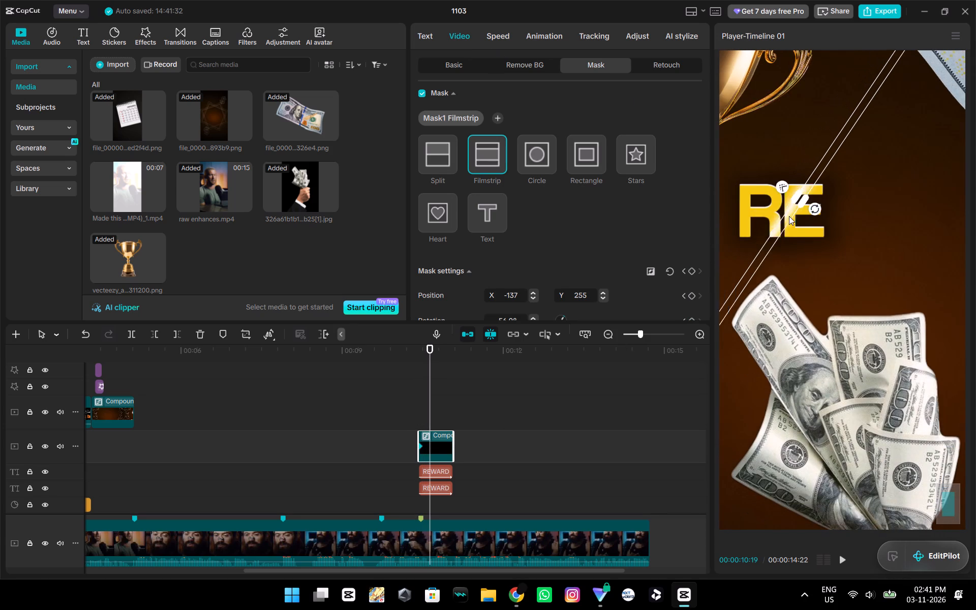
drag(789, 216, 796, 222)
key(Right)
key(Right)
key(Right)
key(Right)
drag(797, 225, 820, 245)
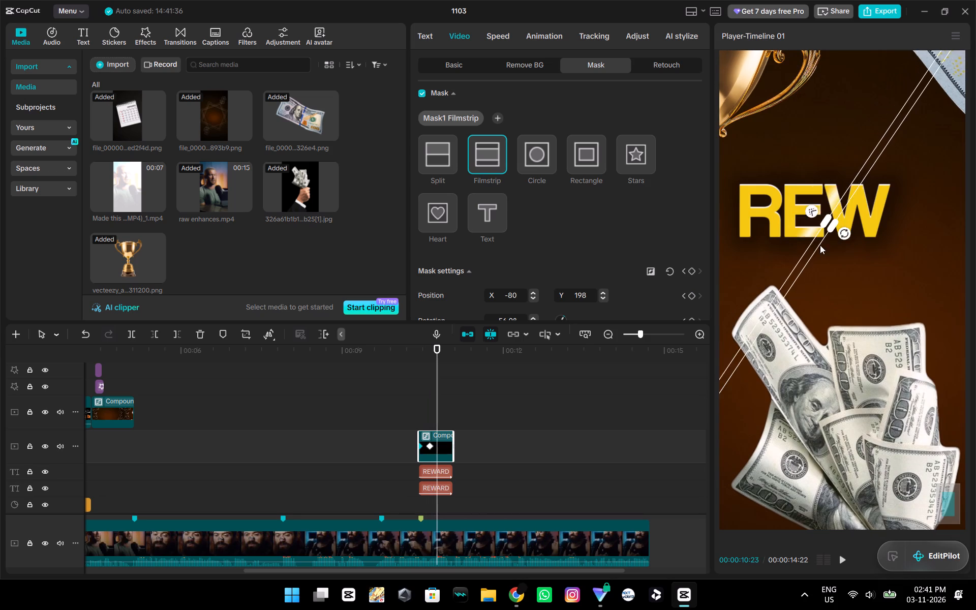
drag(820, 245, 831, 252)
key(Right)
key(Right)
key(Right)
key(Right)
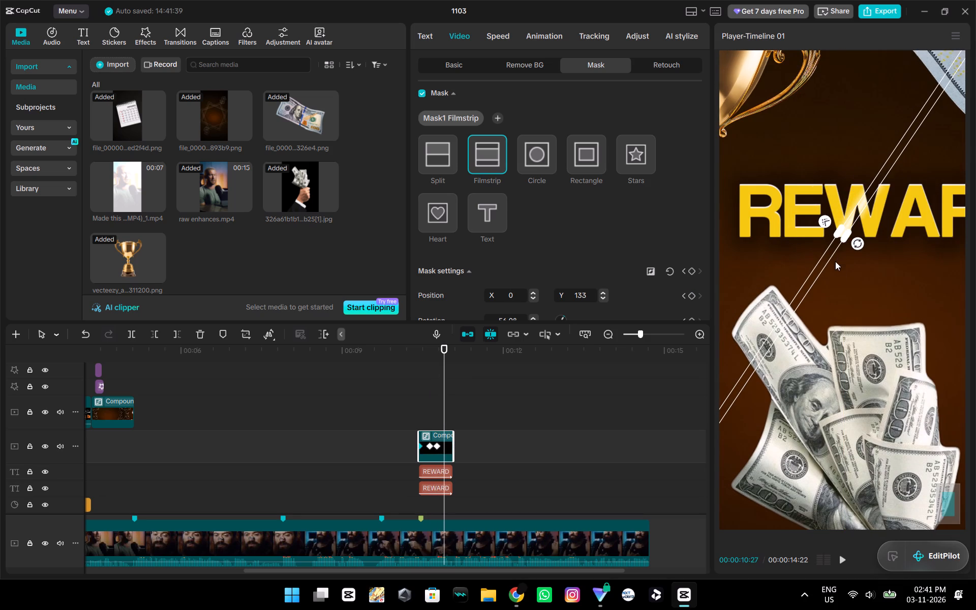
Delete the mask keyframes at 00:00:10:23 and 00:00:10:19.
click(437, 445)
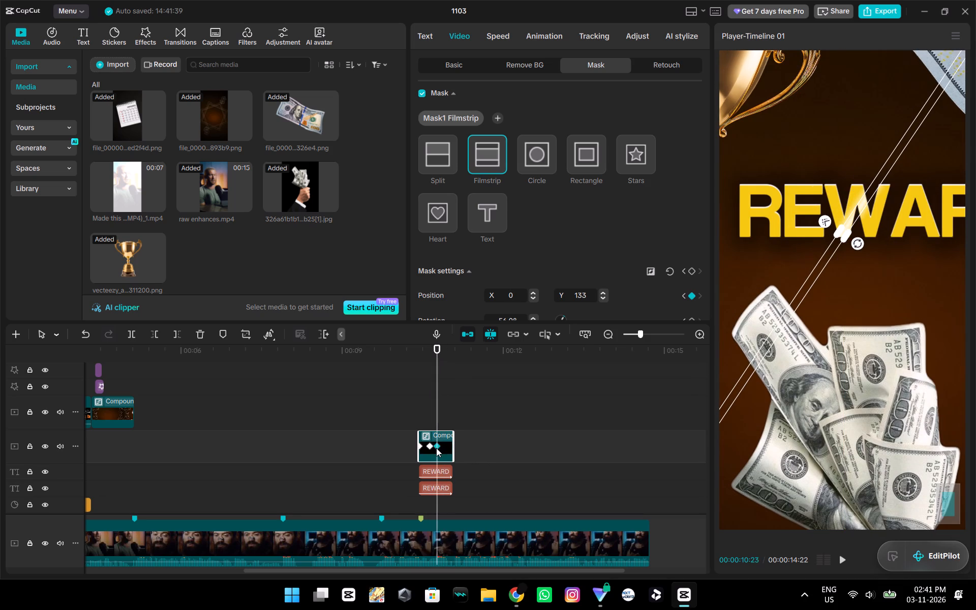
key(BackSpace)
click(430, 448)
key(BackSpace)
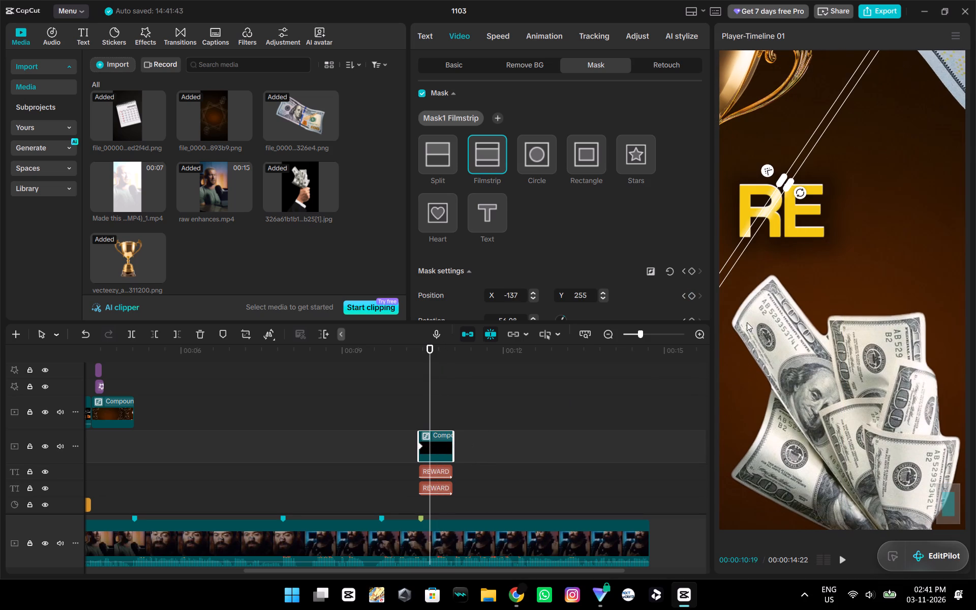
At 00:00:11:01, move the mask band past the last letter of REWARD to about X 259, Y -78.
ctrl+scroll(797, 304, down, 6)
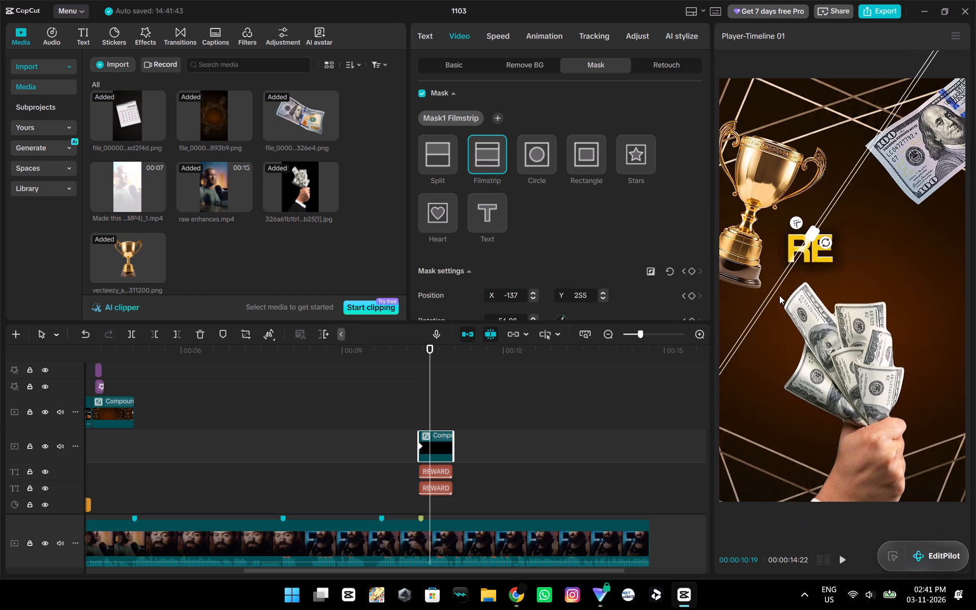
key(Right)
key(Right)
key(Right)
key(Right)
key(Right)
key(Right)
key(Right)
key(Right)
key(Right)
key(Right)
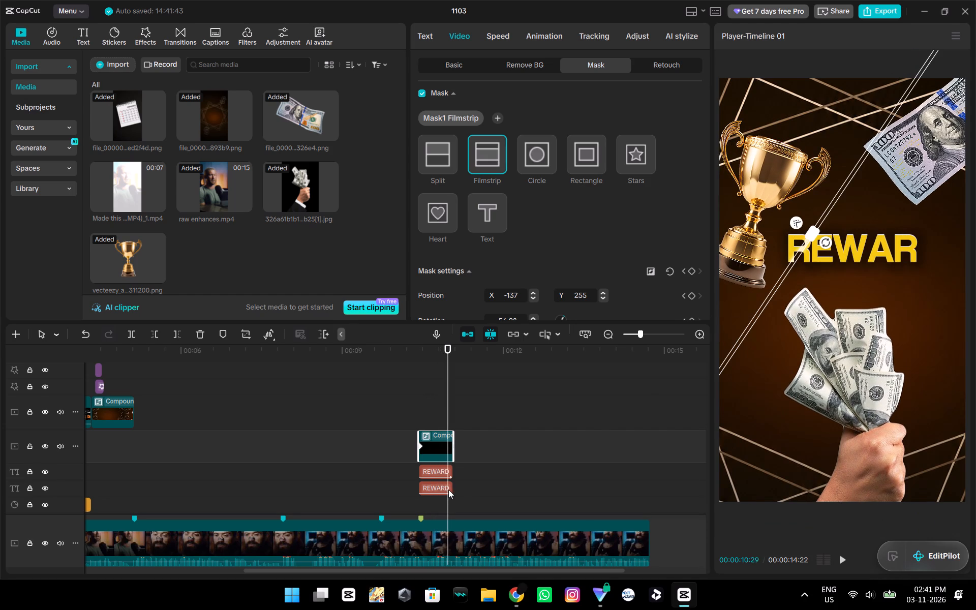
key(Right)
key(Right)
key(Right)
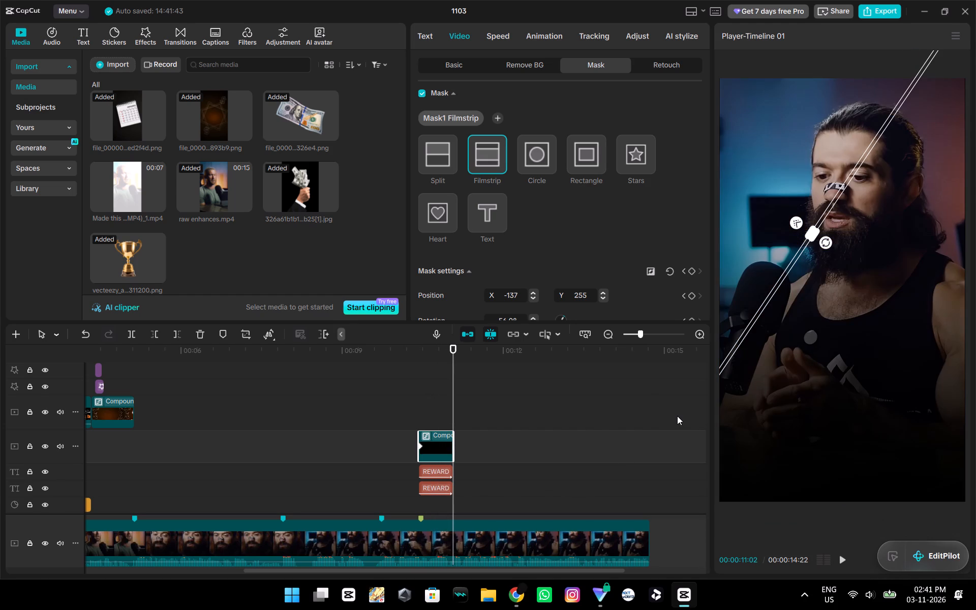
key(Left)
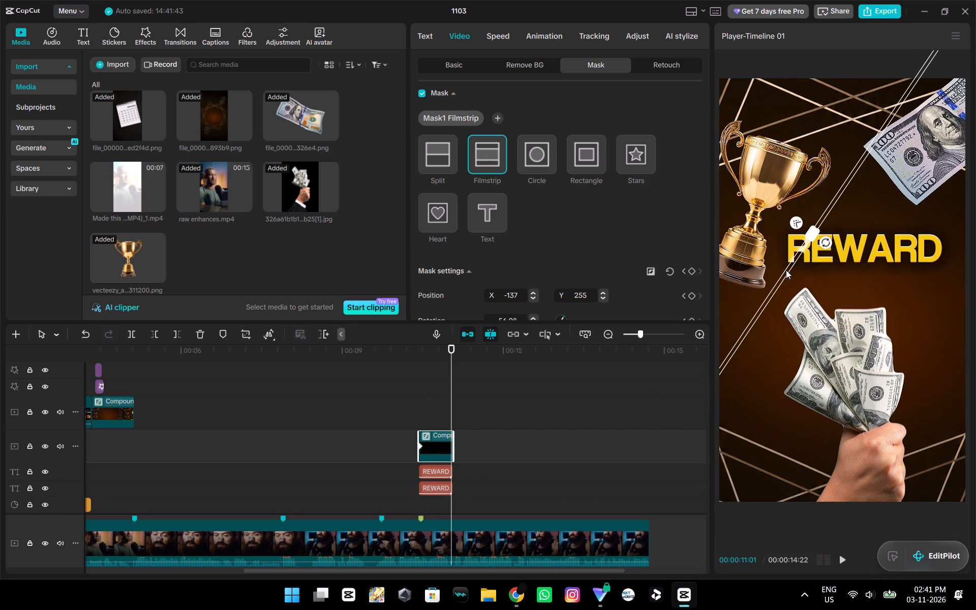
drag(786, 270, 873, 344)
Examine where the REWARD clips end on the timeline around 00:00:11:02.
ctrl+scroll(484, 463, up, 15)
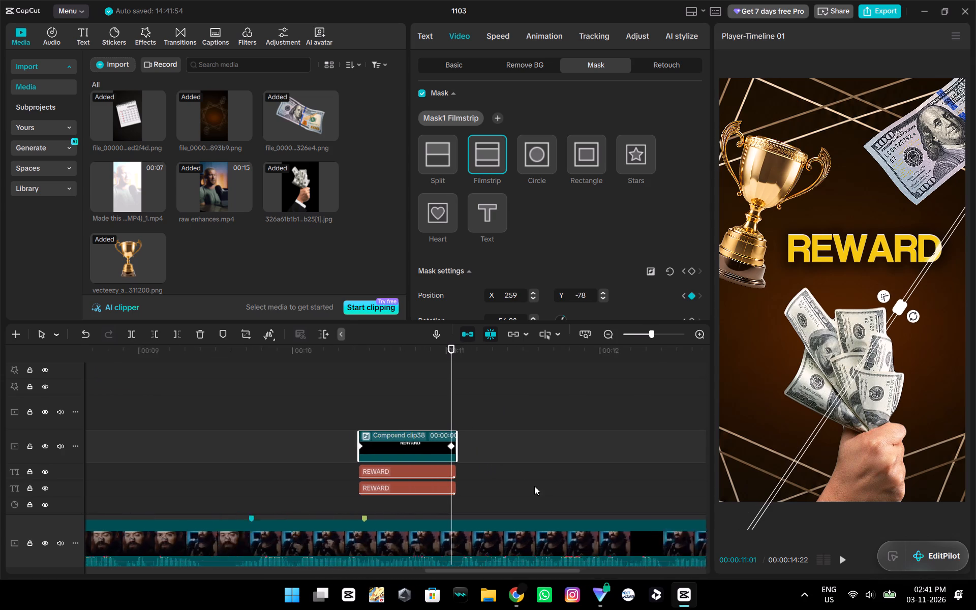
ctrl+scroll(534, 486, up, 20)
ctrl+scroll(534, 486, up, 18)
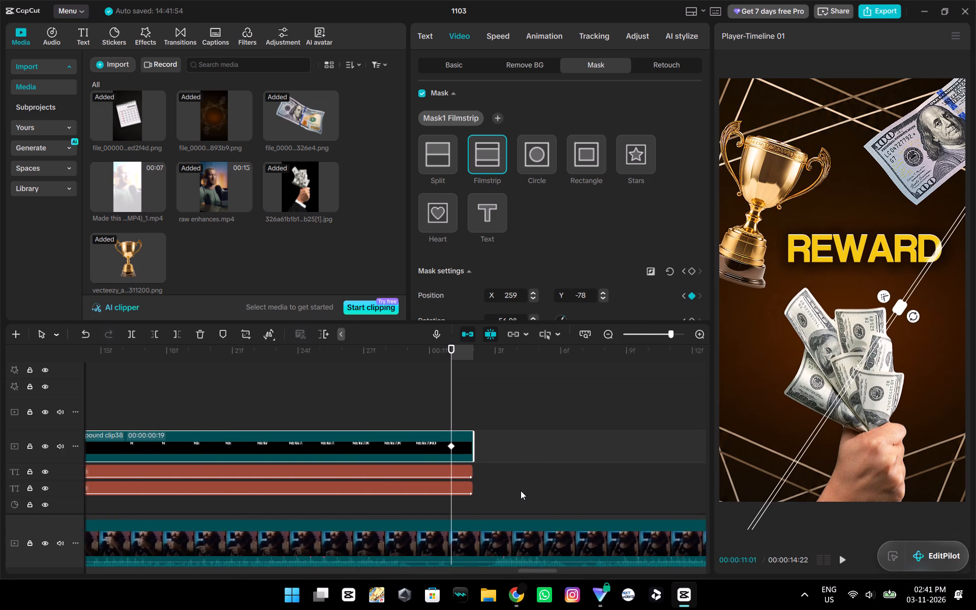
ctrl+scroll(521, 491, up, 8)
ctrl+scroll(498, 470, up, 13)
click(586, 431)
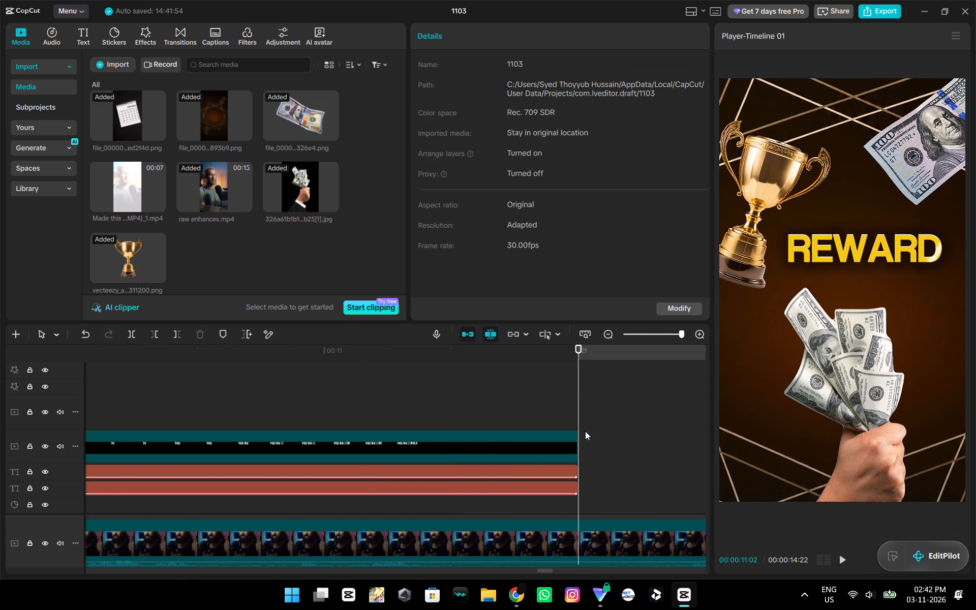
drag(585, 431, 578, 432)
Play the sequence through the REWARD caption to review the highlight sweep, and return to about 00:00:10:18.
ctrl+scroll(588, 451, down, 20)
ctrl+scroll(588, 451, down, 11)
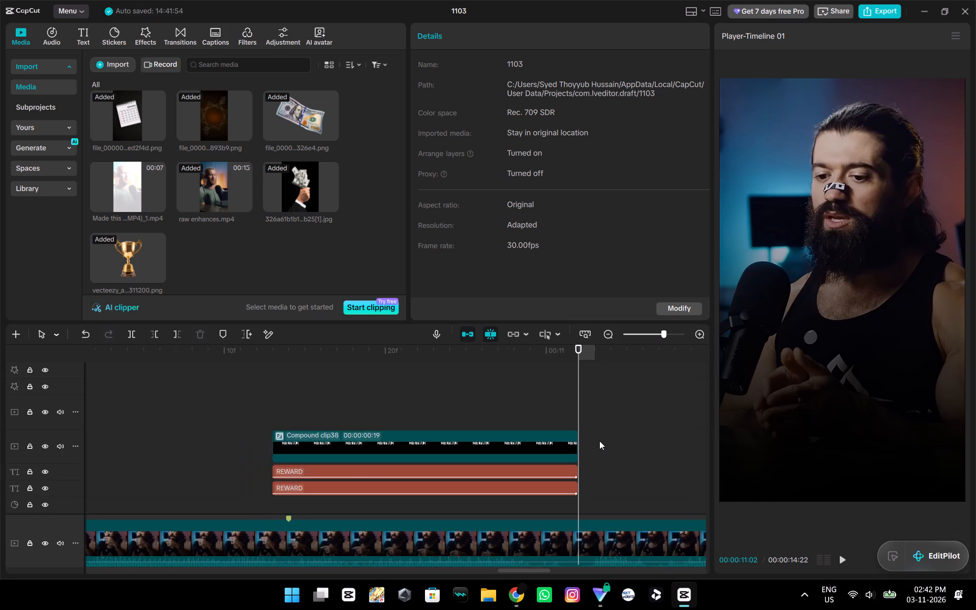
ctrl+scroll(599, 441, down, 20)
ctrl+scroll(599, 441, down, 20)
ctrl+scroll(599, 441, down, 15)
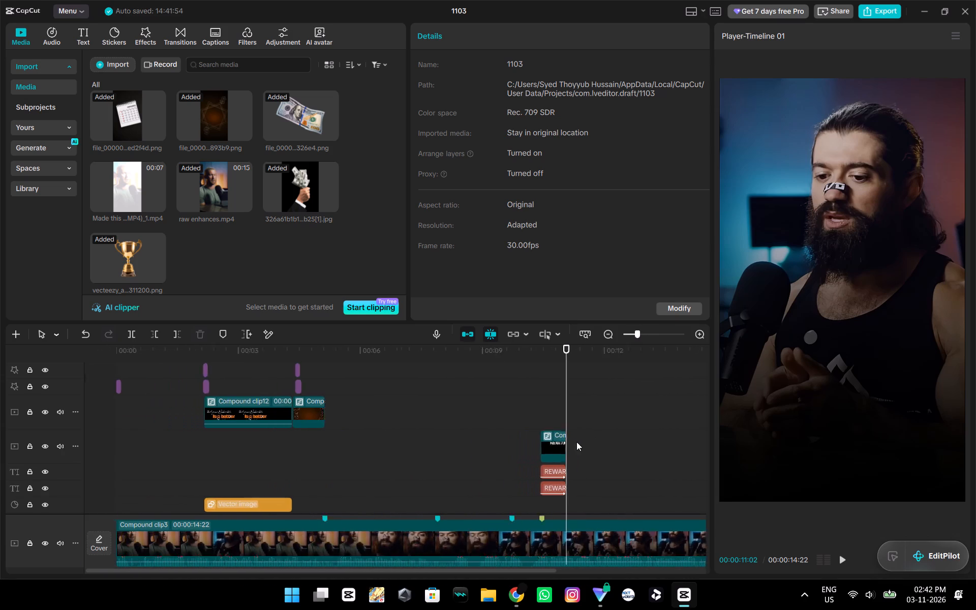
ctrl+scroll(576, 442, down, 12)
click(298, 393)
key(space)
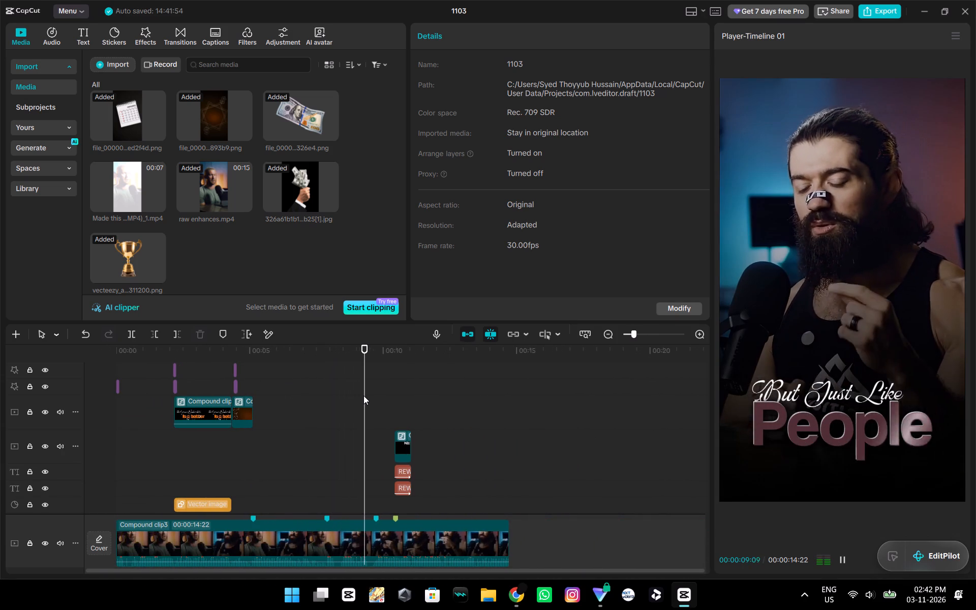
key(space)
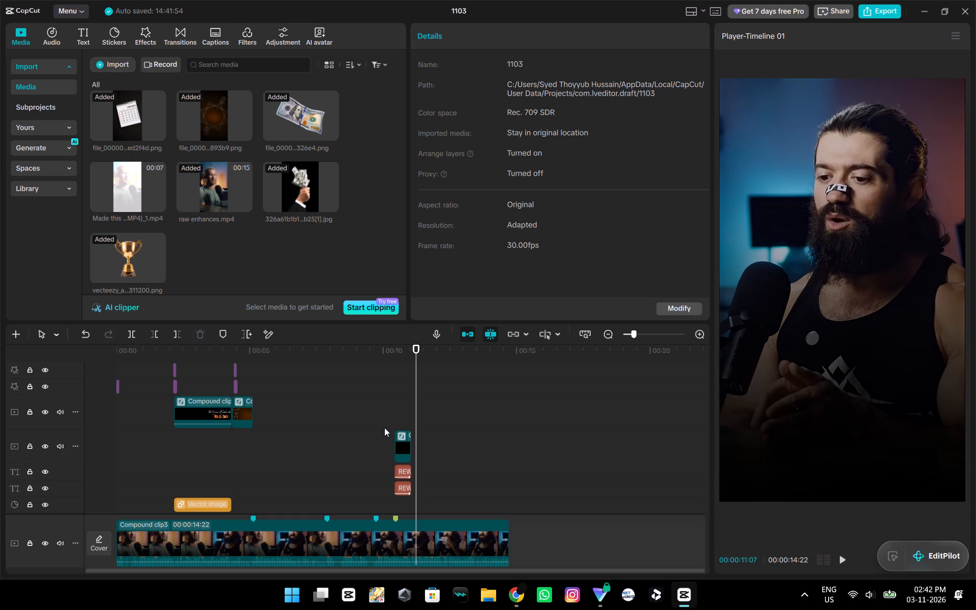
click(400, 403)
drag(400, 403, 399, 403)
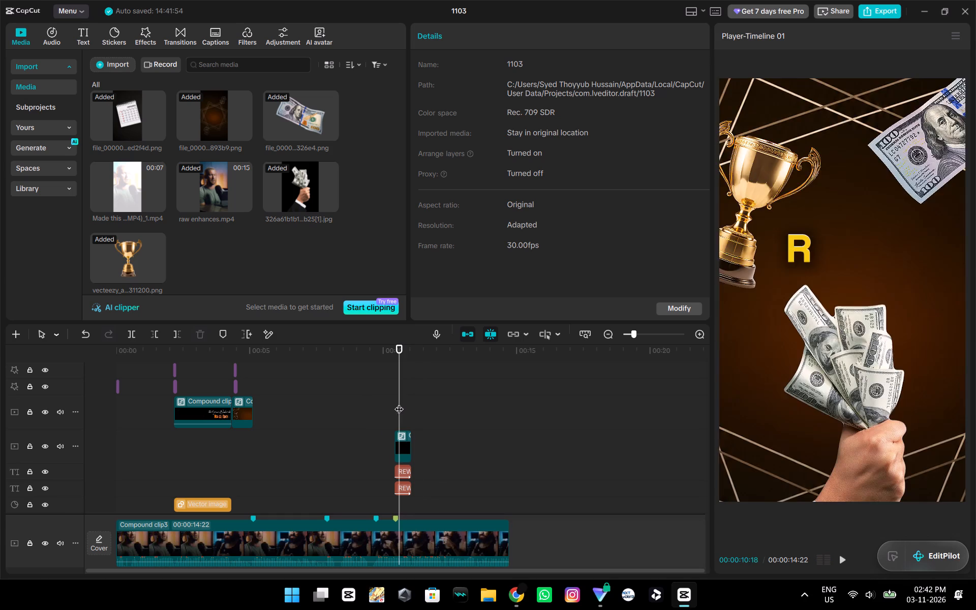
Play the REWARD caption several times from about 00:00:10:08 and 00:00:10:17 to review the highlight sweep.
drag(399, 403, 390, 403)
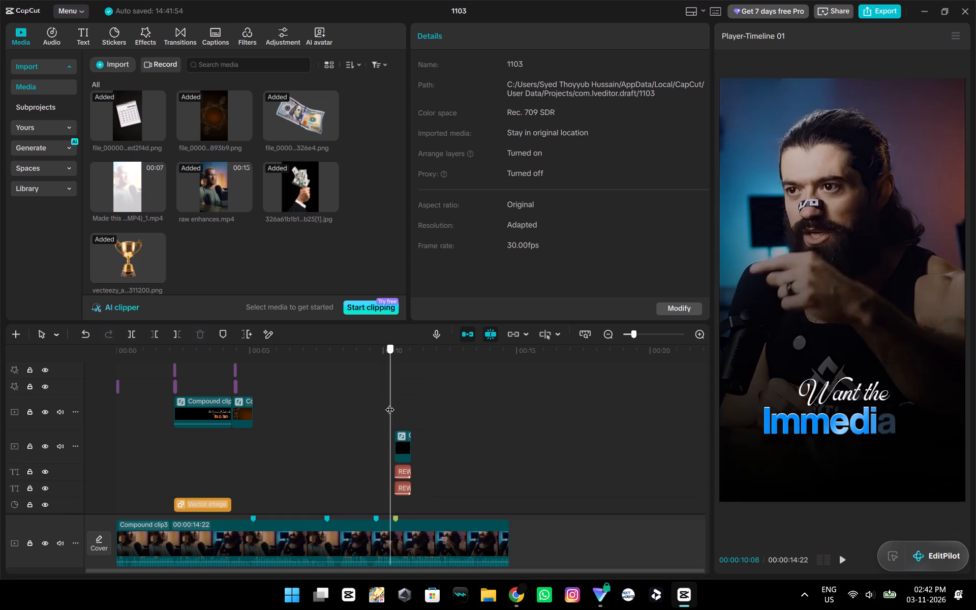
drag(390, 403, 389, 403)
key(space)
key(space)
key(space)
key(space)
key(space)
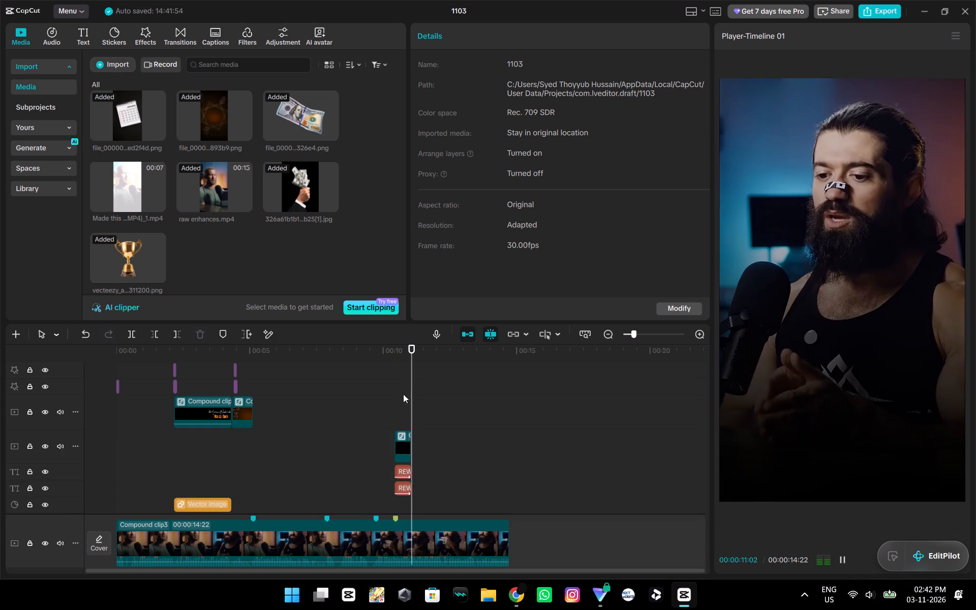
key(space)
click(406, 413)
drag(406, 413, 395, 414)
key(space)
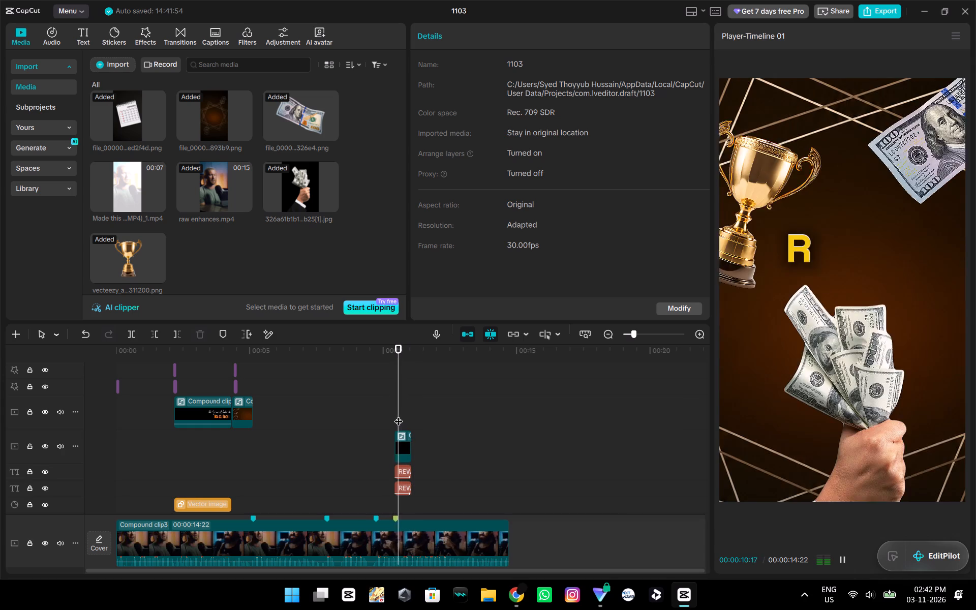
key(space)
click(402, 422)
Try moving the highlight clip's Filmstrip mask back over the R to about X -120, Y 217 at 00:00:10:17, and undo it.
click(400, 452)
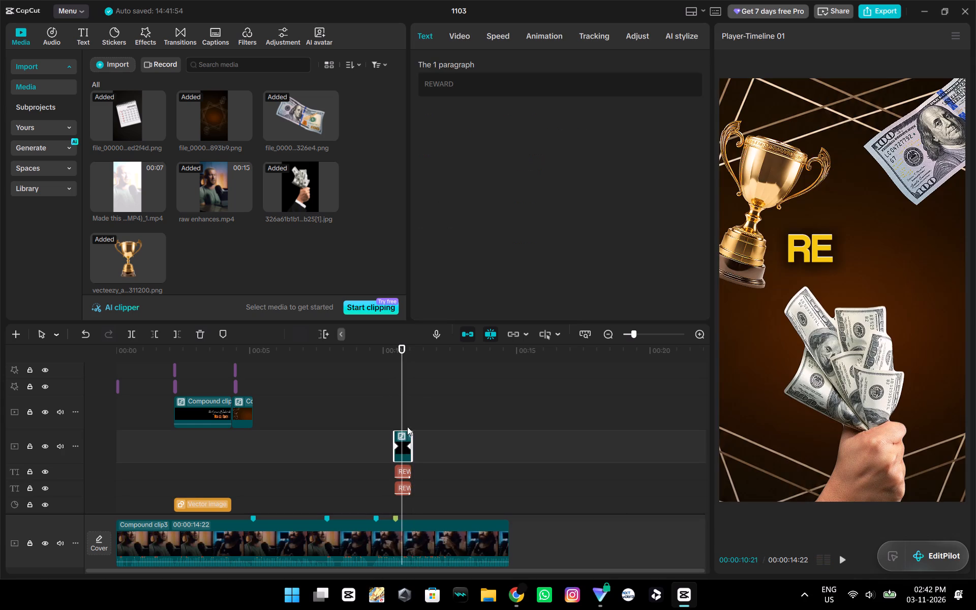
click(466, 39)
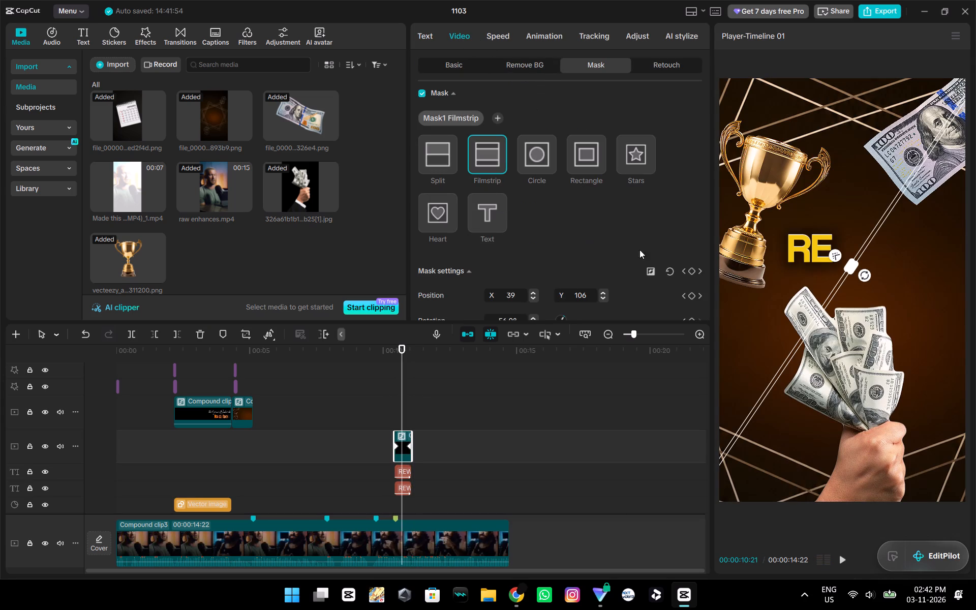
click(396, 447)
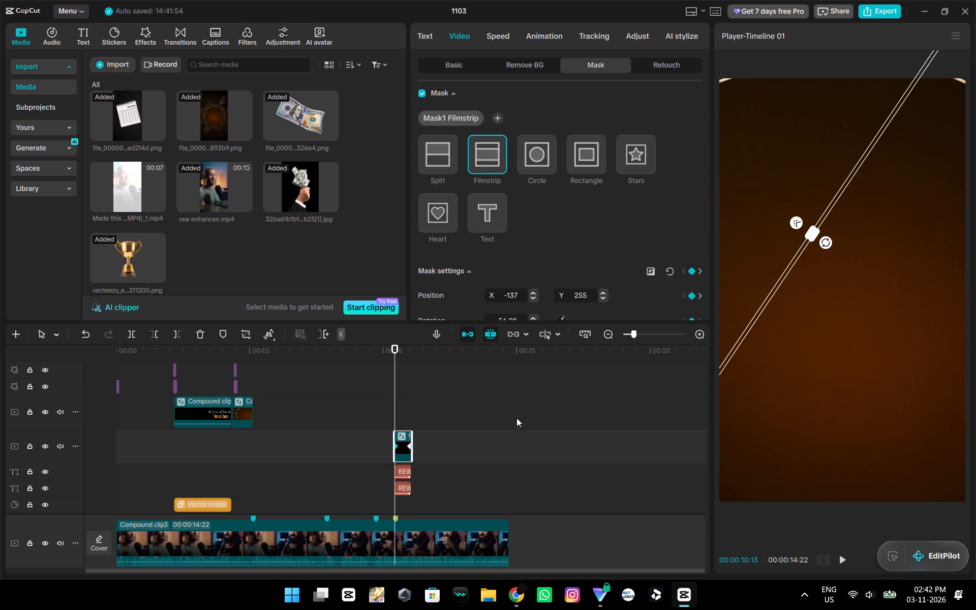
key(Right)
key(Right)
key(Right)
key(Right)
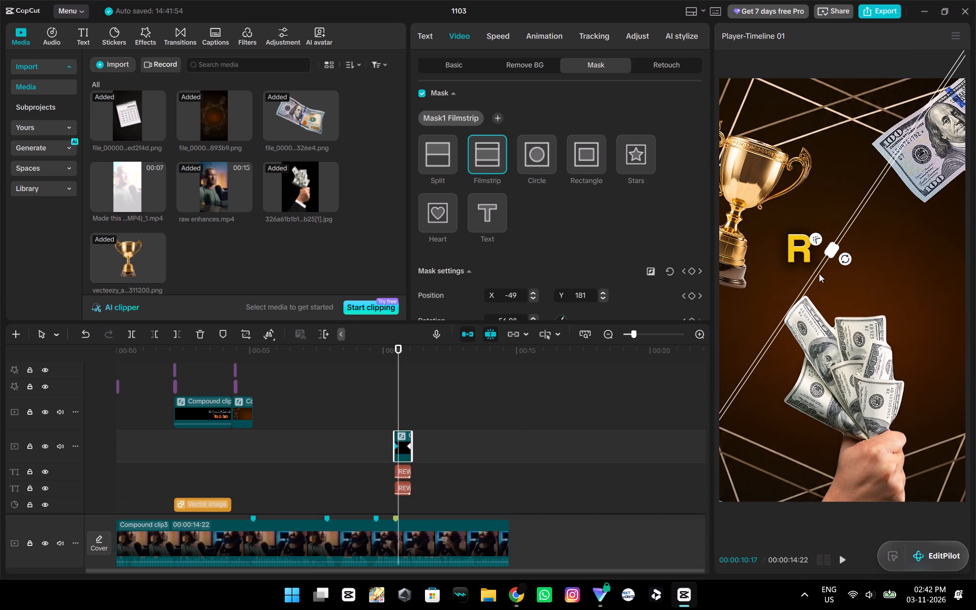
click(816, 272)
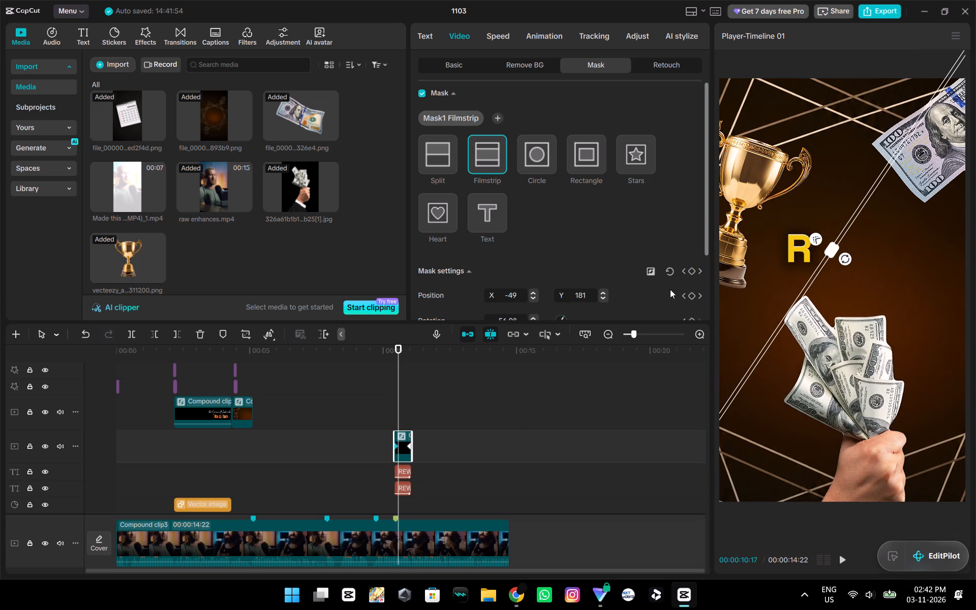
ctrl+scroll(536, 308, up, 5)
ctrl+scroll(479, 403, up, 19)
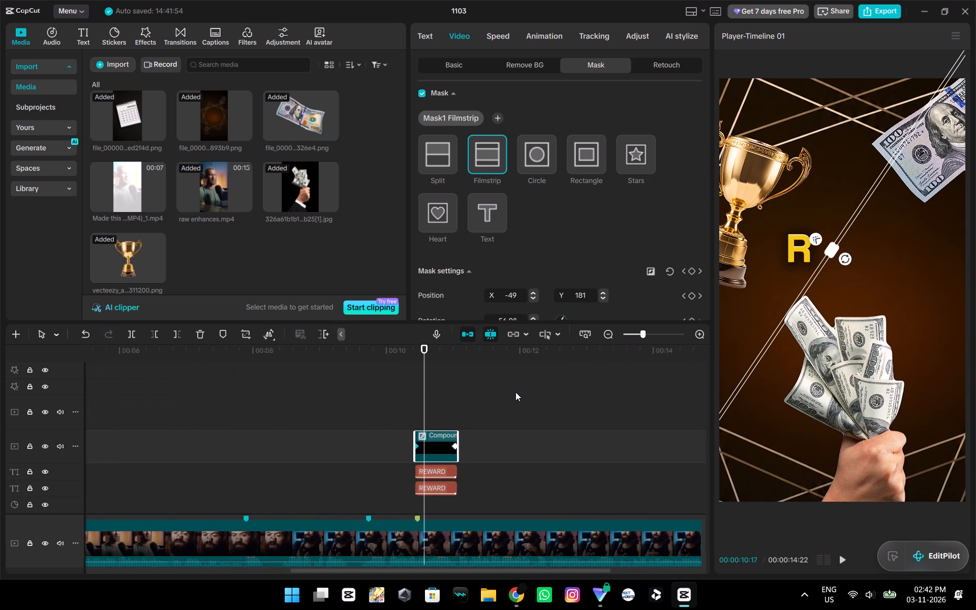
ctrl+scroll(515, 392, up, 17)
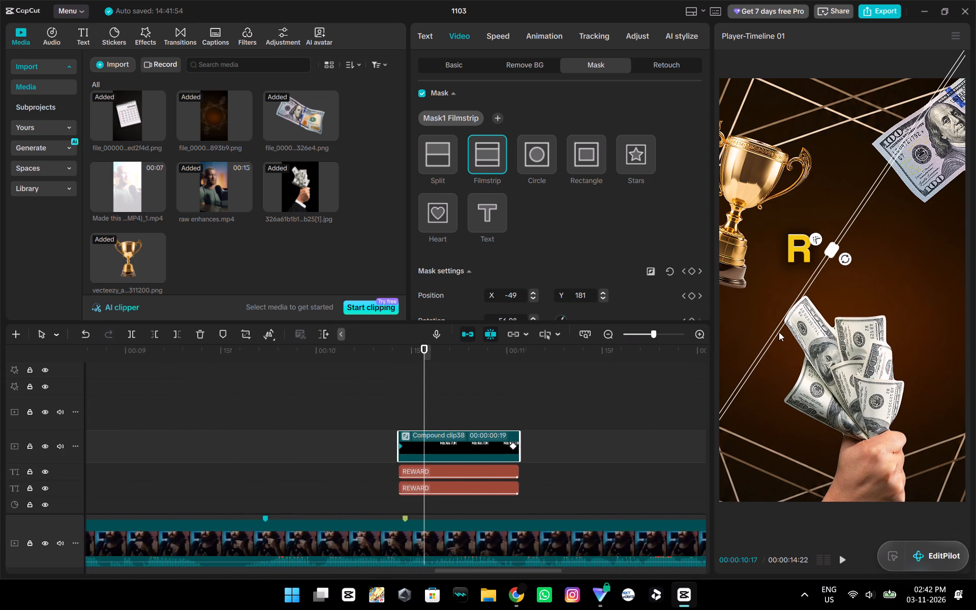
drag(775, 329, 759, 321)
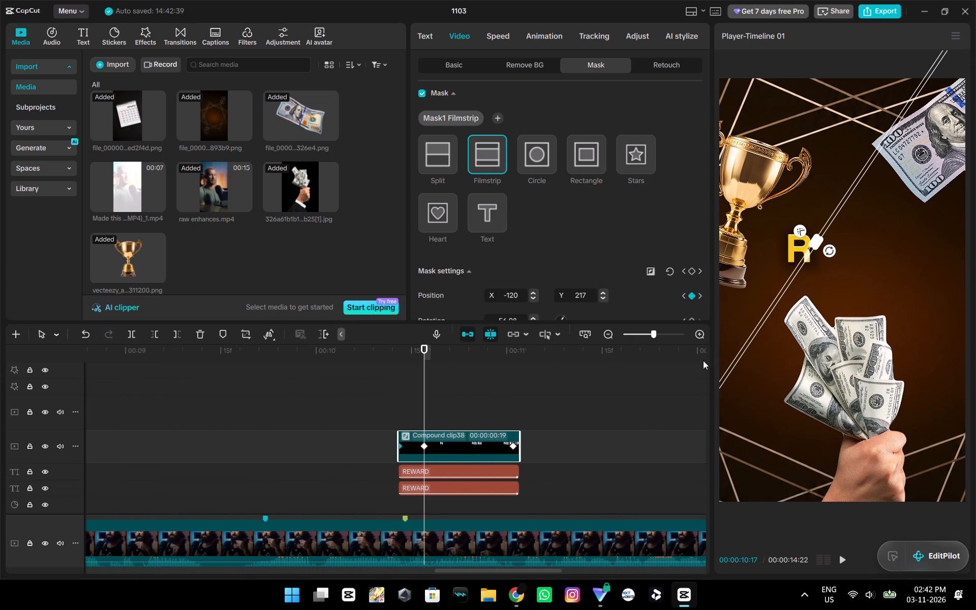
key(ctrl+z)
Delete the highlight clip's mask keyframe at 00:00:11:01.
click(400, 447)
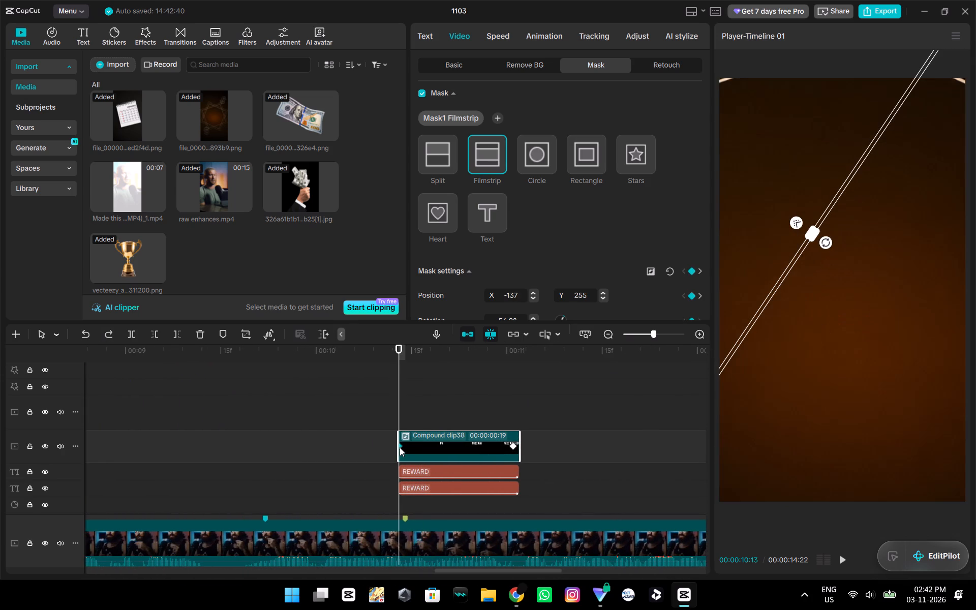
click(512, 447)
key(BackSpace)
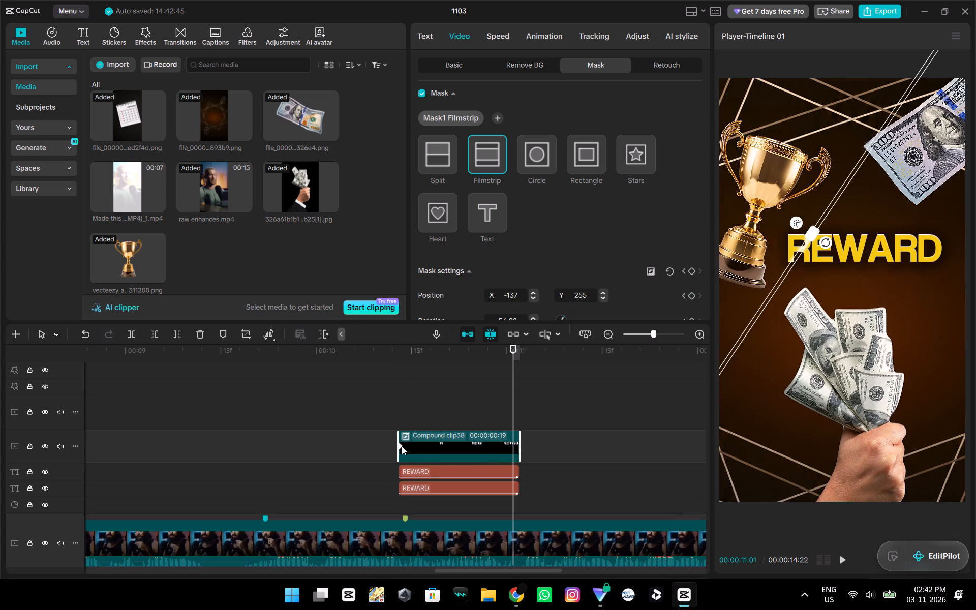
At 00:00:11:01, move the mask band across to the D of REWARD at about X 439, Y 239.
drag(513, 399, 400, 418)
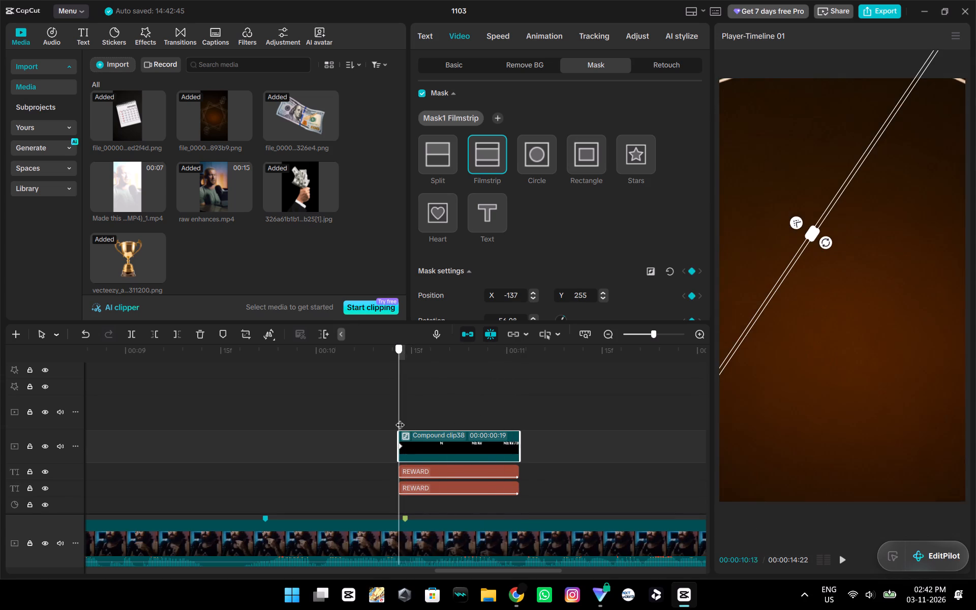
drag(400, 418, 521, 432)
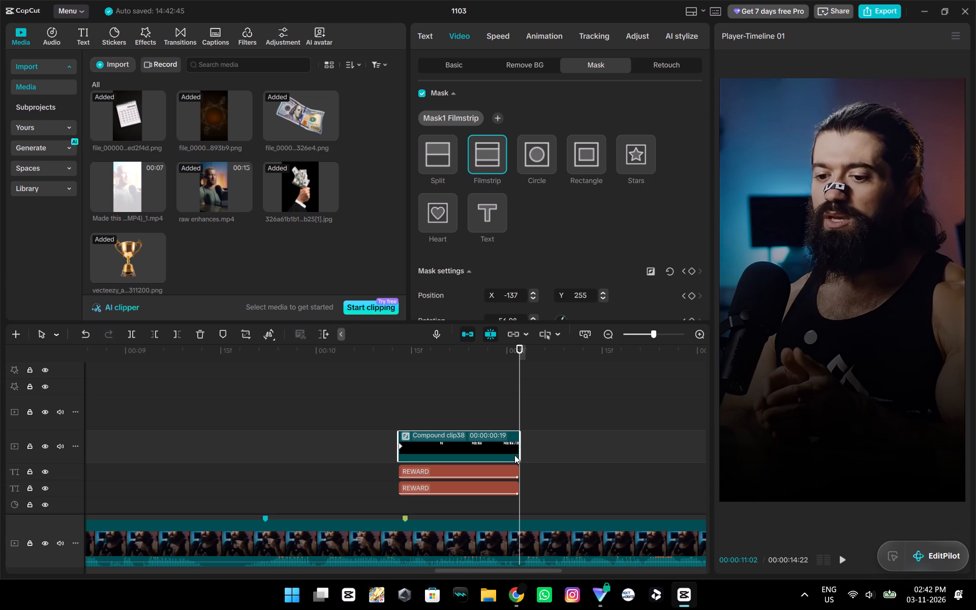
key(Left)
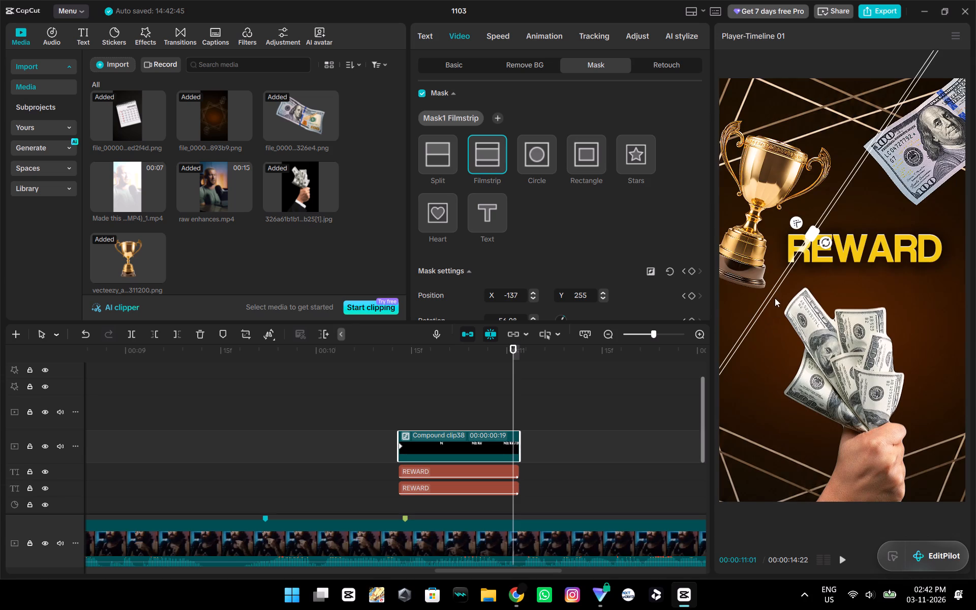
drag(778, 291, 907, 295)
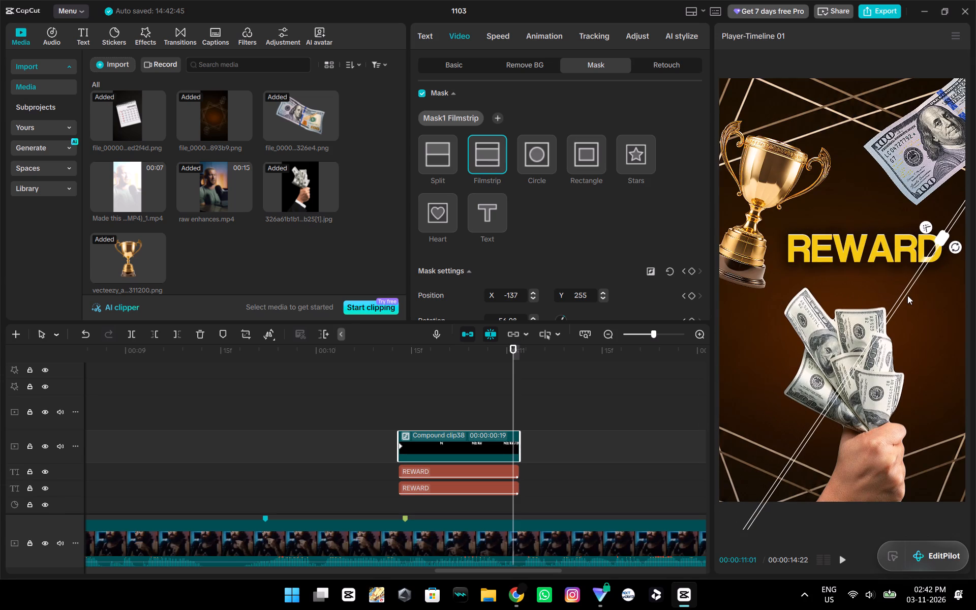
drag(907, 295, 905, 294)
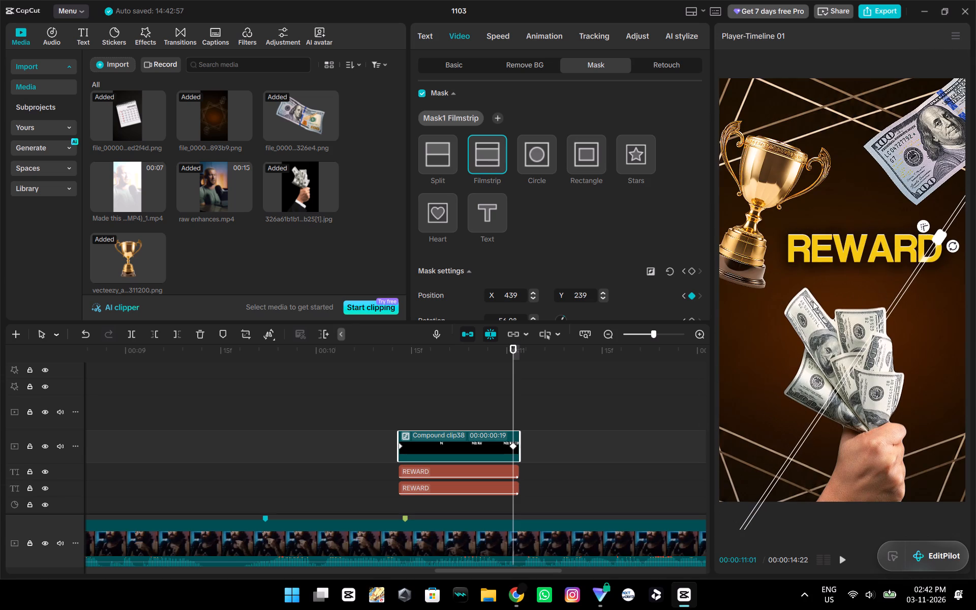
Play the REWARD caption from its start to check the new sweep position.
click(422, 412)
drag(421, 411, 406, 409)
key(space)
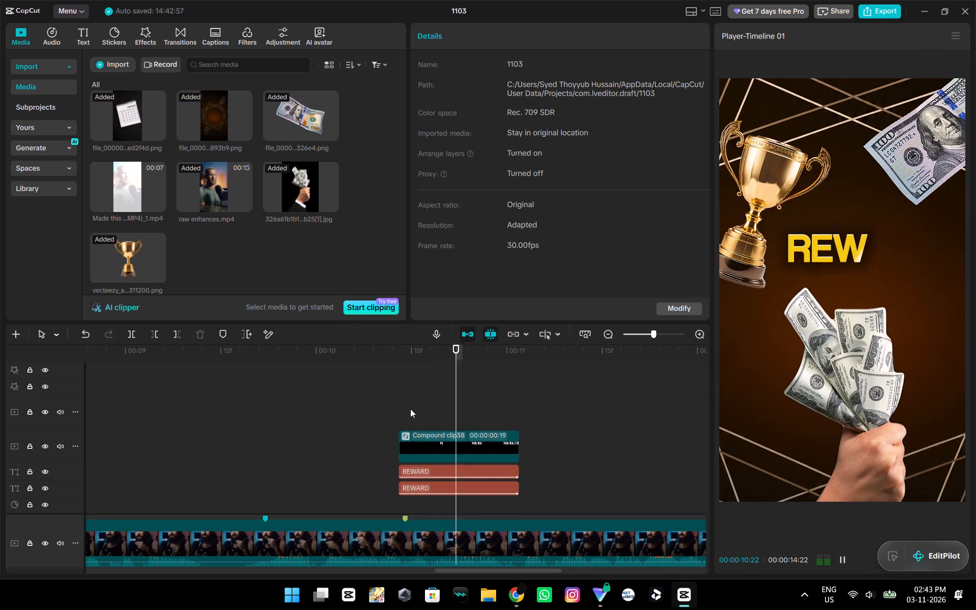
key(space)
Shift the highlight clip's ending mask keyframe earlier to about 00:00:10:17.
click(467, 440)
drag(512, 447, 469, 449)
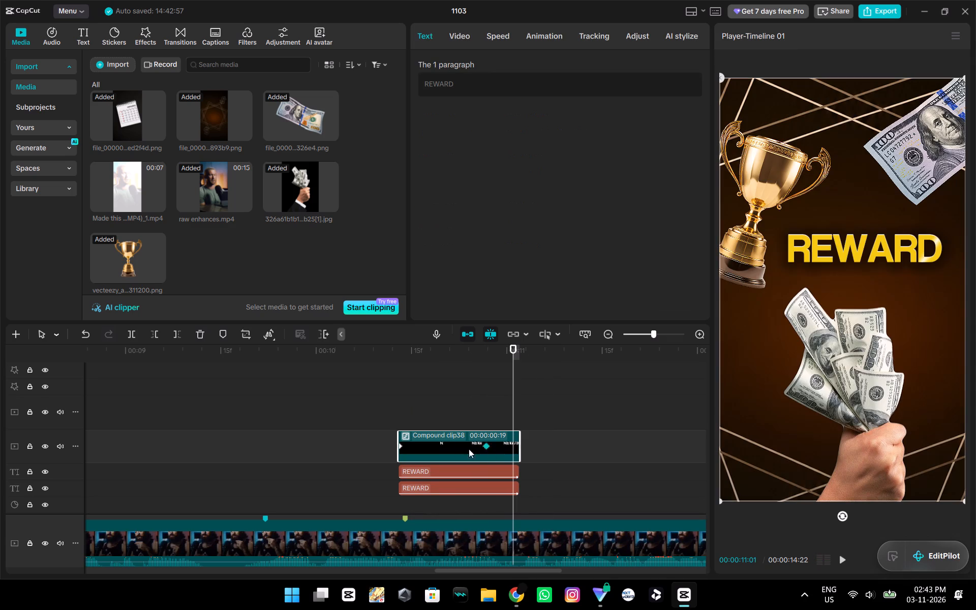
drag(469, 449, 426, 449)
Play the REWARD caption from 00:00:10:13 and scrub through it to check the sweep's timing.
click(406, 402)
drag(405, 402, 399, 403)
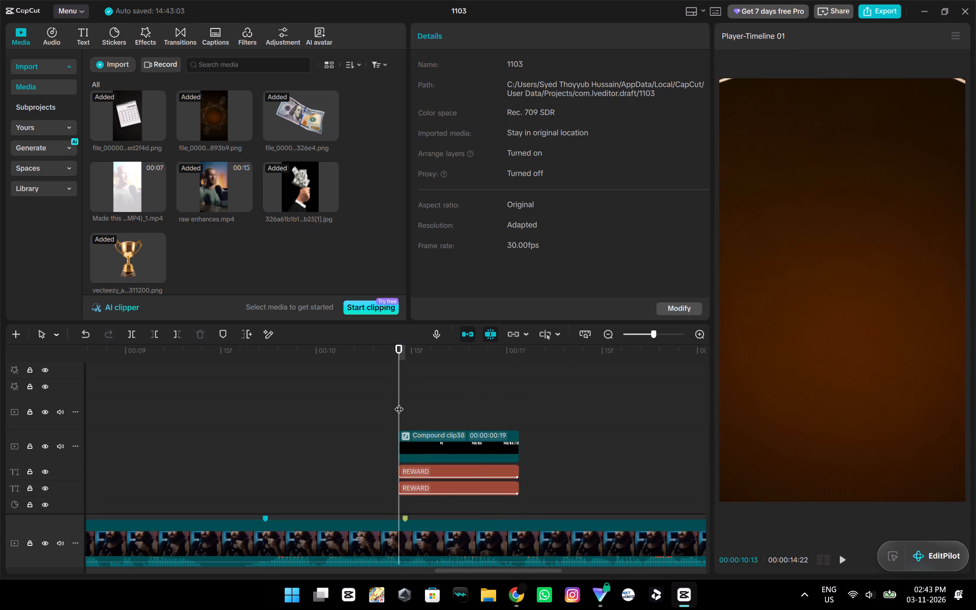
key(space)
key(space)
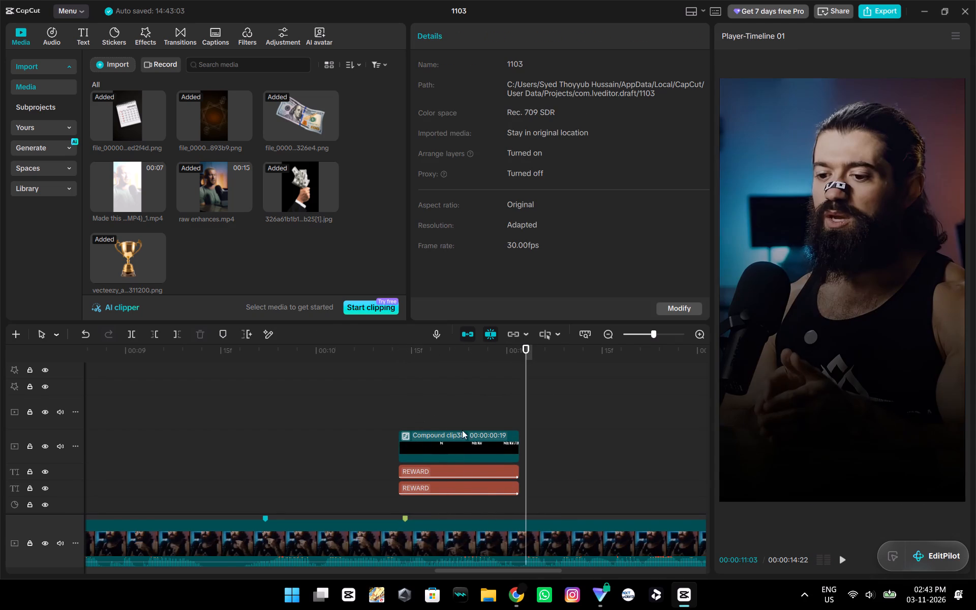
ctrl+scroll(497, 417, down, 11)
click(475, 396)
drag(475, 396, 471, 397)
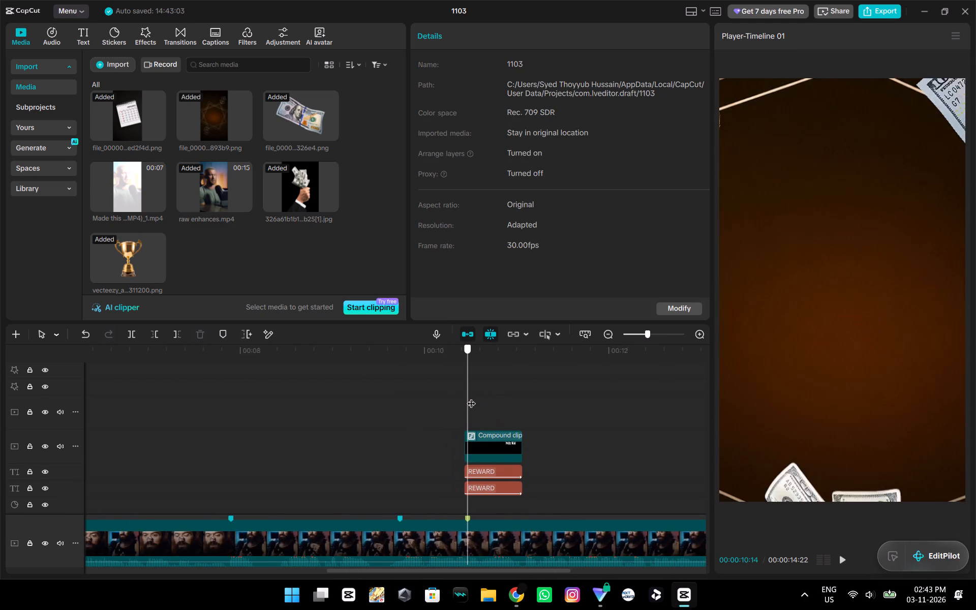
drag(471, 397, 494, 405)
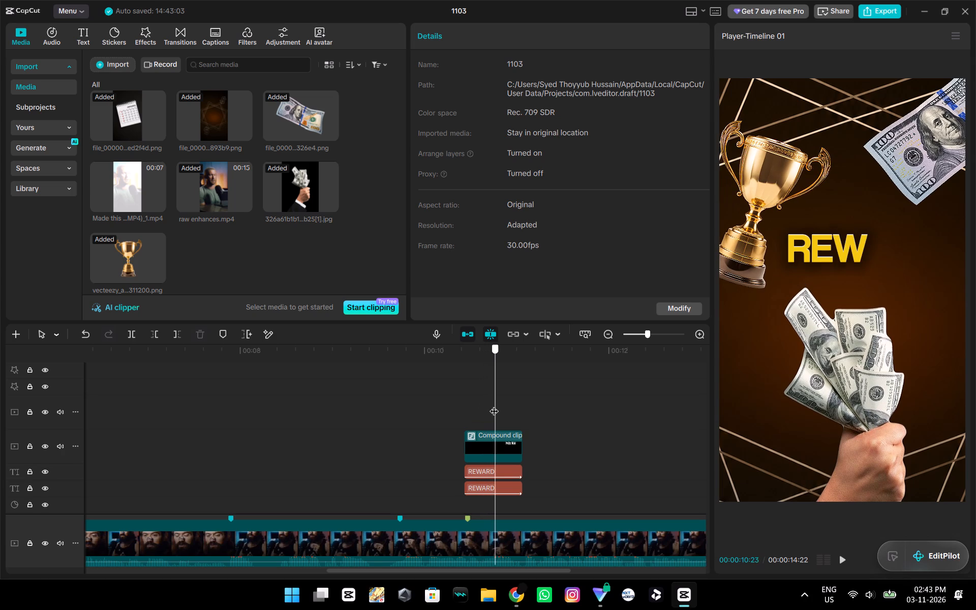
drag(494, 405, 482, 407)
Shift the highlight clip's second mask keyframe to about 00:00:10:24.
click(494, 451)
drag(476, 448, 501, 451)
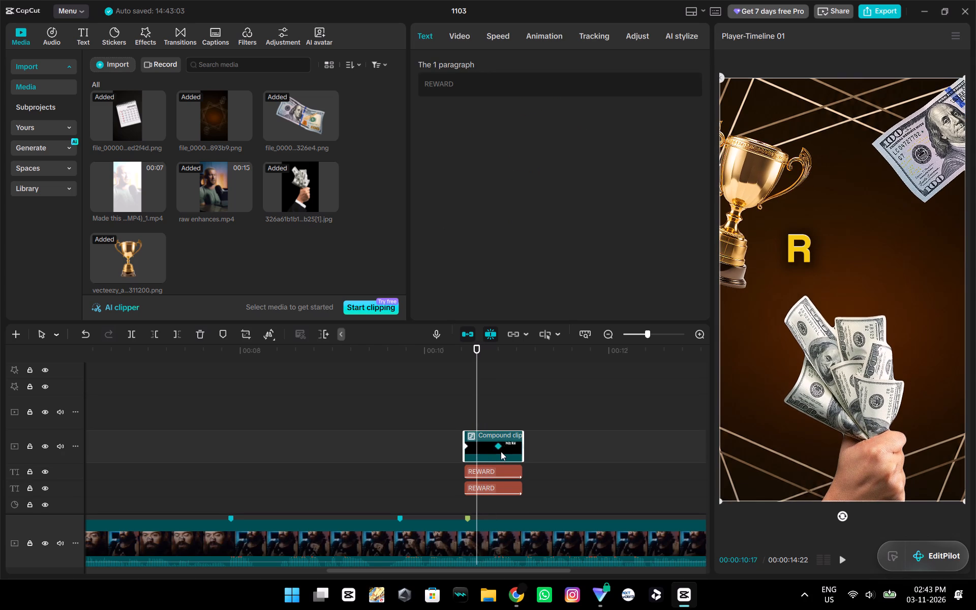
drag(501, 451, 500, 451)
Play the REWARD caption twice from its start to review the retimed highlight sweep, stopping near 00:00:11:00.
click(461, 413)
key(space)
key(space)
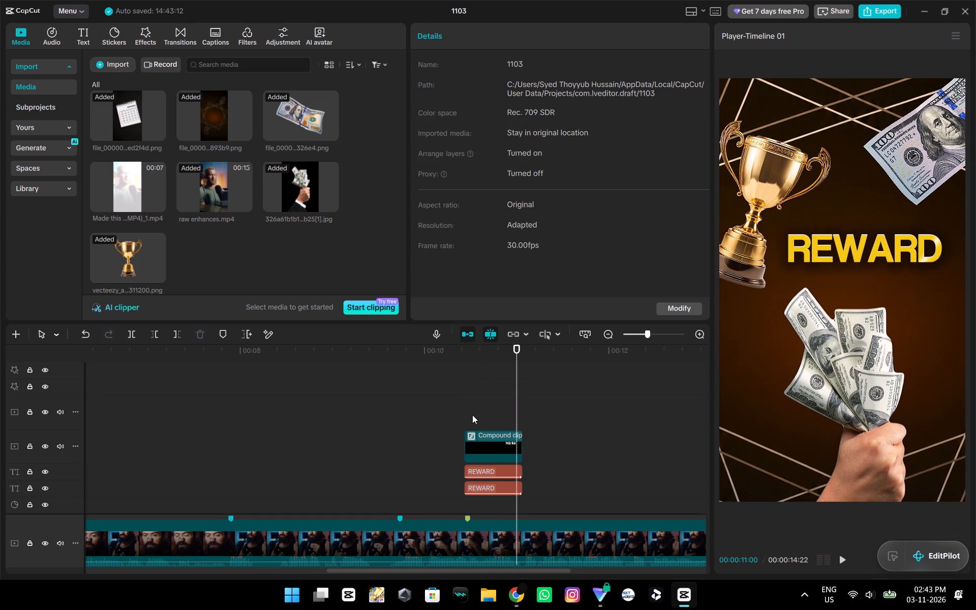
ctrl+scroll(812, 378, down, 3)
ctrl+scroll(812, 378, up, 3)
click(483, 398)
drag(483, 398, 464, 400)
key(space)
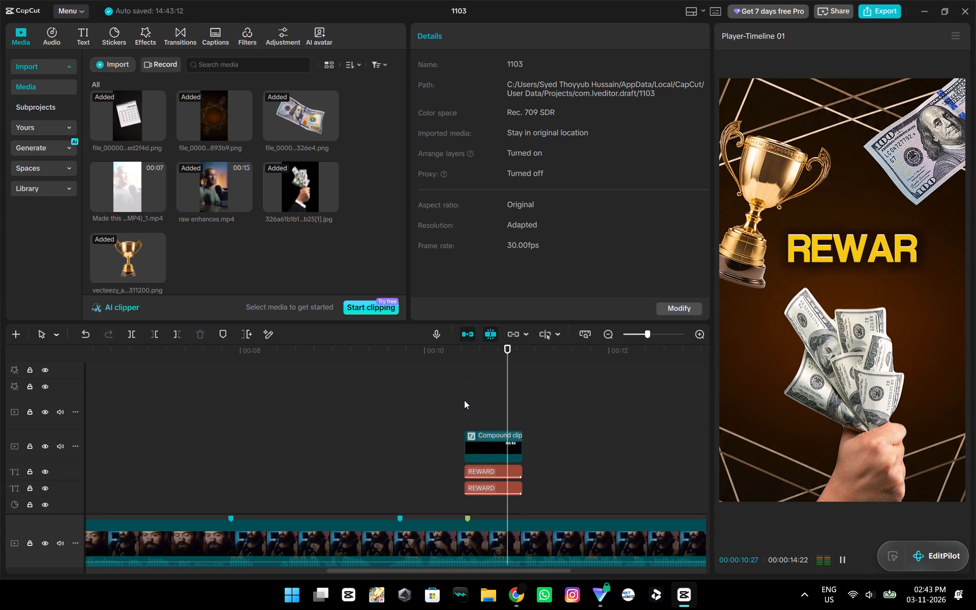
key(space)
At 00:00:11:00, move the highlight clip's mask band back over the W of REWARD at about X 167, Y 349.
click(487, 440)
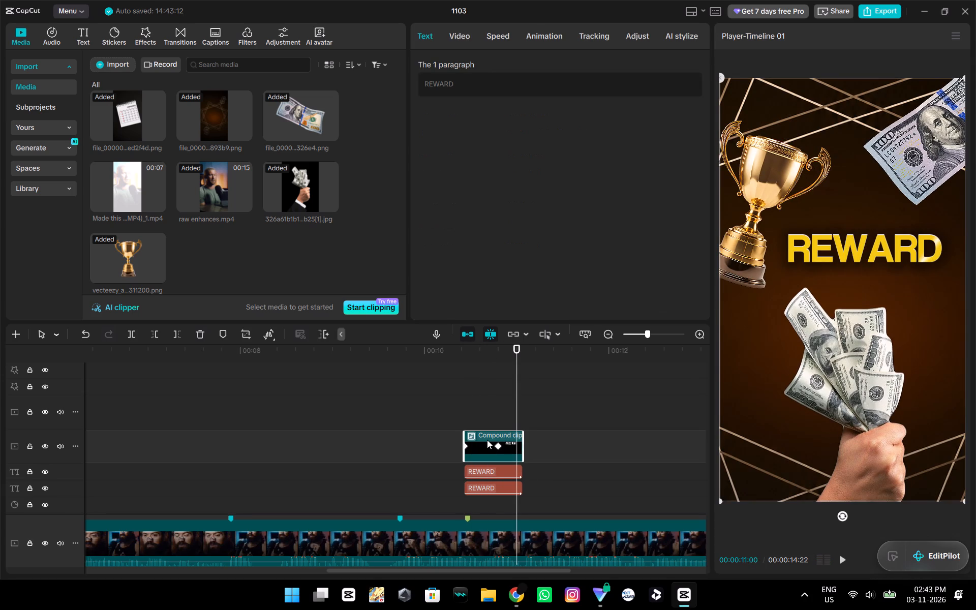
click(452, 37)
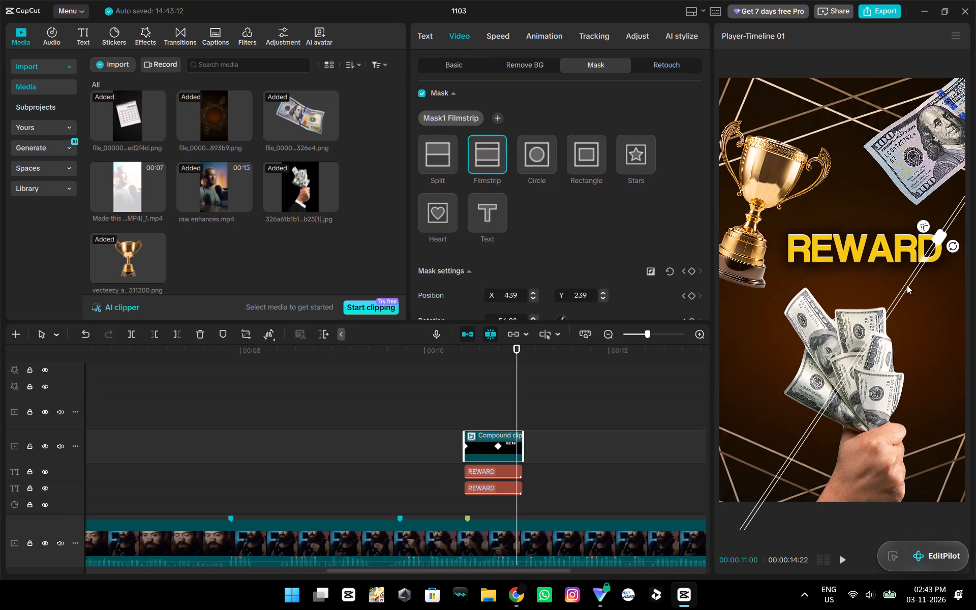
drag(904, 286, 845, 262)
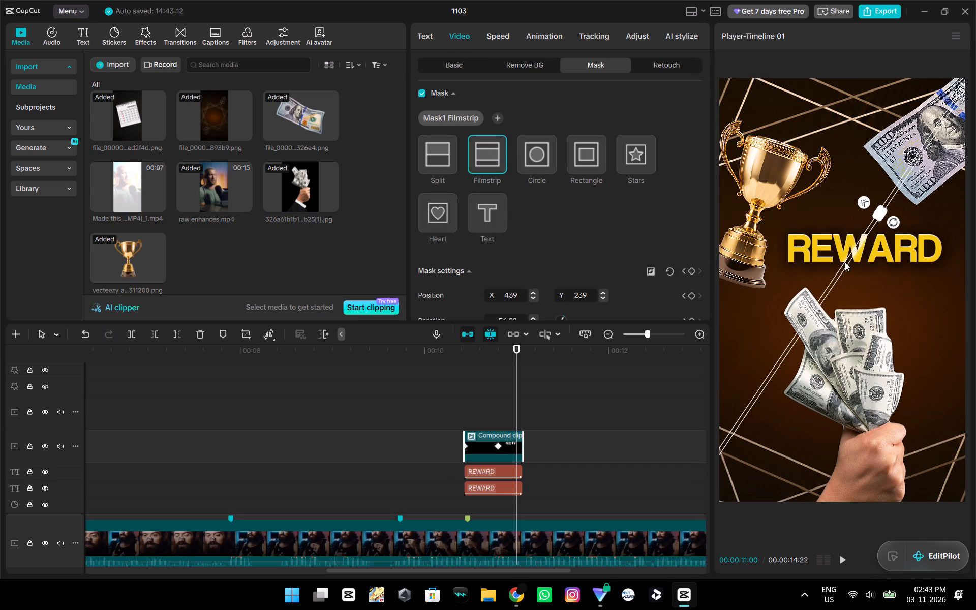
drag(845, 262, 844, 262)
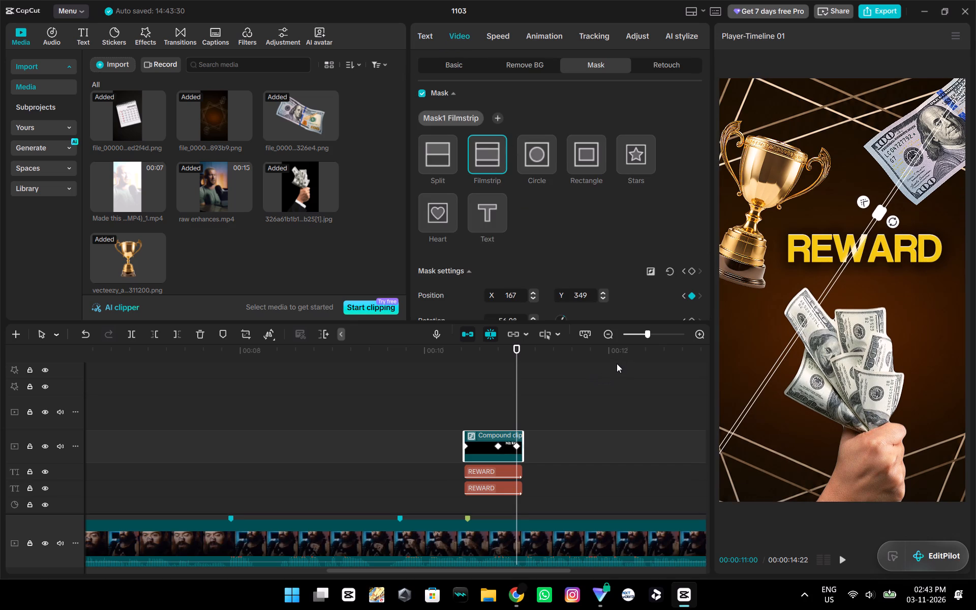
At 00:00:11:01, move the mask band further back over the E of REWARD.
key(Right)
key(Right)
key(Left)
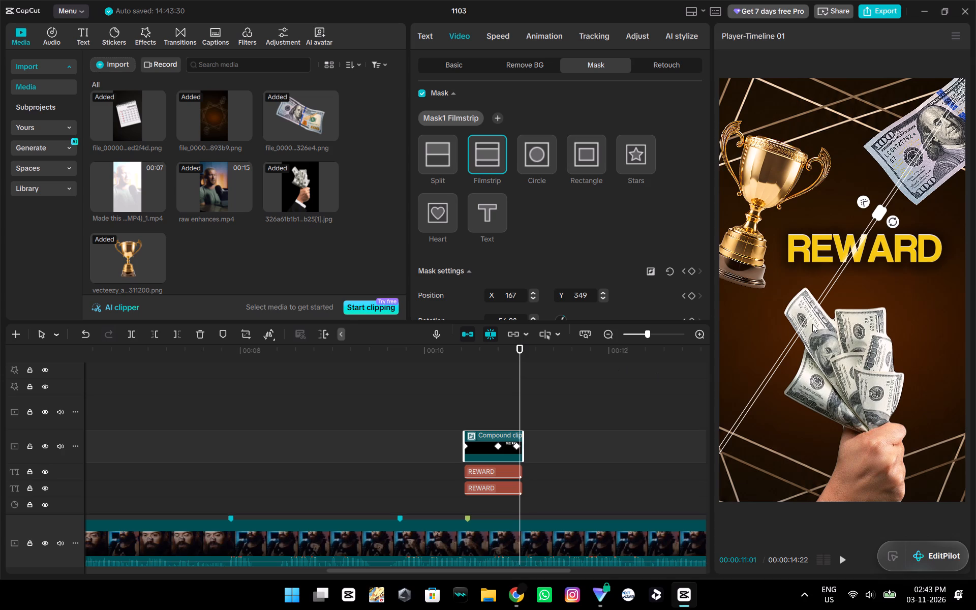
drag(806, 320, 780, 303)
Play the REWARD caption from 00:00:10:12, and replay the whole edit from its start to about 00:00:11:03 for review.
click(460, 377)
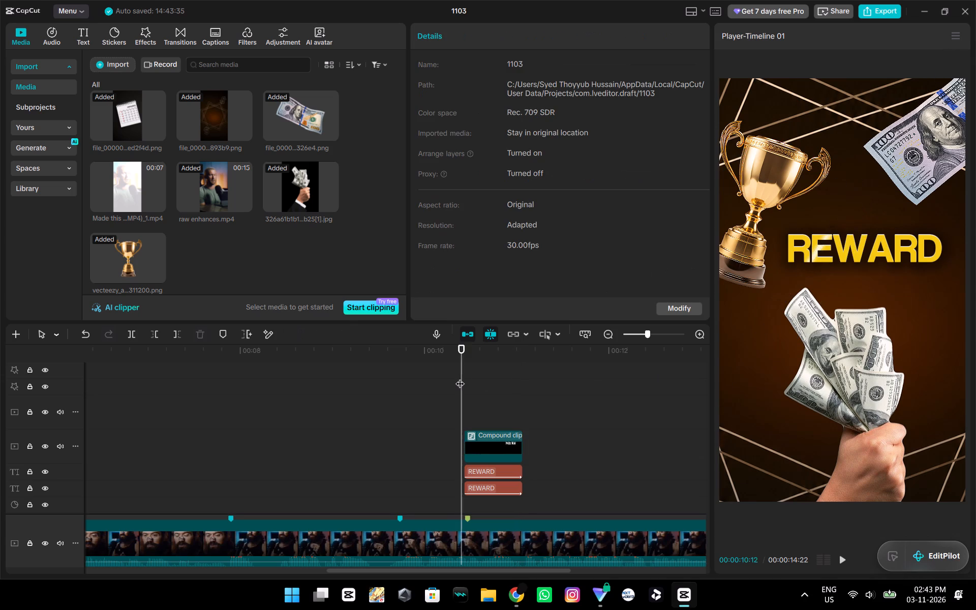
key(space)
key(space)
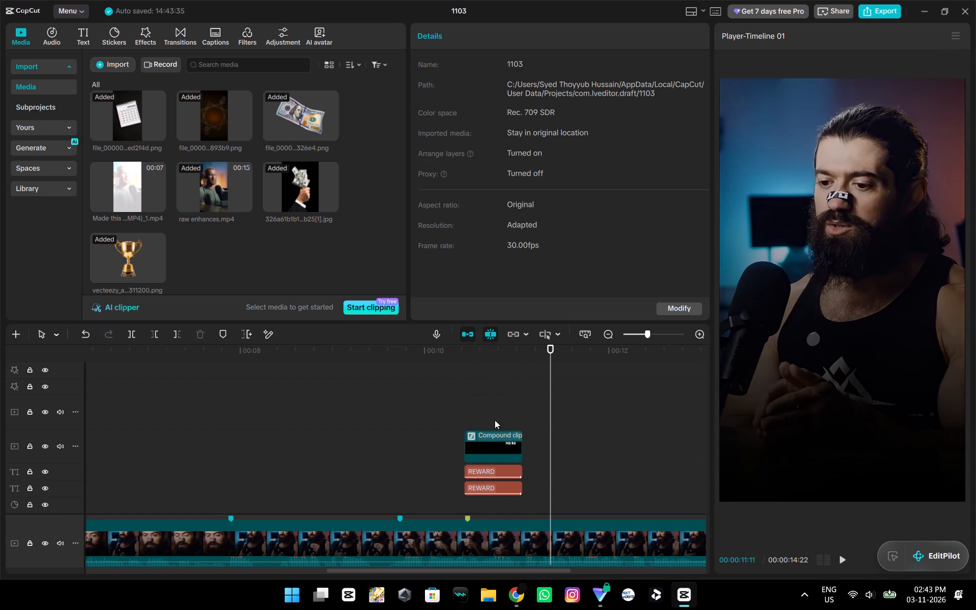
ctrl+scroll(572, 435, down, 20)
ctrl+scroll(572, 435, down, 5)
drag(124, 395, 124, 401)
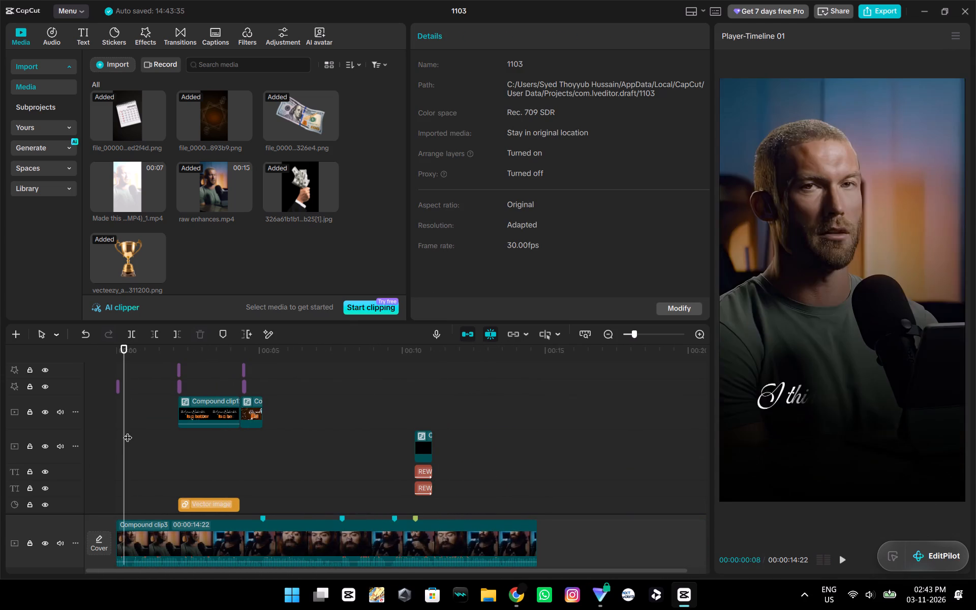
drag(128, 431, 80, 442)
key(space)
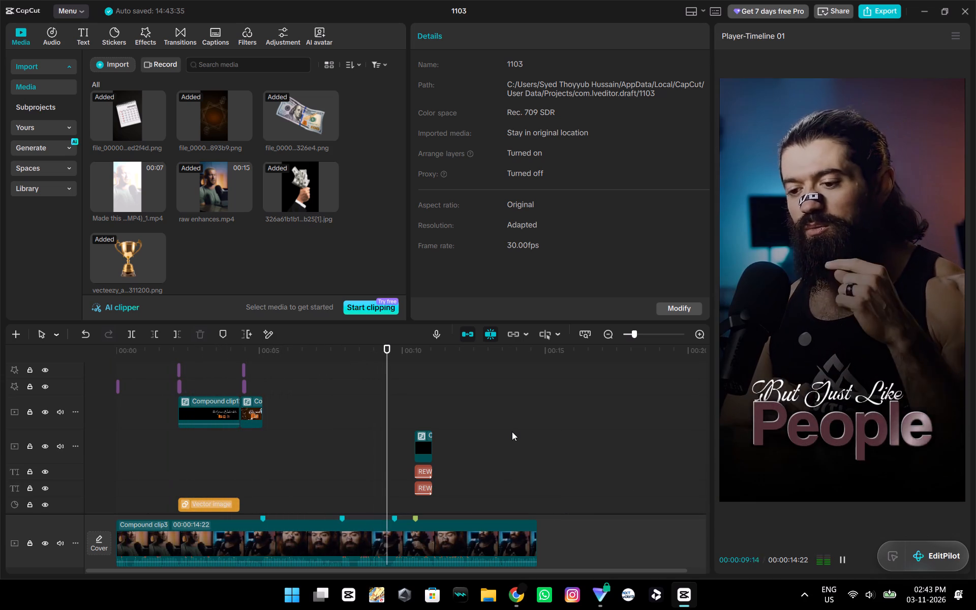
key(space)
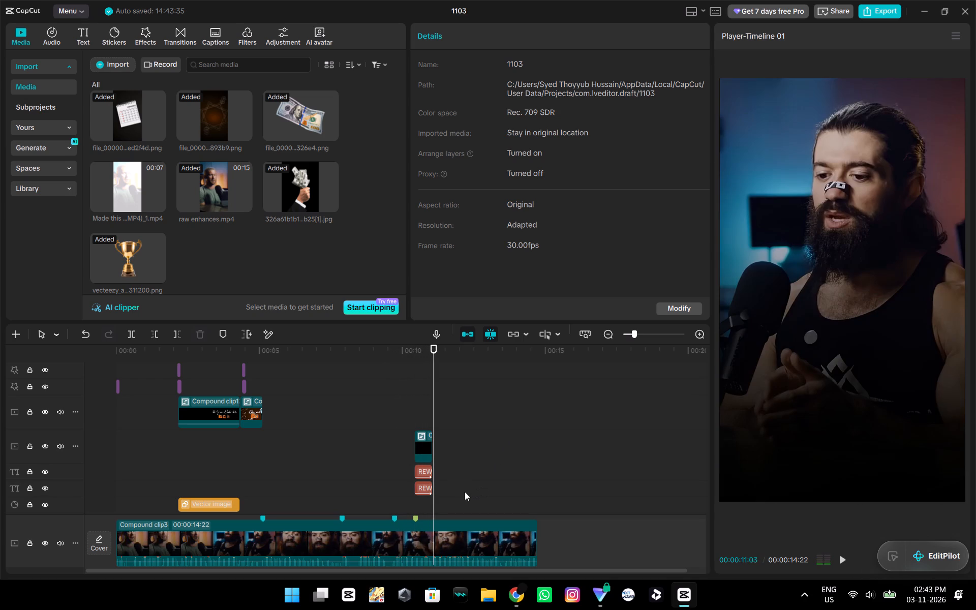
Copy the Jitter and Blur effect pair from around 00:00:04 to the REWARD caption's start at 00:00:10:13 and preview the transition.
double_click(424, 407)
scroll(273, 409, up, 4)
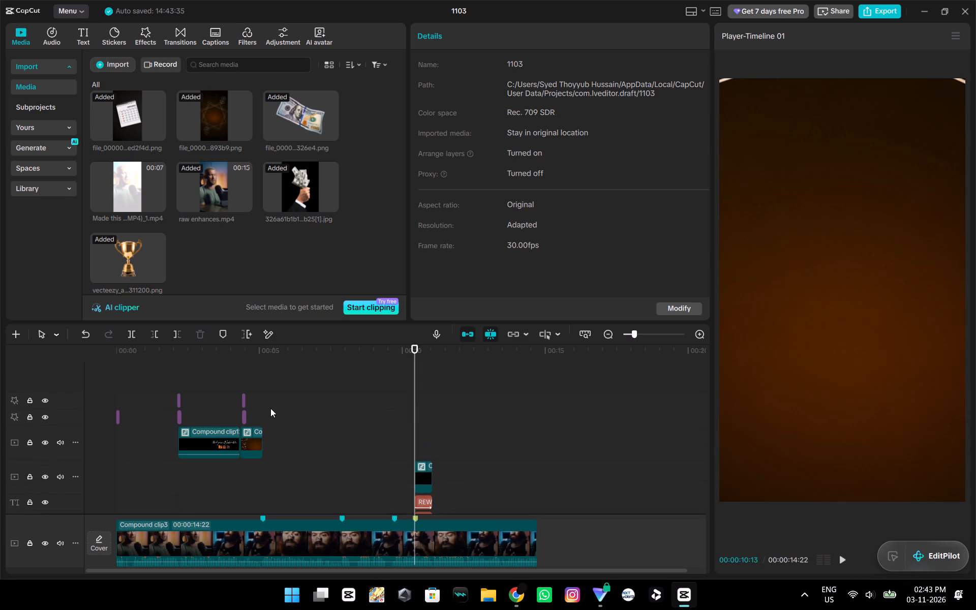
drag(254, 383, 240, 413)
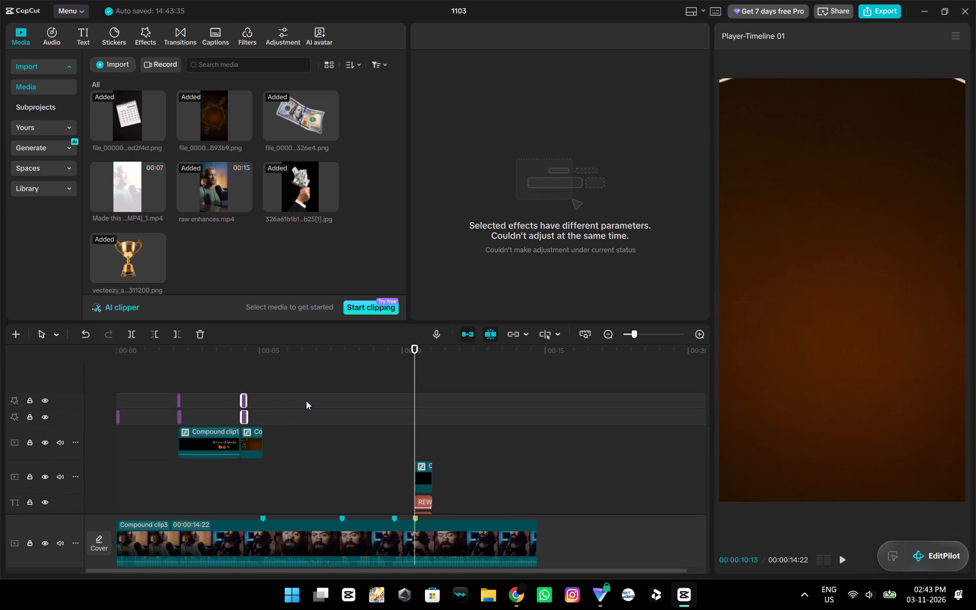
key(ctrl+c)
key(ctrl+v)
ctrl+scroll(433, 433, up, 10)
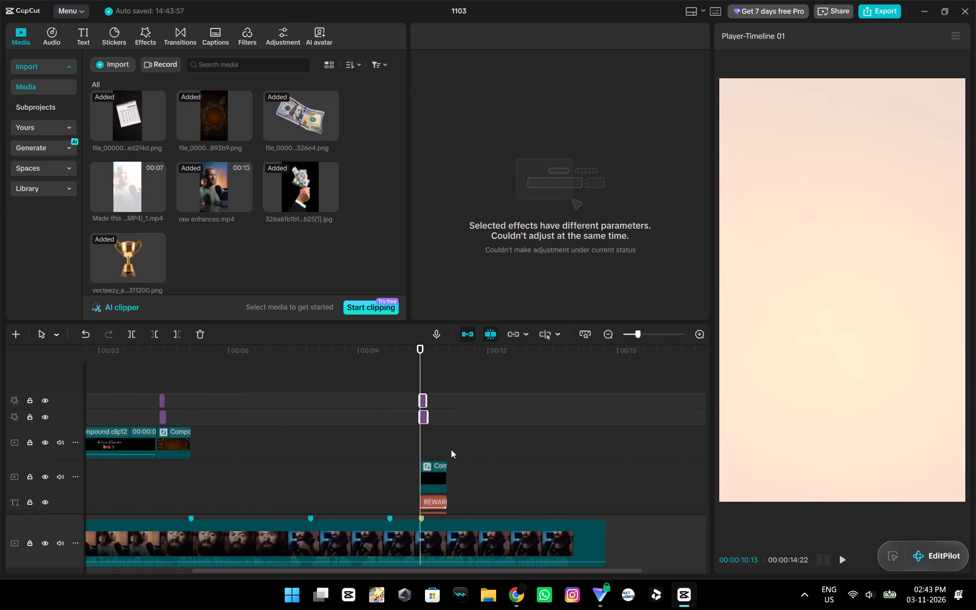
ctrl+scroll(451, 449, up, 20)
ctrl+scroll(451, 449, up, 5)
key(space)
key(space)
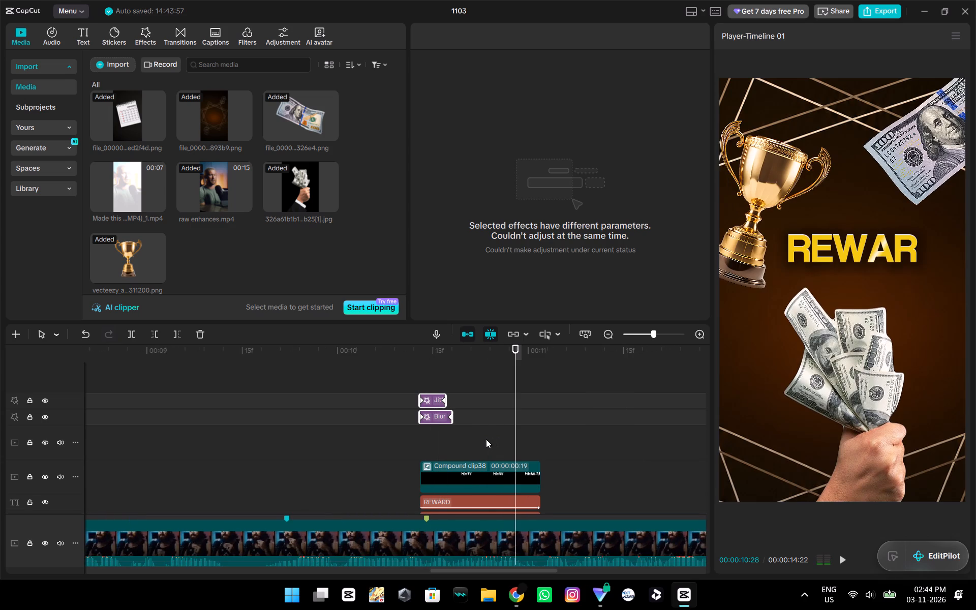
key(space)
key(space)
Shift the copied Jitter and Blur effects together to start about two frames before the REWARD caption, and preview them.
drag(434, 414, 423, 415)
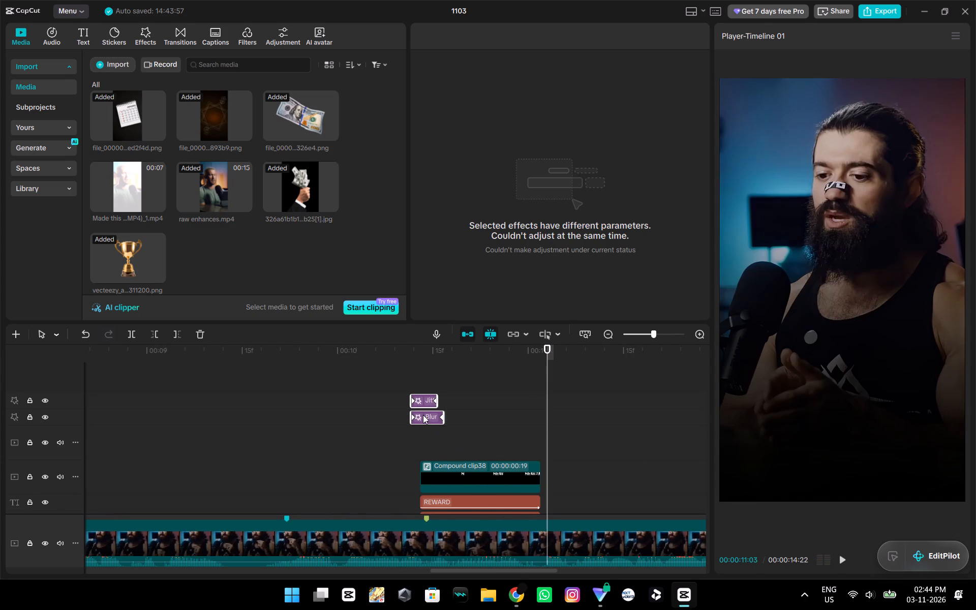
drag(423, 415, 419, 415)
click(369, 398)
key(space)
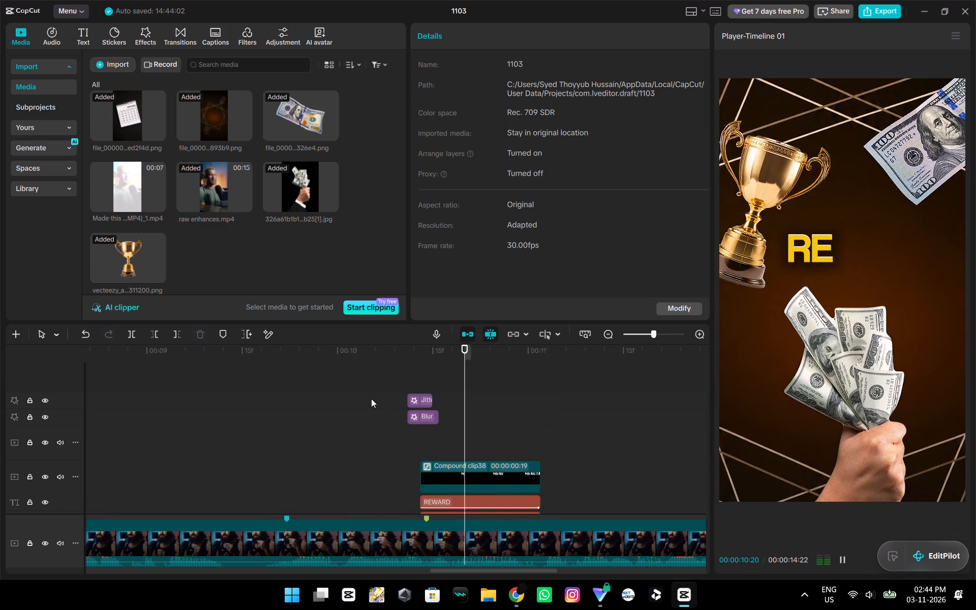
key(space)
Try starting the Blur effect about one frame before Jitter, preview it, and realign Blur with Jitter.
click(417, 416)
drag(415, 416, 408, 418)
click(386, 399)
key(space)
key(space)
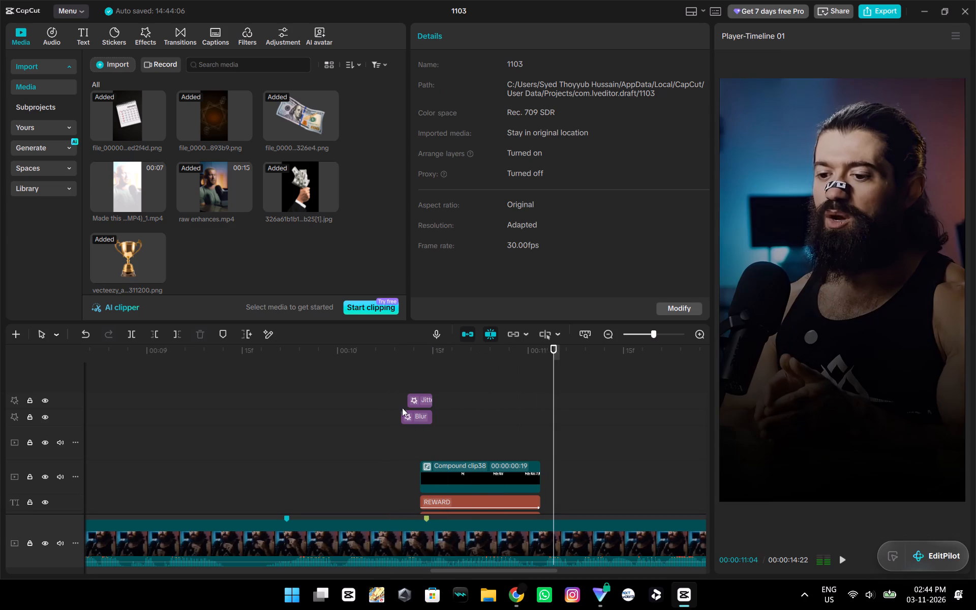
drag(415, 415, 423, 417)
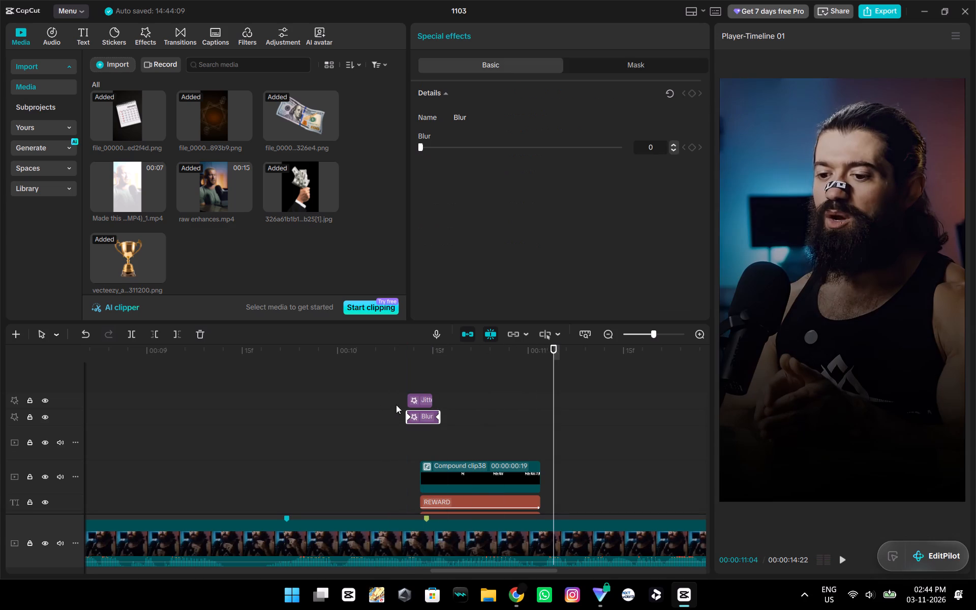
Nudge the copied Blur effect's Blur value up to 1, check the effect at 00:00:10:12, and replay the REWARD transition.
triple_click(675, 145)
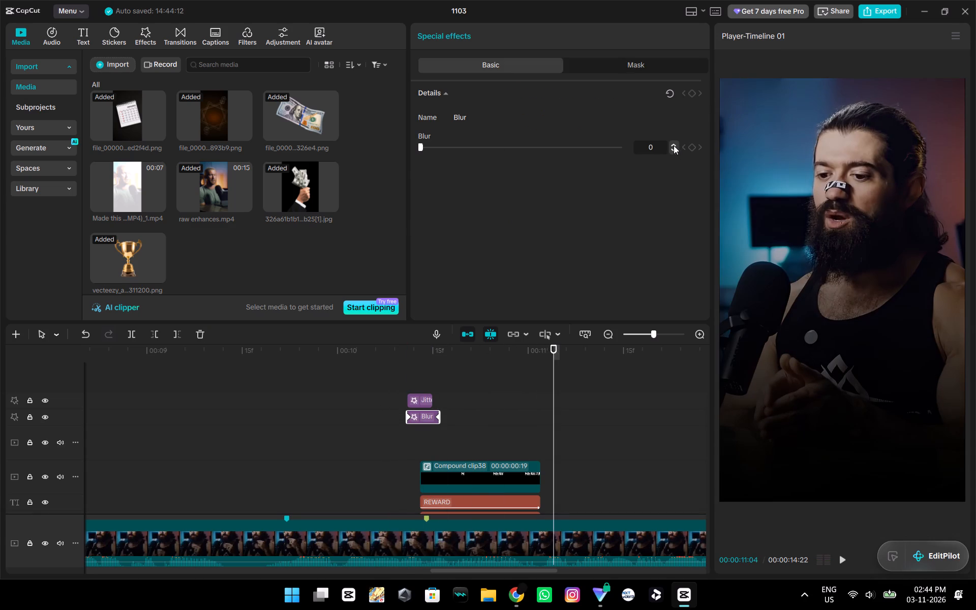
triple_click(674, 145)
click(675, 145)
triple_click(676, 143)
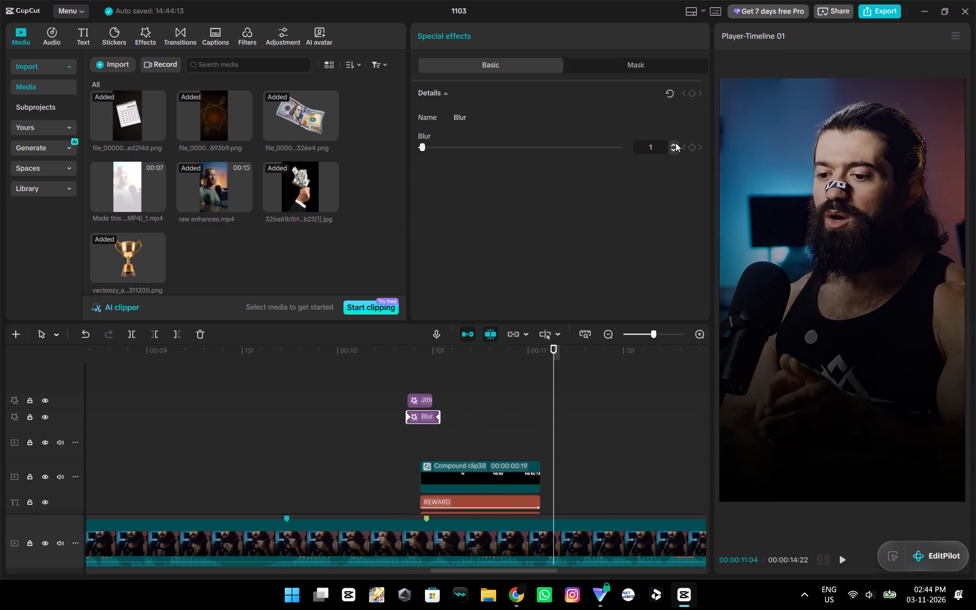
click(676, 143)
click(421, 384)
drag(421, 384, 415, 385)
click(426, 420)
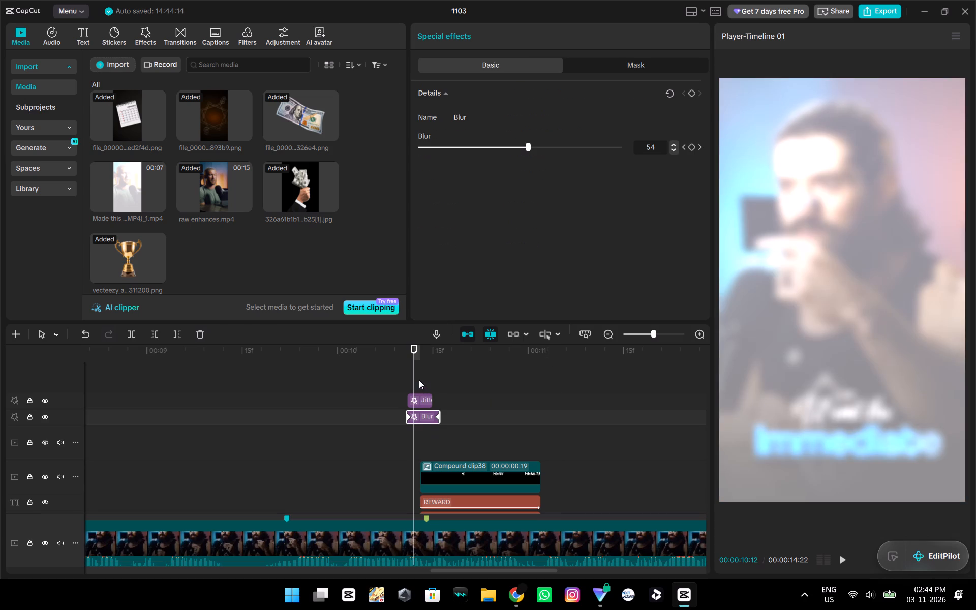
click(402, 367)
key(space)
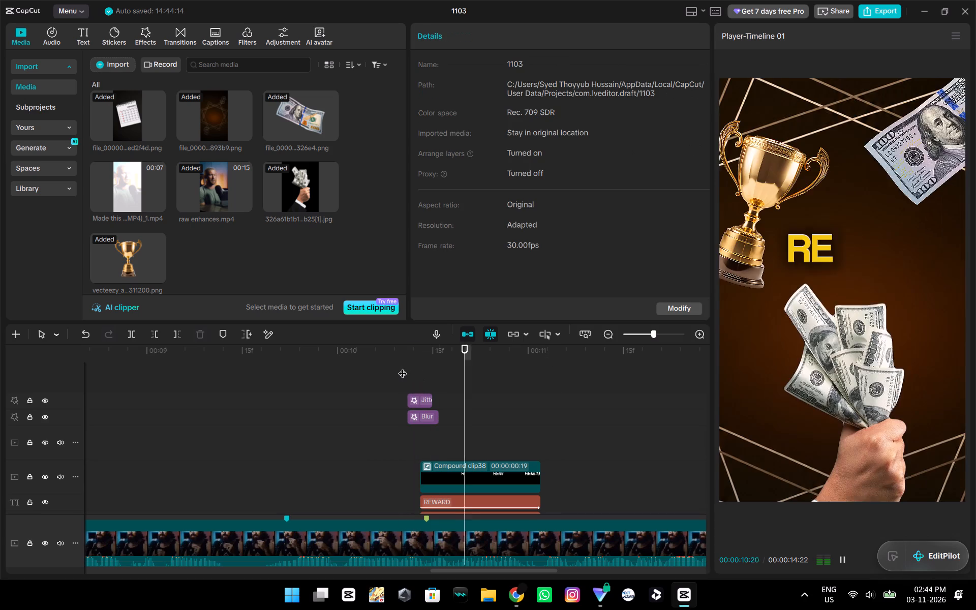
key(space)
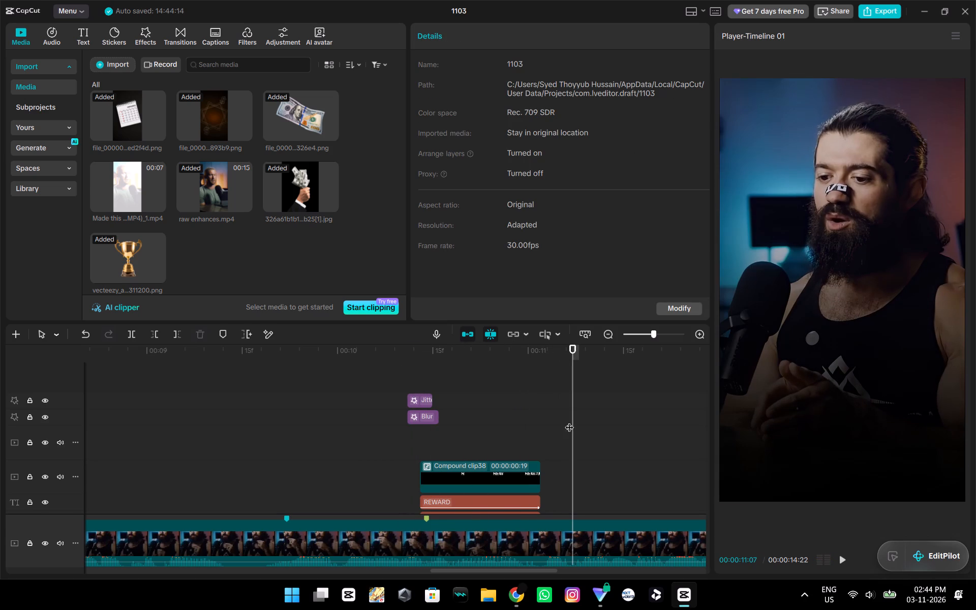
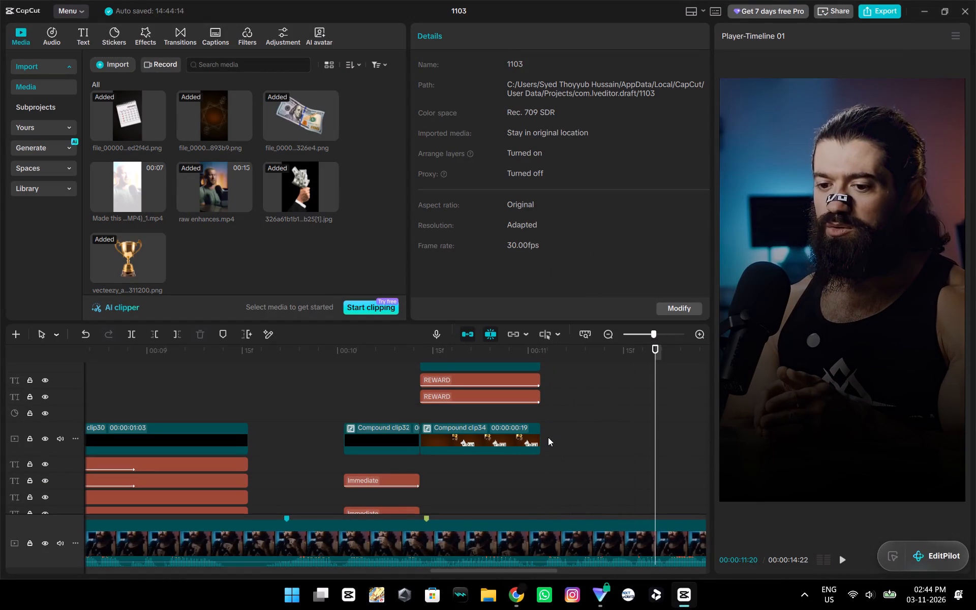
click(552, 437)
drag(552, 437, 546, 438)
scroll(324, 439, down, 5)
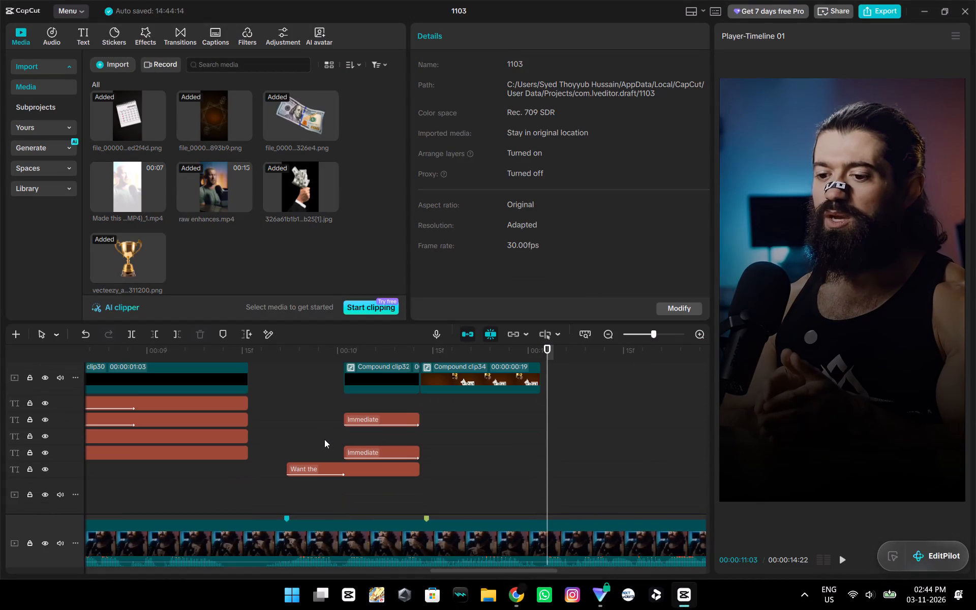
ctrl+scroll(312, 426, down, 11)
drag(326, 461, 323, 344)
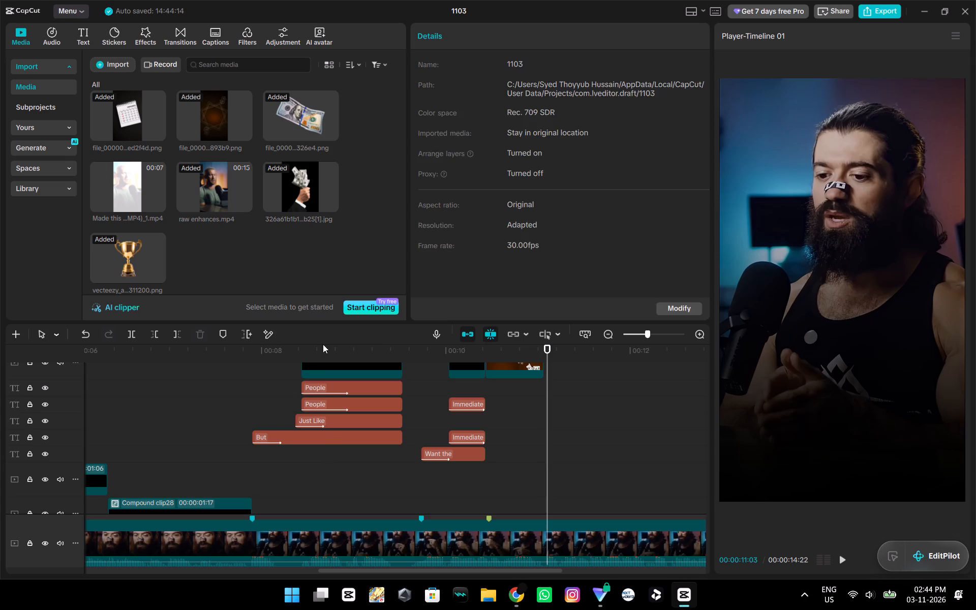
drag(323, 344, 323, 333)
scroll(309, 434, up, 2)
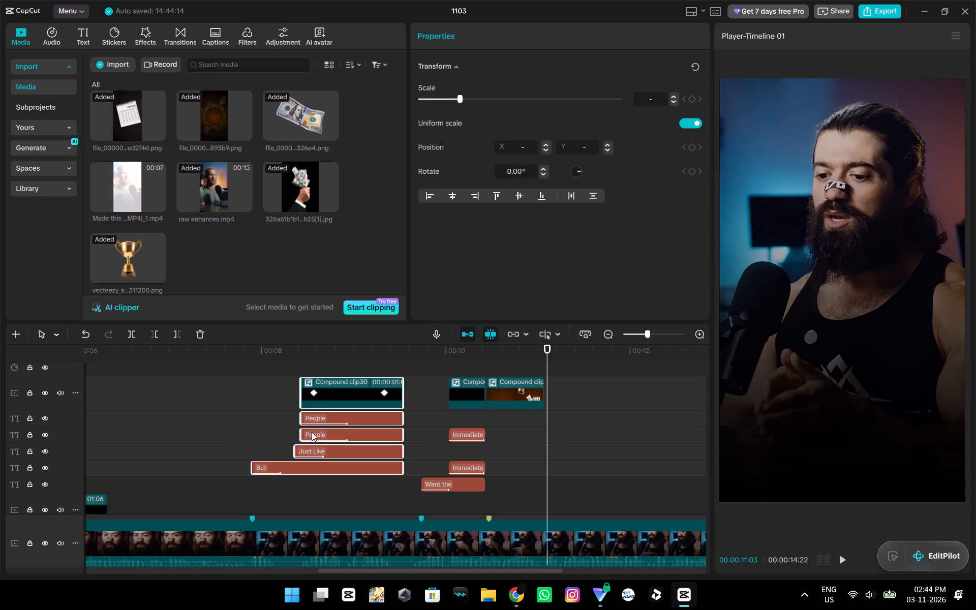
key(ctrl+c)
key(ctrl+v)
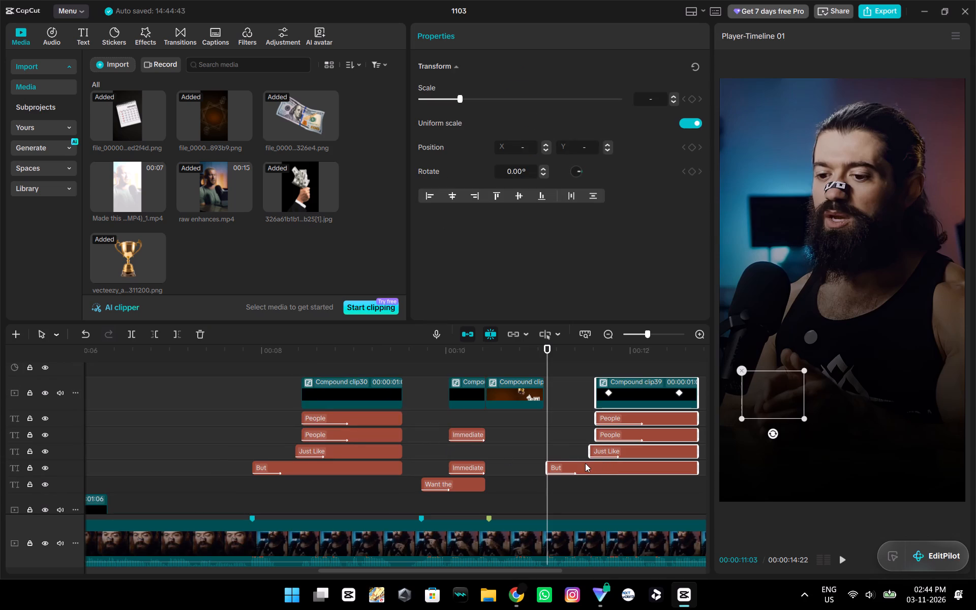
Change the text of the copied "But" caption to "They".
click(582, 468)
drag(491, 101, 409, 99)
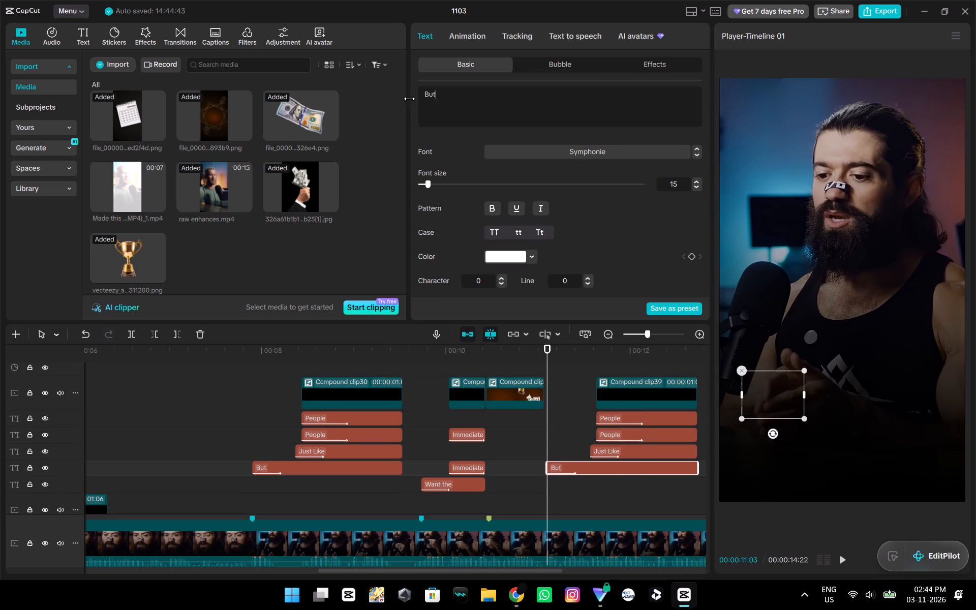
drag(409, 99, 404, 93)
text(They)
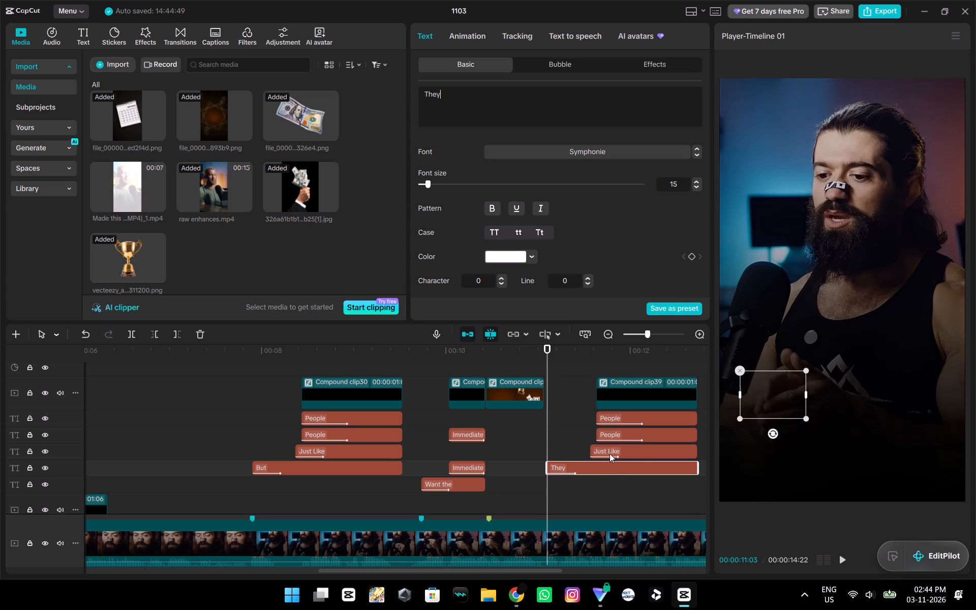
Change the text of the copied "Just Like" caption to "also see", checking the wording against the Gemini transcript in Chrome.
click(609, 453)
drag(472, 99, 413, 90)
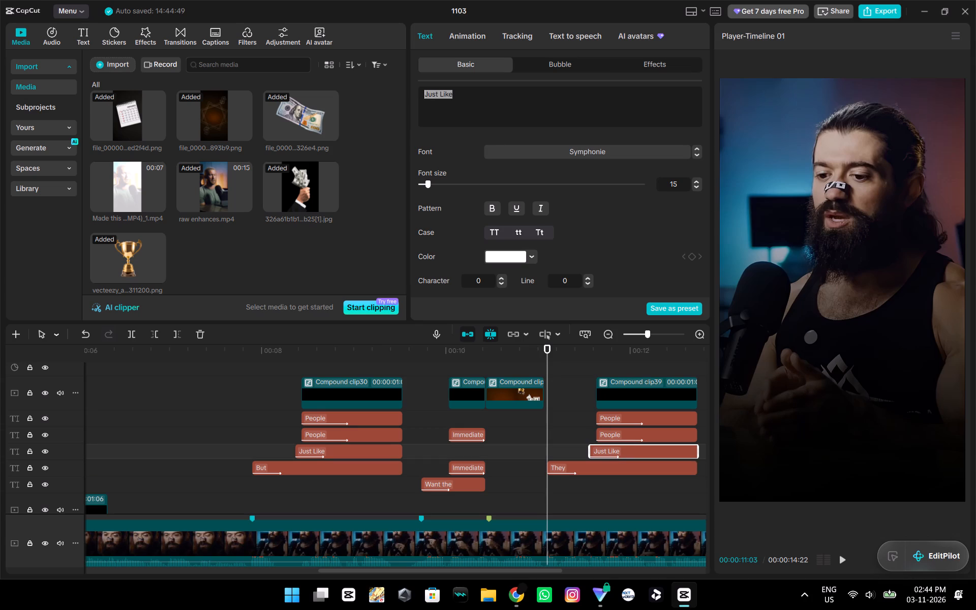
text(also)
key(space)
key(alt+Tab)
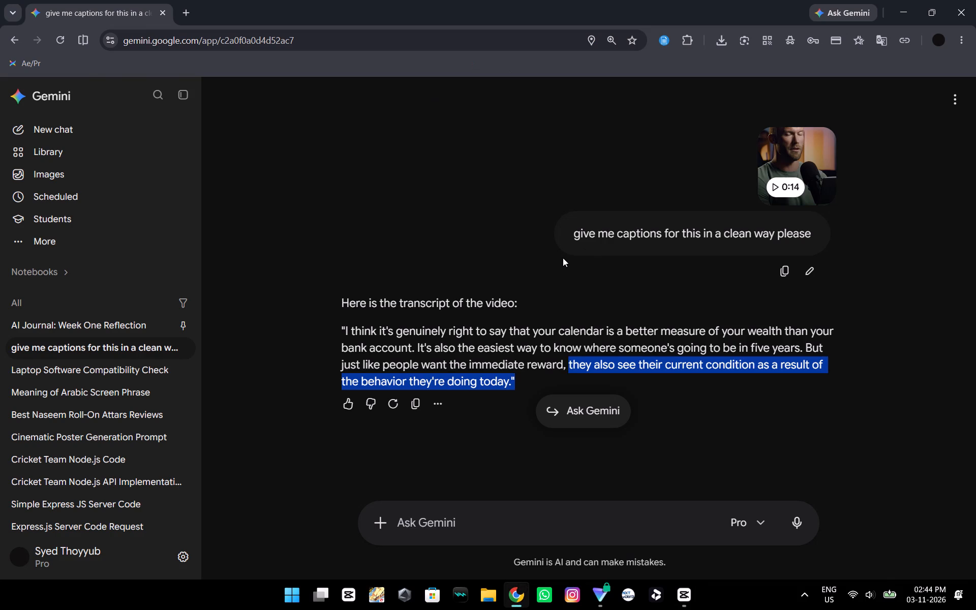
key(alt+Tab)
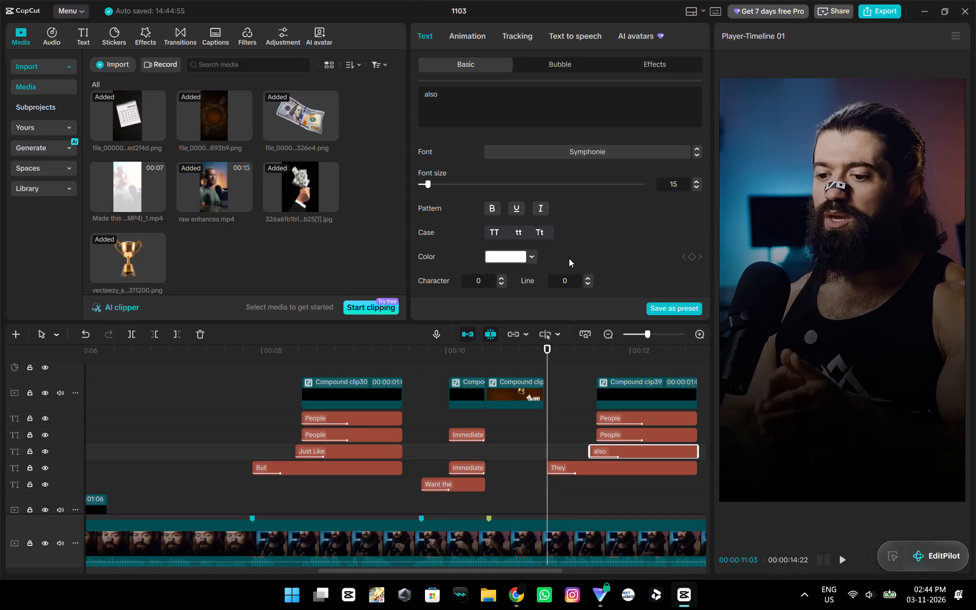
key(s)
key(e)
key(e)
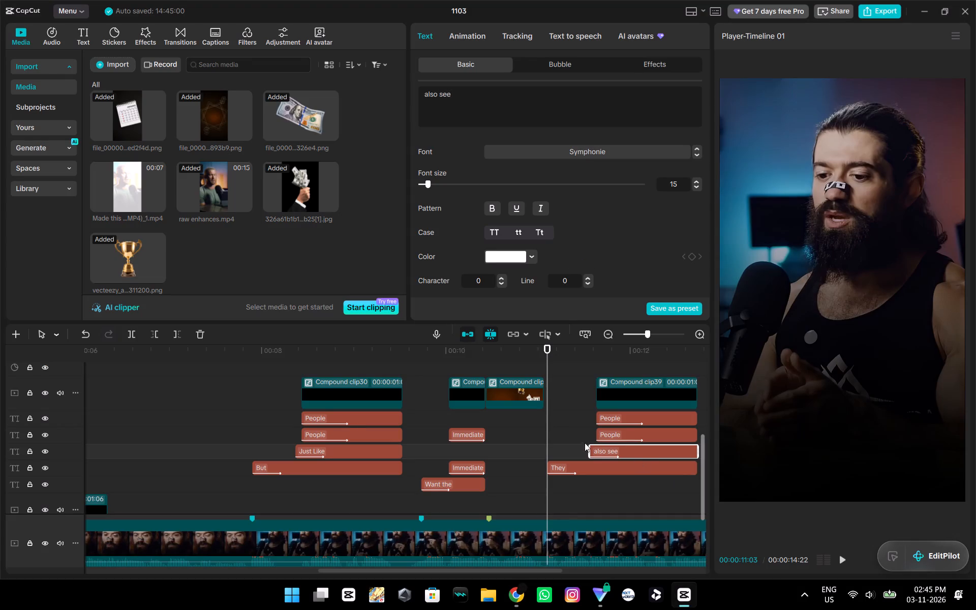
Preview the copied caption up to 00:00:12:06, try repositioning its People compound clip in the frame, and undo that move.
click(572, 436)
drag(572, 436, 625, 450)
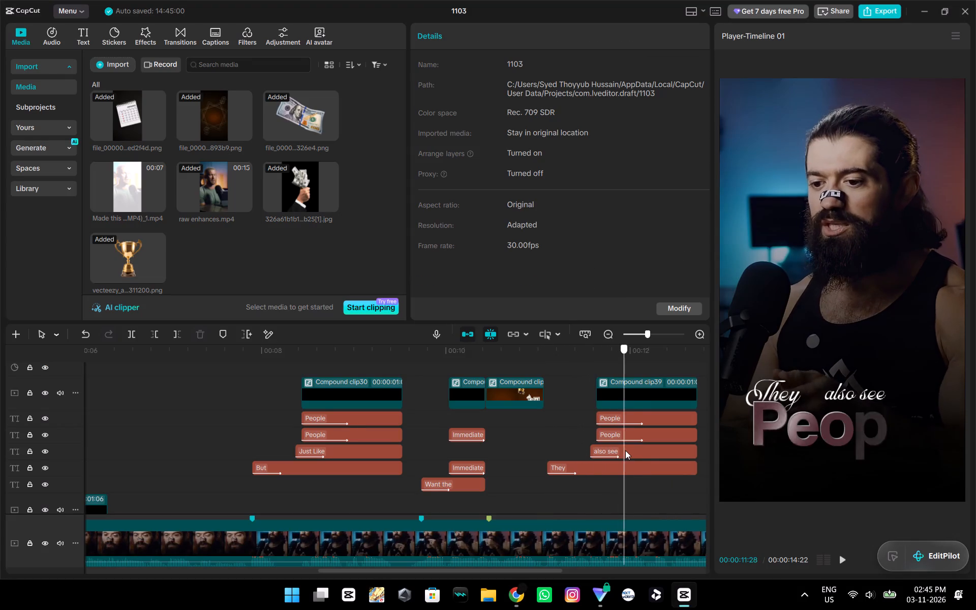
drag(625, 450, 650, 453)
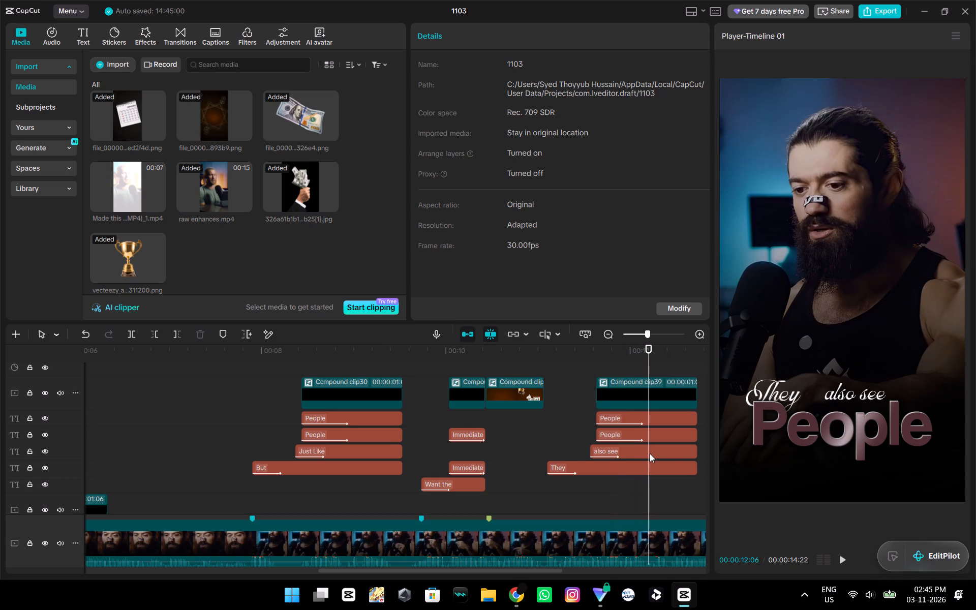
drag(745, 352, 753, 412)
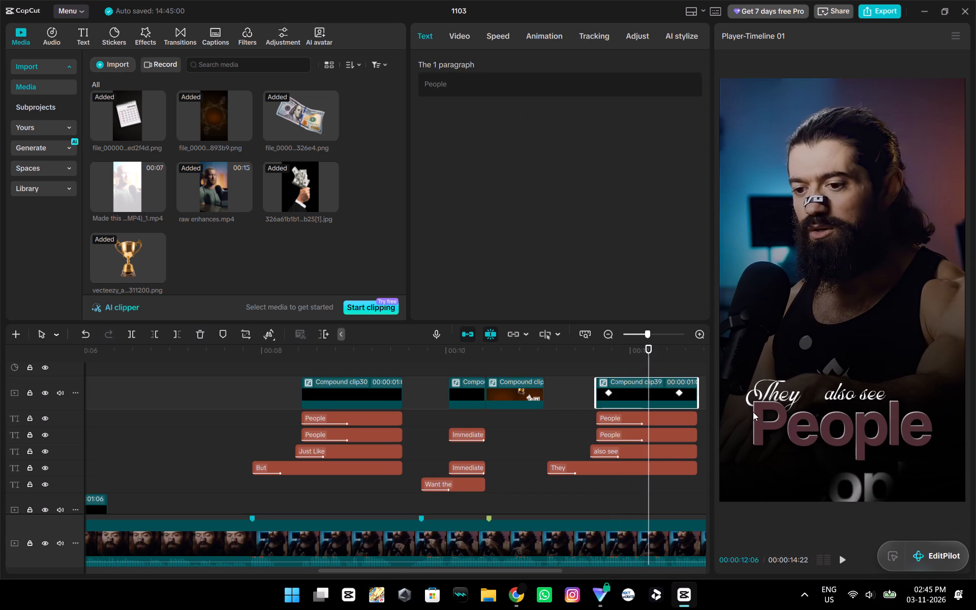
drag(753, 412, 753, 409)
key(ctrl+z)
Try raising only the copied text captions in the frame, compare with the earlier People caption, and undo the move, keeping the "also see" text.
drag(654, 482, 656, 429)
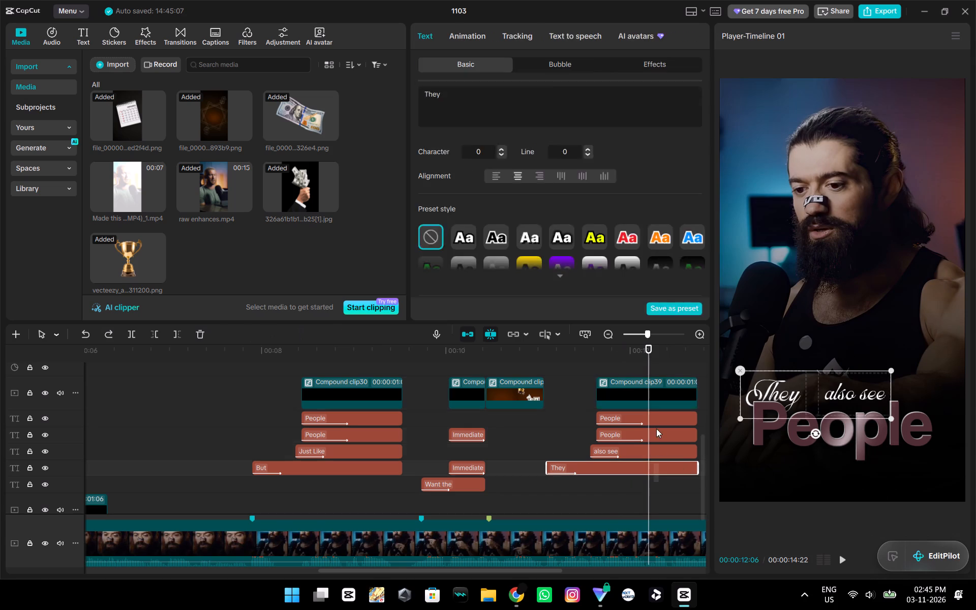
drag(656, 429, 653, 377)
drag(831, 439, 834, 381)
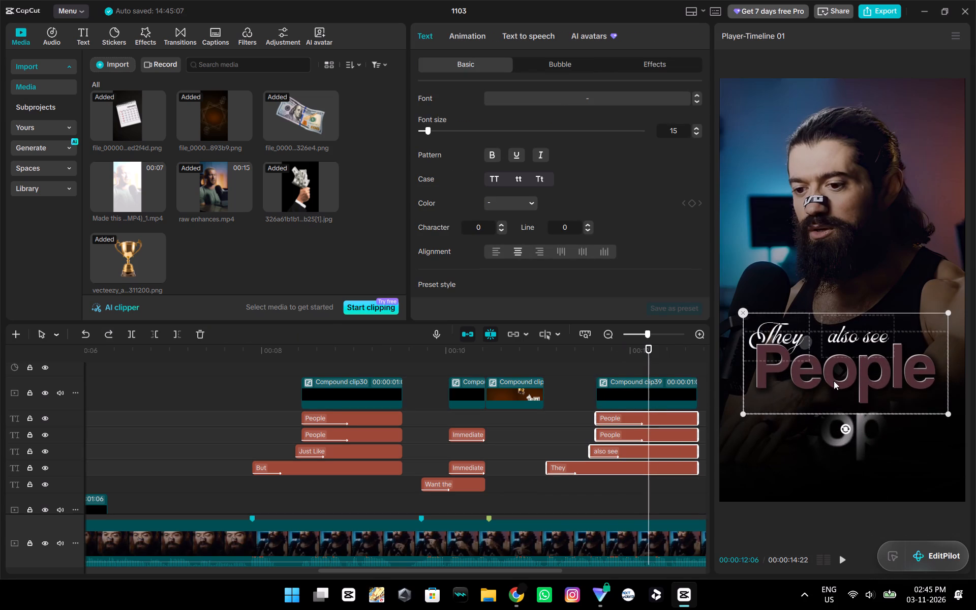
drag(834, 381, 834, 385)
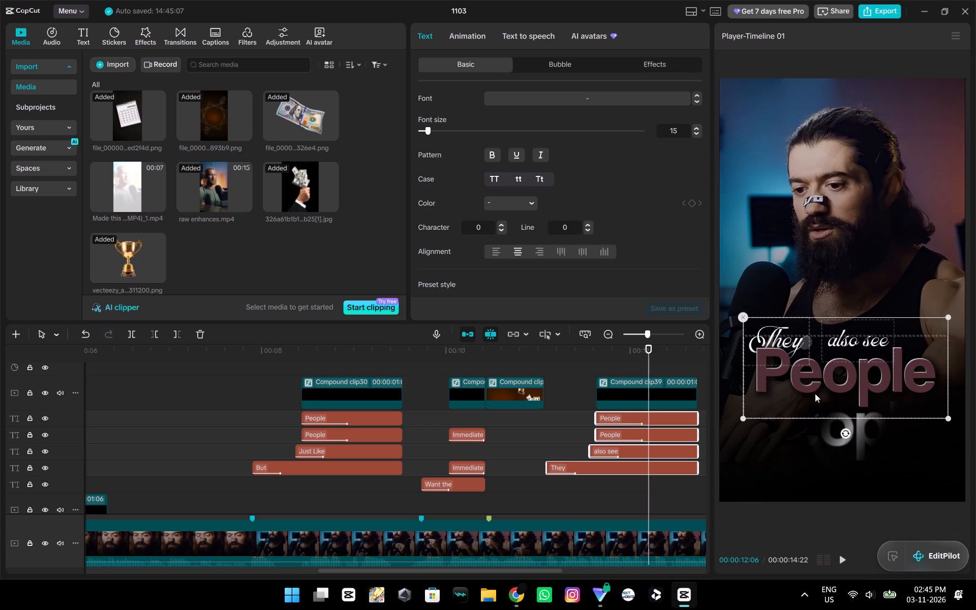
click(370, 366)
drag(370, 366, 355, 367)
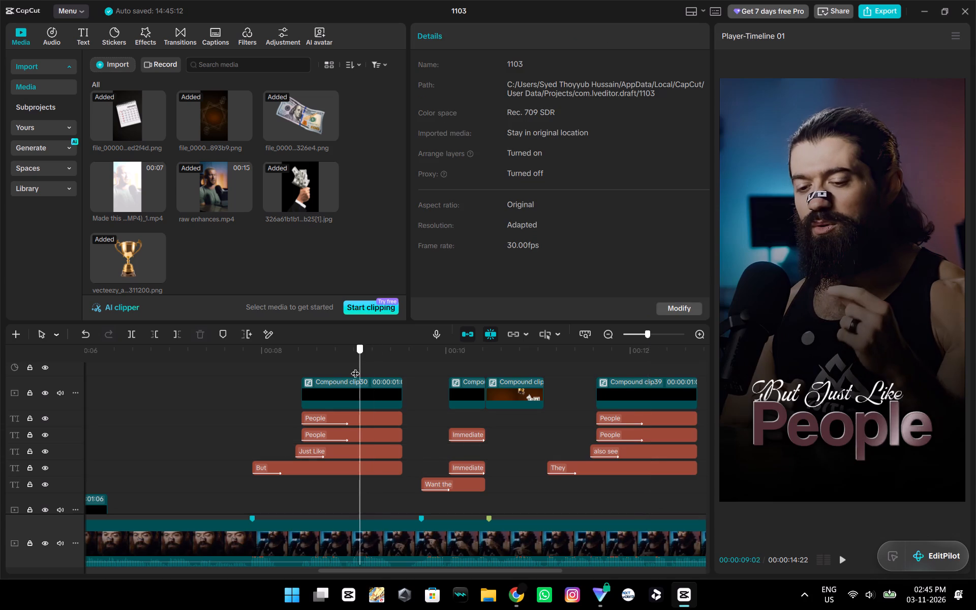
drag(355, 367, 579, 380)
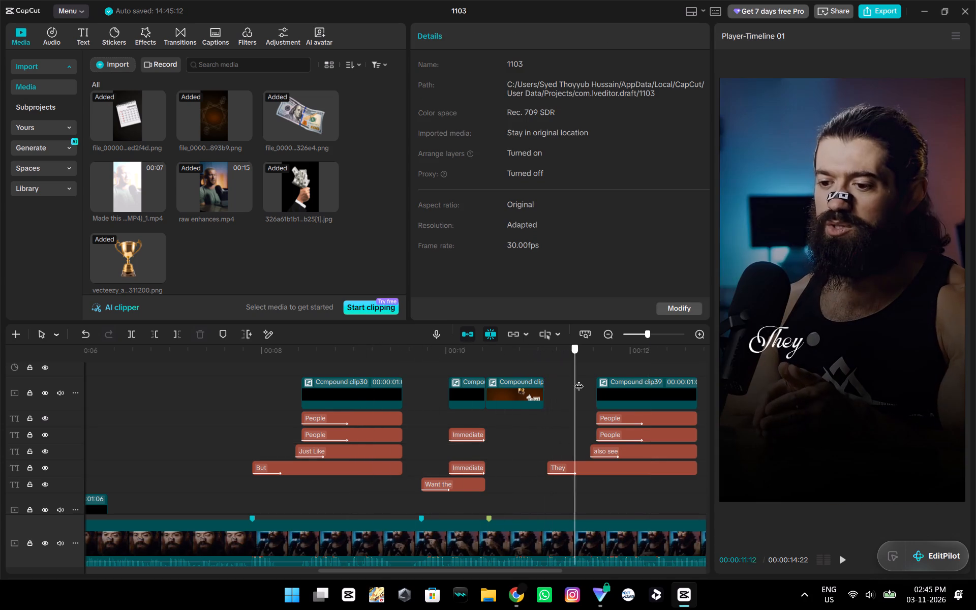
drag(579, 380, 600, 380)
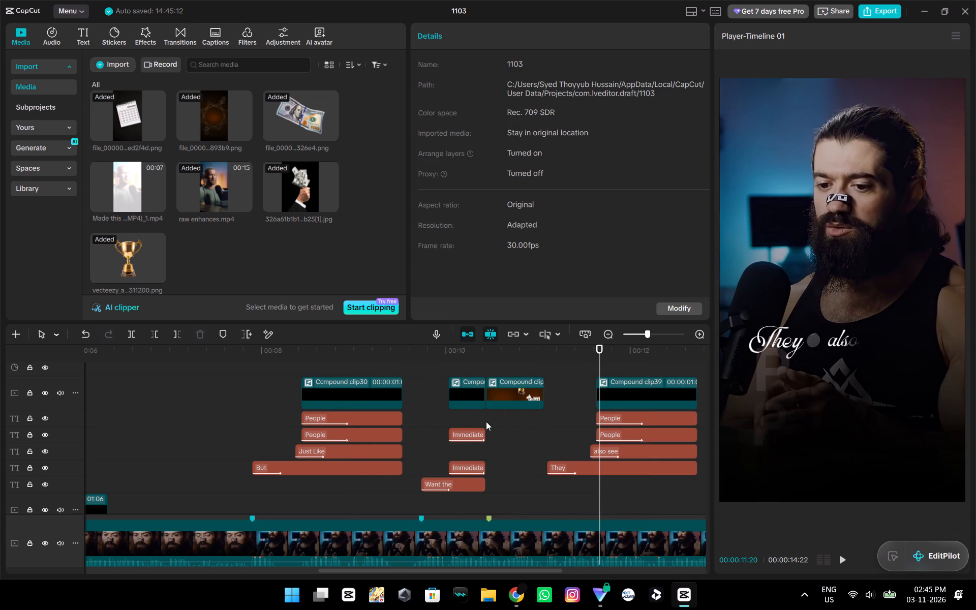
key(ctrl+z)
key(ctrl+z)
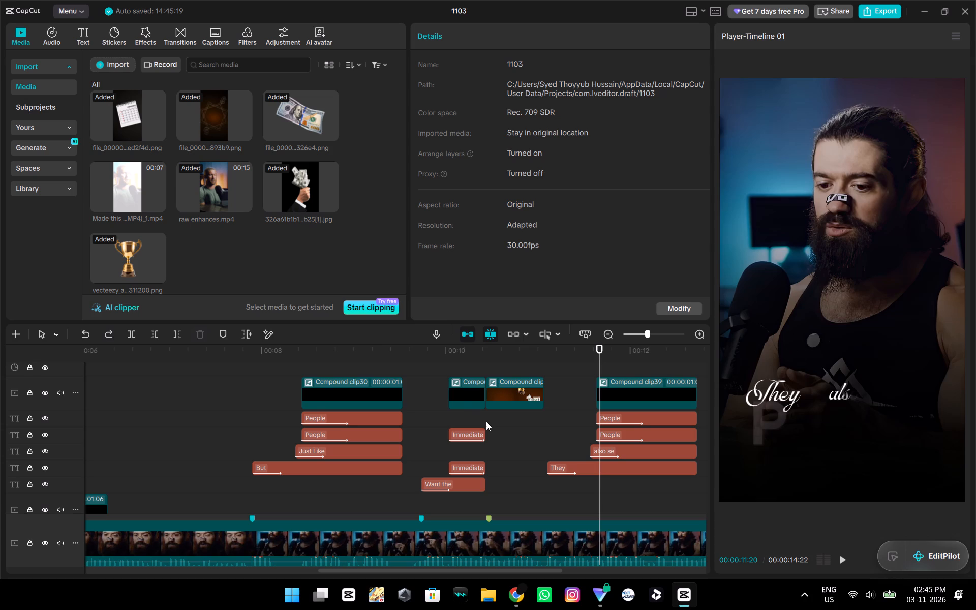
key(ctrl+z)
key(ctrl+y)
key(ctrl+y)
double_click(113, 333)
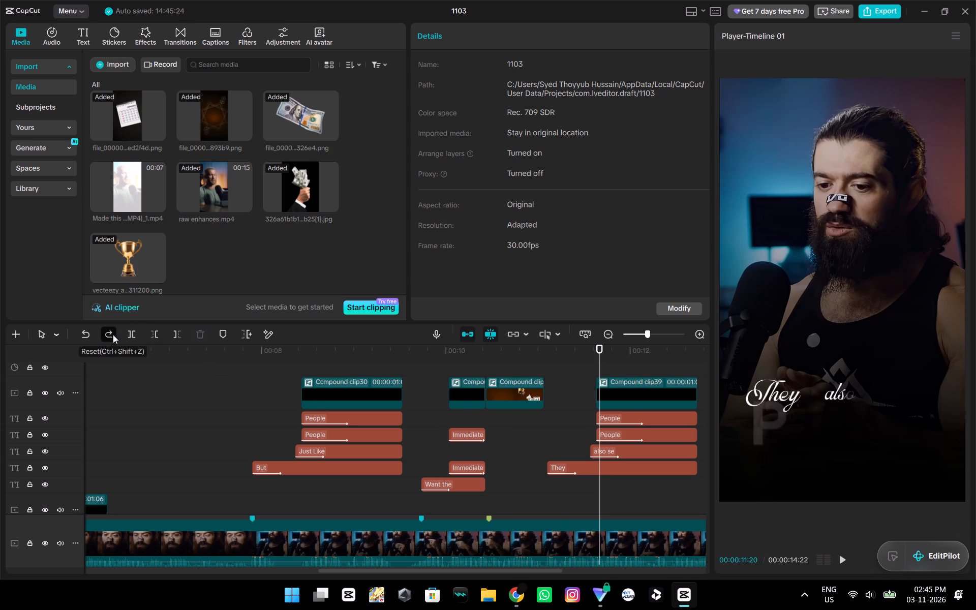
Play the new caption from 00:00:11:05 to 00:00:12:09 and check the upcoming words in the Chrome transcript.
click(576, 418)
drag(576, 418, 554, 419)
key(space)
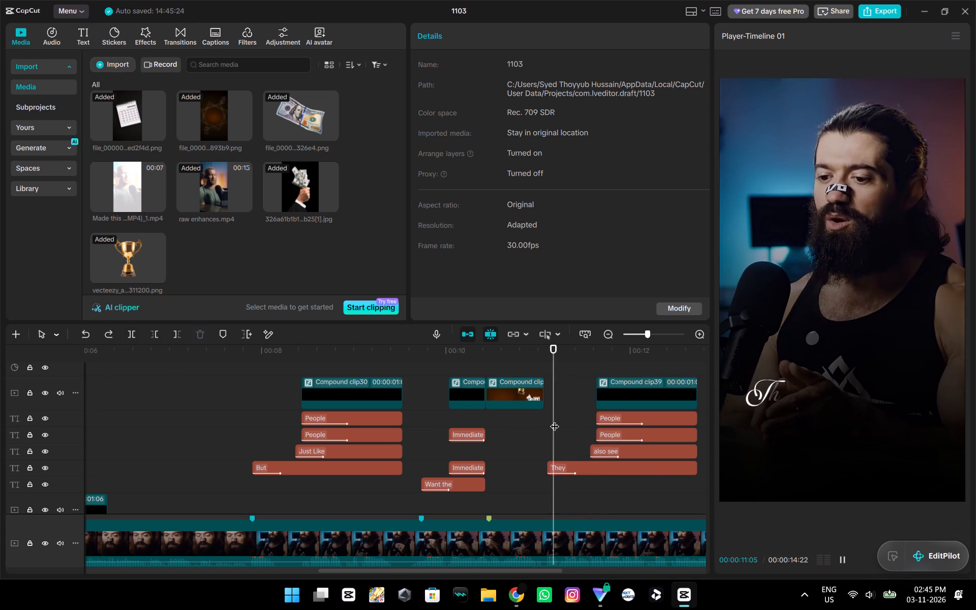
key(space)
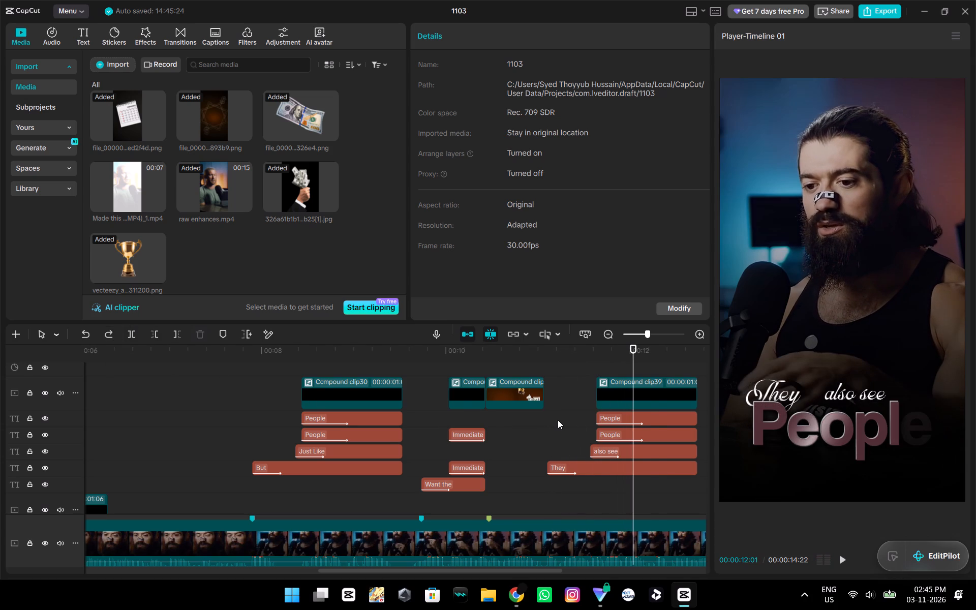
key(space)
key(space)
key(alt+Tab)
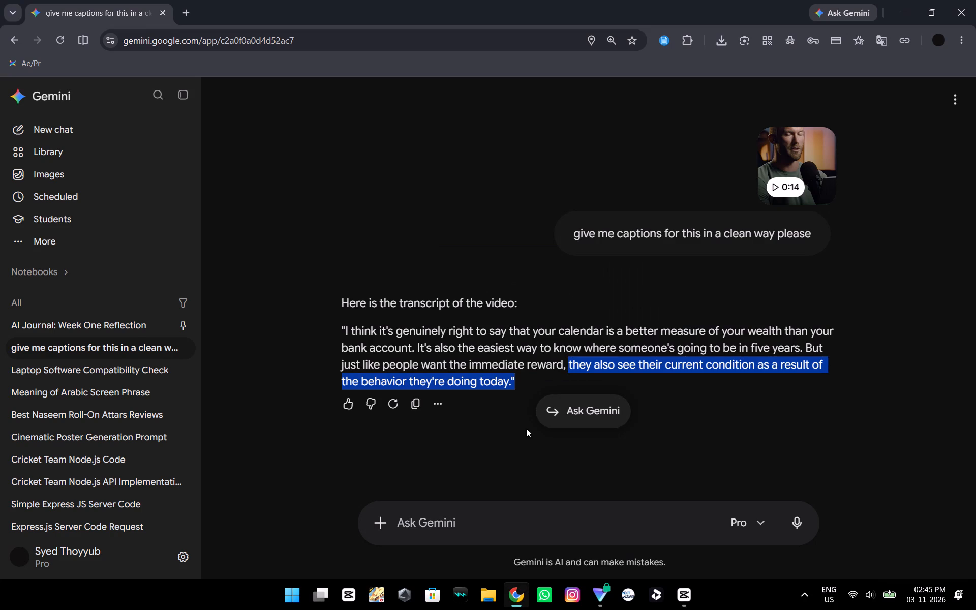
key(alt+Tab)
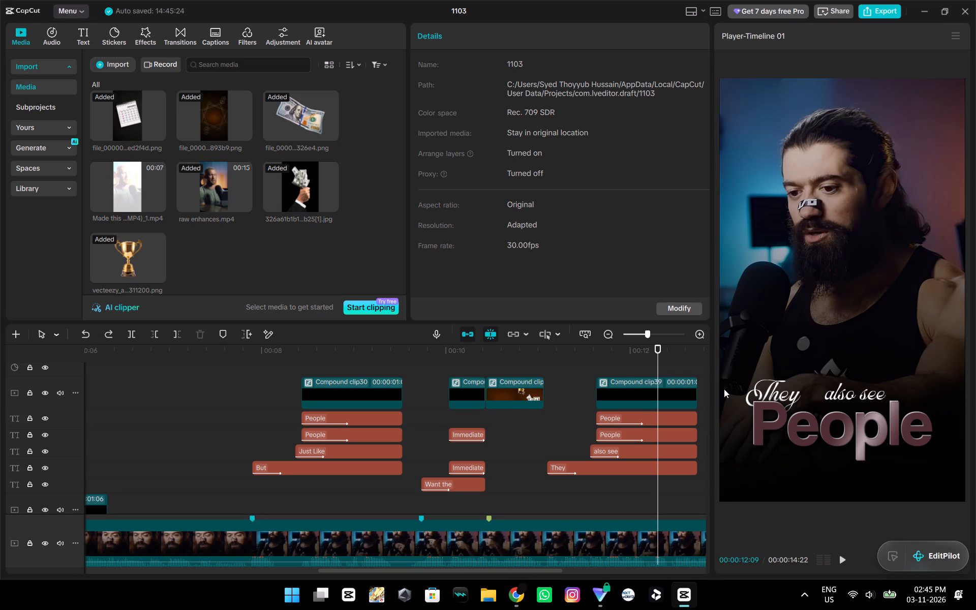
Move the copied caption's text clips and compound clip together higher in the frame, over the speaker's chest.
drag(624, 502, 629, 309)
drag(833, 453, 830, 442)
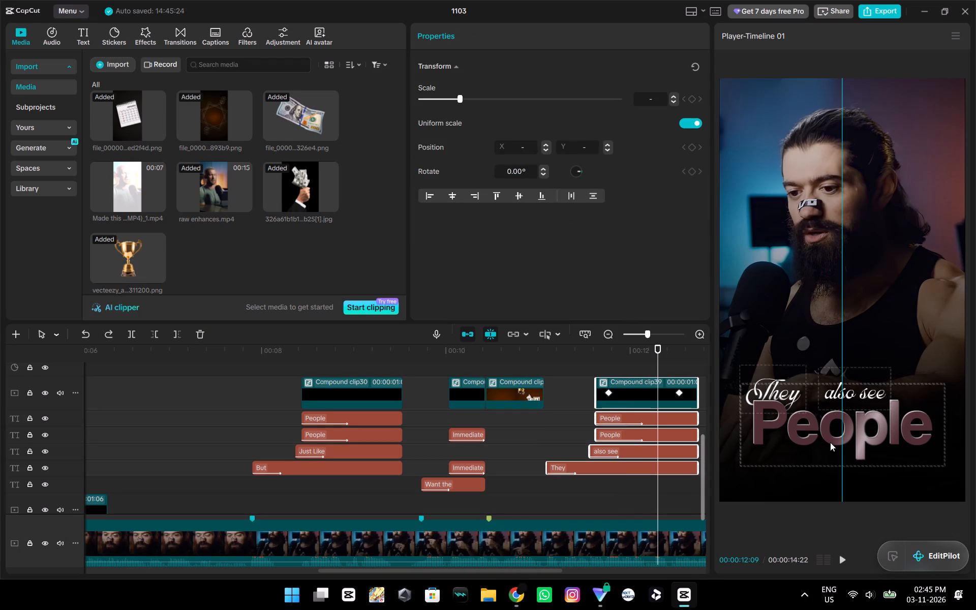
drag(830, 442, 832, 403)
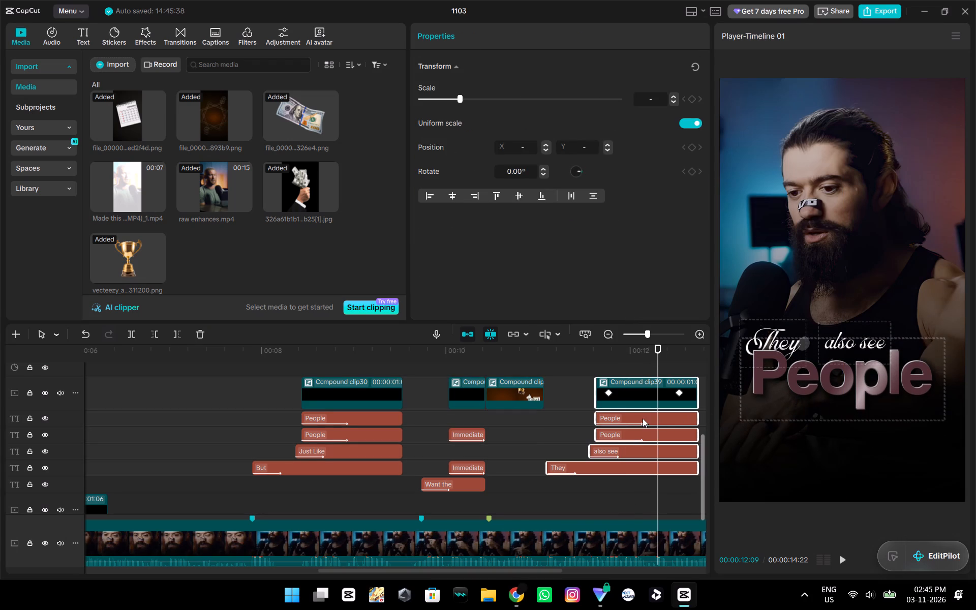
Move the "also see" text horizontally in the frame until it sits directly beside "They".
click(625, 452)
drag(852, 349, 840, 349)
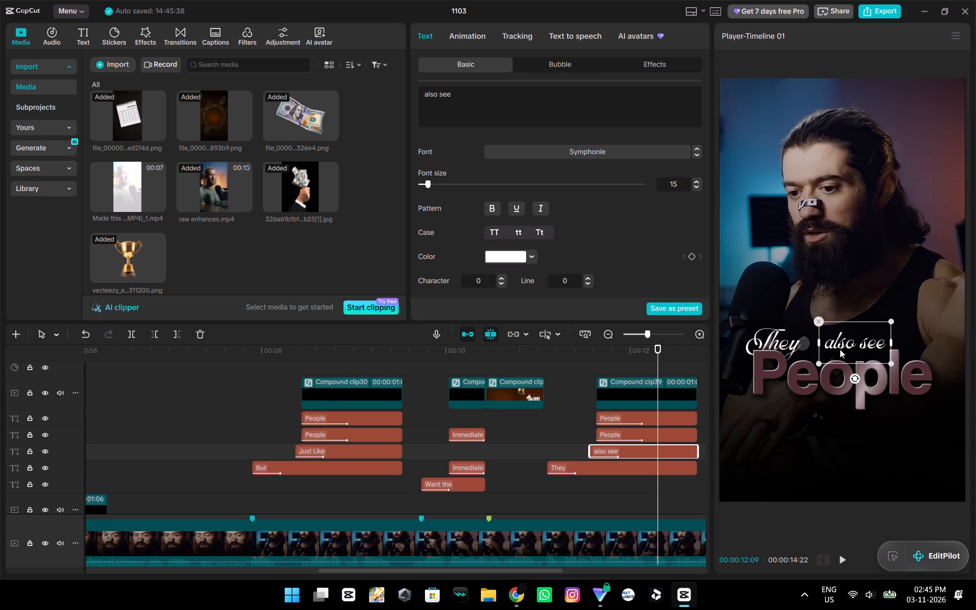
drag(840, 349, 836, 349)
drag(846, 350, 825, 350)
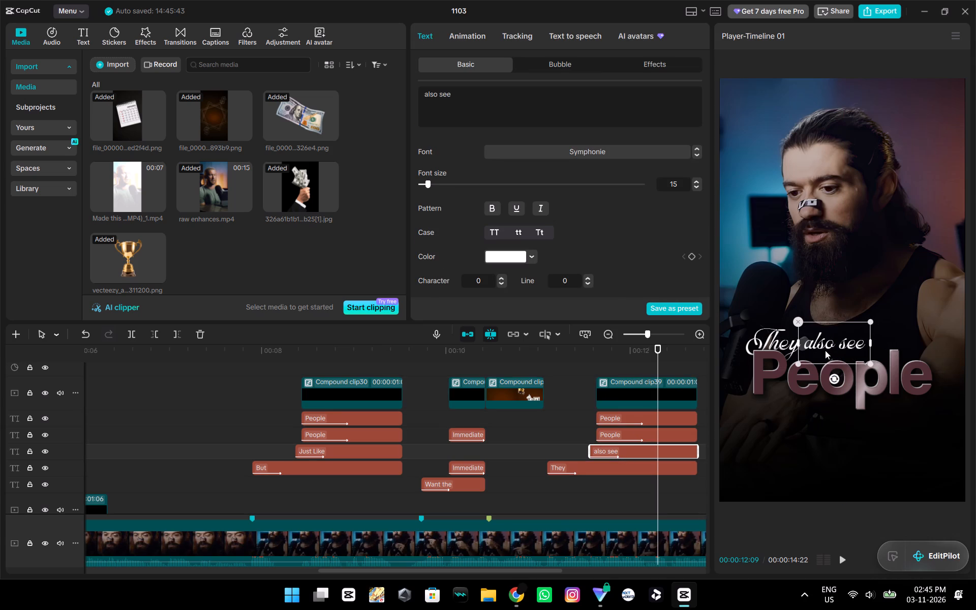
drag(825, 350, 823, 350)
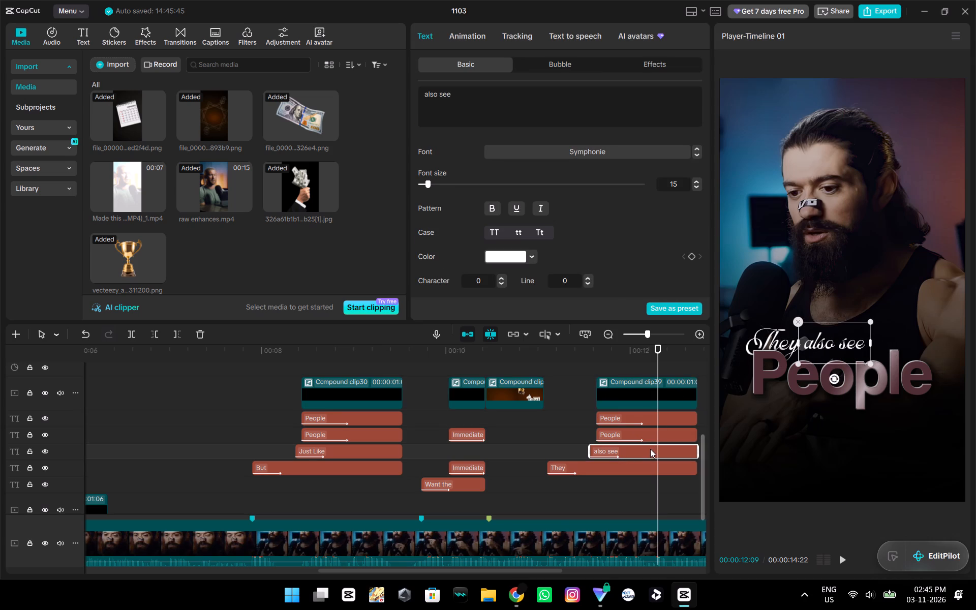
Duplicate the "also see" text clip onto its own track, starting the copy where the current "People" clips begin.
key(ctrl+c)
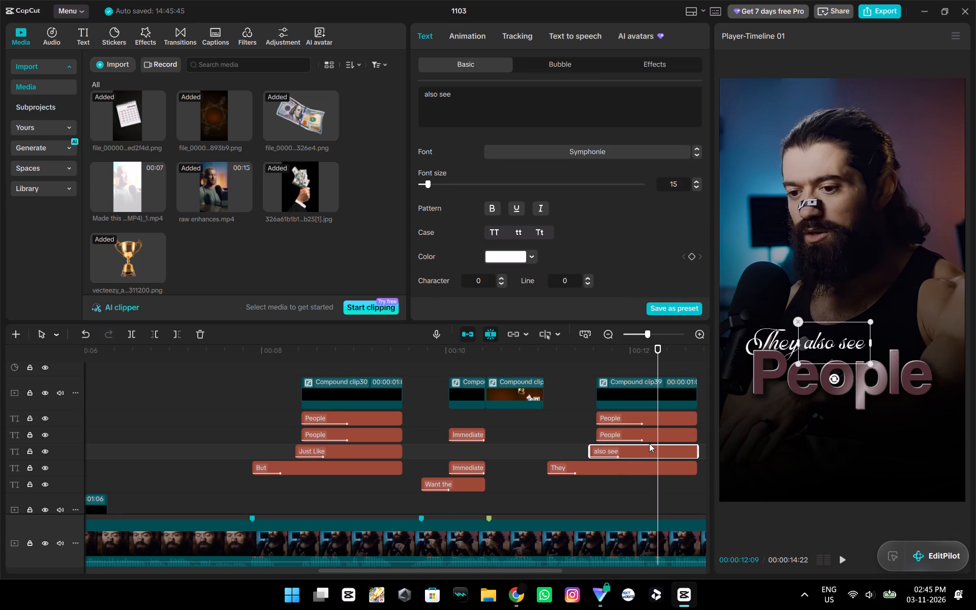
key(ctrl+v)
drag(682, 450, 623, 449)
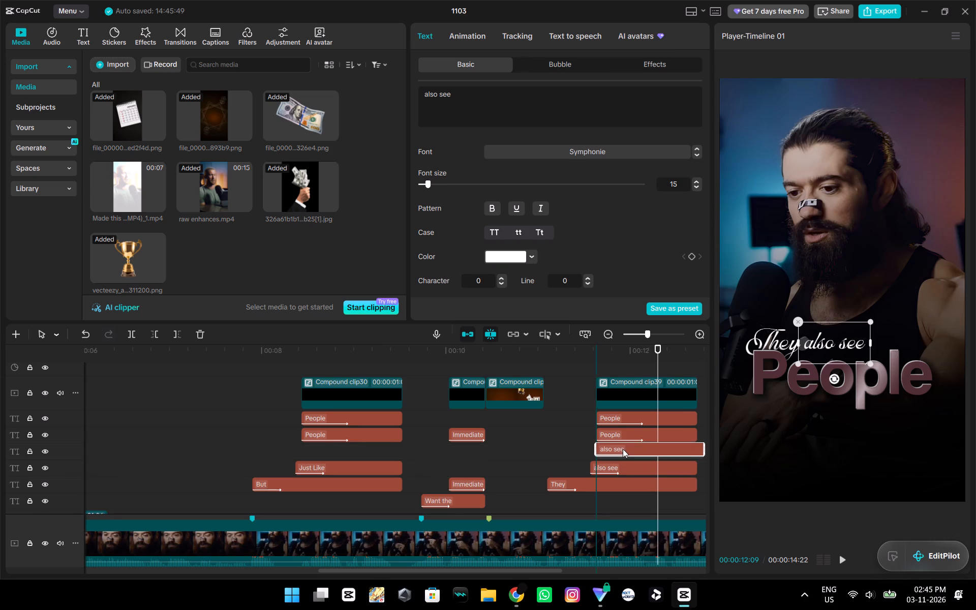
drag(623, 449, 620, 449)
Play the caption from 00:00:11:03 and set the "They" text's Type 2 entrance animation duration to 0.2 s.
click(534, 451)
drag(534, 451, 545, 455)
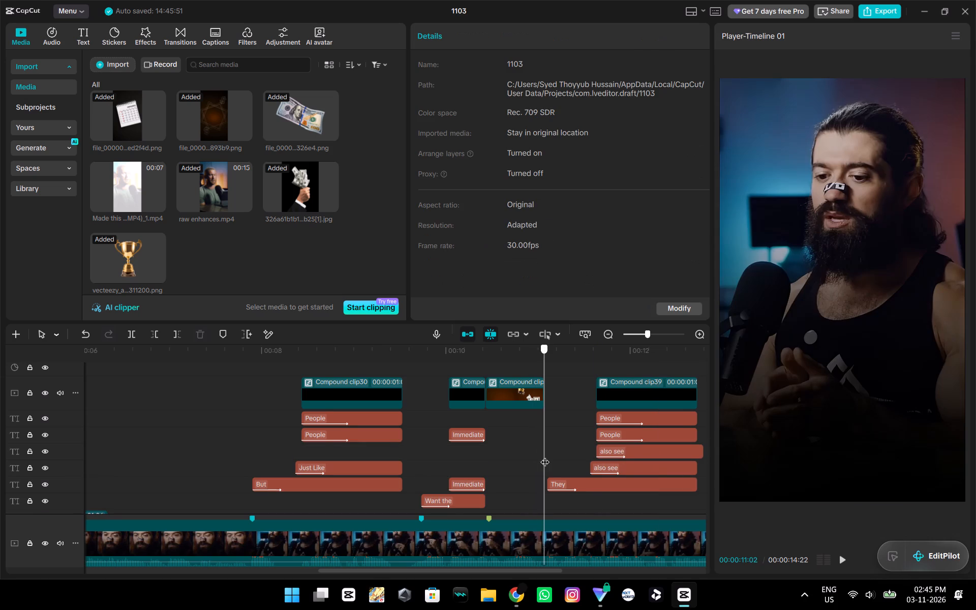
drag(545, 455, 545, 456)
key(Right)
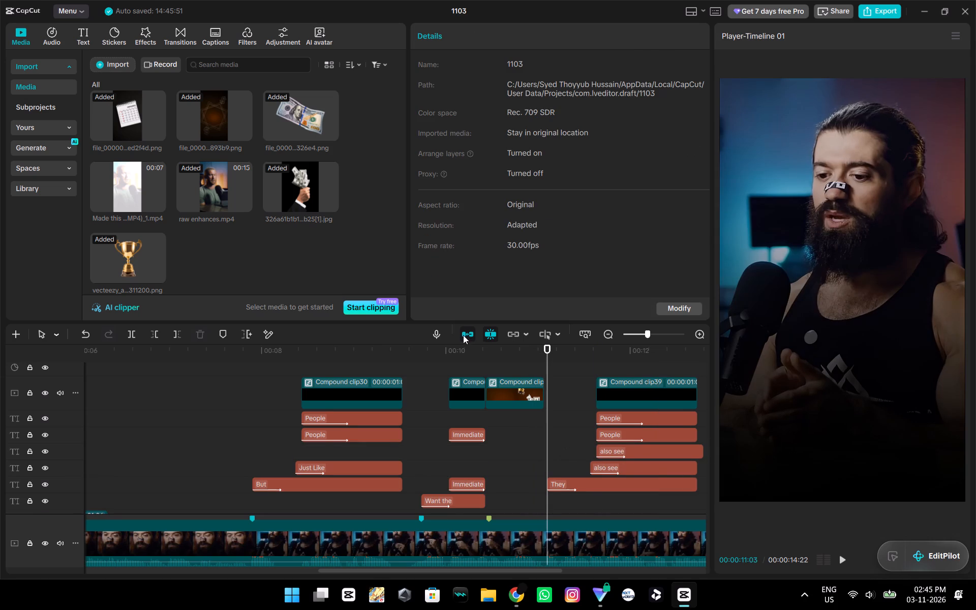
key(space)
key(space)
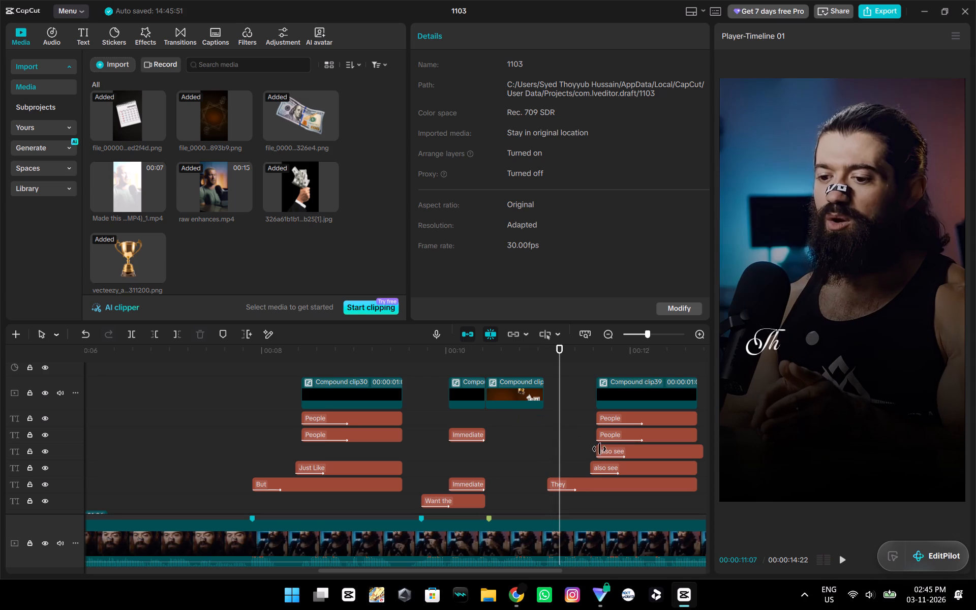
click(569, 482)
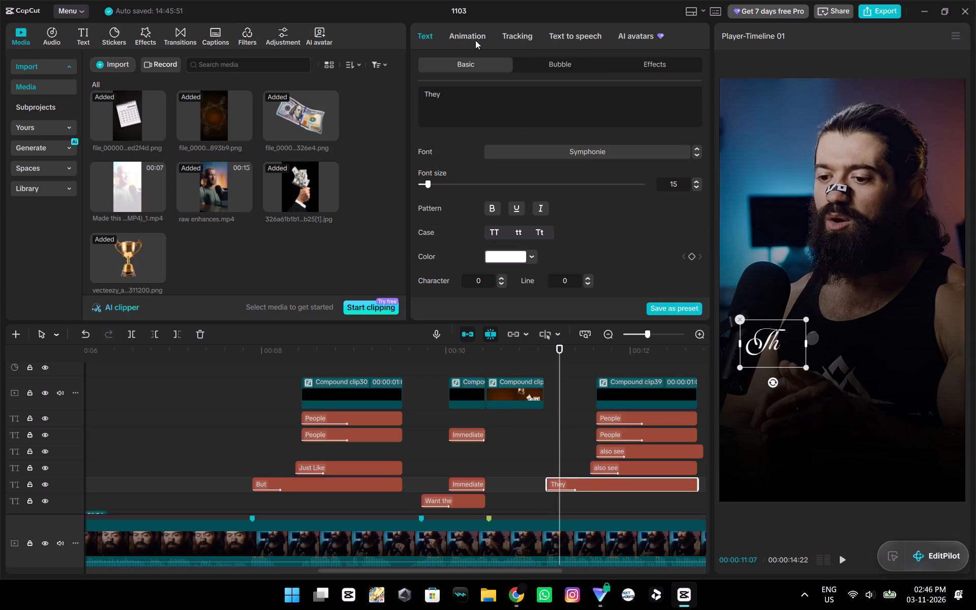
click(472, 36)
click(497, 313)
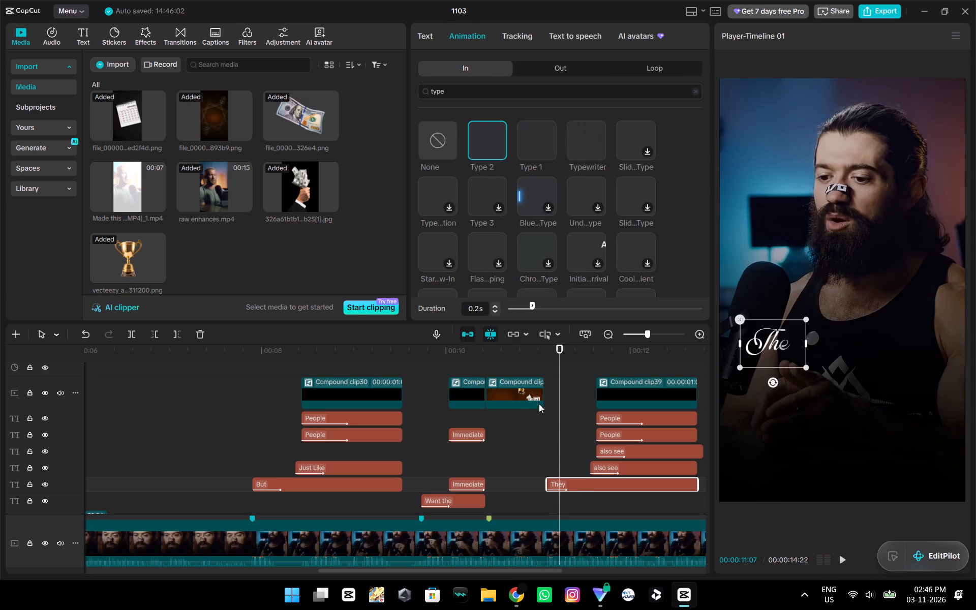
Replay the "They" caption and shorten its Type 2 entrance animation by one more increment.
click(555, 413)
drag(554, 412, 547, 413)
key(space)
key(space)
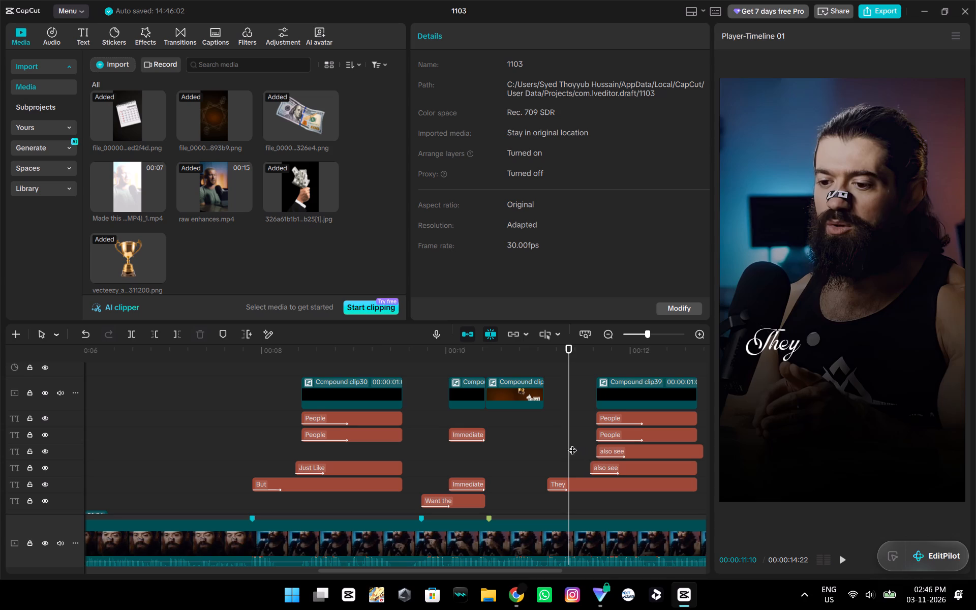
click(558, 491)
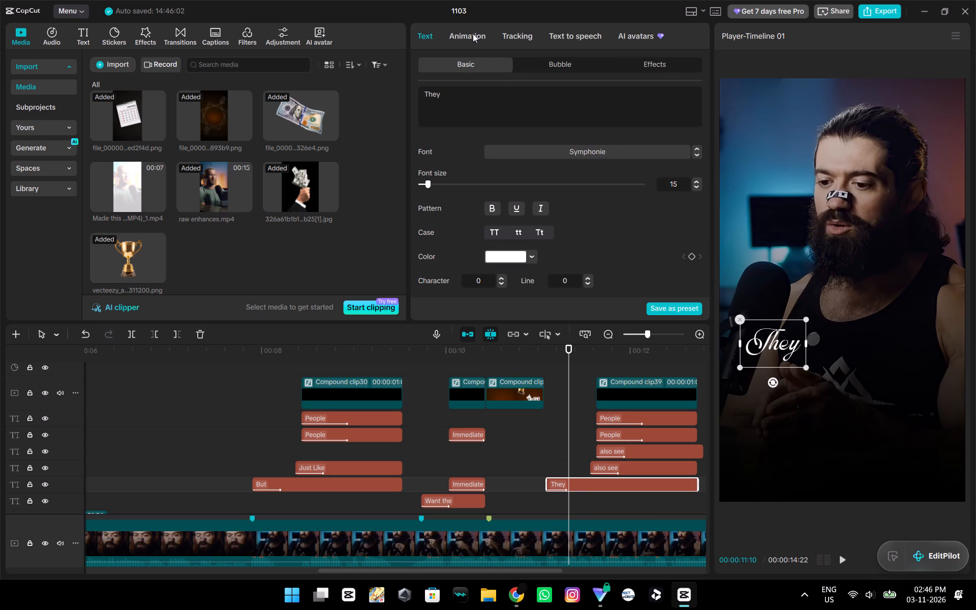
click(473, 34)
click(494, 311)
Play from 00:00:11:02 to check the timing, and move the original "also see" clip earlier to start at 00:00:11:08.
double_click(544, 428)
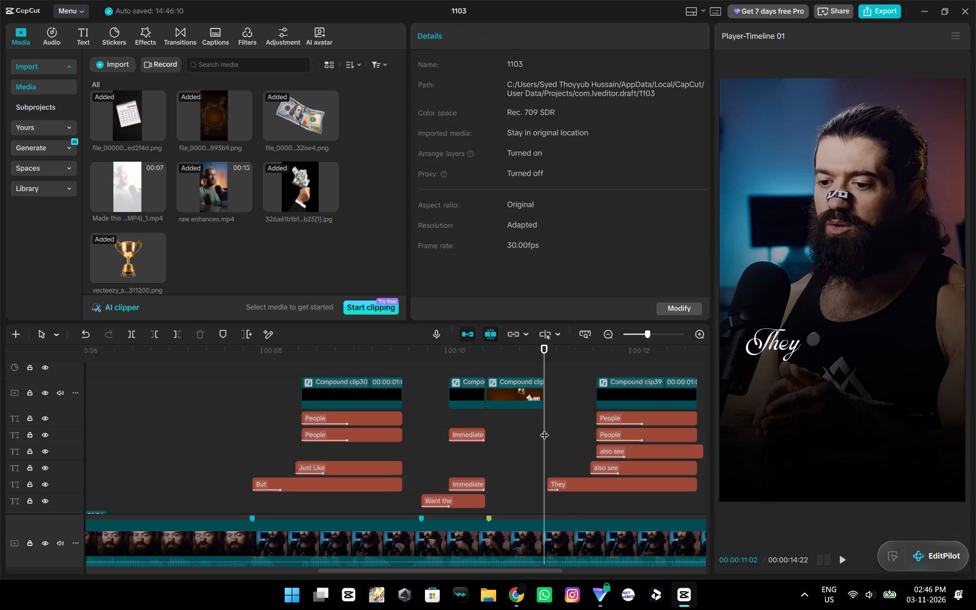
key(space)
key(space)
key(space)
key(space)
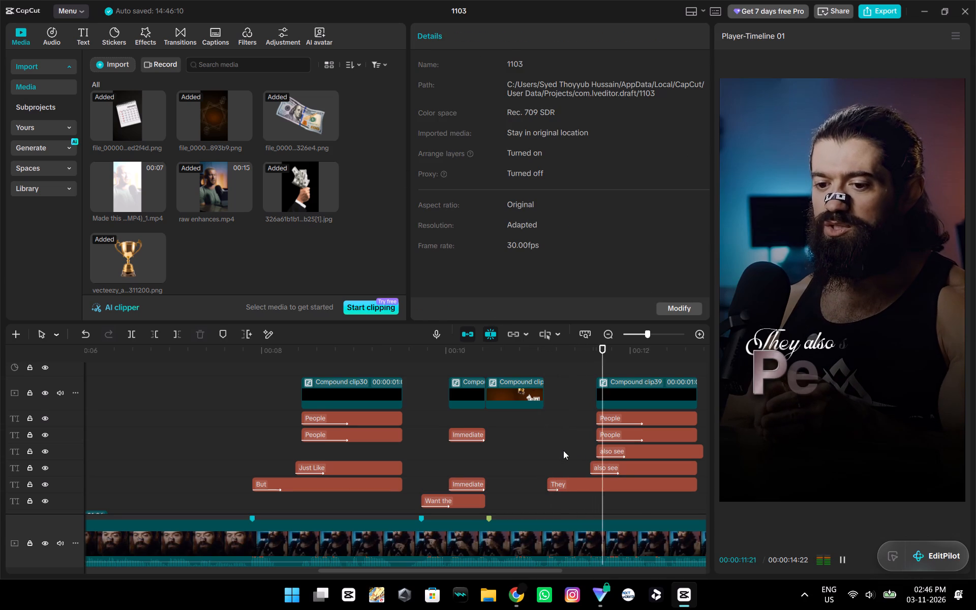
click(578, 451)
drag(578, 451, 563, 452)
drag(651, 471, 623, 475)
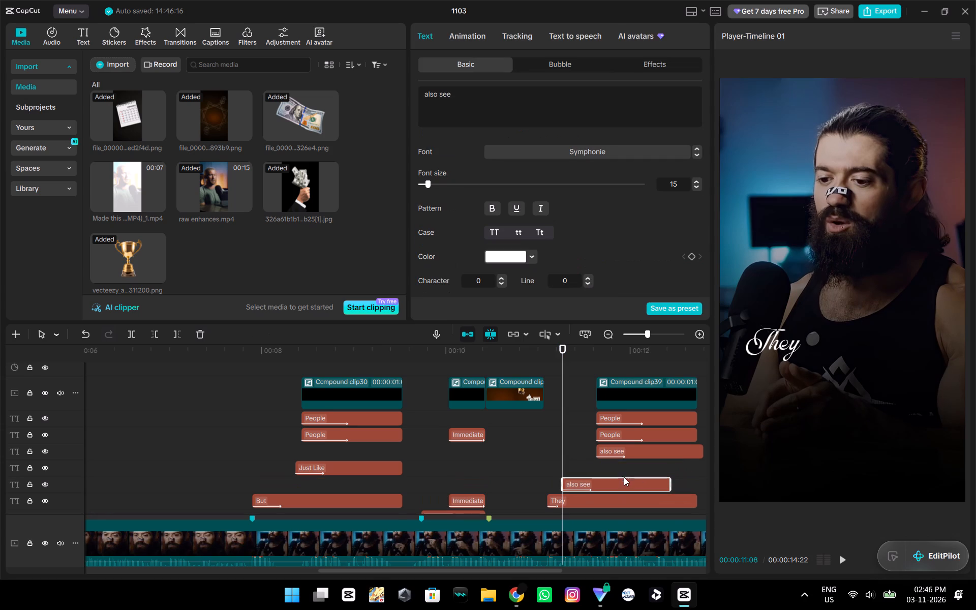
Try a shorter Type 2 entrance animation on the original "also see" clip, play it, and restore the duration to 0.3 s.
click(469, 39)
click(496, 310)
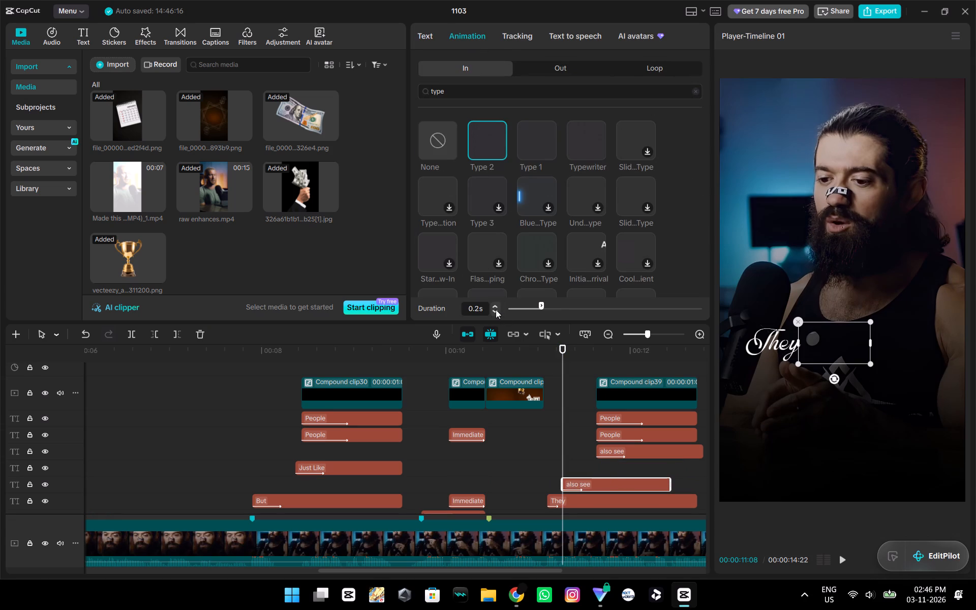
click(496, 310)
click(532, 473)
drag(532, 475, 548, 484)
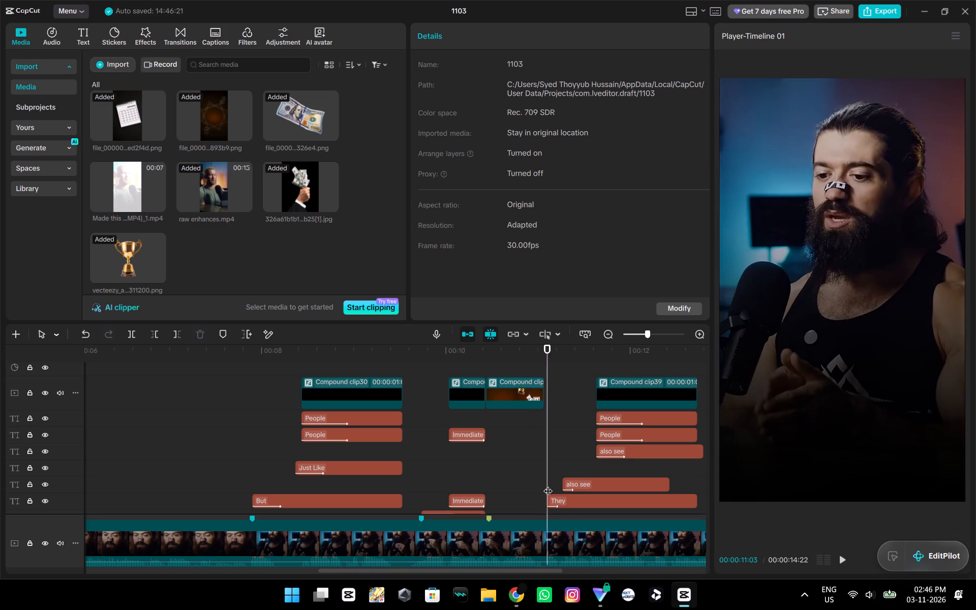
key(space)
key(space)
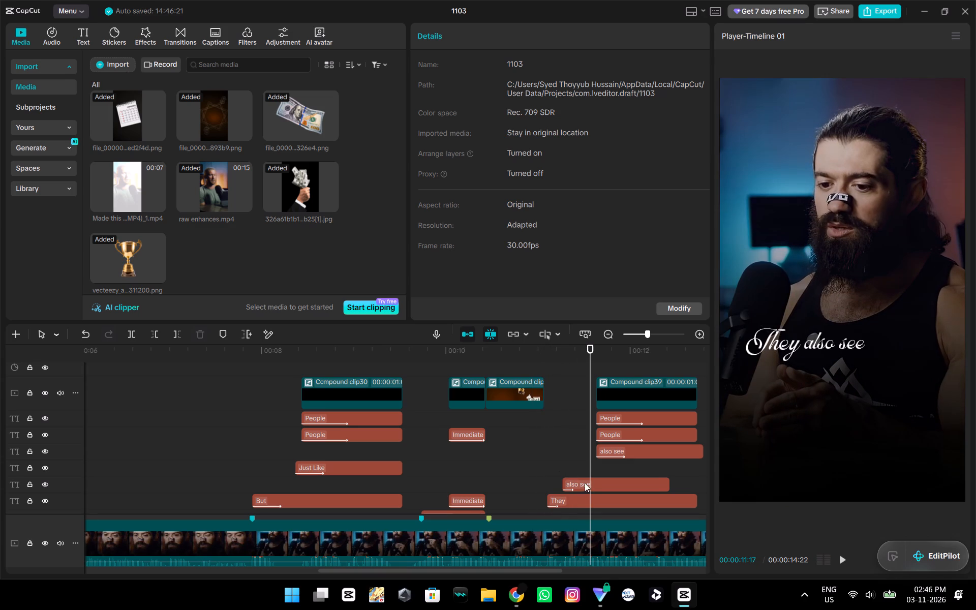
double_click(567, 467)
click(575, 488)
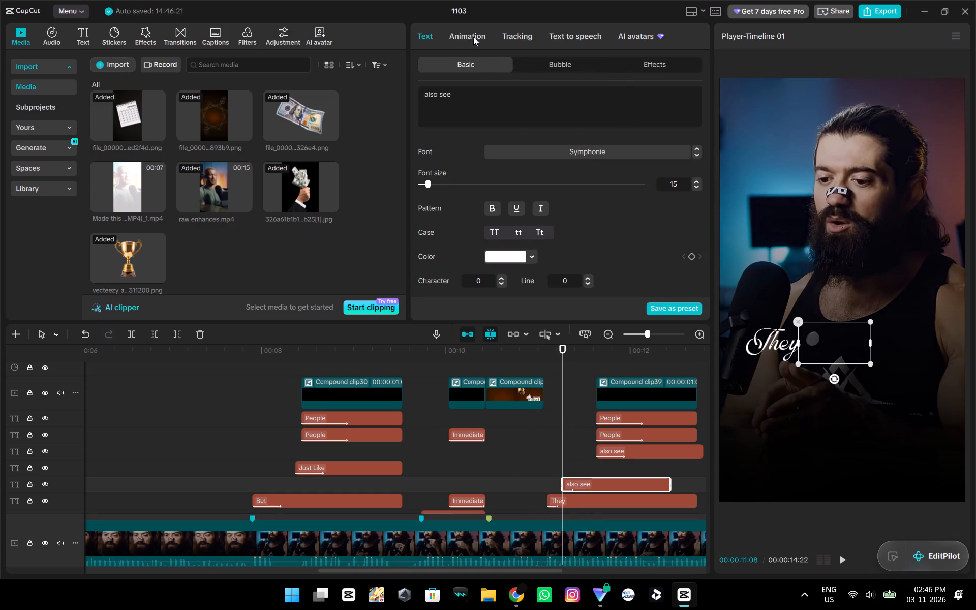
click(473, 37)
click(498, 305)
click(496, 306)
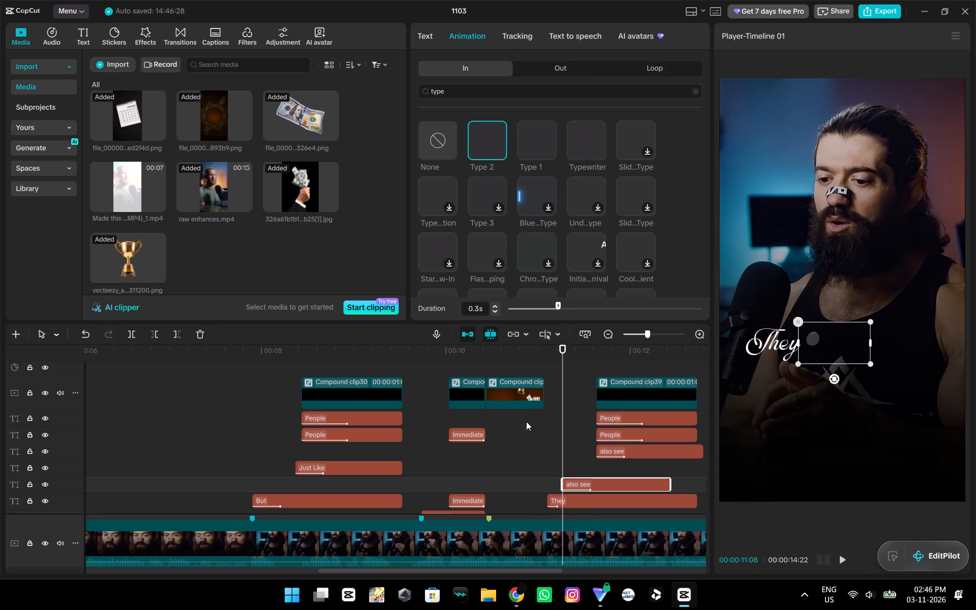
Replay the "They also see" caption from its start to check the text reveal against the speech.
key(space)
key(space)
click(552, 476)
key(space)
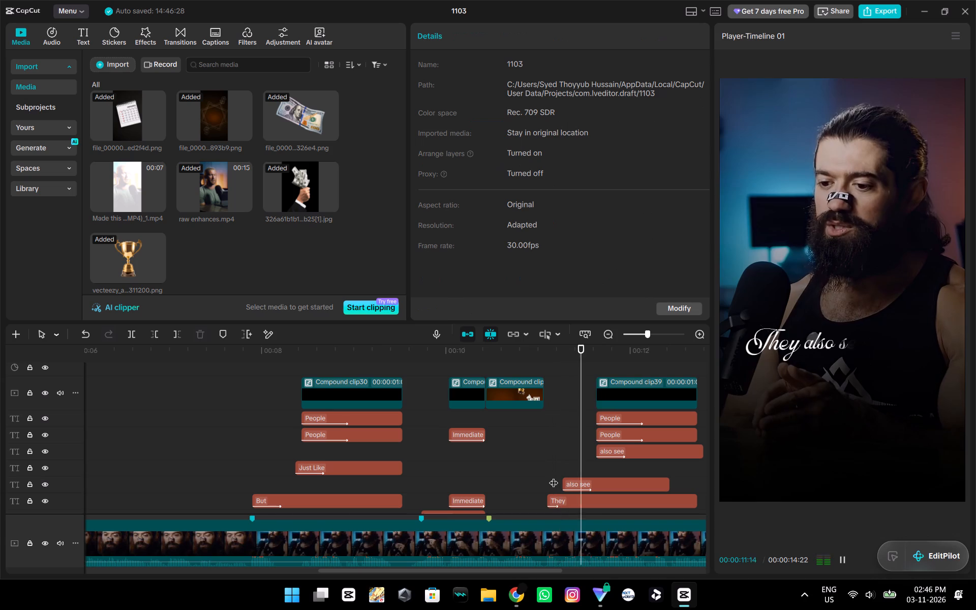
key(space)
double_click(590, 467)
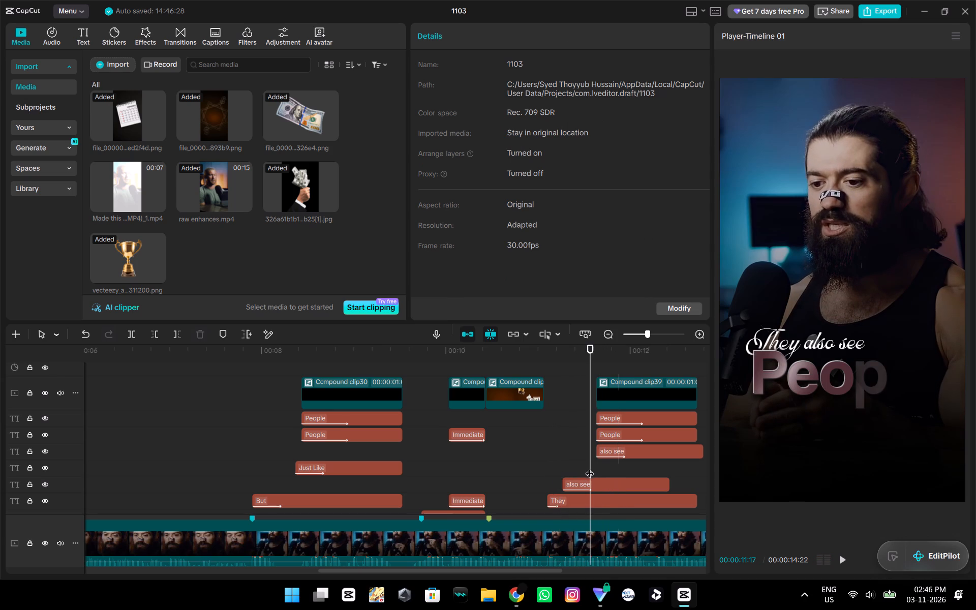
key(space)
key(space)
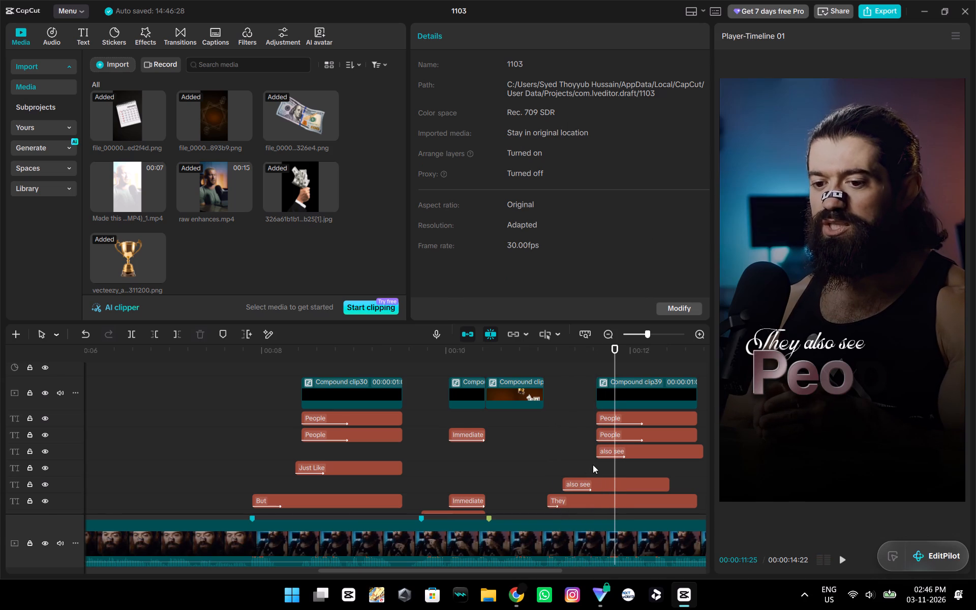
scroll(594, 465, down, 2)
click(574, 430)
drag(574, 430, 554, 430)
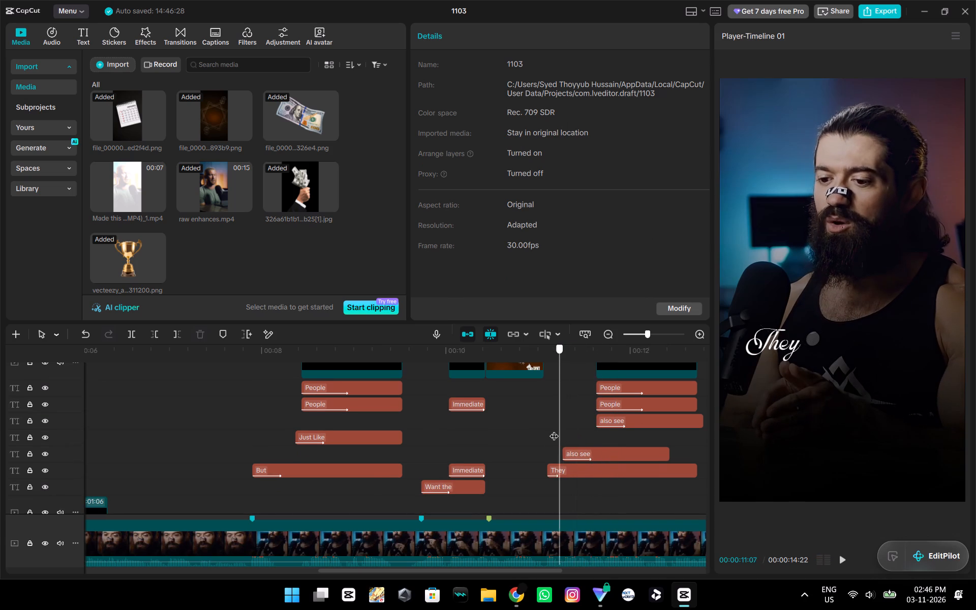
drag(554, 430, 548, 430)
key(space)
key(space)
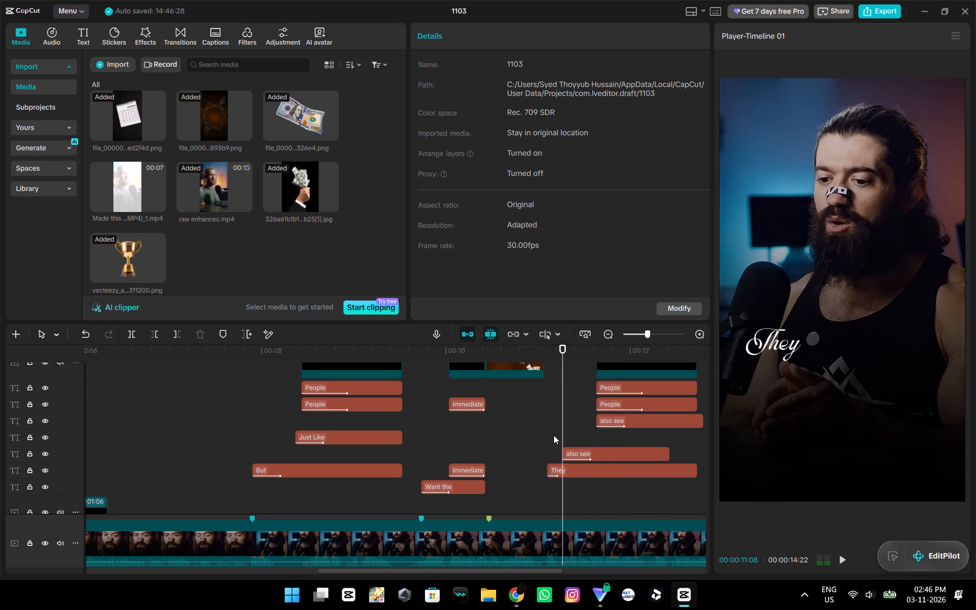
key(space)
key(space)
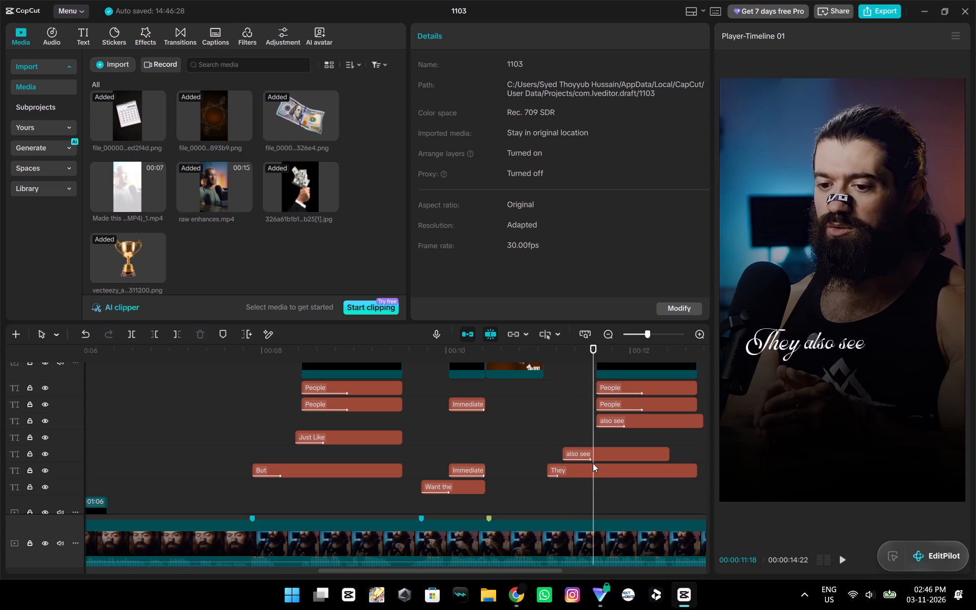
key(space)
key(space)
key(space)
key(space)
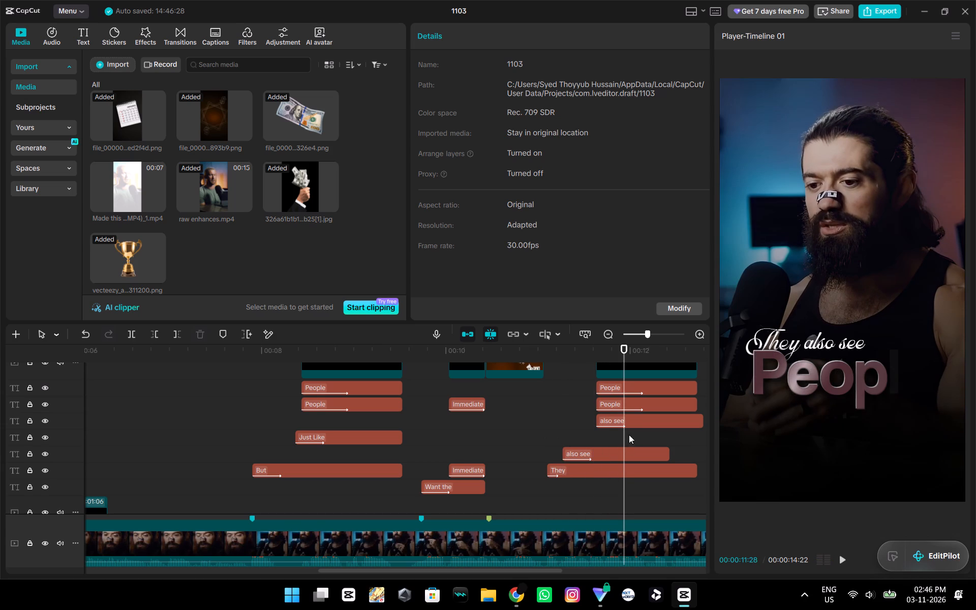
key(space)
key(space)
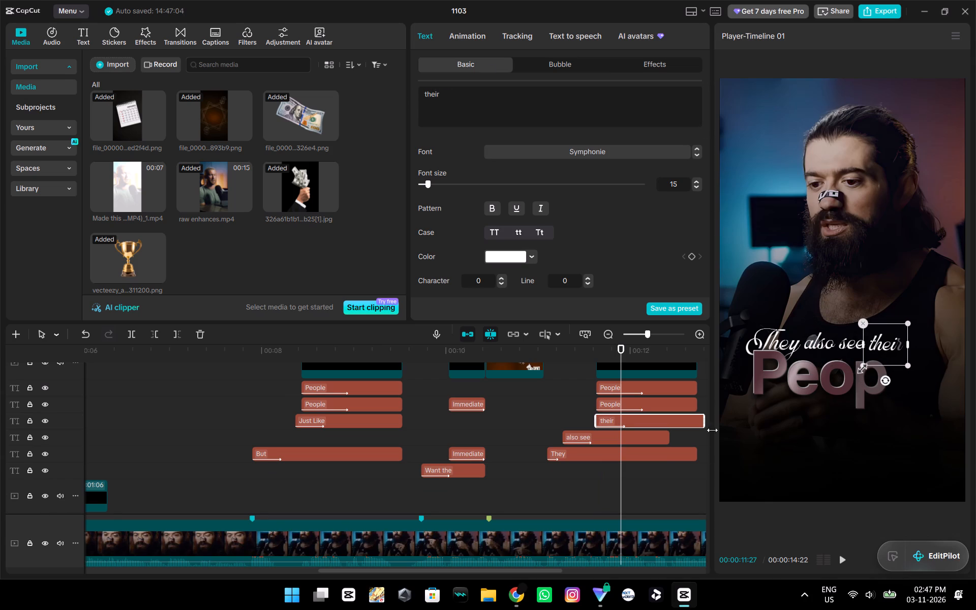
Make the "also see" and "their" clips end together with the "They" clip at 00:00:12:22.
click(662, 437)
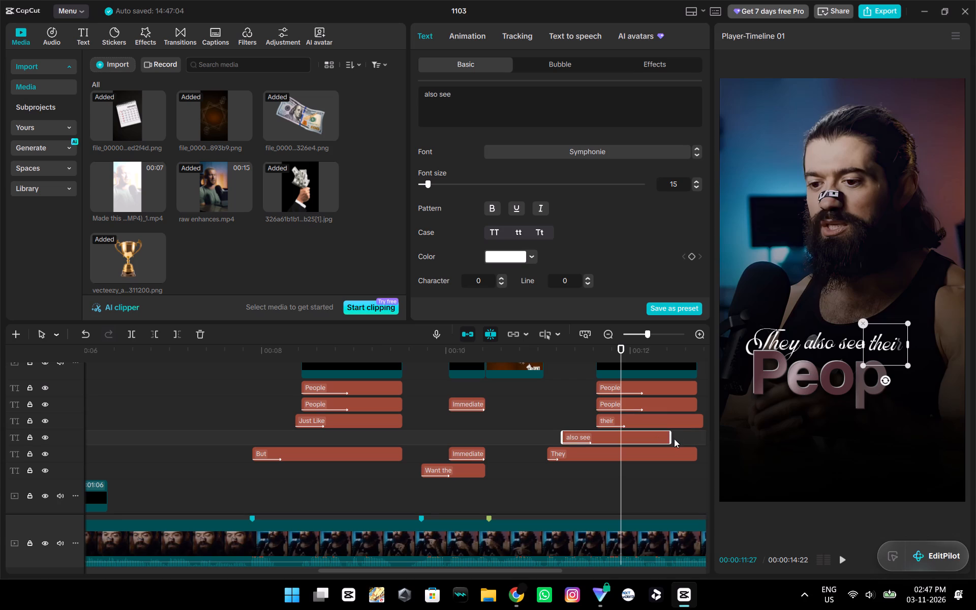
drag(670, 439, 572, 460)
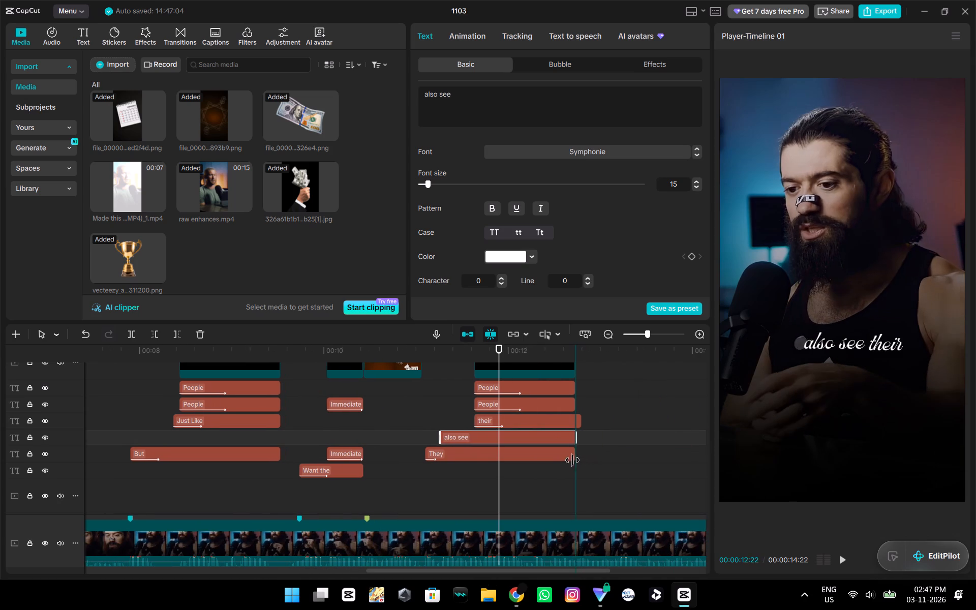
drag(572, 460, 573, 460)
click(565, 417)
double_click(579, 399)
click(577, 418)
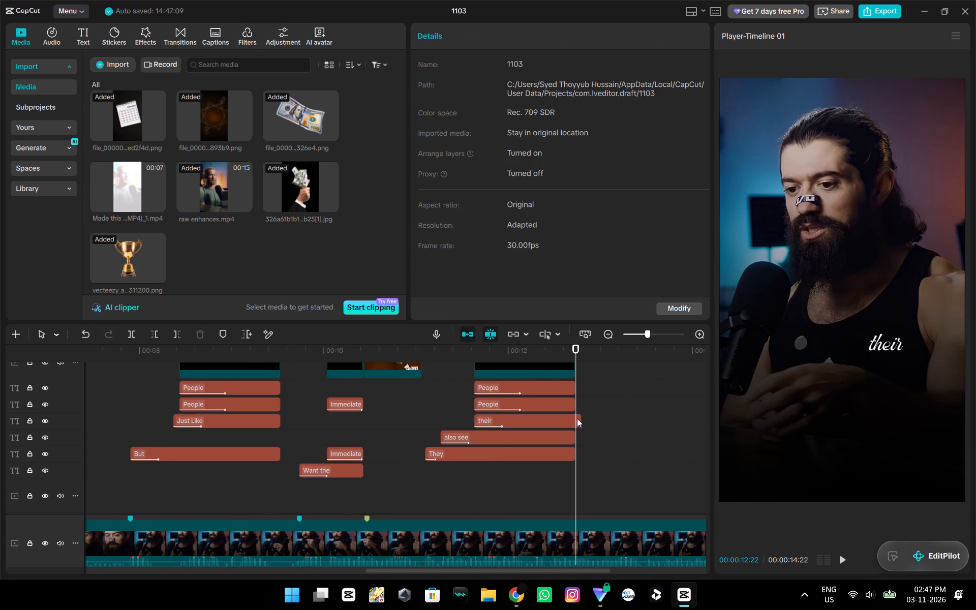
key(w)
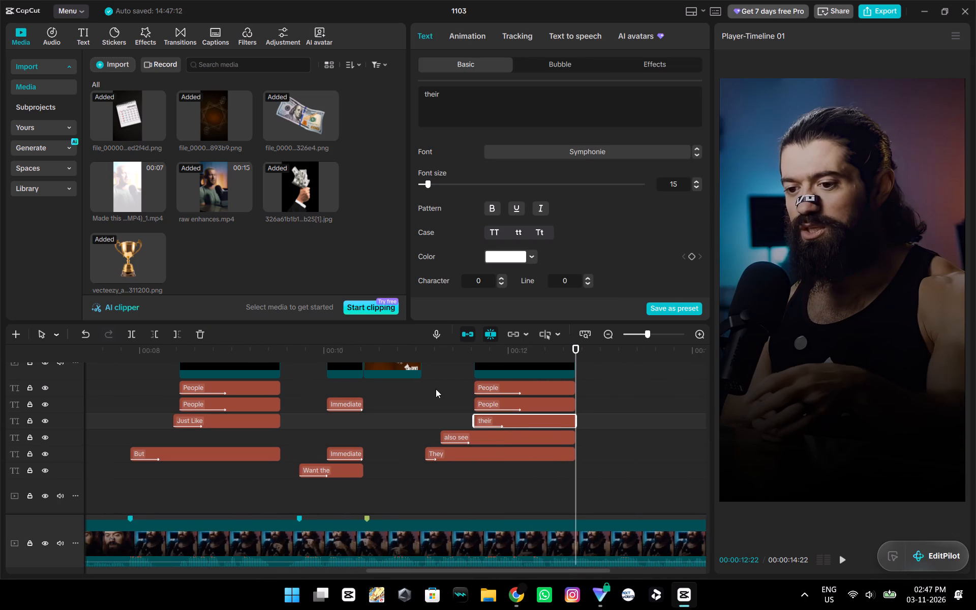
Replay the caption from 00:00:11:03 to check when "also see" and "their" appear against the speech.
click(436, 389)
drag(436, 389, 428, 394)
key(space)
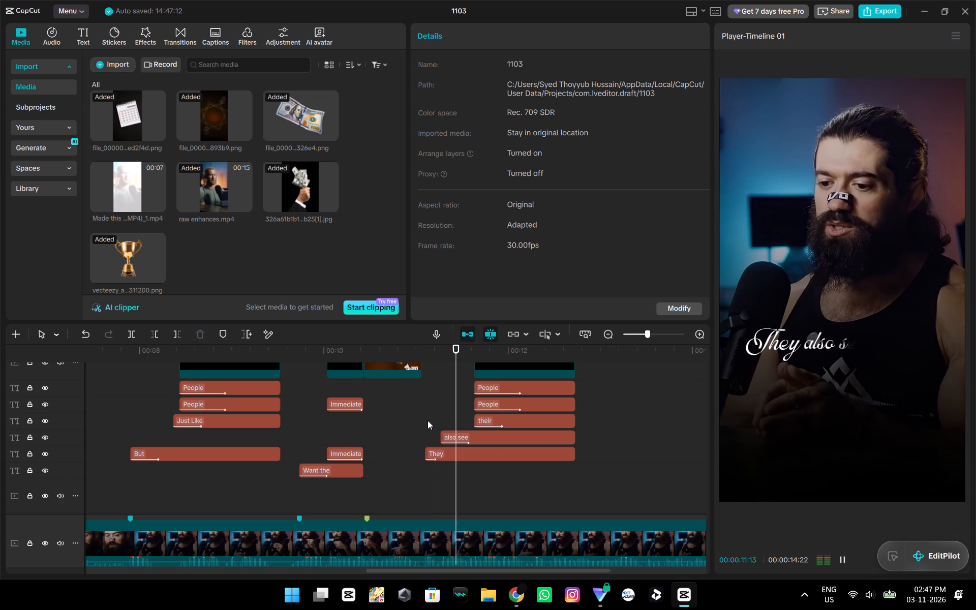
key(space)
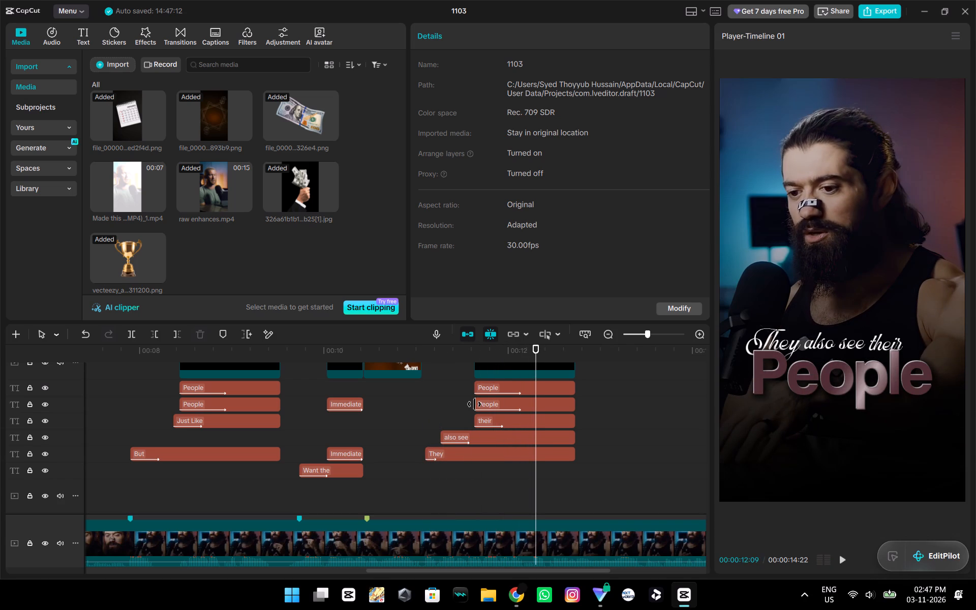
click(472, 402)
drag(472, 402, 428, 410)
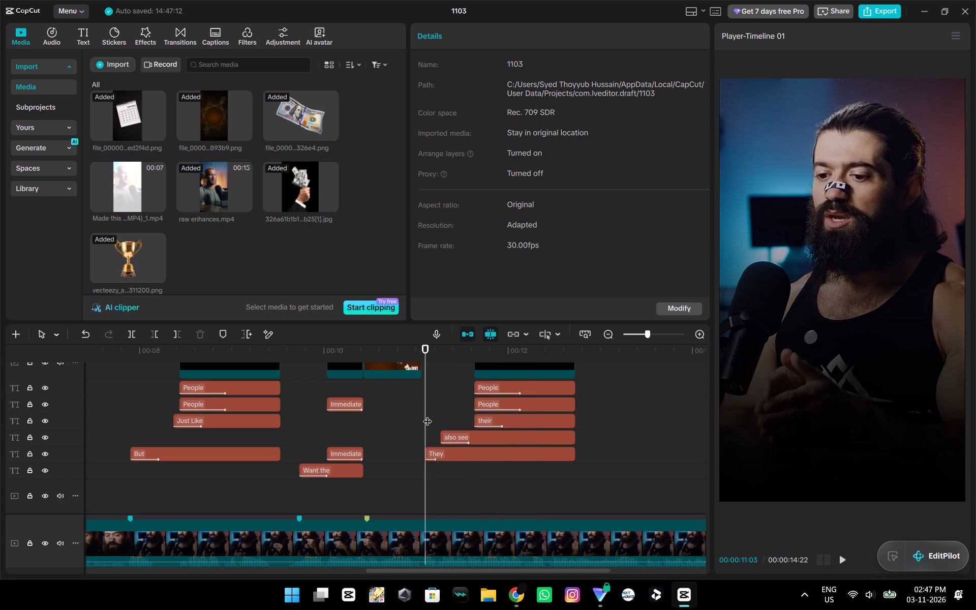
click(458, 437)
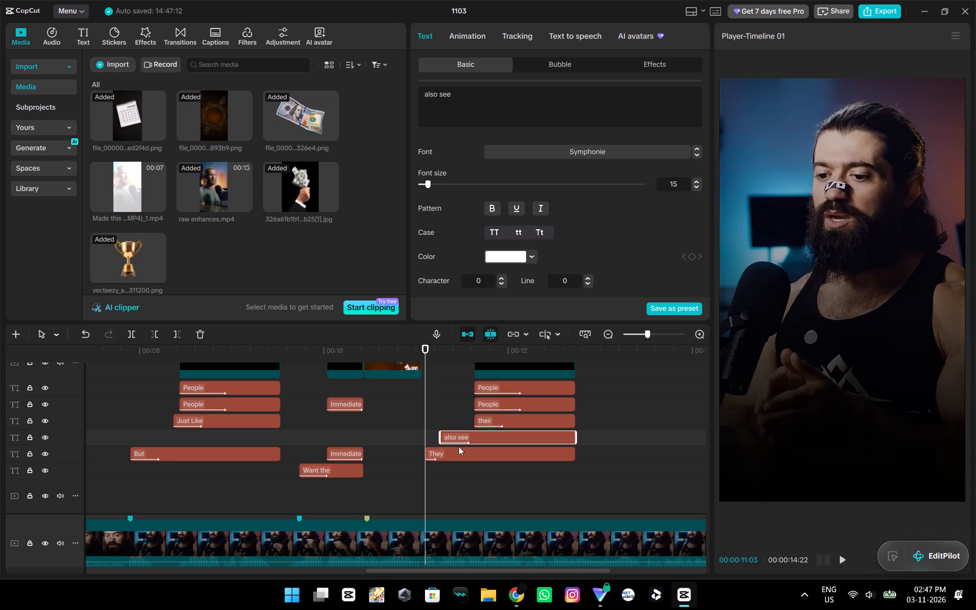
click(456, 438)
key(space)
key(space)
key(space)
key(space)
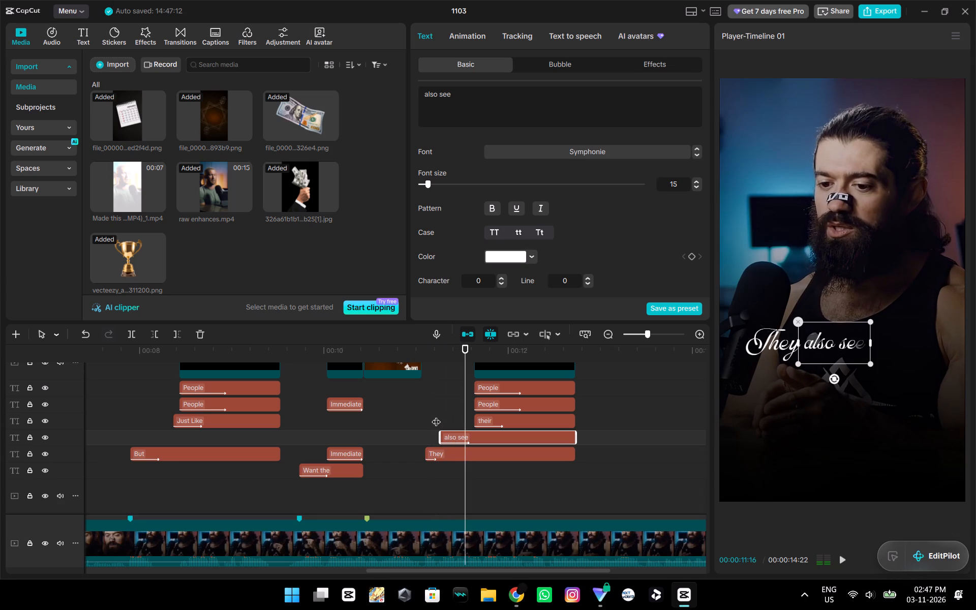
Trim the start of the "also see" clip to 00:00:11:09.
double_click(441, 417)
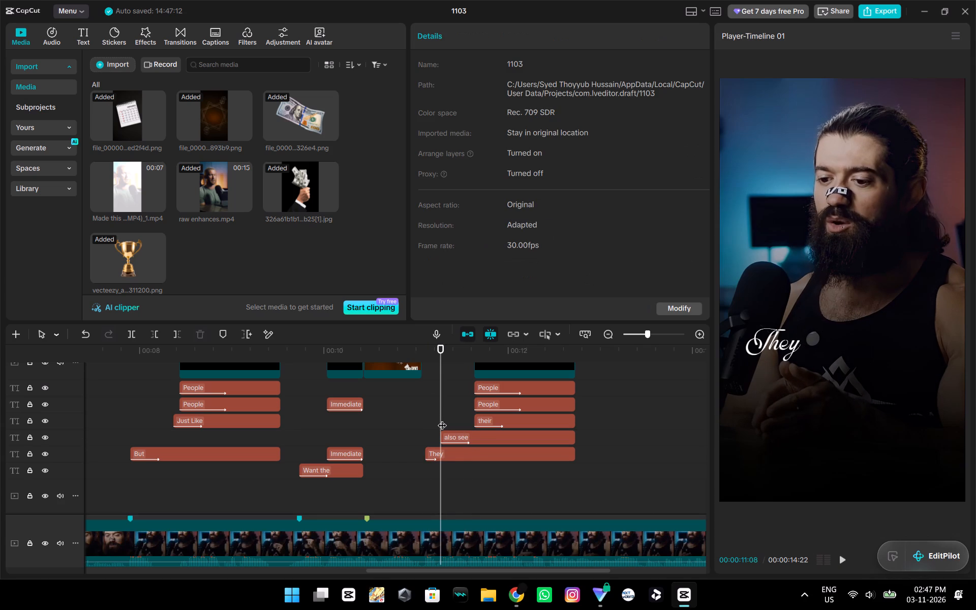
key(Right)
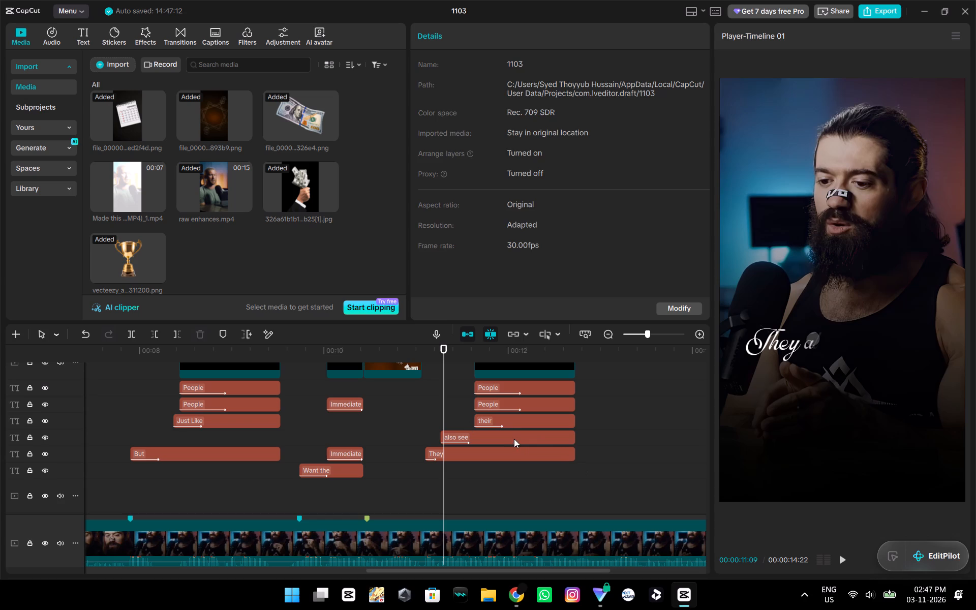
click(510, 439)
click(438, 436)
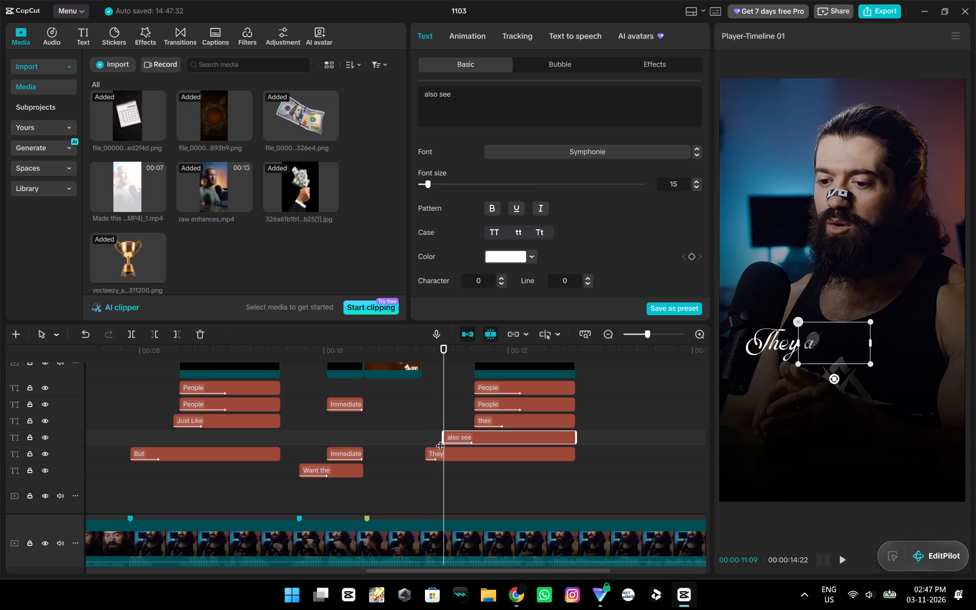
Replay the caption from its start up to 00:00:11:27 and listen for where "their" is spoken.
click(423, 430)
click(423, 430)
key(space)
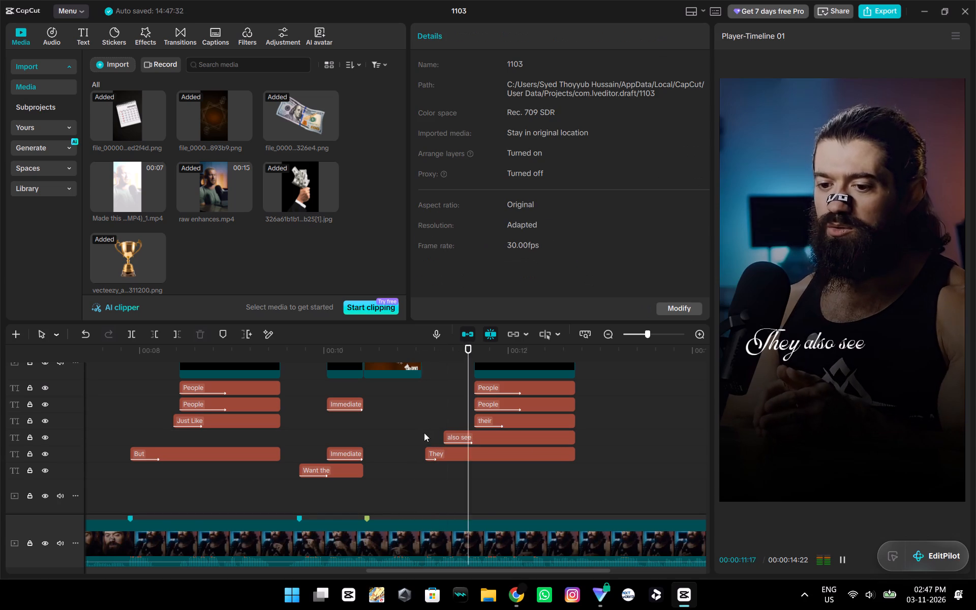
double_click(441, 421)
key(space)
key(space)
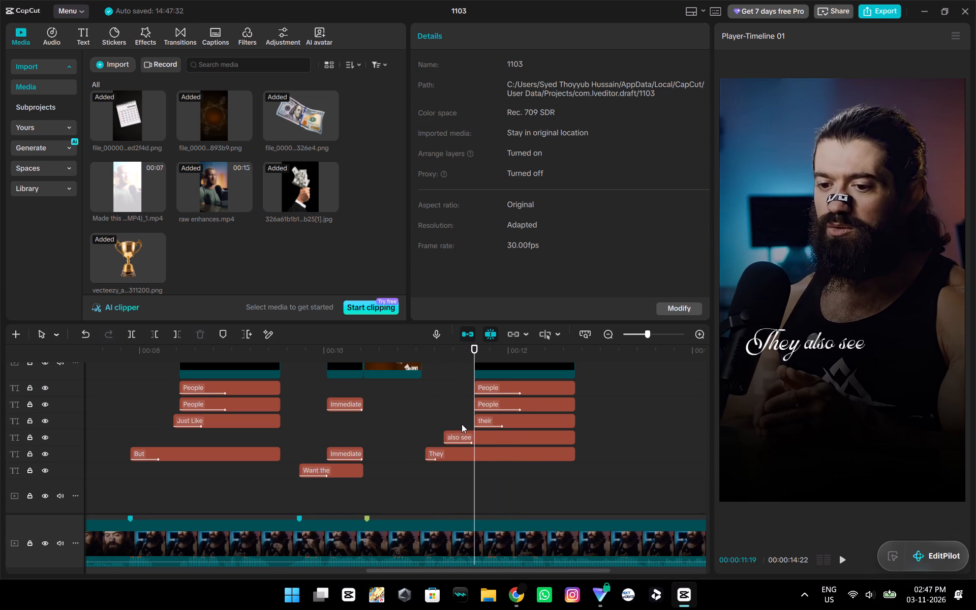
key(space)
key(space)
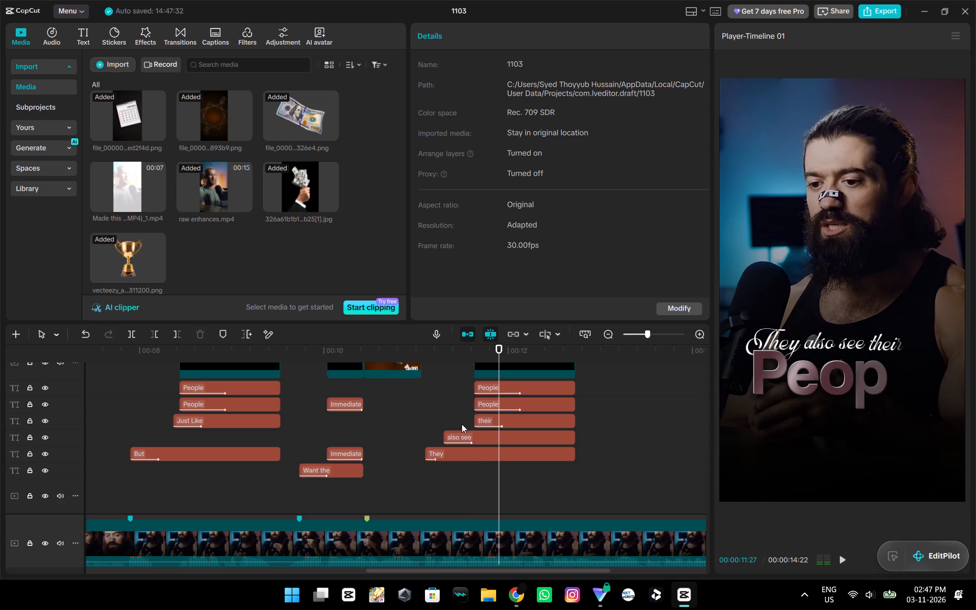
Move the "their" clip along its track so it starts at 00:00:11:27.
scroll(524, 500, down, 1)
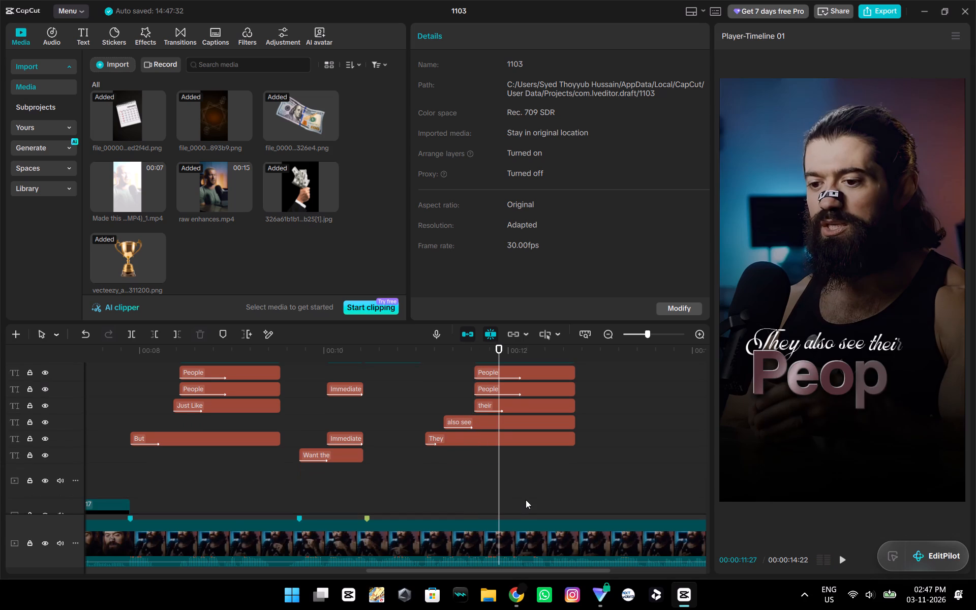
drag(507, 407, 515, 407)
drag(515, 407, 531, 407)
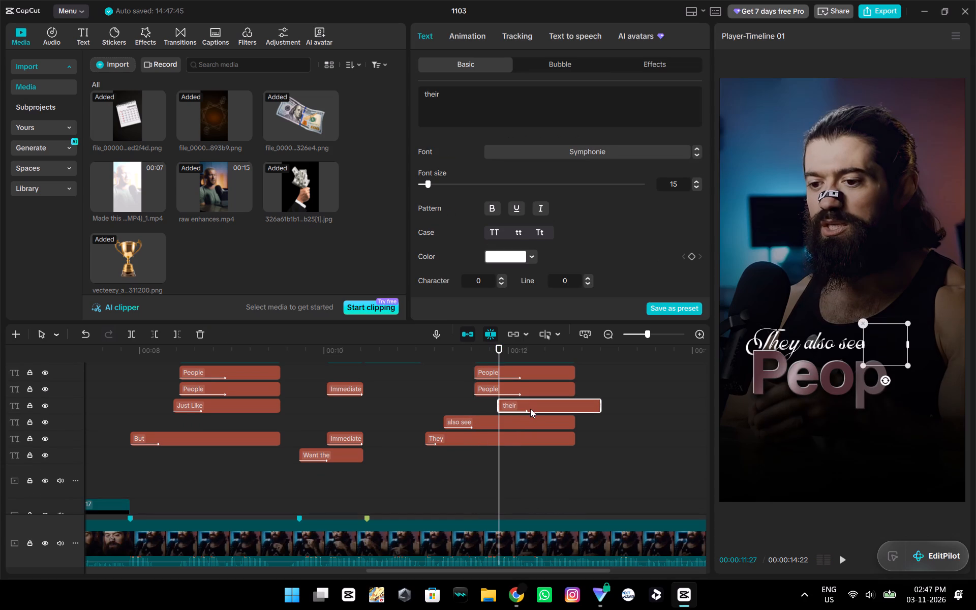
Play on from 00:00:11:27 to 00:00:12:18 to check the "their" reveal and the words spoken after it.
key(space)
key(space)
key(space)
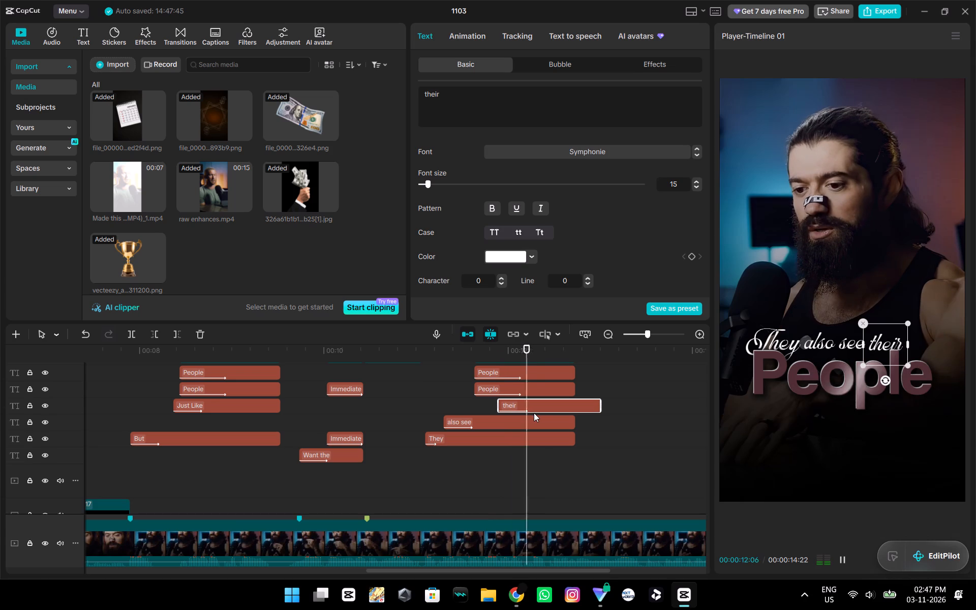
key(space)
key(space)
key(space)
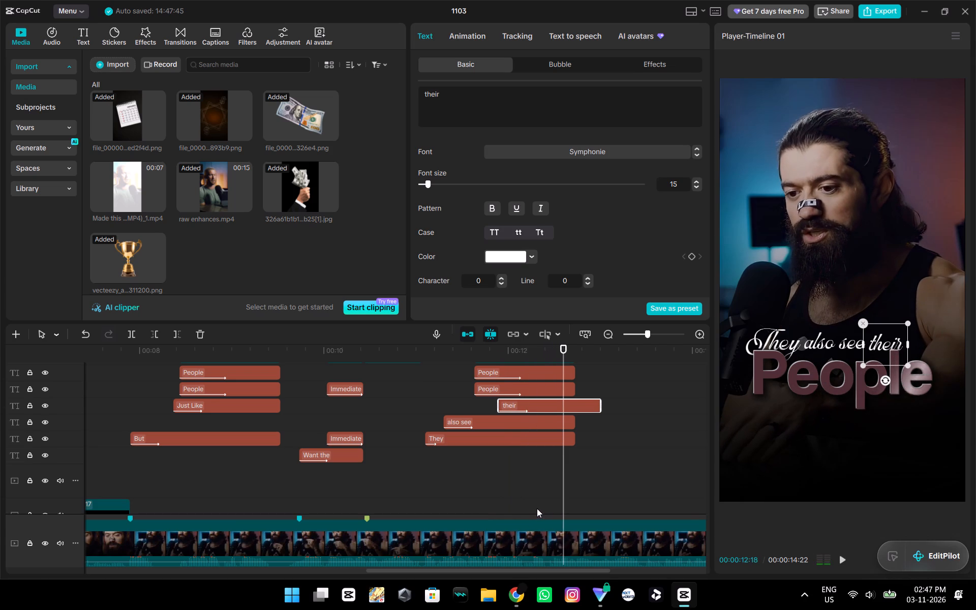
key(space)
key(space)
double_click(530, 493)
key(space)
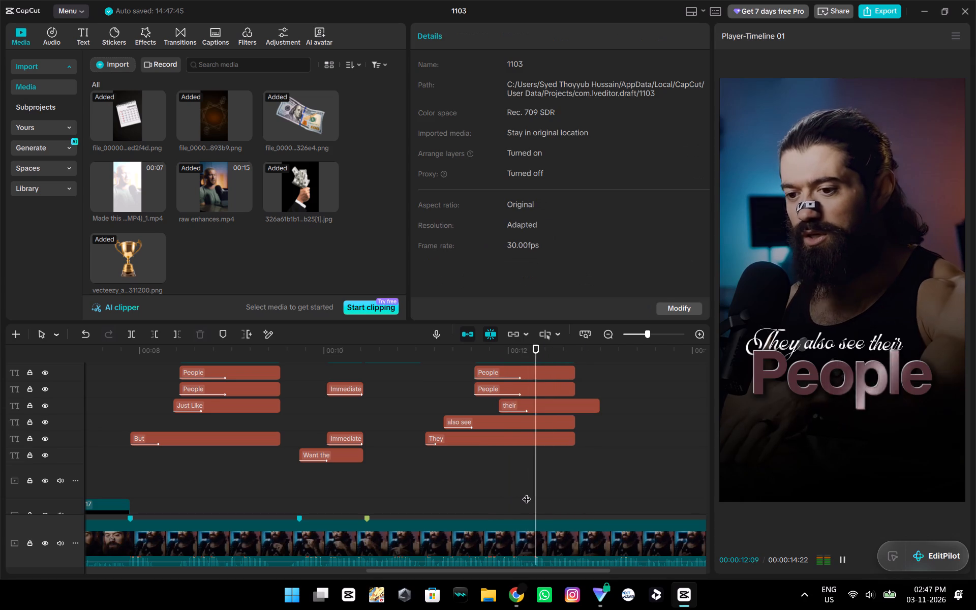
Replay the passage around the start of the "their" clip in short stretches to check its timing against the speech.
click(527, 493)
drag(528, 493, 521, 492)
drag(520, 491, 510, 493)
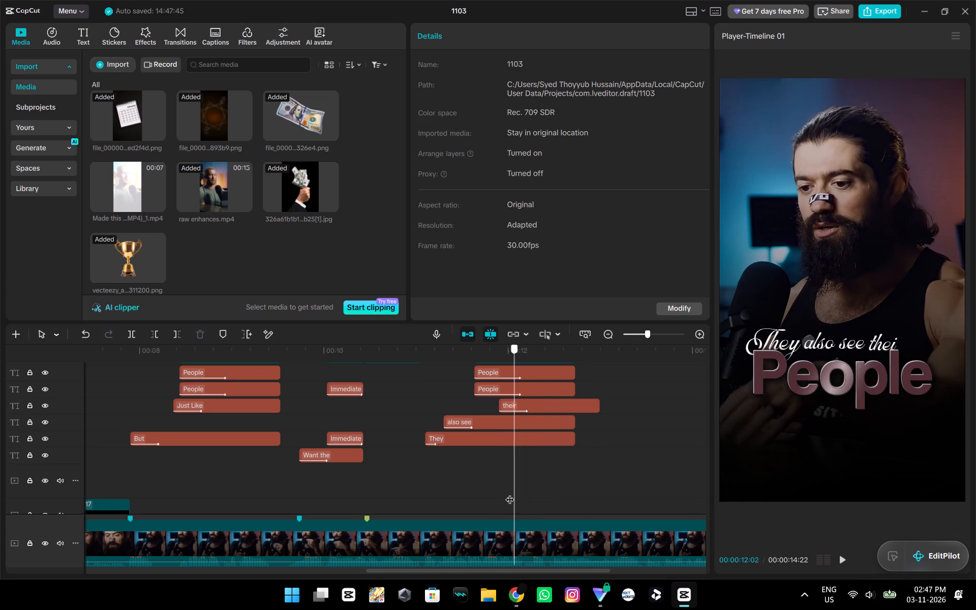
drag(510, 493, 500, 495)
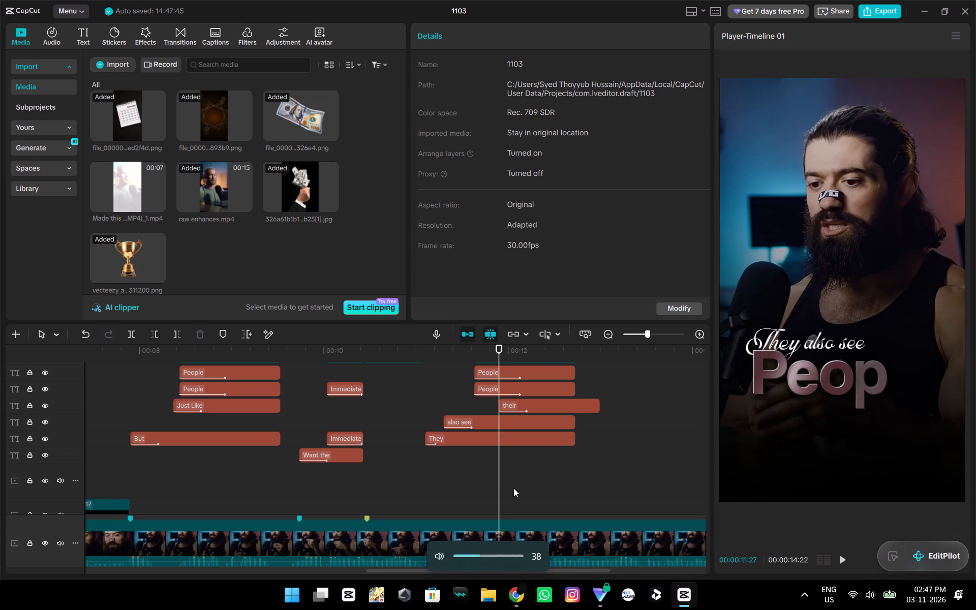
key(space)
key(space)
click(507, 482)
drag(503, 482, 478, 481)
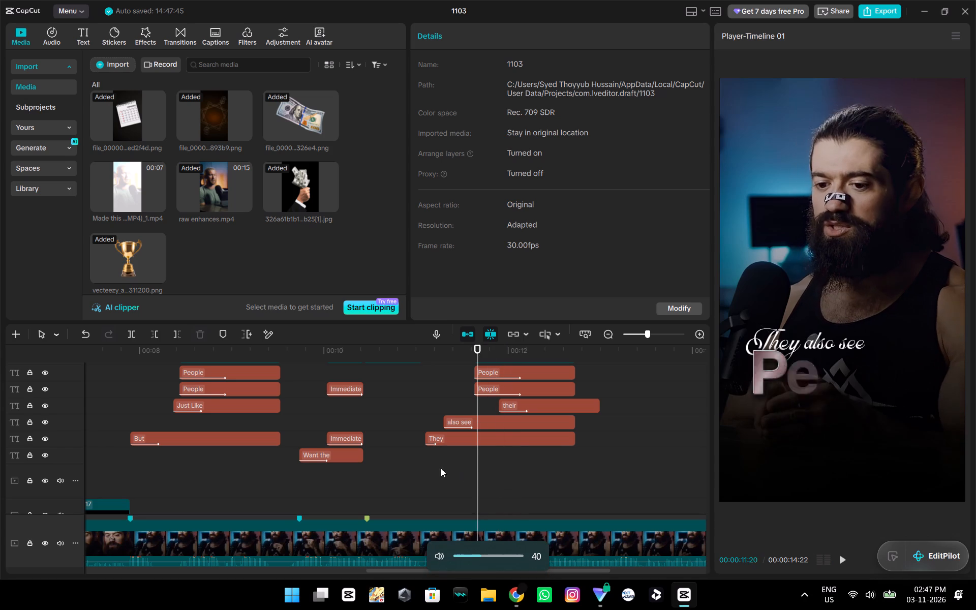
click(441, 468)
key(space)
key(space)
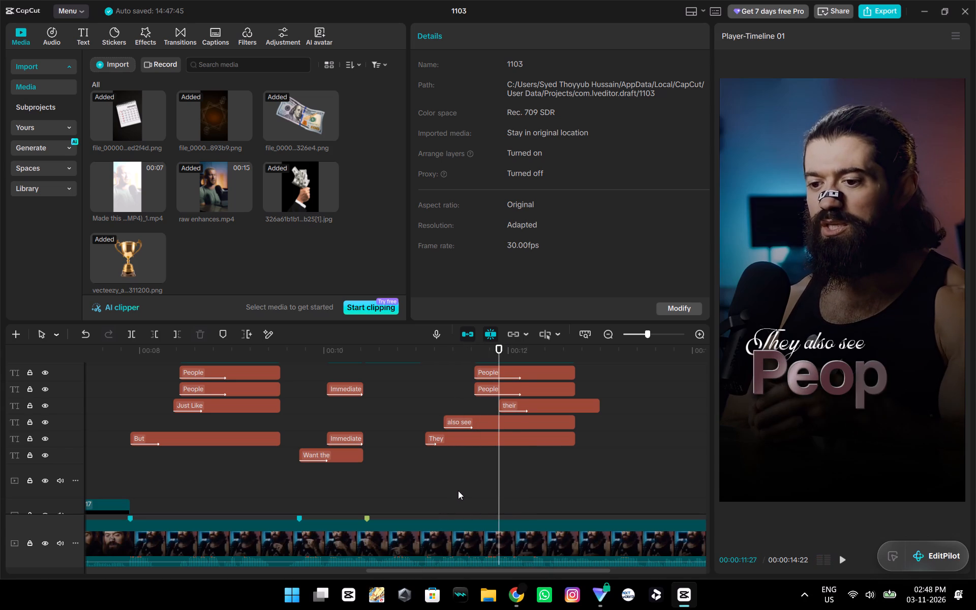
key(space)
key(space)
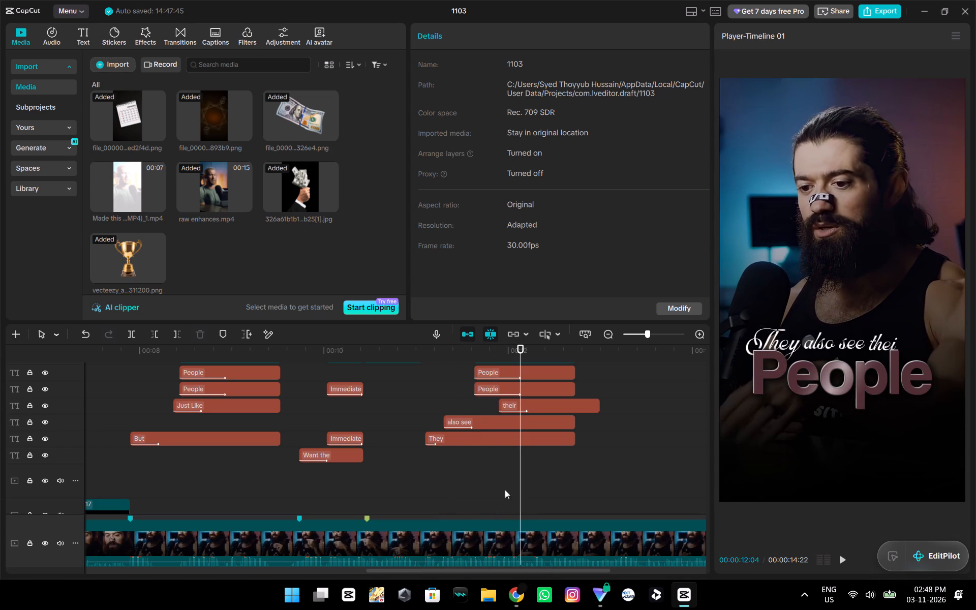
click(508, 490)
key(space)
click(508, 490)
key(space)
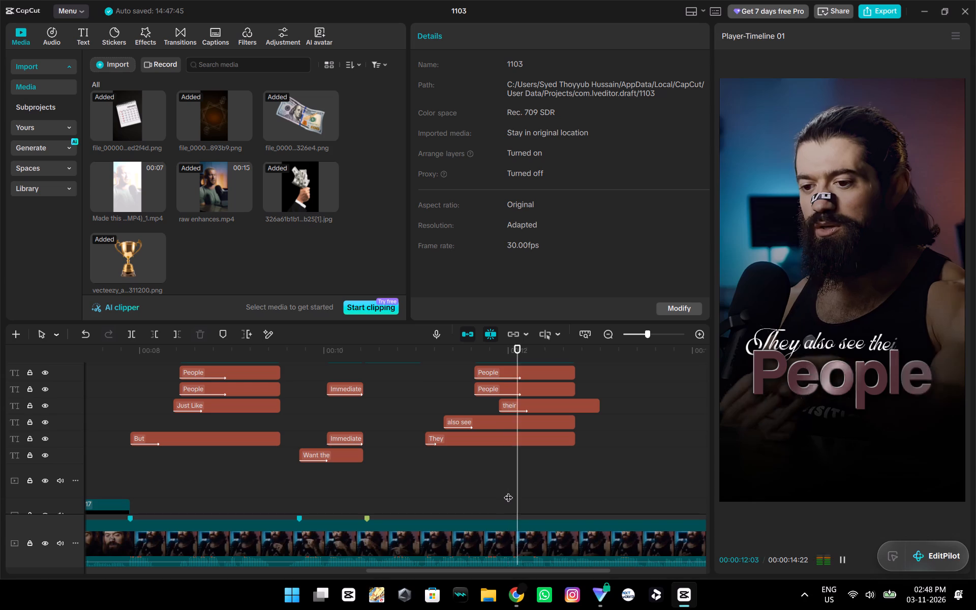
double_click(508, 491)
Trim the end of the "their" clip to 00:00:12:22, level with the other caption clips.
click(532, 407)
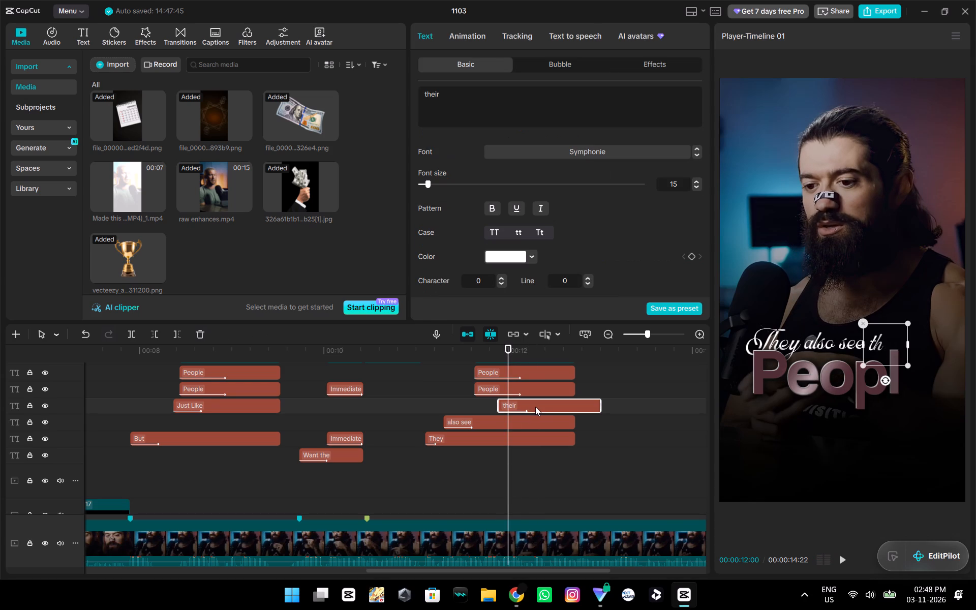
drag(598, 402, 573, 410)
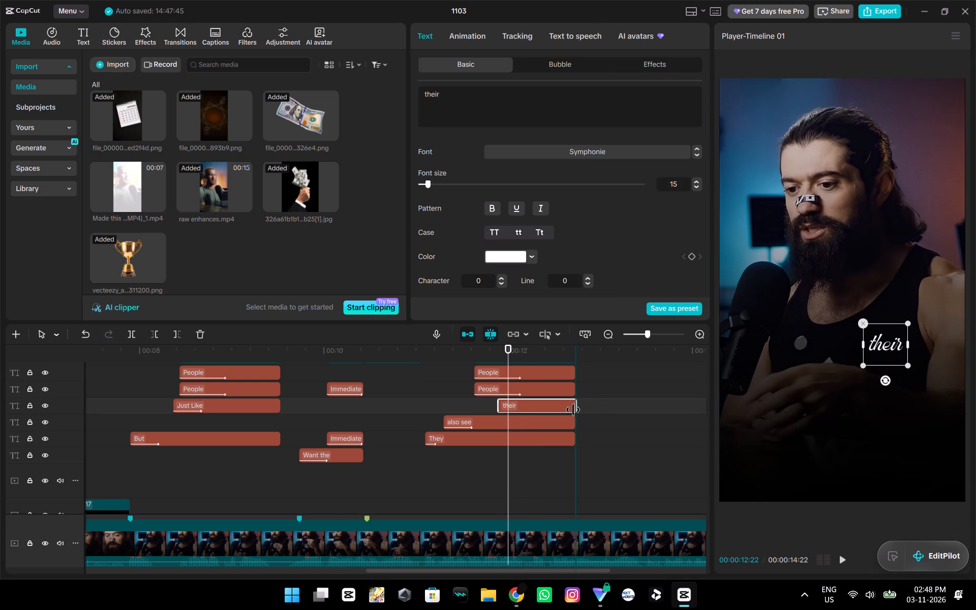
drag(573, 410, 574, 410)
Replay the "They also see their" caption in short stretches up to 00:00:12:07 and listen for where the following word begins.
scroll(537, 410, up, 1)
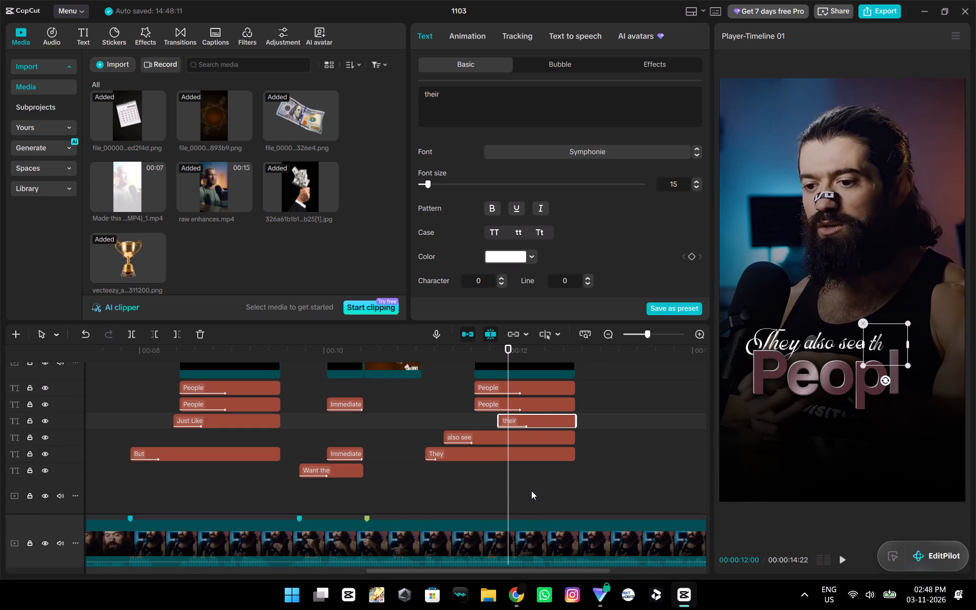
click(497, 500)
drag(497, 500, 485, 500)
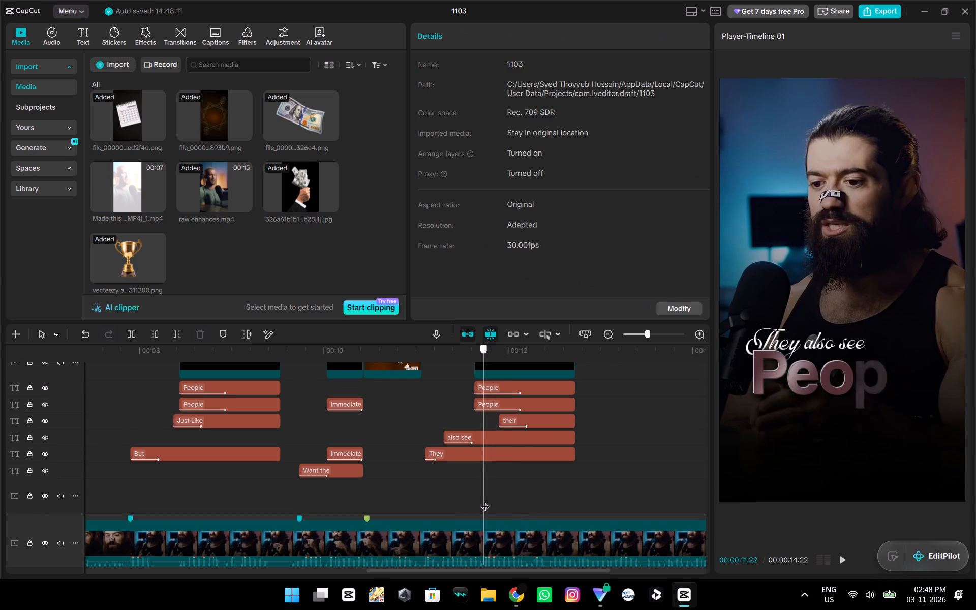
drag(485, 500, 444, 503)
key(space)
key(space)
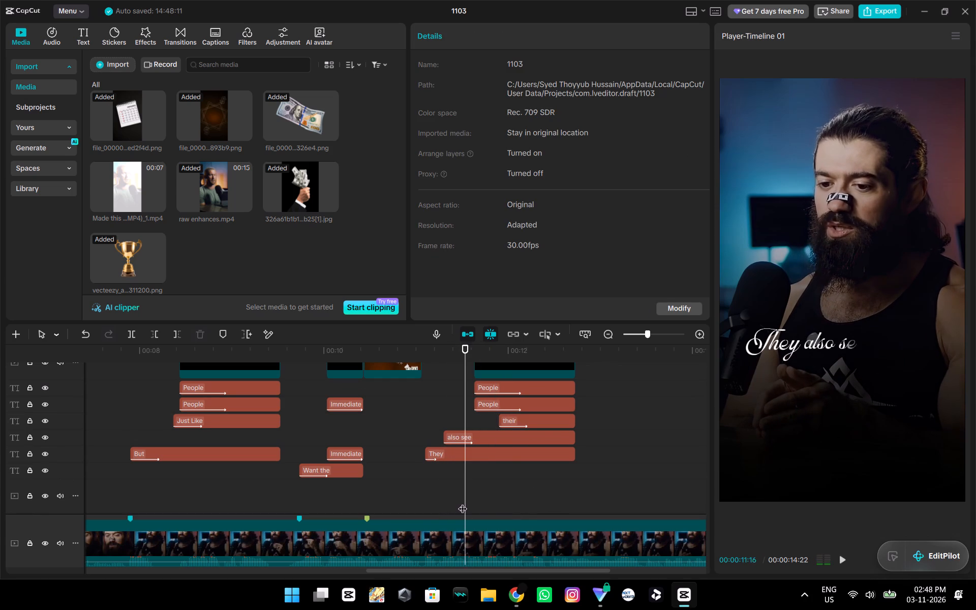
key(space)
key(space)
key(space)
key(space)
key(space)
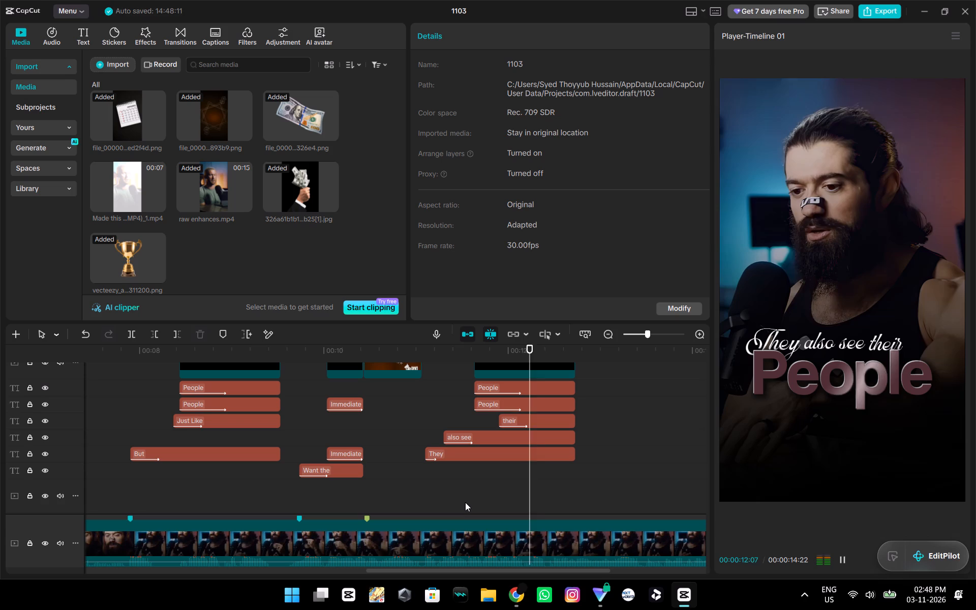
key(space)
key(space)
key(space)
click(550, 505)
drag(550, 505, 524, 506)
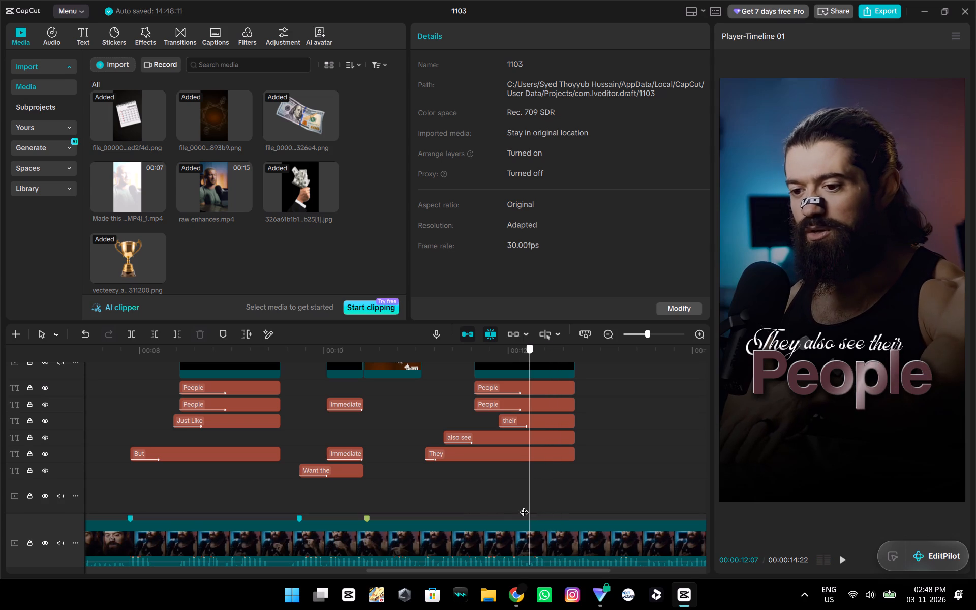
Replay the passage from about 00:00:12:05 to 00:00:12:15 in short stretches and listen for where the word after "their" begins.
drag(524, 506, 507, 506)
key(space)
key(space)
key(space)
click(519, 503)
drag(520, 503, 527, 504)
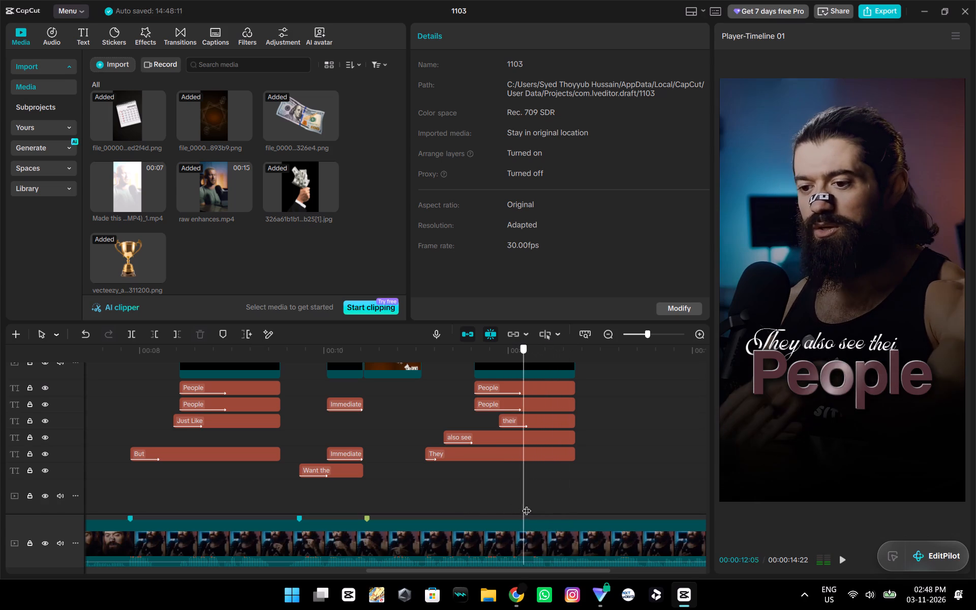
drag(527, 504, 527, 508)
key(space)
click(533, 492)
drag(534, 493, 534, 493)
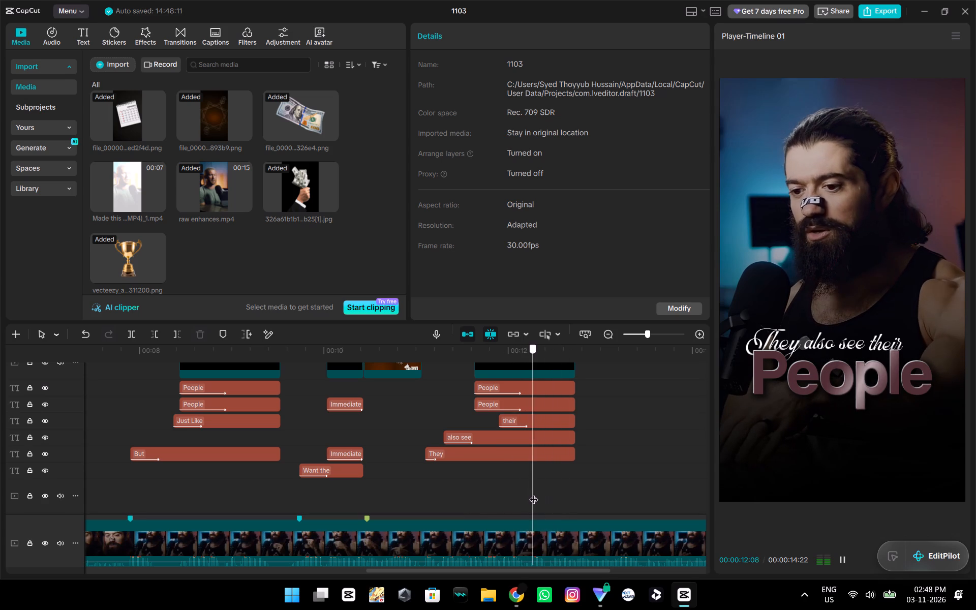
drag(534, 493, 526, 497)
key(space)
click(528, 497)
key(space)
click(528, 496)
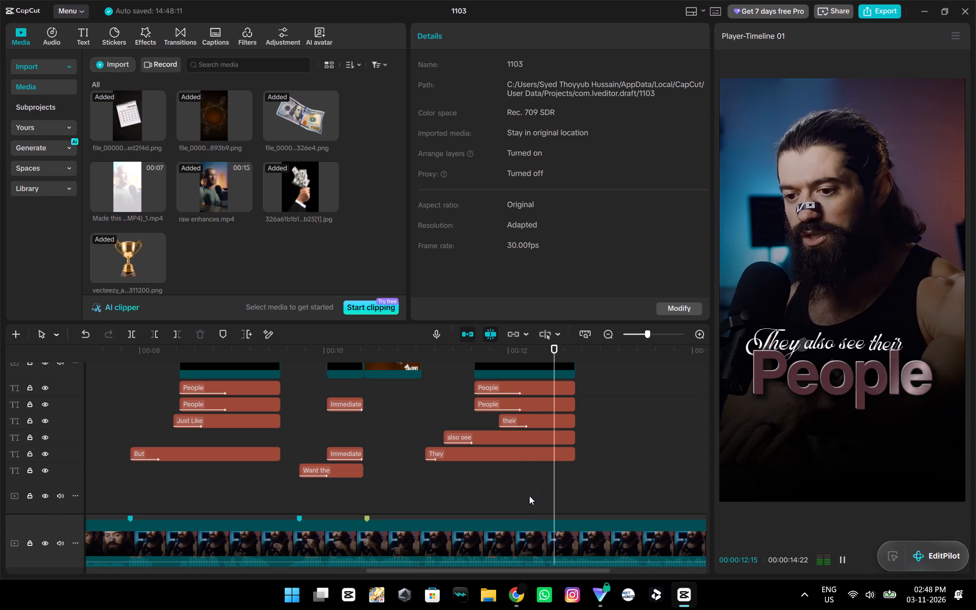
drag(530, 496, 508, 498)
key(space)
key(space)
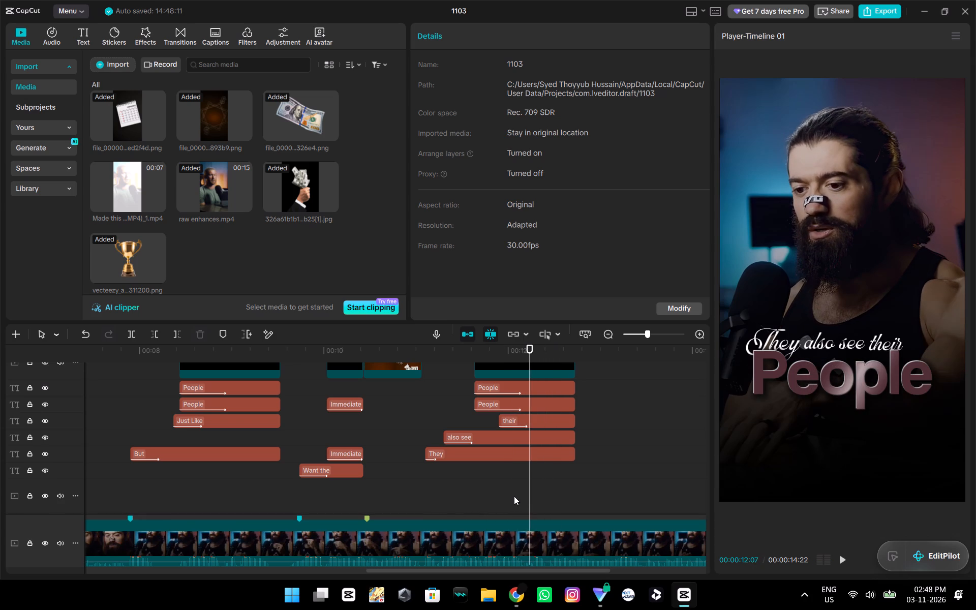
Trim the start of both copied "People" text clips after "their" to 00:00:12:05.
click(527, 495)
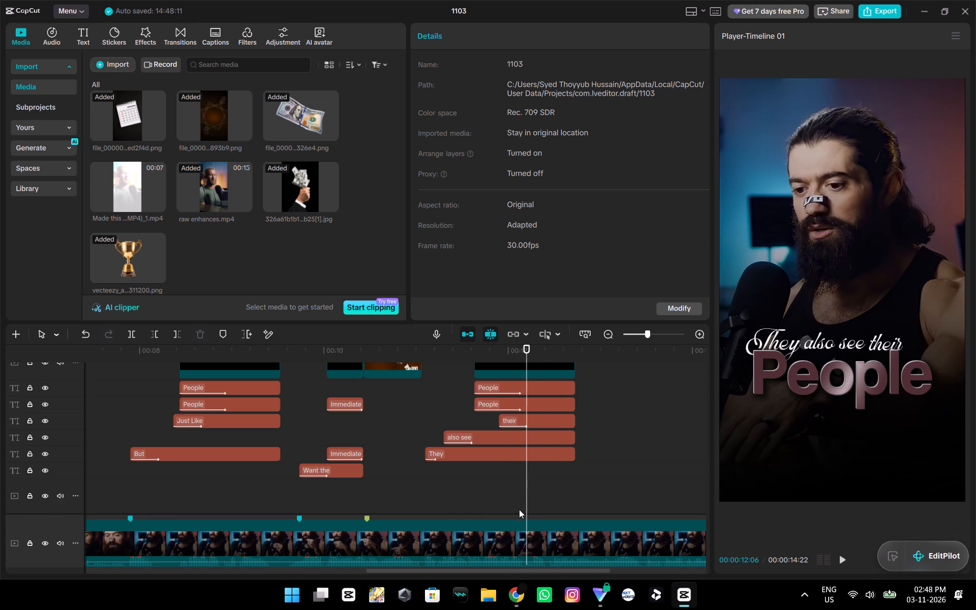
key(Left)
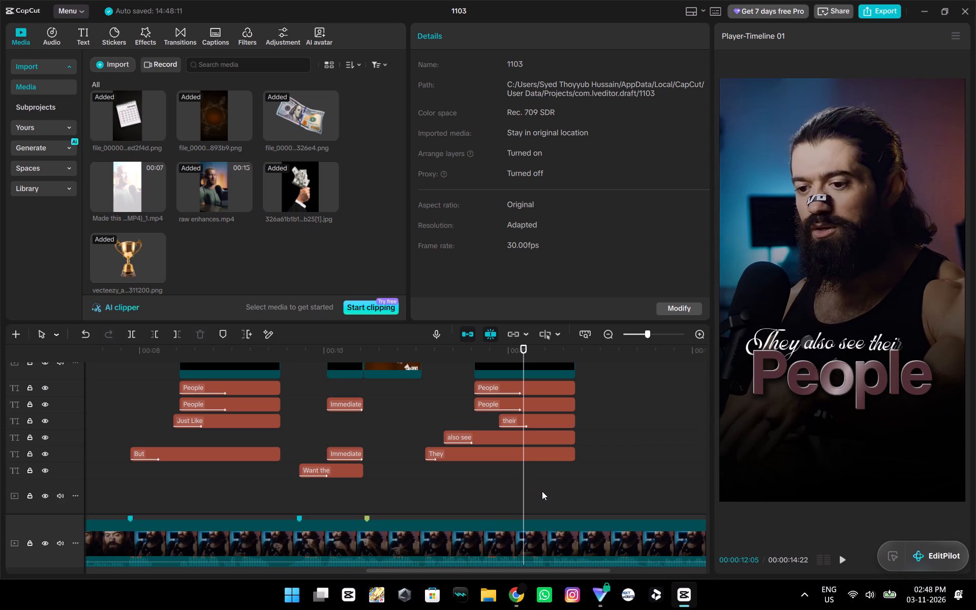
scroll(529, 435, up, 3)
click(531, 435)
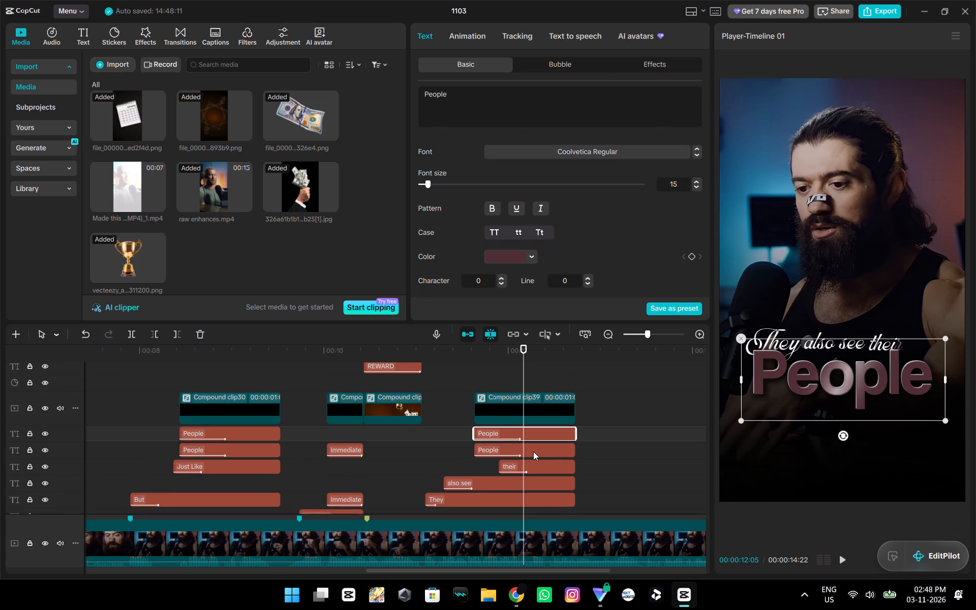
ctrl+click(533, 451)
key(q)
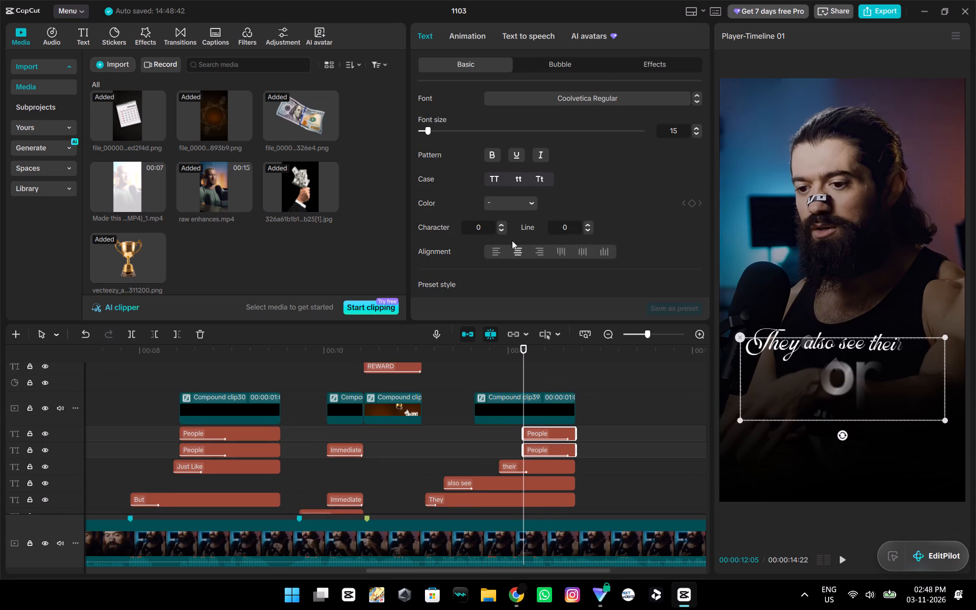
Change the text of both trimmed "People" clips to "Current".
scroll(479, 188, up, 5)
scroll(614, 360, up, 5)
click(556, 452)
scroll(514, 140, up, 2)
drag(481, 105, 408, 84)
text(Current)
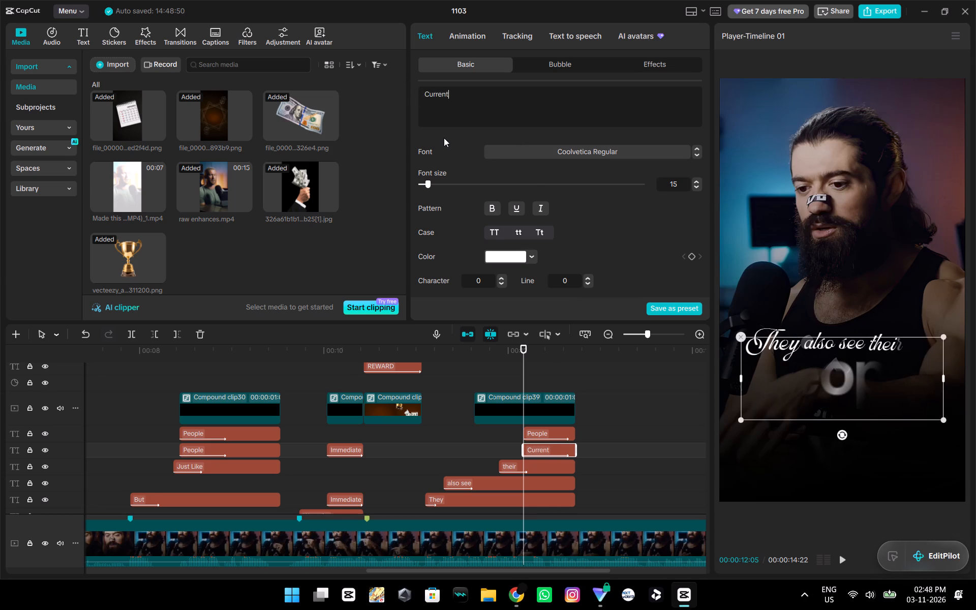
click(552, 431)
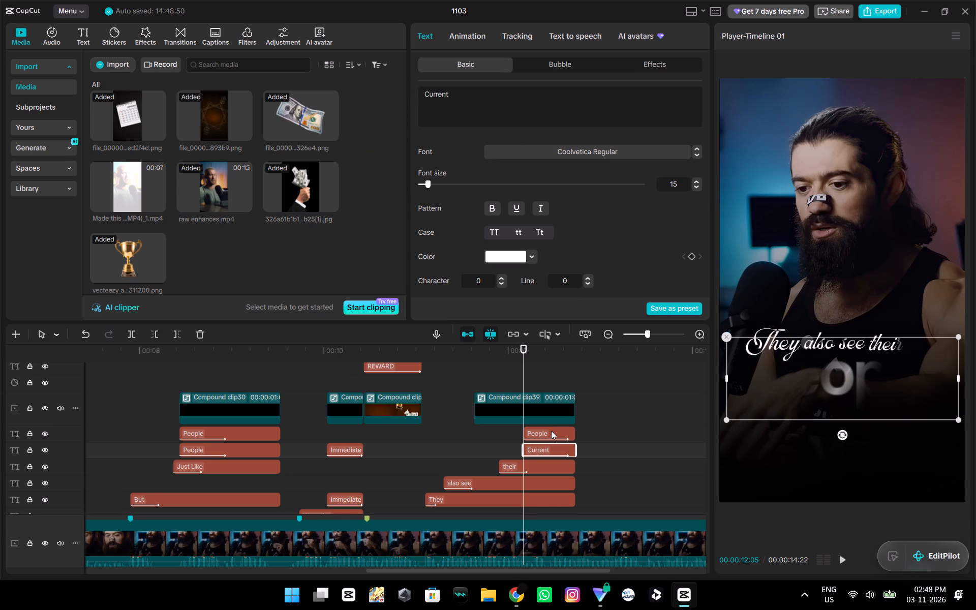
drag(464, 92, 399, 86)
text(Current)
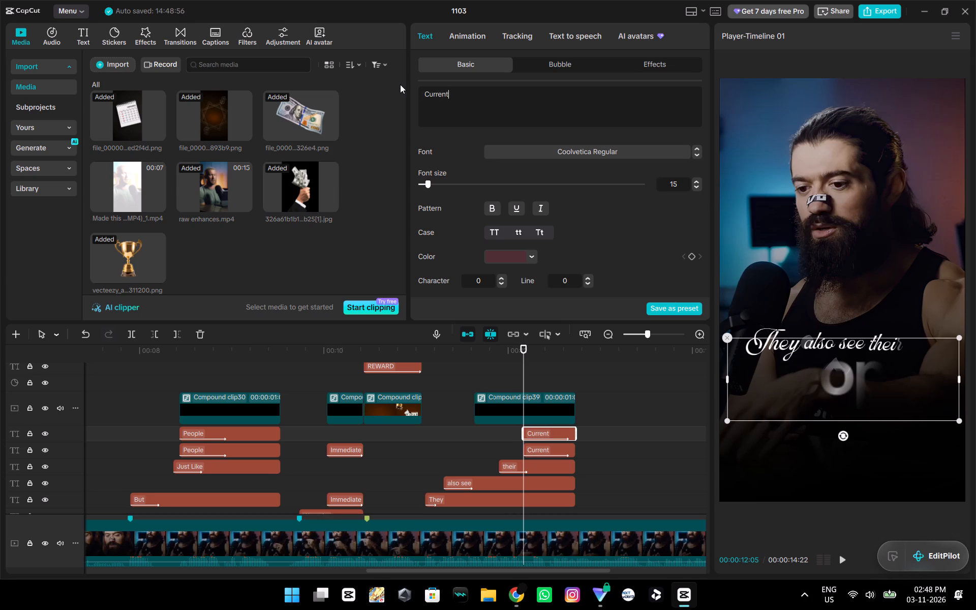
Delete the copied People compound clip above the two "Current" text clips.
click(541, 400)
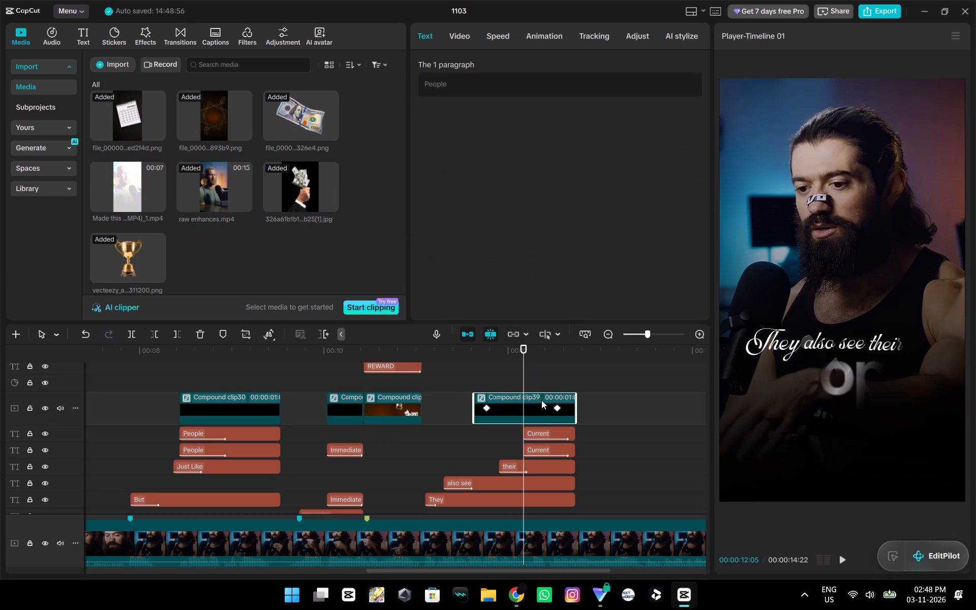
key(BackSpace)
Duplicate the white "Current" text clip at 00:00:12:05 onto a track of its own above the other two.
click(536, 434)
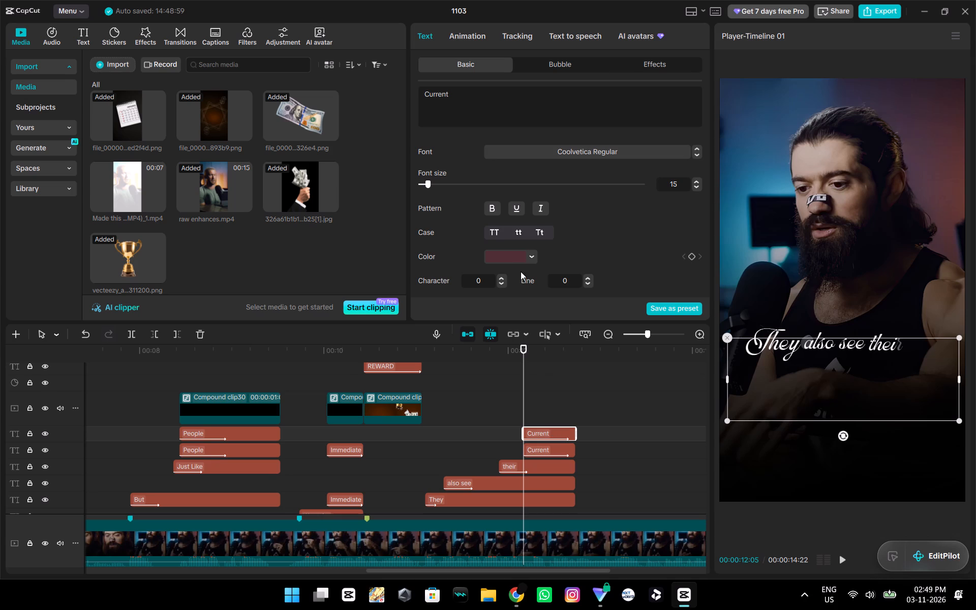
click(553, 448)
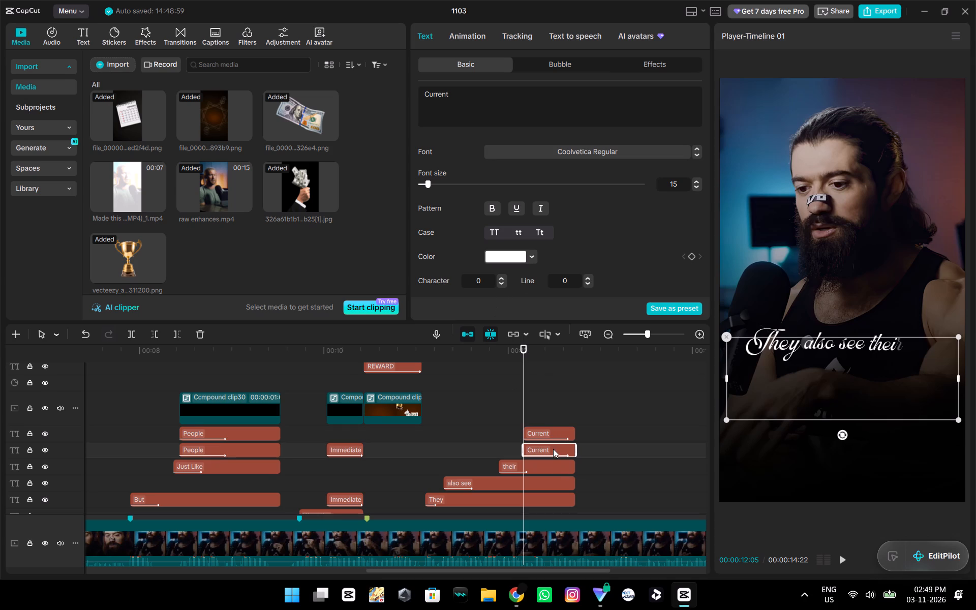
key(ctrl+c)
double_click(530, 413)
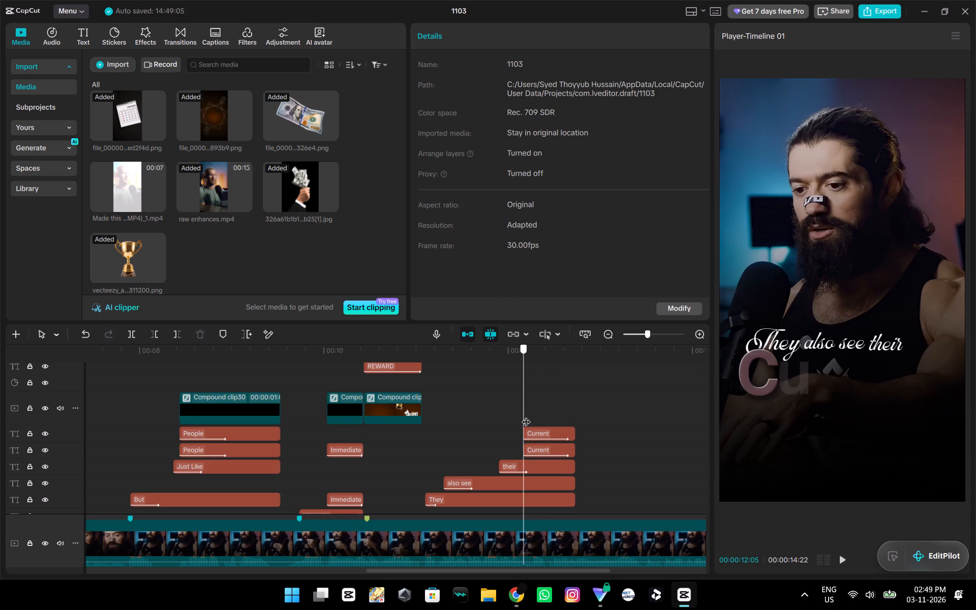
key(ctrl+v)
drag(547, 449, 546, 425)
Set the Type 2 entrance animation duration to 0.3 s on all three "Current" clips.
click(549, 431)
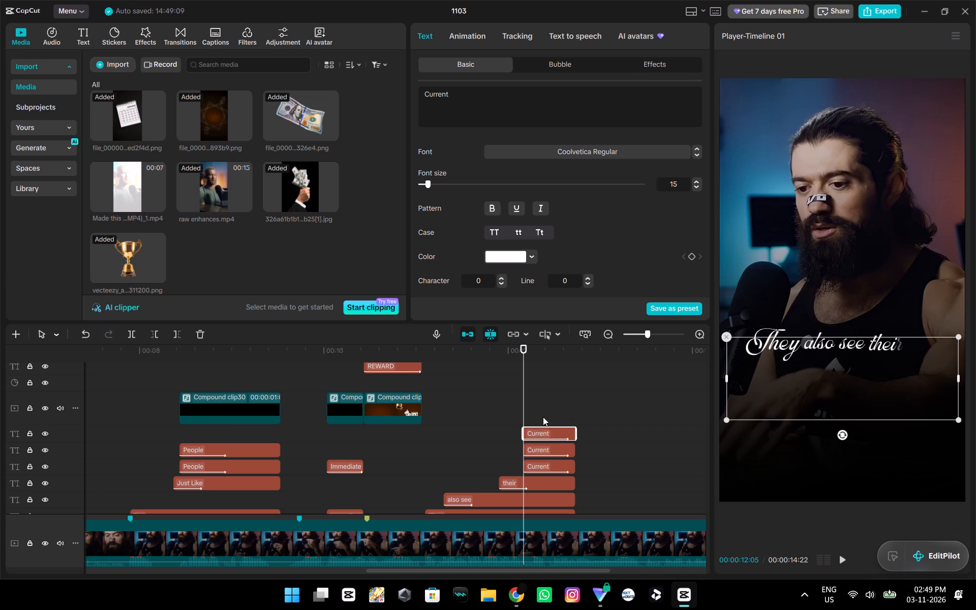
click(463, 28)
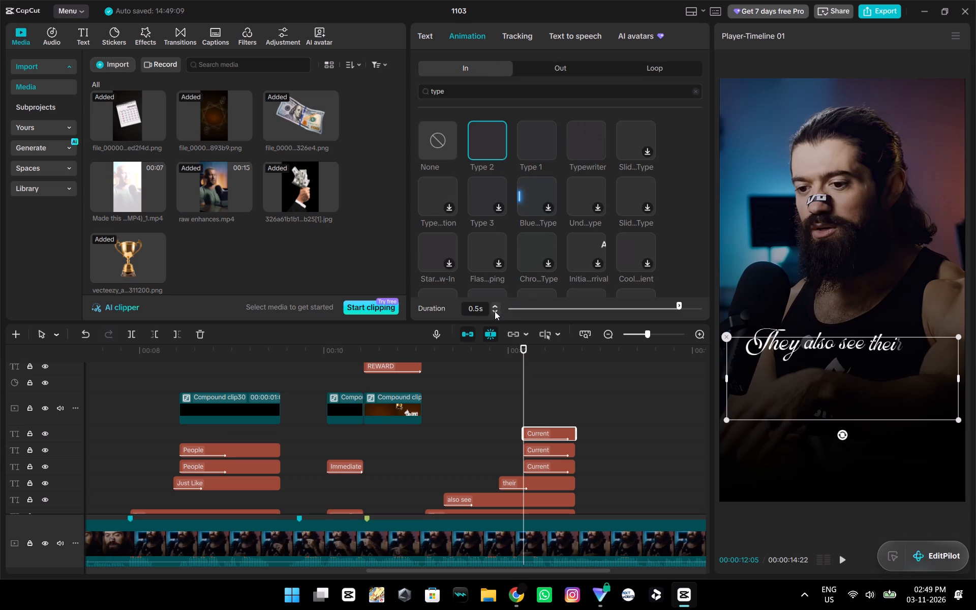
double_click(495, 311)
click(534, 453)
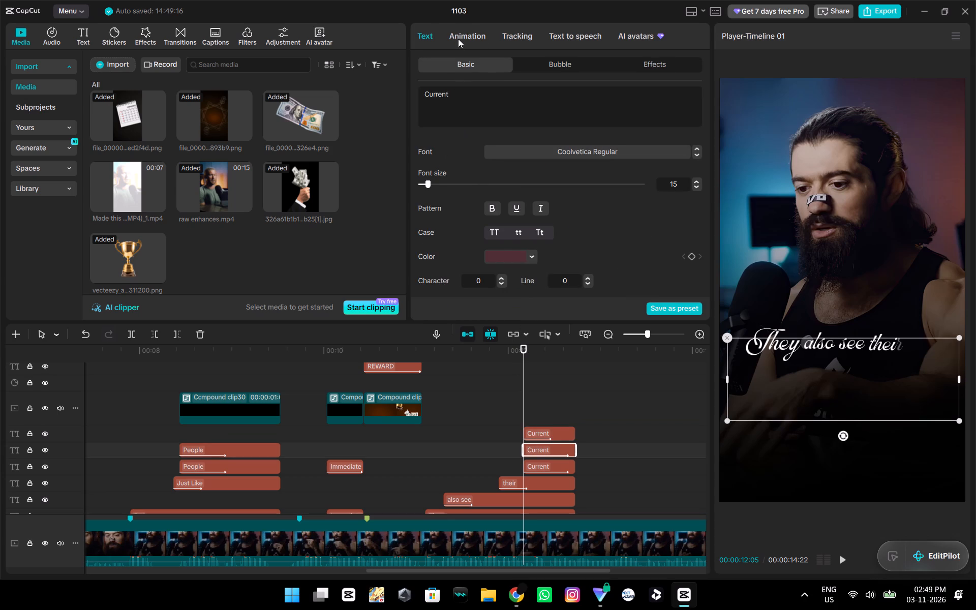
click(458, 39)
double_click(495, 312)
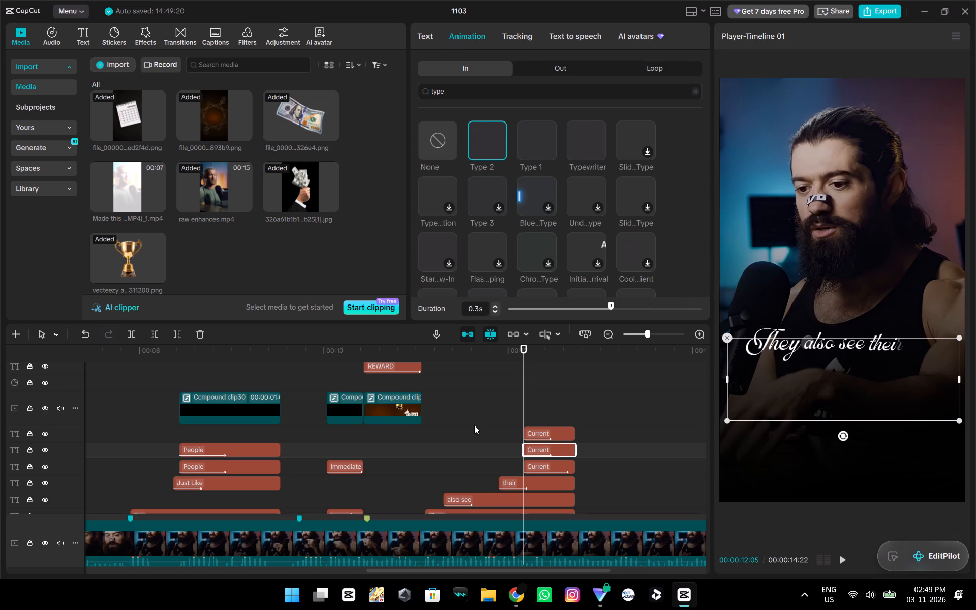
click(537, 469)
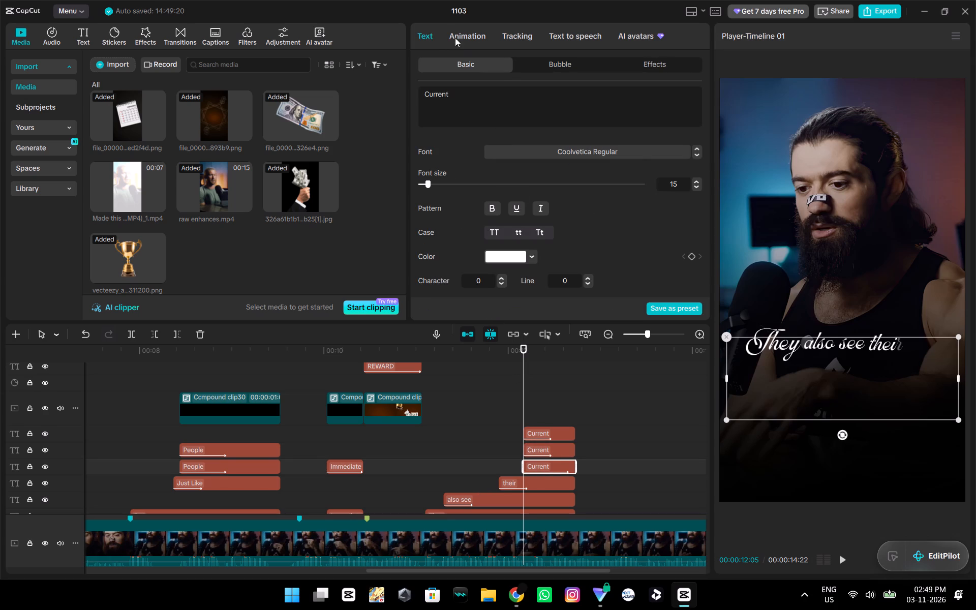
click(455, 38)
triple_click(496, 310)
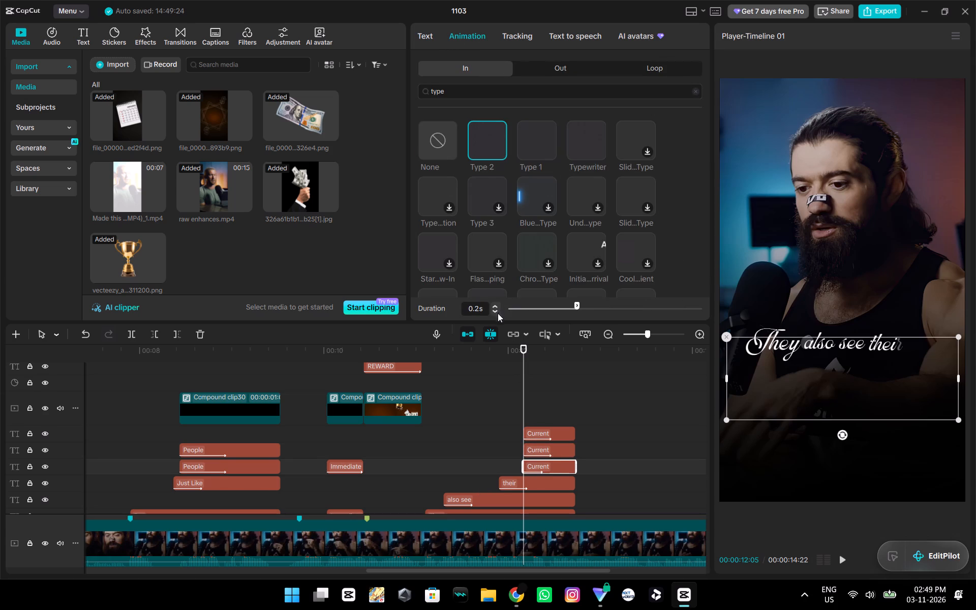
click(496, 305)
Play and scrub between 00:00:12:05 and 00:00:12:15 to check the "Current" reveal over the video.
click(557, 438)
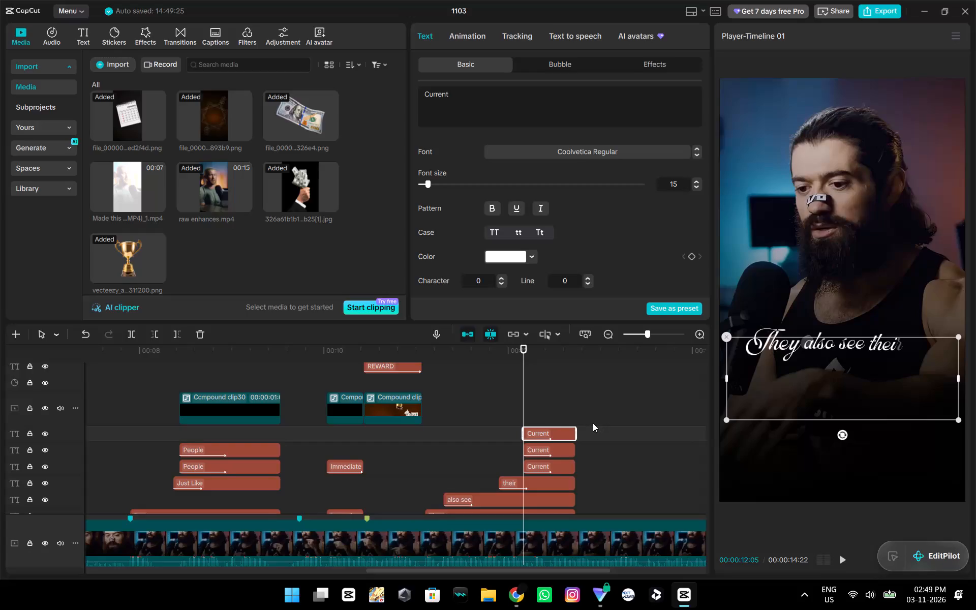
key(space)
key(space)
click(527, 413)
drag(527, 413, 554, 419)
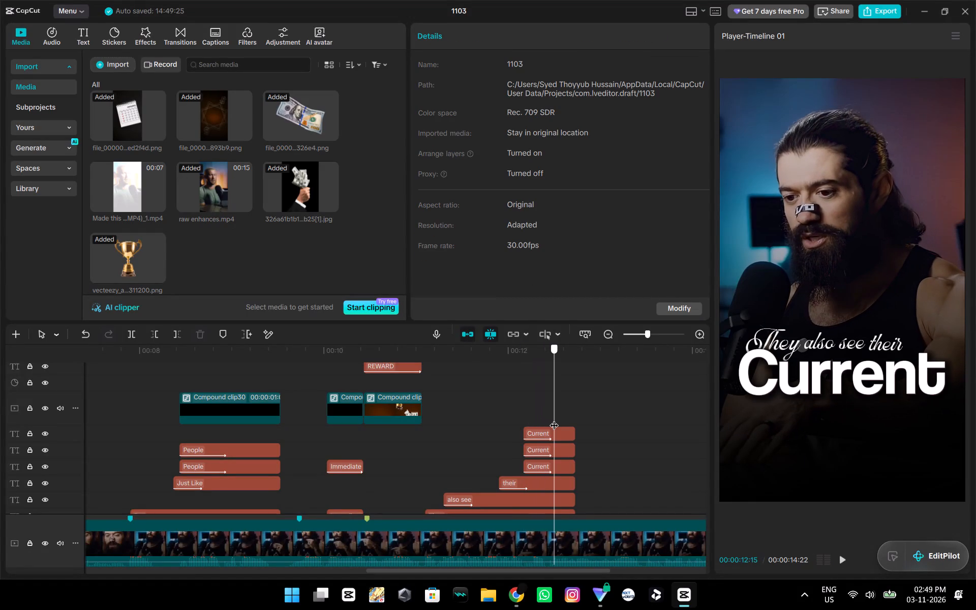
drag(554, 419, 538, 423)
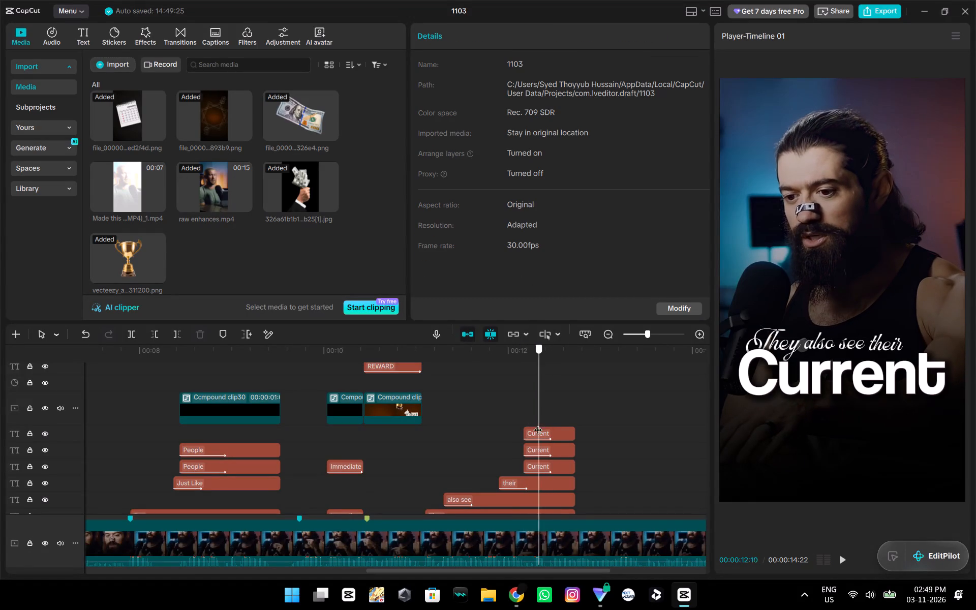
drag(538, 423, 526, 424)
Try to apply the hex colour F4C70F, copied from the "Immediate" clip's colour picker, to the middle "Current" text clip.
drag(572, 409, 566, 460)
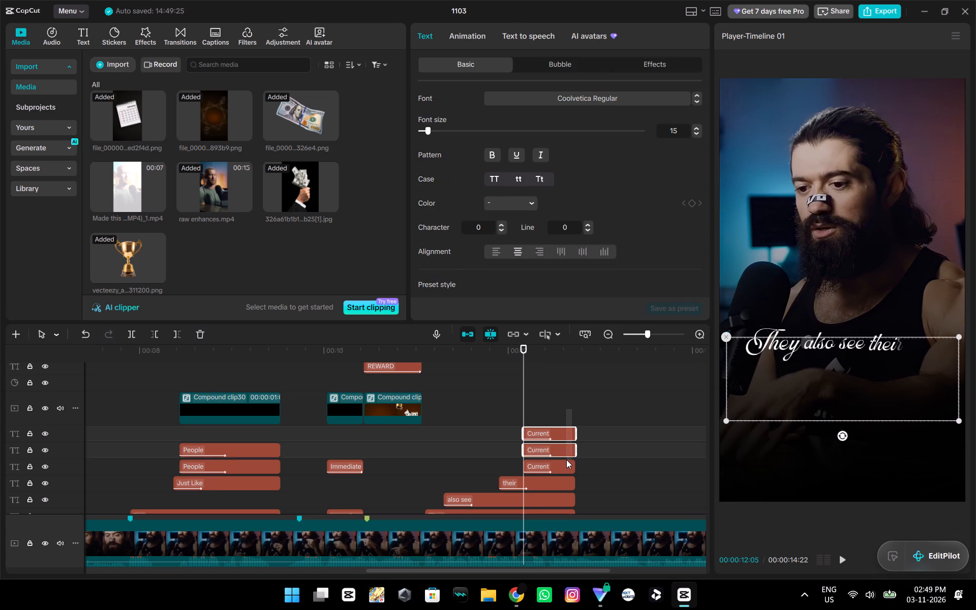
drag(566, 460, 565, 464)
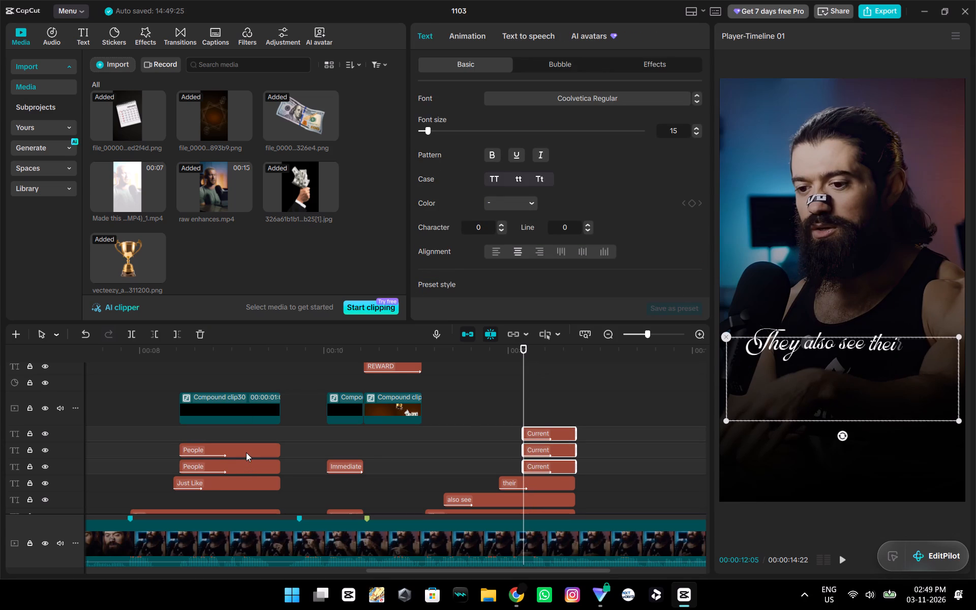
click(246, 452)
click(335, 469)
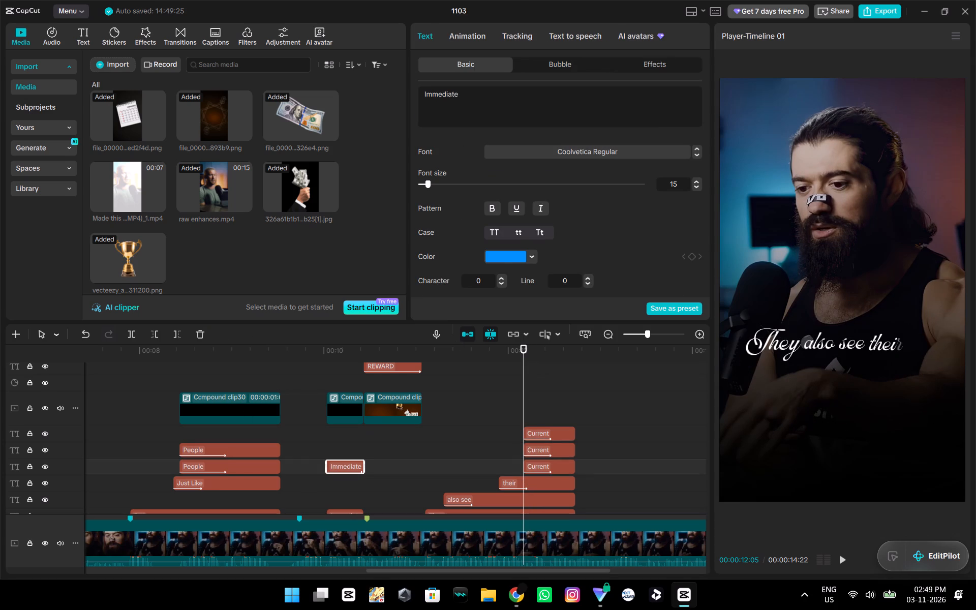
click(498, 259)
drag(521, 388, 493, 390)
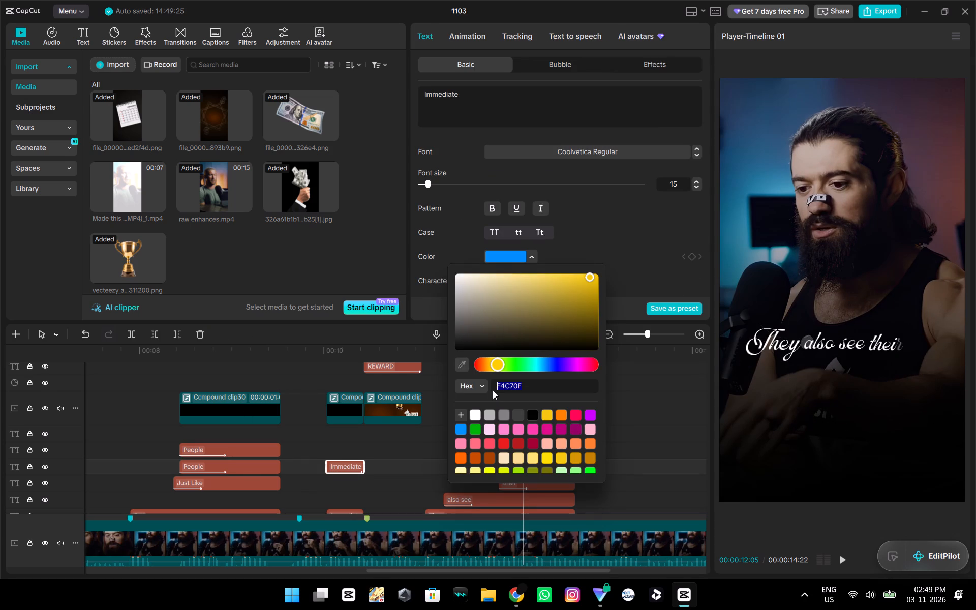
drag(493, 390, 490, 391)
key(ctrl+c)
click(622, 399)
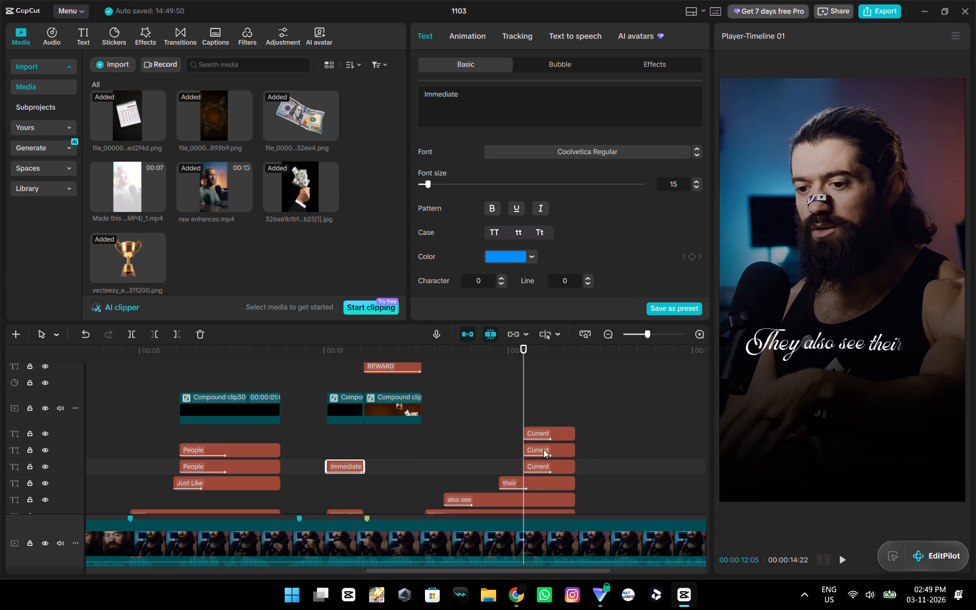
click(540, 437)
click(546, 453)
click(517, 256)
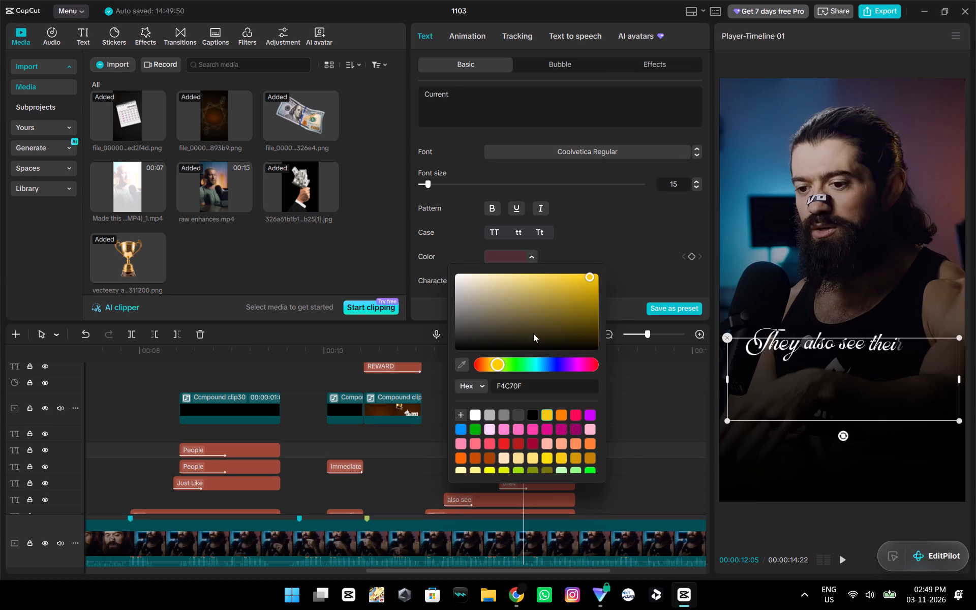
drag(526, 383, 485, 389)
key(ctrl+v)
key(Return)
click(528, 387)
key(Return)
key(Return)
Recolour the middle "Current" text clip with the blue 3689A2 sampled from the video background using the eyedropper.
click(460, 367)
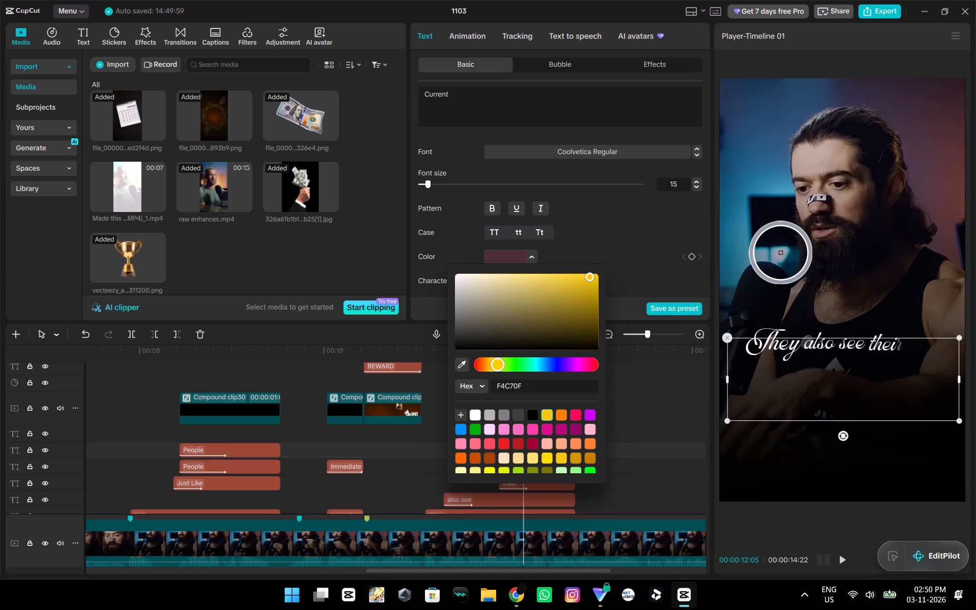
click(773, 249)
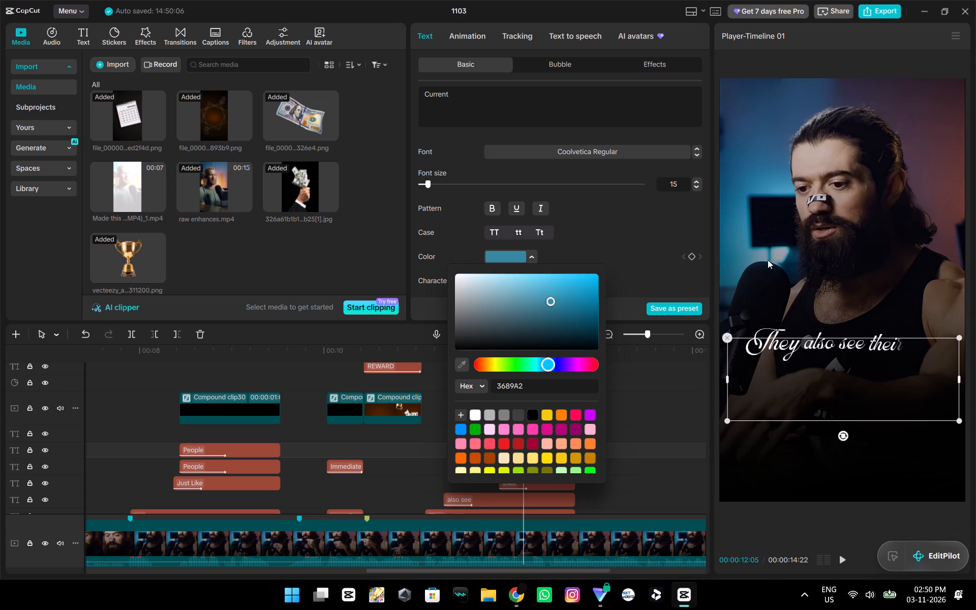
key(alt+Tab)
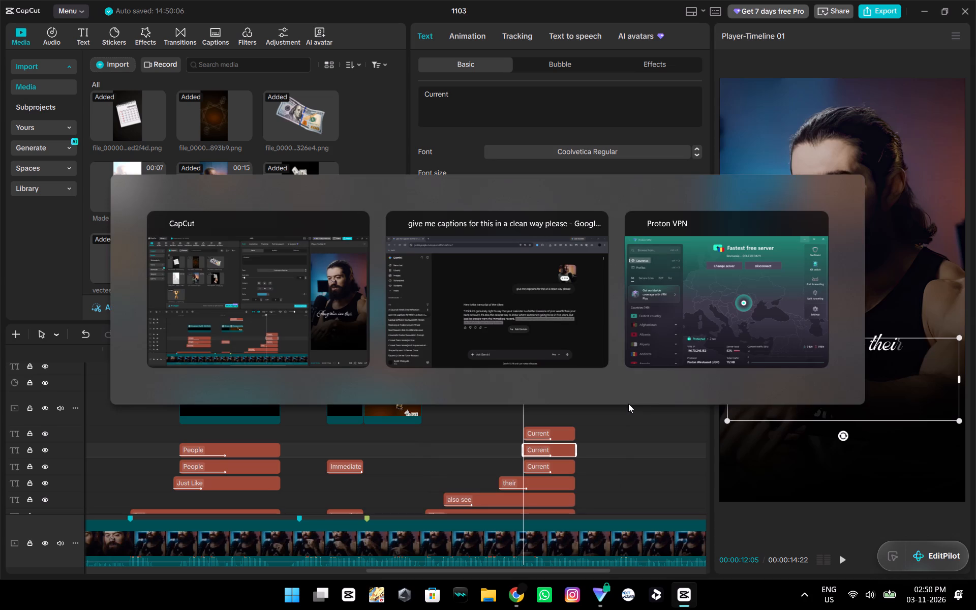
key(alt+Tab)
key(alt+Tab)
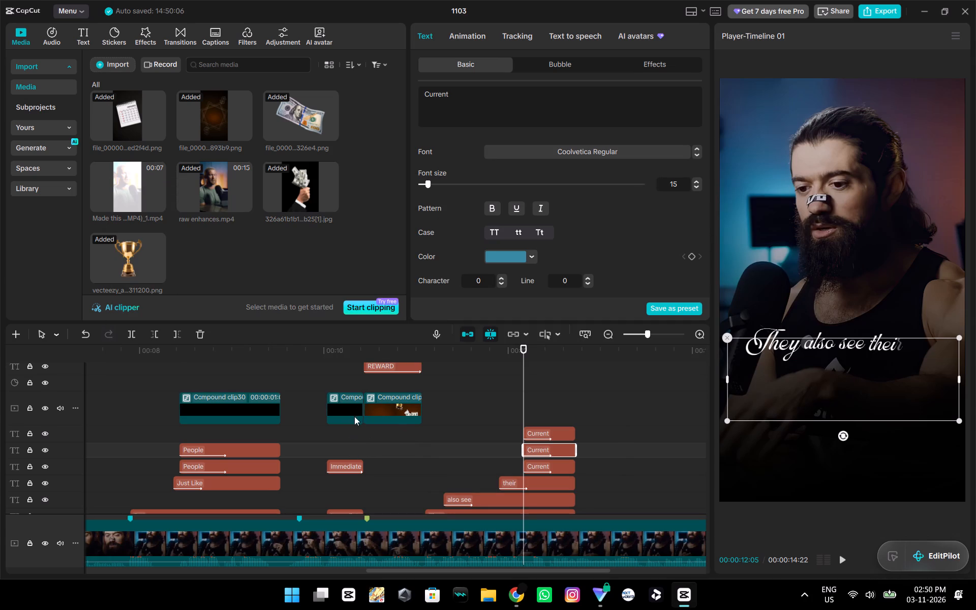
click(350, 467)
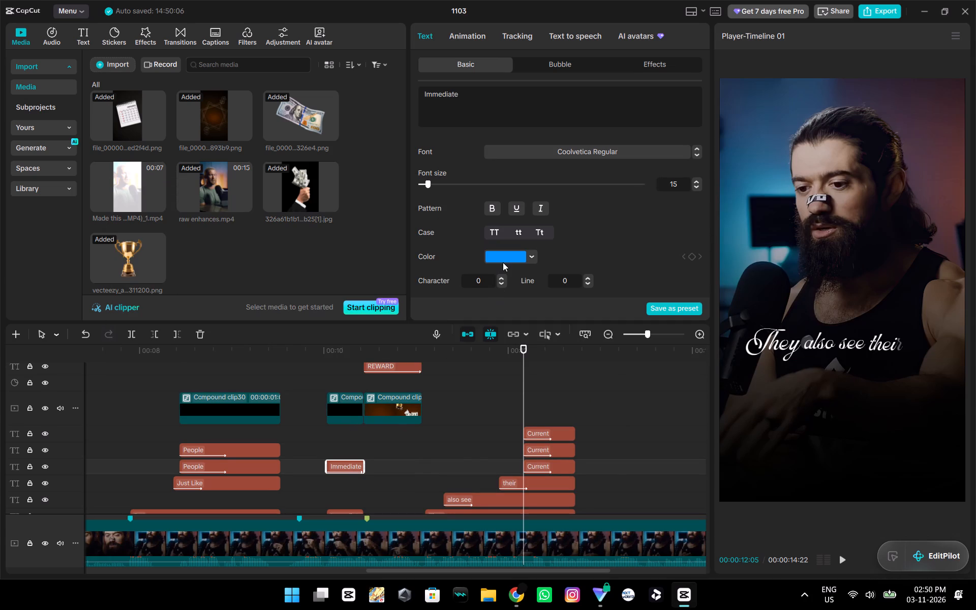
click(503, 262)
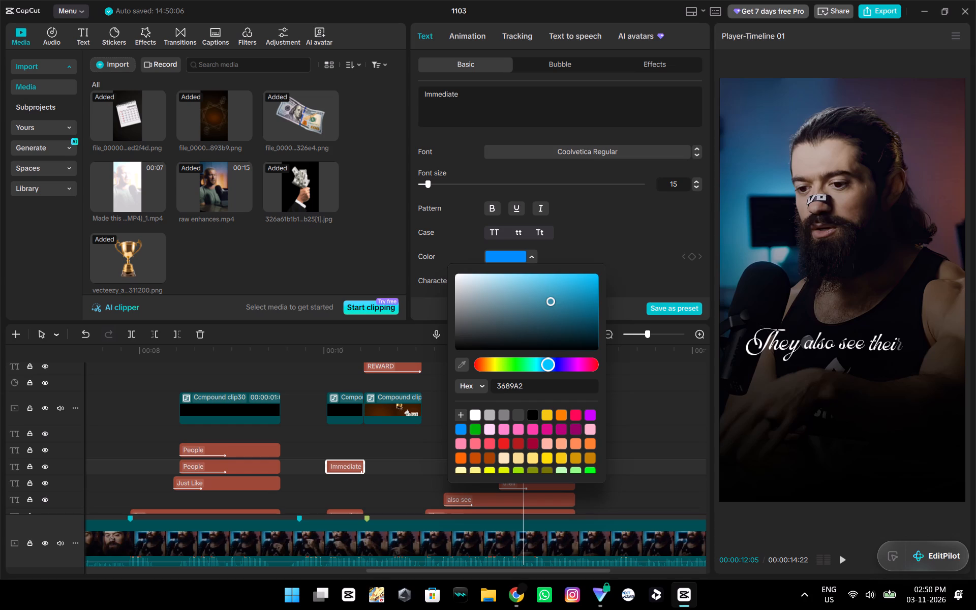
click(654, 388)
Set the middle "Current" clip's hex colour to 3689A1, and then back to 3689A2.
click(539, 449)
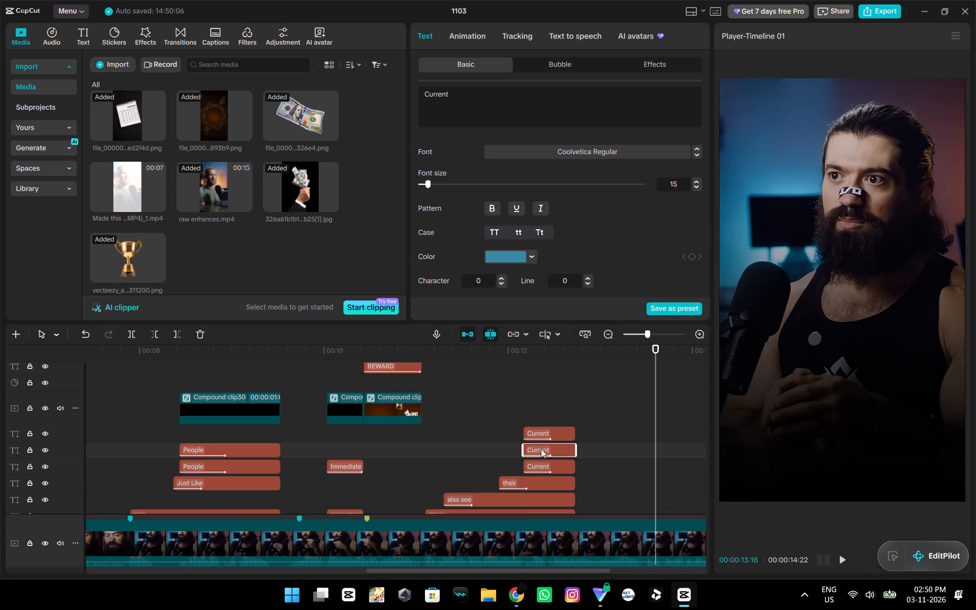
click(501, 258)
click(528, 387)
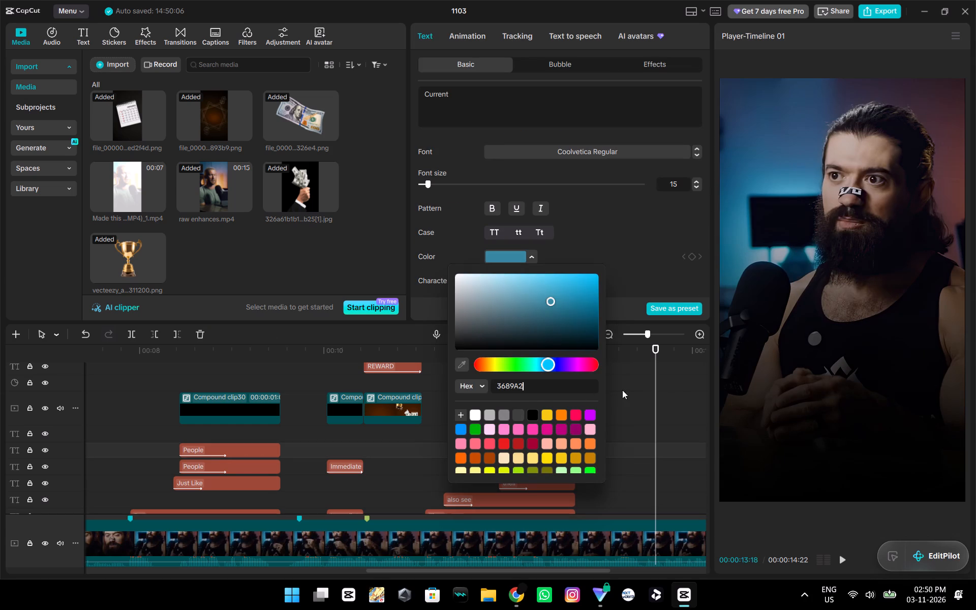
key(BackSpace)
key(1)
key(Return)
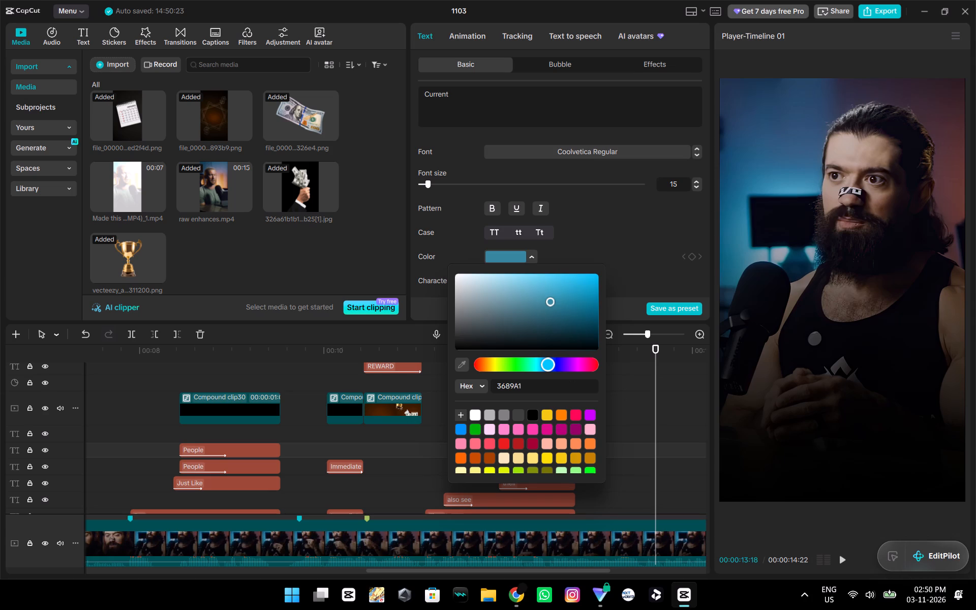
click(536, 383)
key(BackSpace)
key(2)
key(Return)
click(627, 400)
Play the "Current" reveal from 00:00:12:05 to check it over the video.
drag(625, 401, 533, 413)
double_click(525, 408)
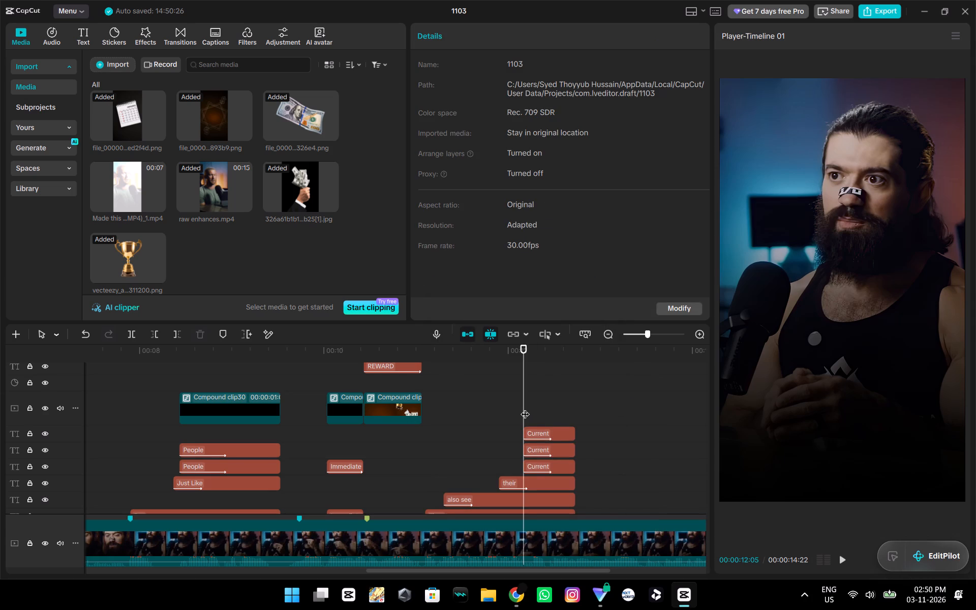
key(space)
key(space)
key(space)
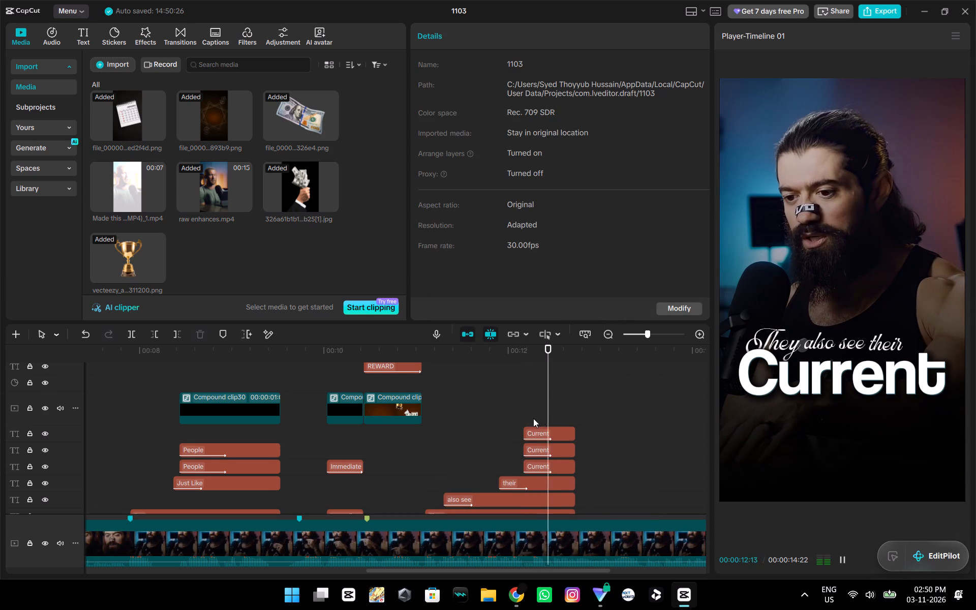
key(space)
Duplicate the three "Current" text clips at 00:00:12:05 onto three new tracks above the compound clip track.
click(507, 412)
drag(507, 412, 522, 412)
click(543, 434)
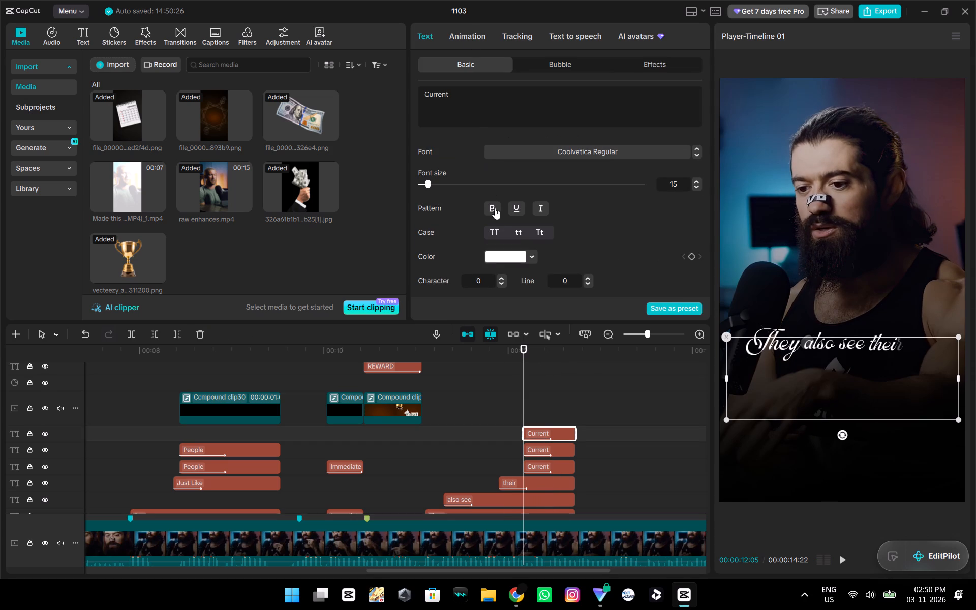
drag(561, 404, 553, 449)
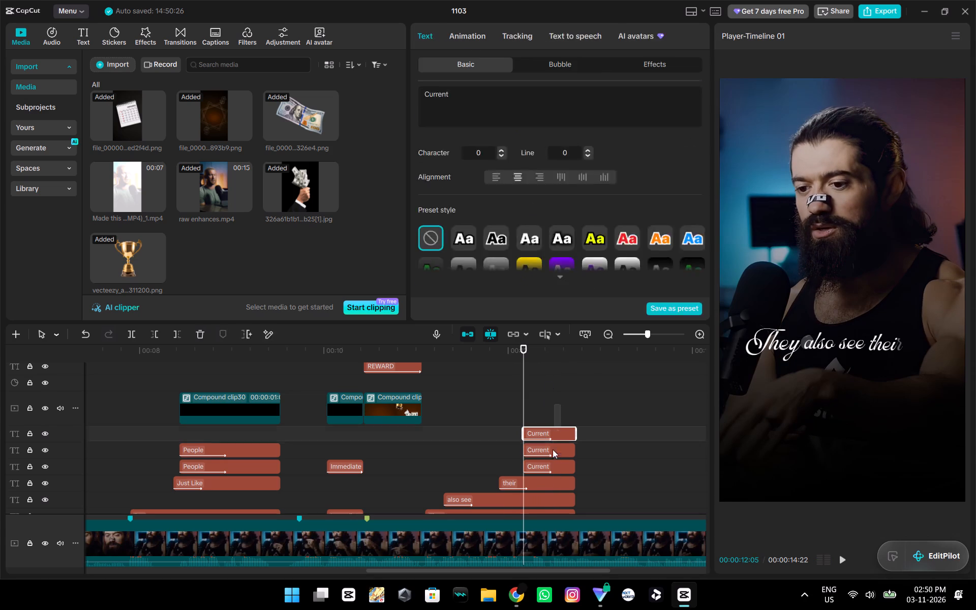
drag(553, 449, 554, 461)
key(ctrl+c)
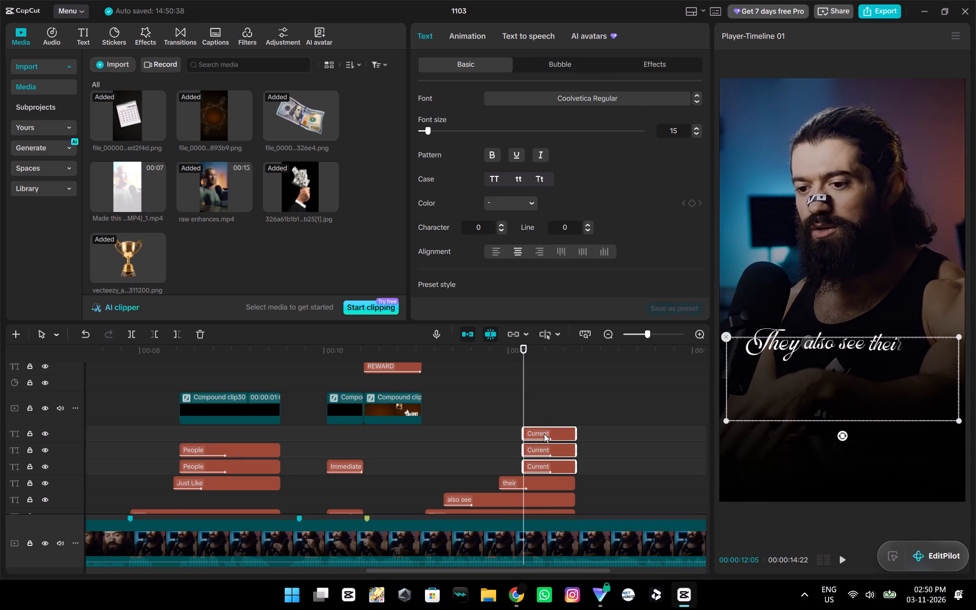
key(ctrl+v)
drag(552, 467, 560, 395)
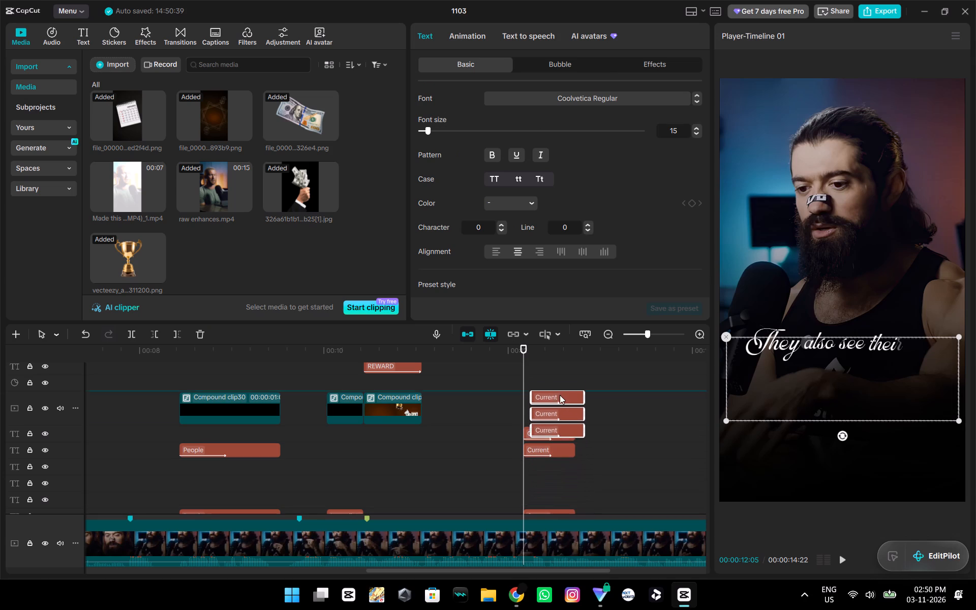
drag(560, 395, 552, 387)
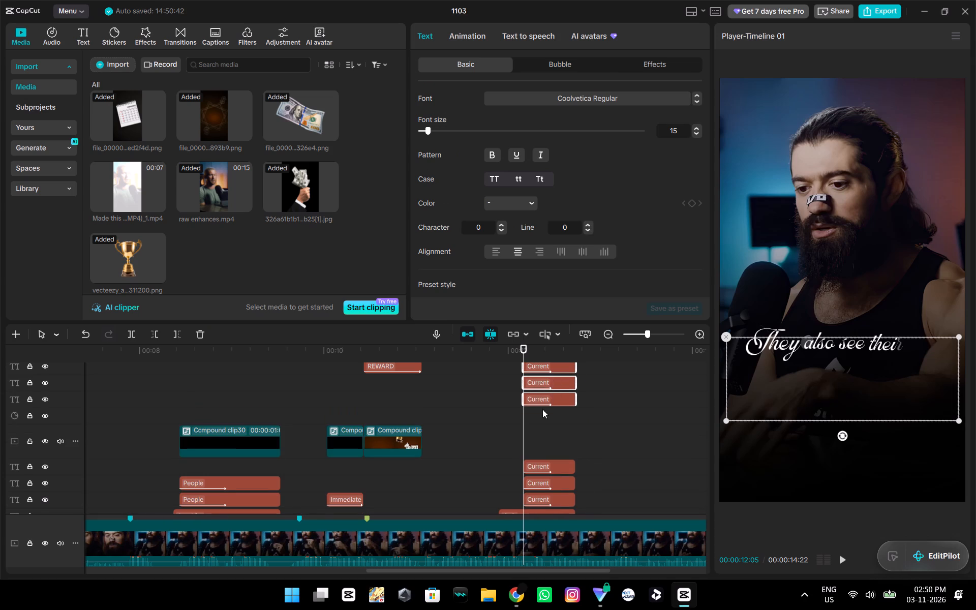
scroll(541, 413, up, 3)
drag(541, 406, 543, 459)
Change the text of the three duplicated "Current" clips above the compound clip track to "Condition".
scroll(563, 445, down, 5)
scroll(580, 438, up, 1)
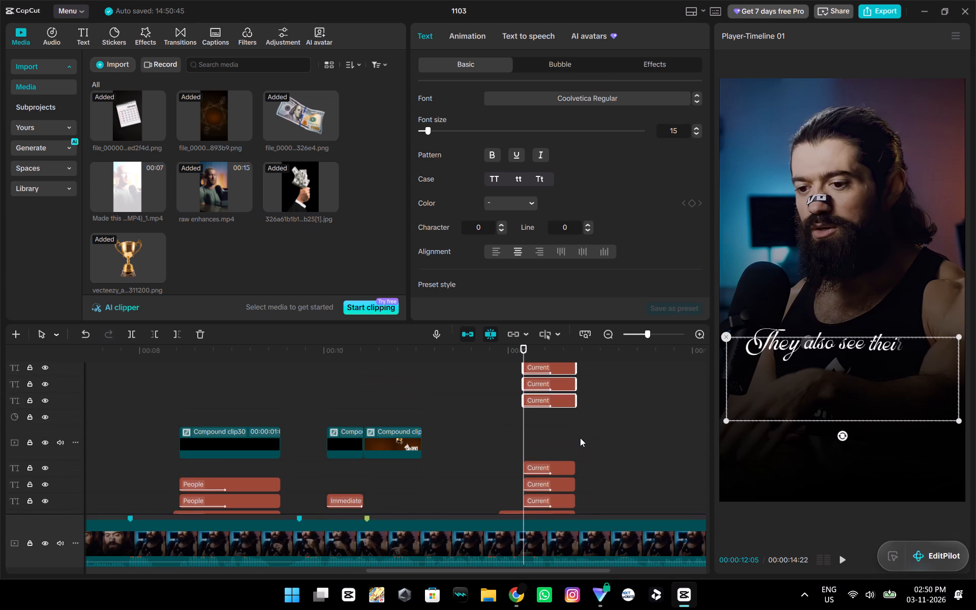
scroll(580, 438, up, 2)
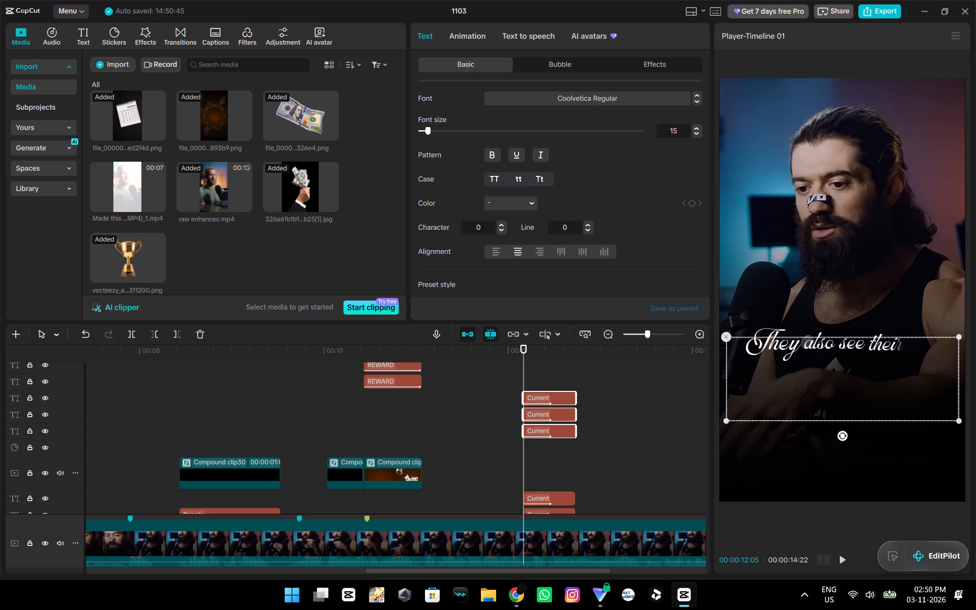
click(560, 399)
drag(451, 95, 443, 95)
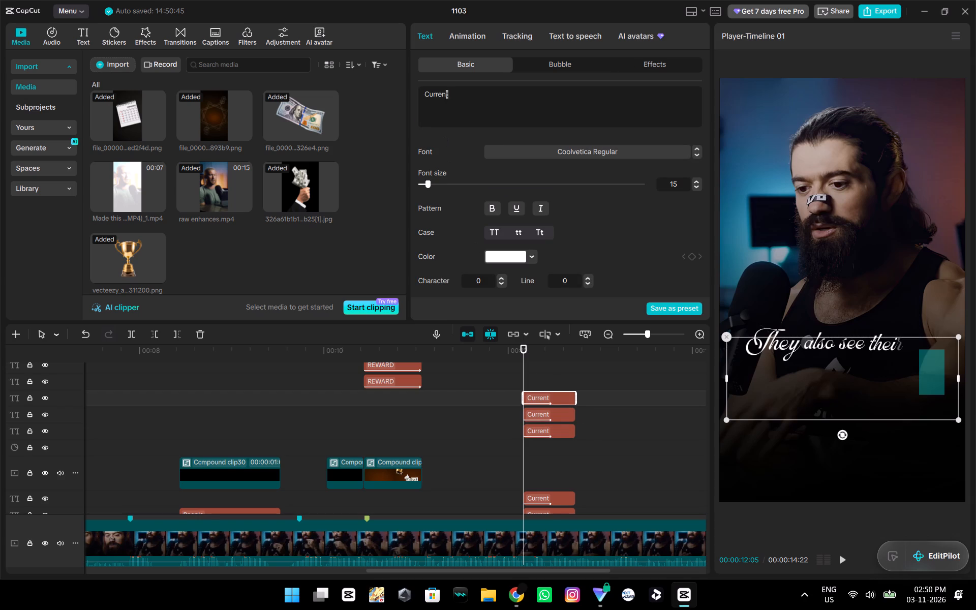
drag(443, 95, 431, 97)
text(ondition)
key(ctrl+a)
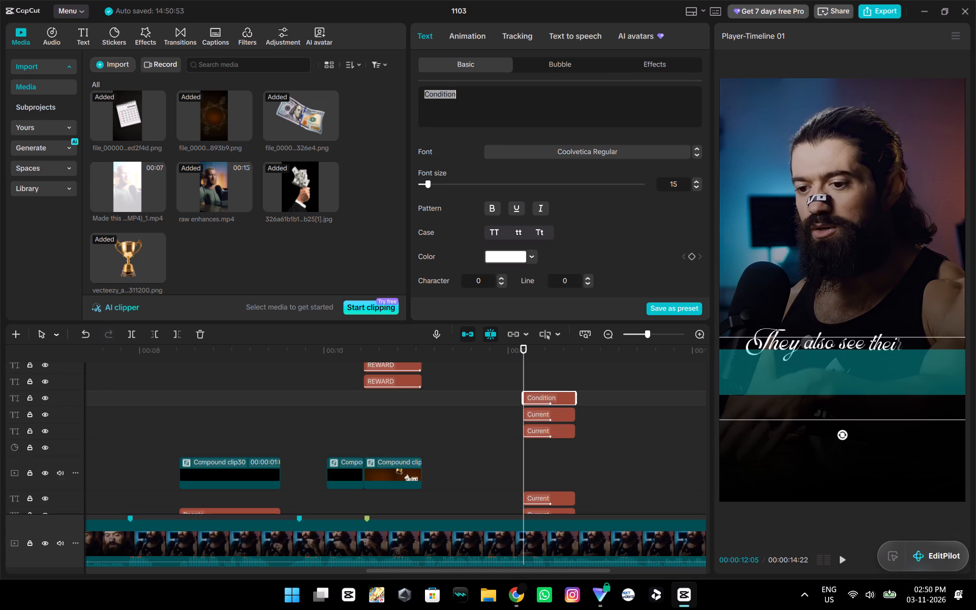
key(ctrl+c)
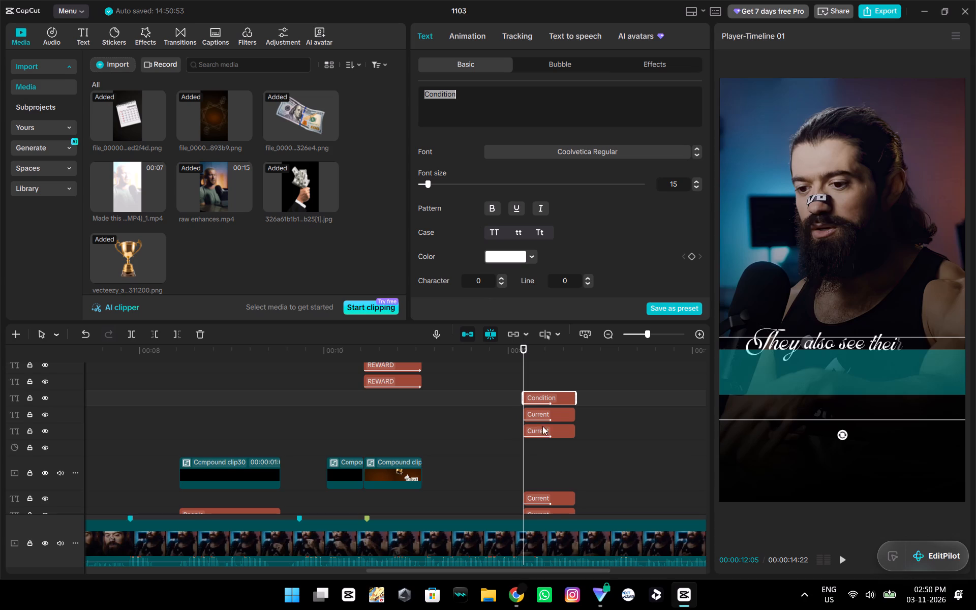
click(545, 417)
drag(470, 104, 397, 97)
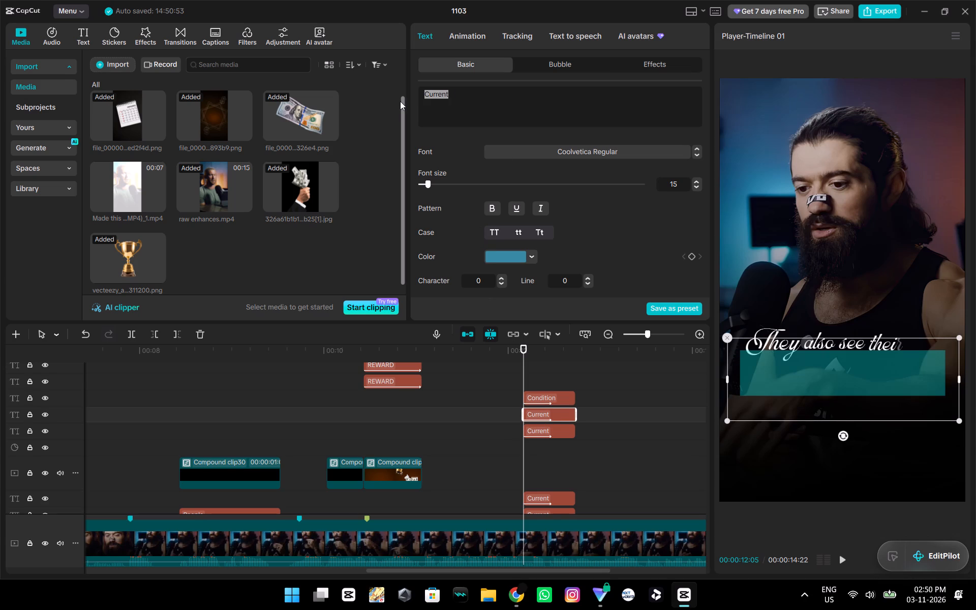
key(ctrl+v)
click(552, 430)
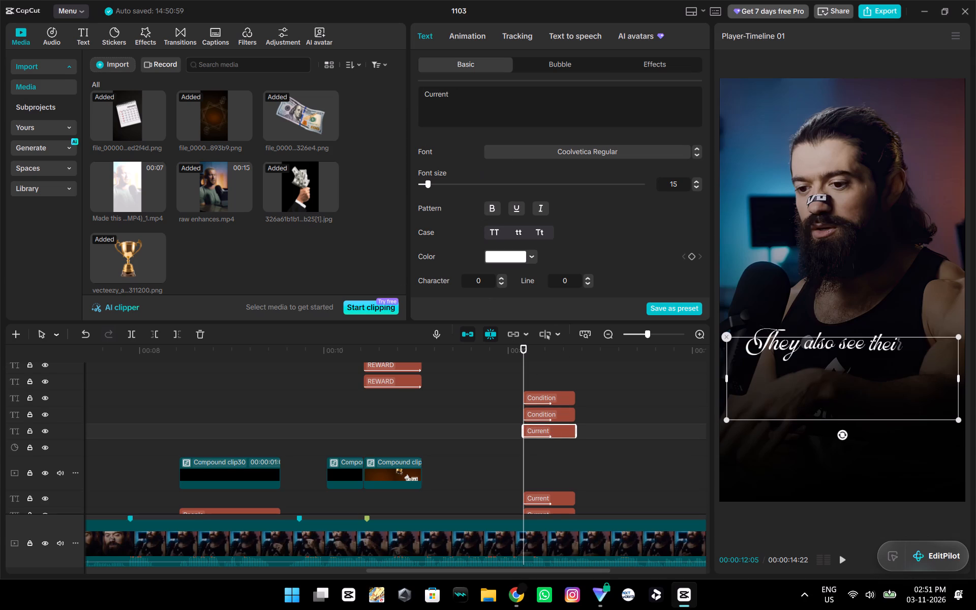
drag(472, 101, 412, 89)
key(ctrl+v)
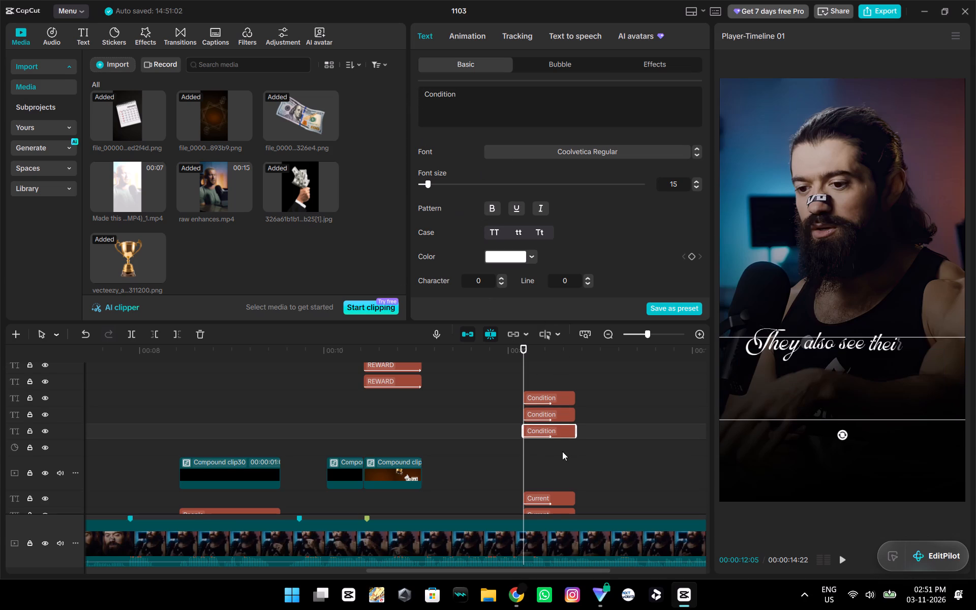
Move the three "Condition" text clips together up the frame, over the man's face, and preview them at 00:00:12:13.
drag(559, 453, 544, 386)
drag(880, 390, 869, 222)
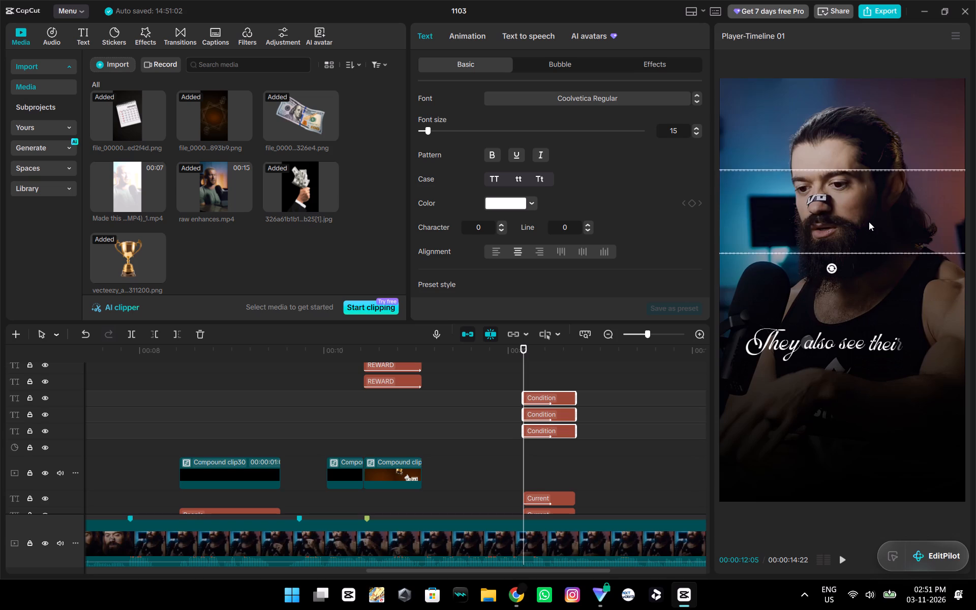
drag(869, 222, 869, 220)
click(547, 483)
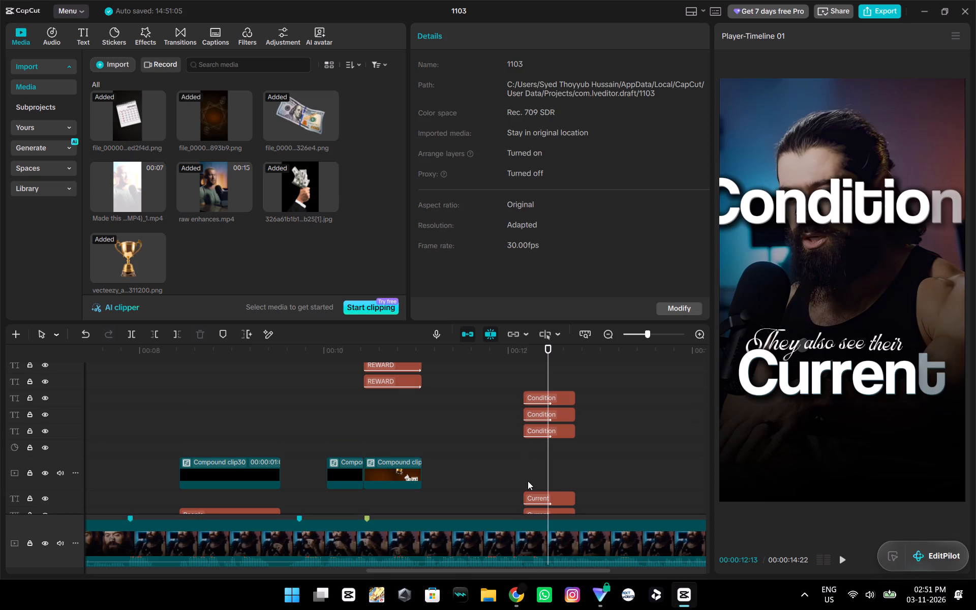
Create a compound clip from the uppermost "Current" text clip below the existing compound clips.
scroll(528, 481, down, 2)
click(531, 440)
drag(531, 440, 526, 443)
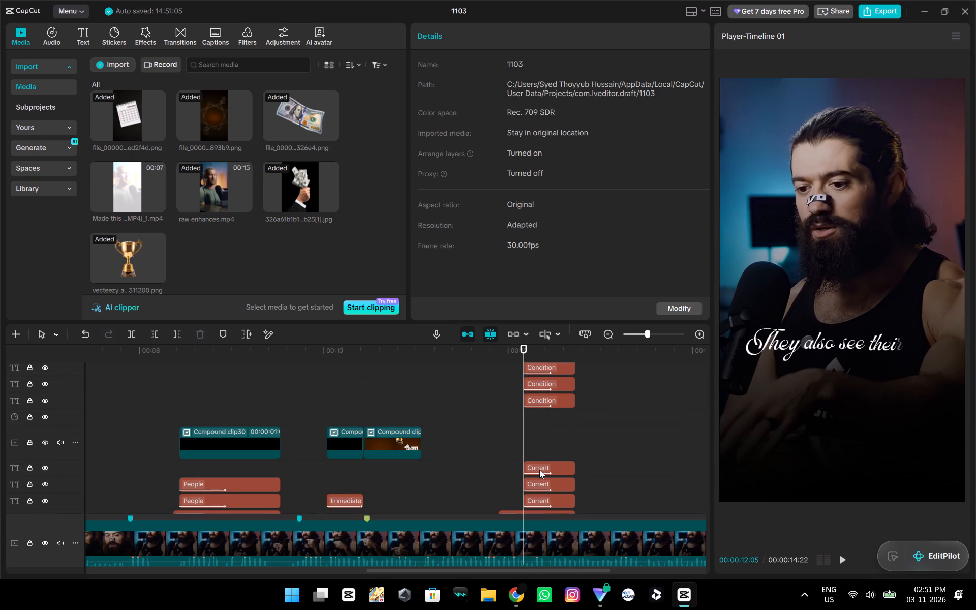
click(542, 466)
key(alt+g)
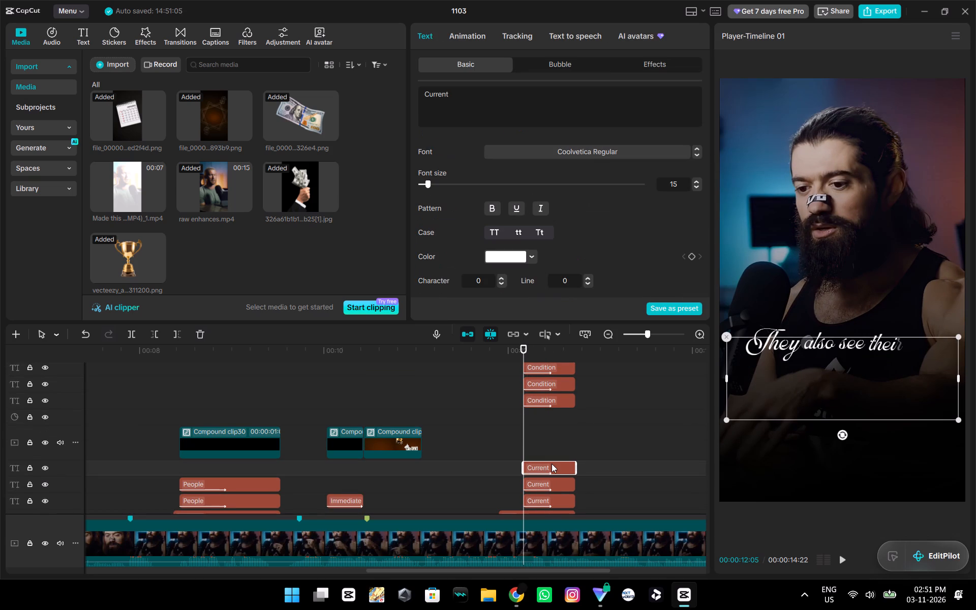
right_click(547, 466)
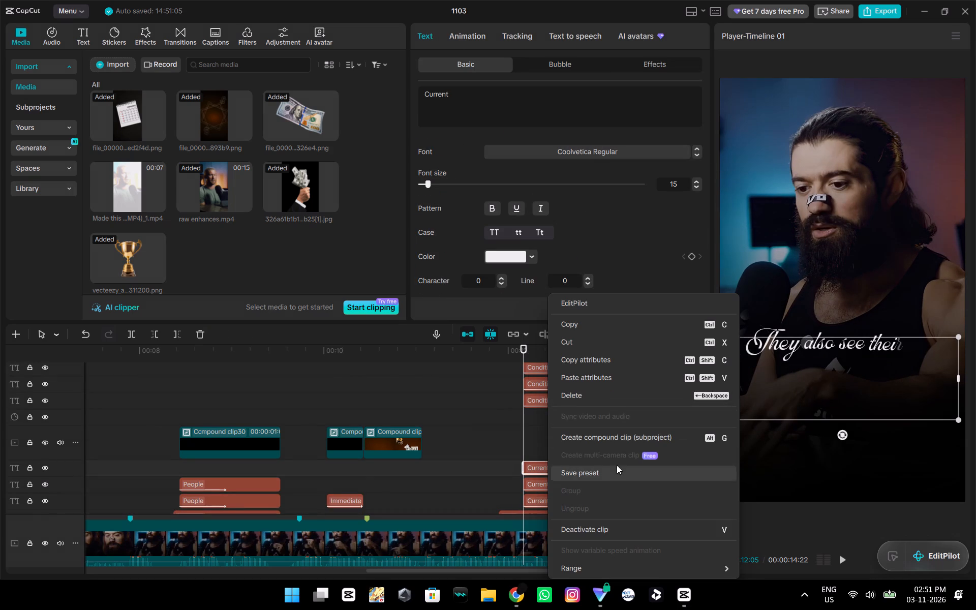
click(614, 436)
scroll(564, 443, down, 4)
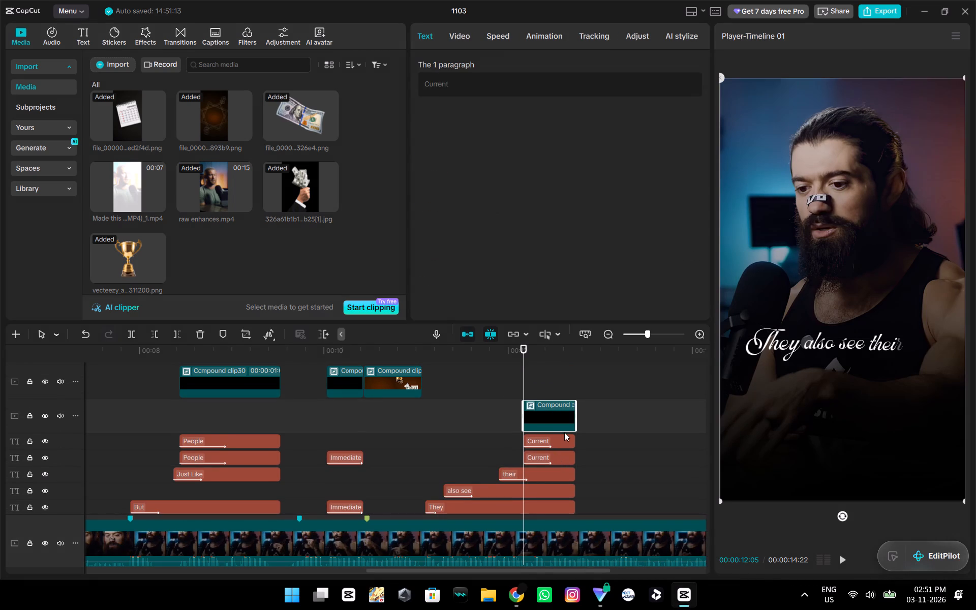
Play the "Current" and "Condition" reveals from 00:00:12:05 to check their timing over the video.
key(space)
key(space)
click(531, 386)
drag(531, 386, 526, 388)
key(space)
key(space)
key(space)
key(space)
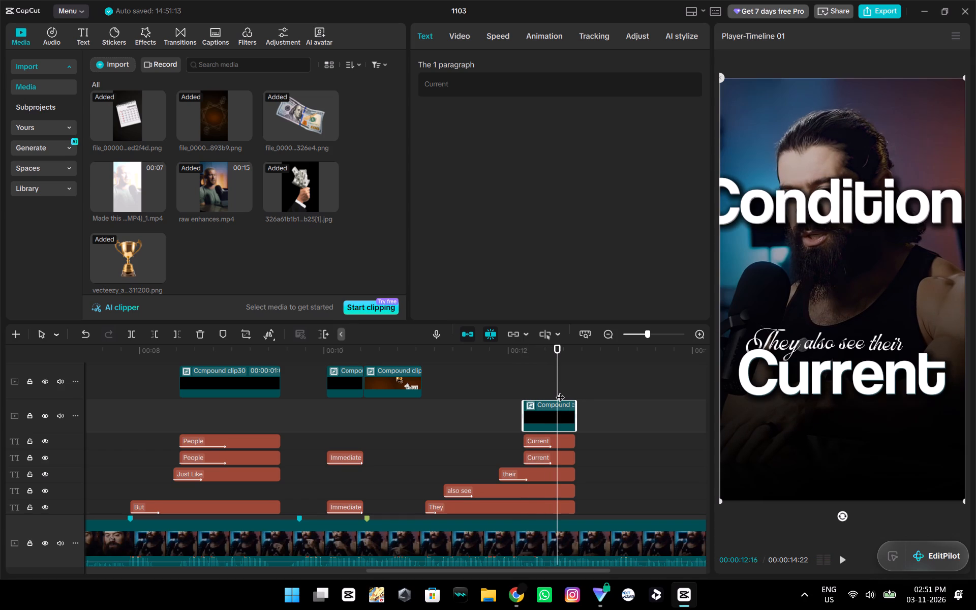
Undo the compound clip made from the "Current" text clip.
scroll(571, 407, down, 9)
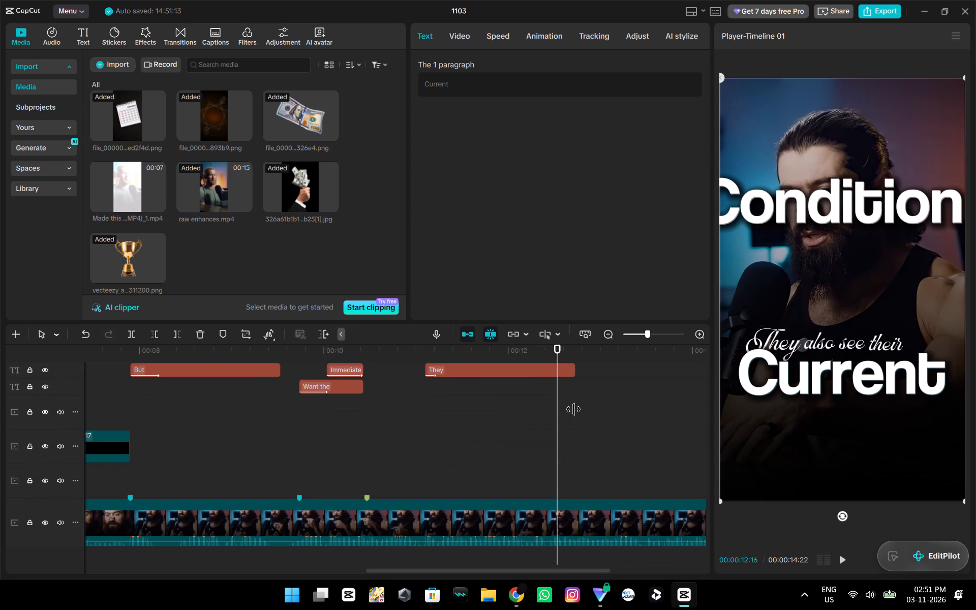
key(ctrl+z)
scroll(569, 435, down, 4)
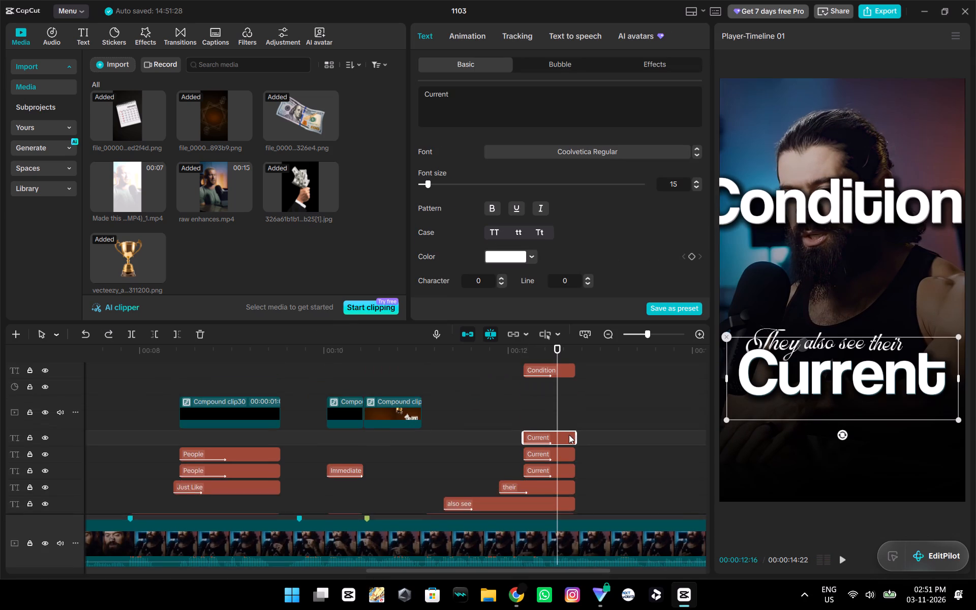
Replay and step frame by frame through the "Current" reveal, placing the playhead at 00:00:12:14.
scroll(568, 435, down, 6)
key(Left)
key(Left)
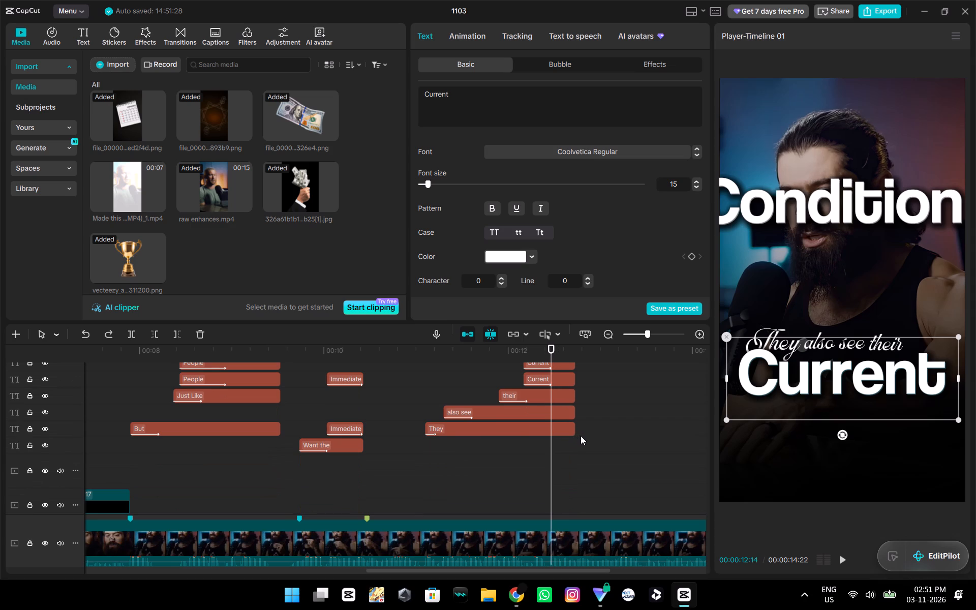
key(Left)
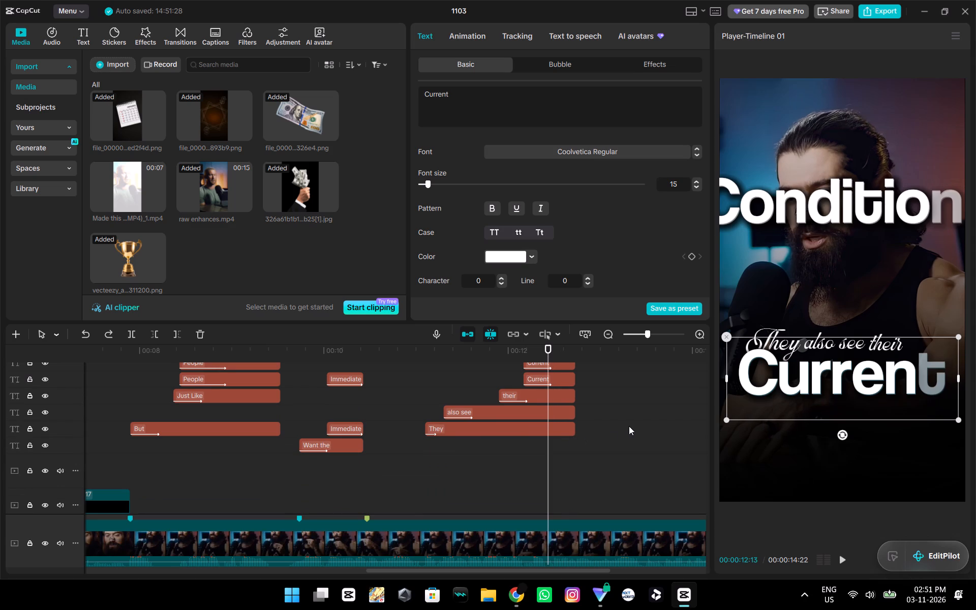
scroll(623, 426, up, 1)
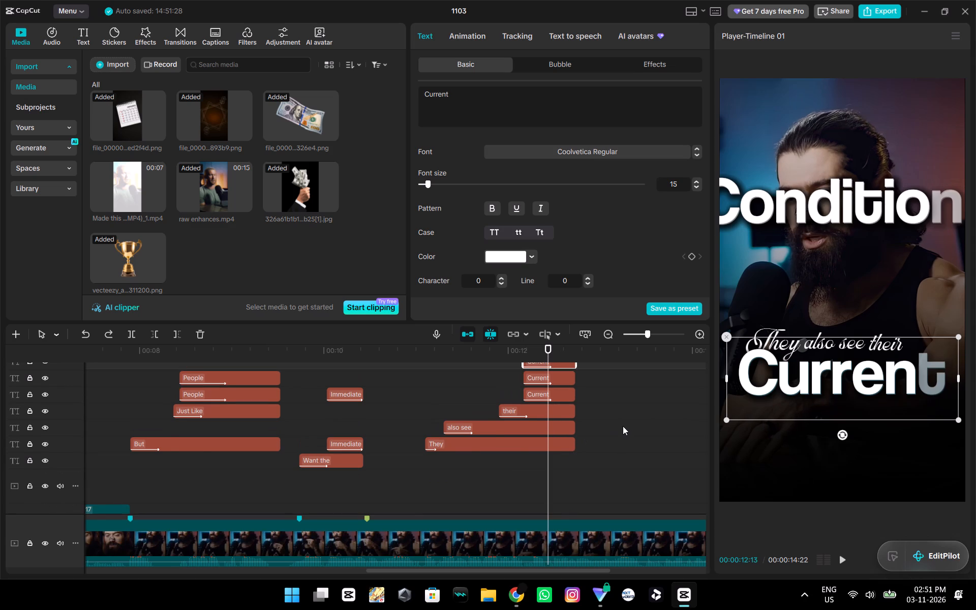
key(Down)
key(Left)
key(Left)
key(Left)
key(Left)
key(Left)
key(Left)
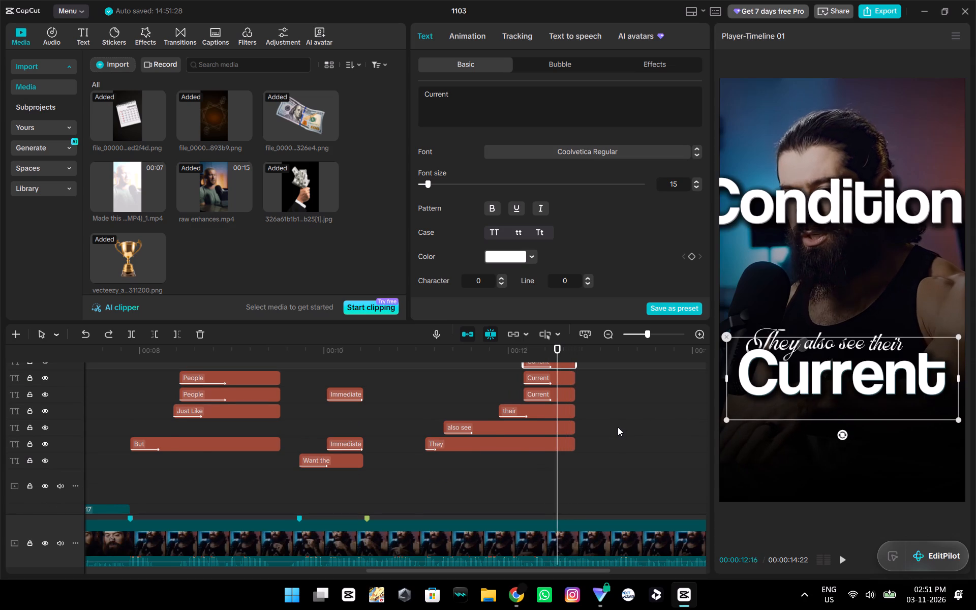
key(Left)
key(Left)
key(Left)
key(Down)
key(Left)
key(Left)
key(Left)
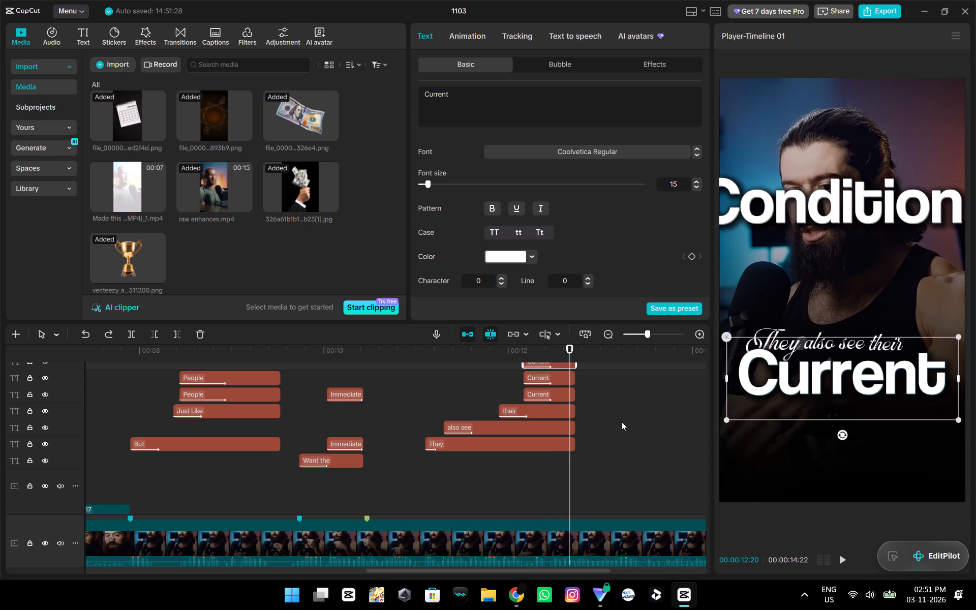
key(Left)
key(Left)
key(Left)
key(Left)
key(Left)
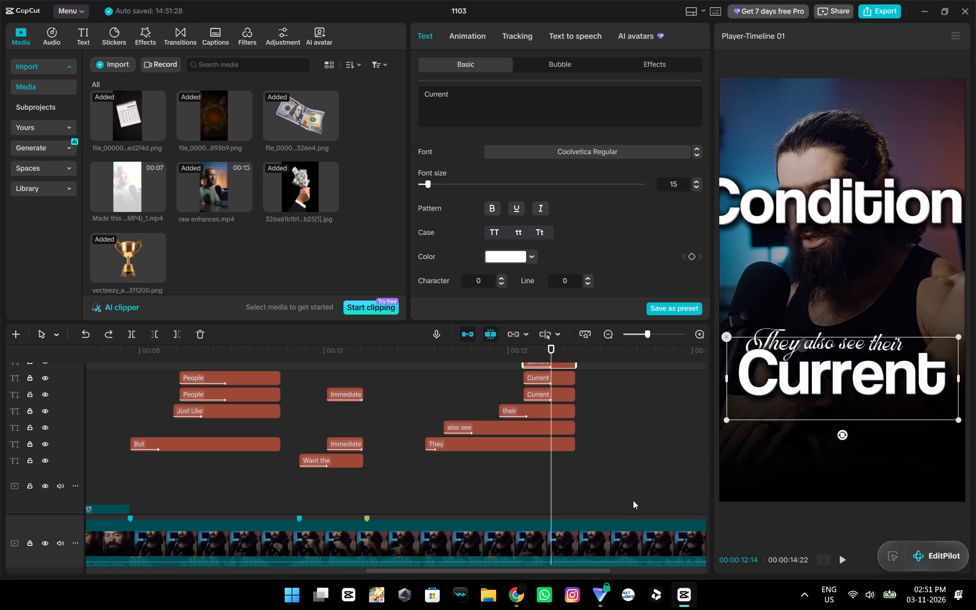
Trim the start of all three "Condition" text clips to the playhead at 00:00:12:14.
scroll(600, 470, up, 3)
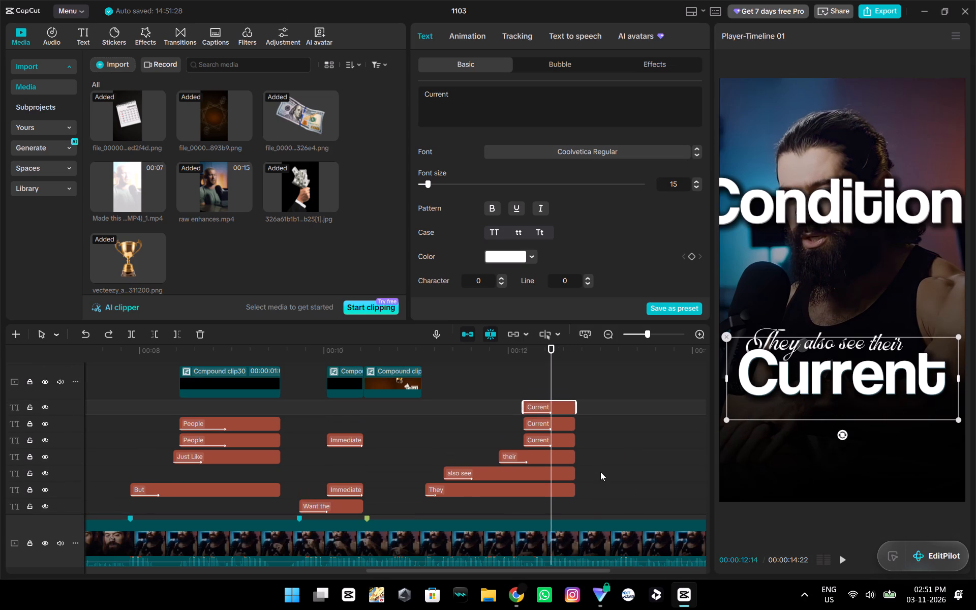
scroll(585, 461, up, 6)
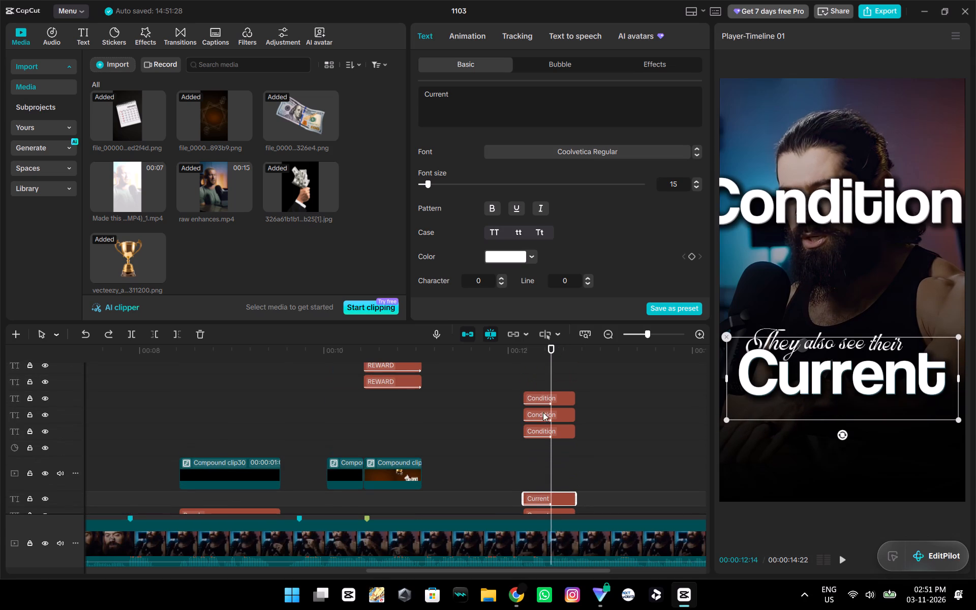
click(549, 394)
drag(524, 400, 535, 406)
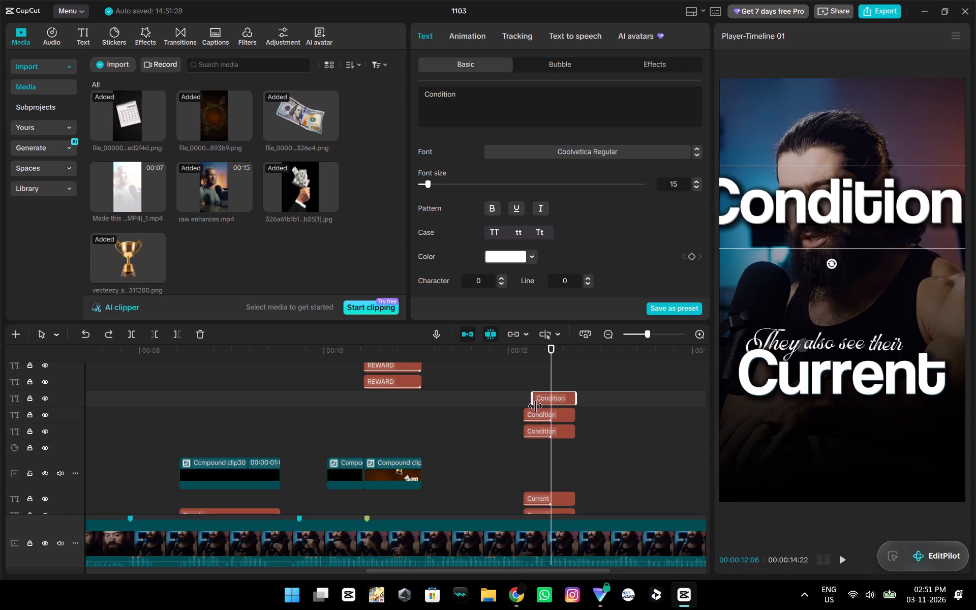
drag(535, 406, 550, 411)
click(532, 415)
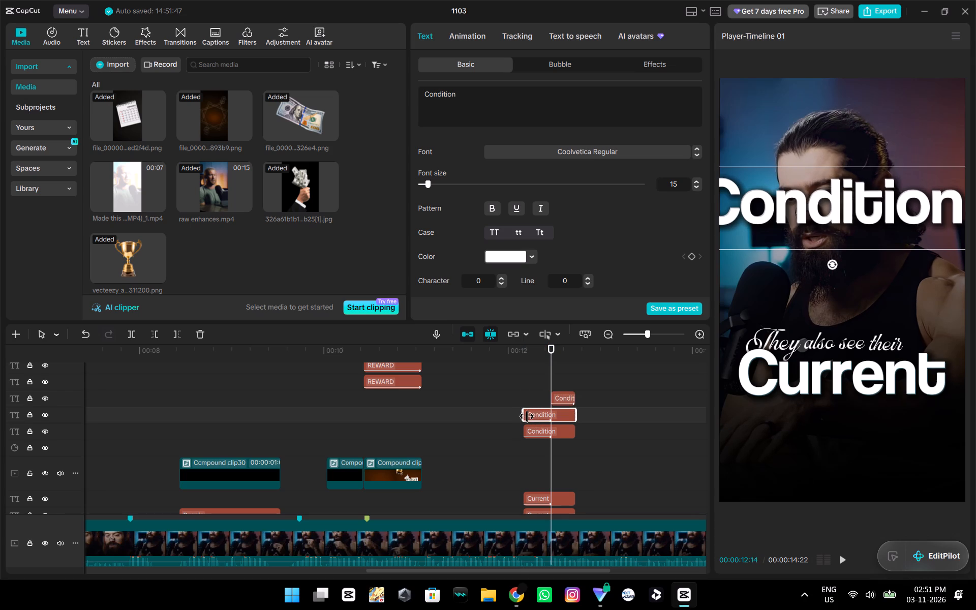
drag(524, 417, 550, 424)
click(540, 435)
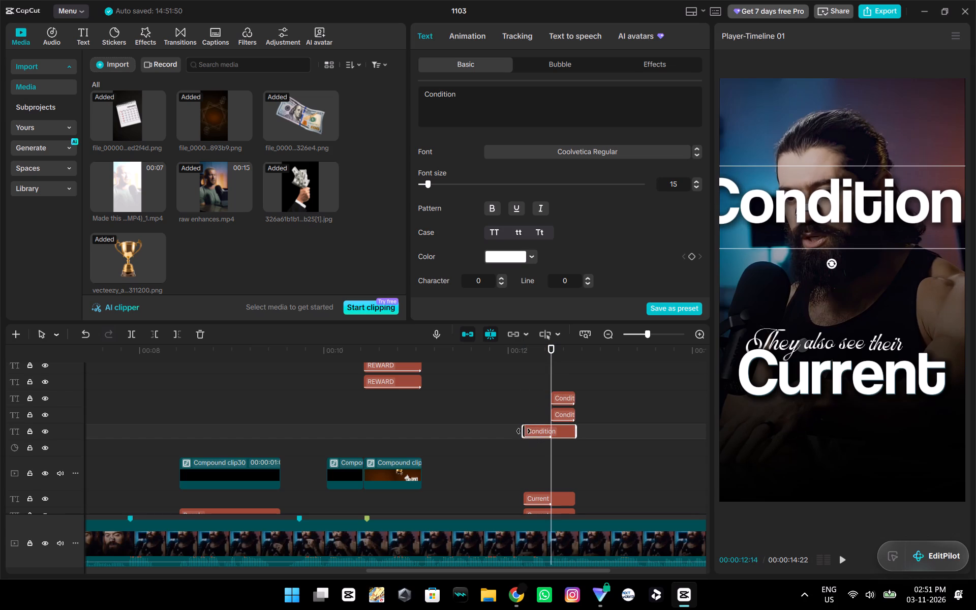
drag(524, 431, 553, 445)
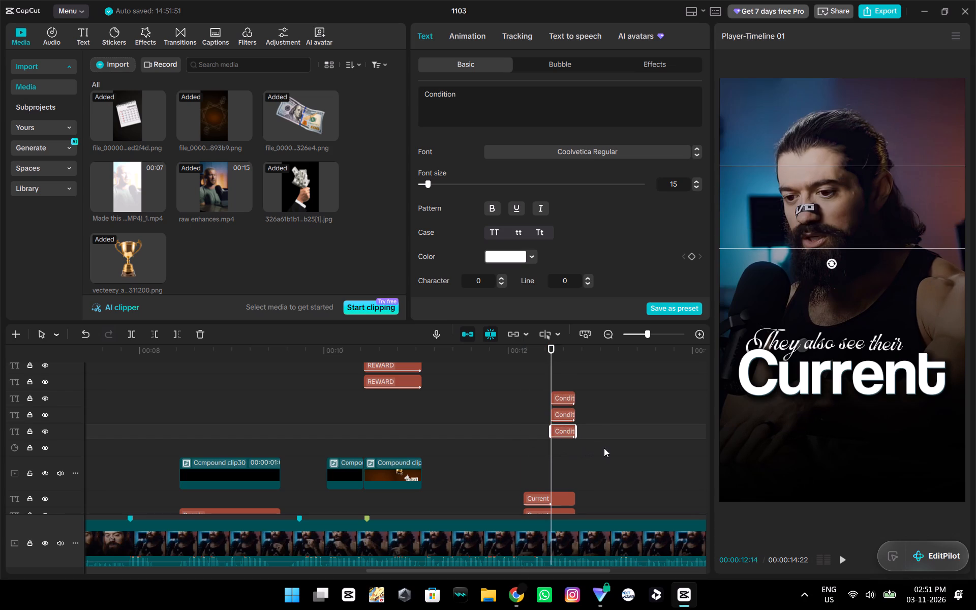
Turn off the shadow on the white "Current" text clip in the uppermost of the three "Current" layers.
scroll(600, 448, down, 4)
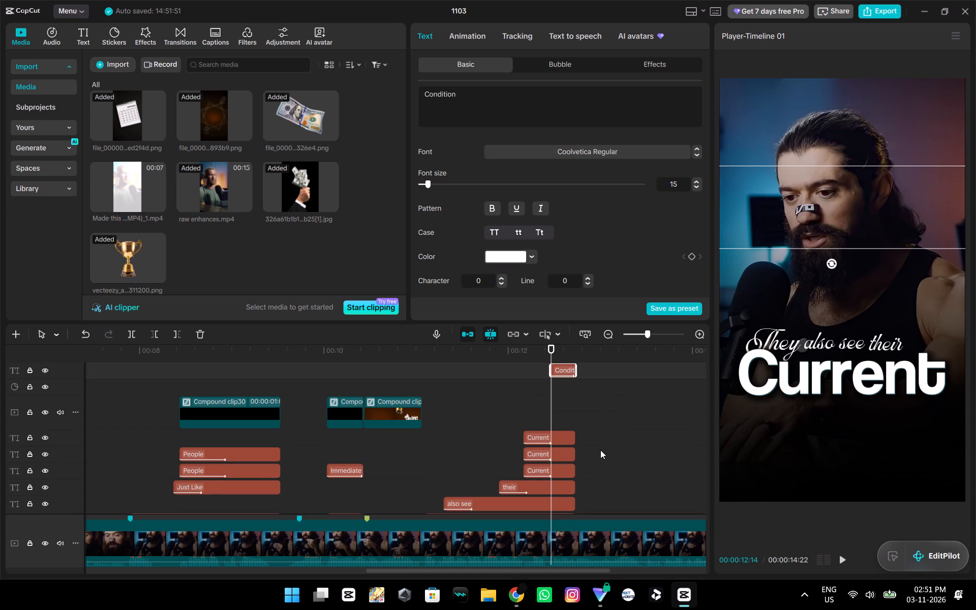
click(549, 439)
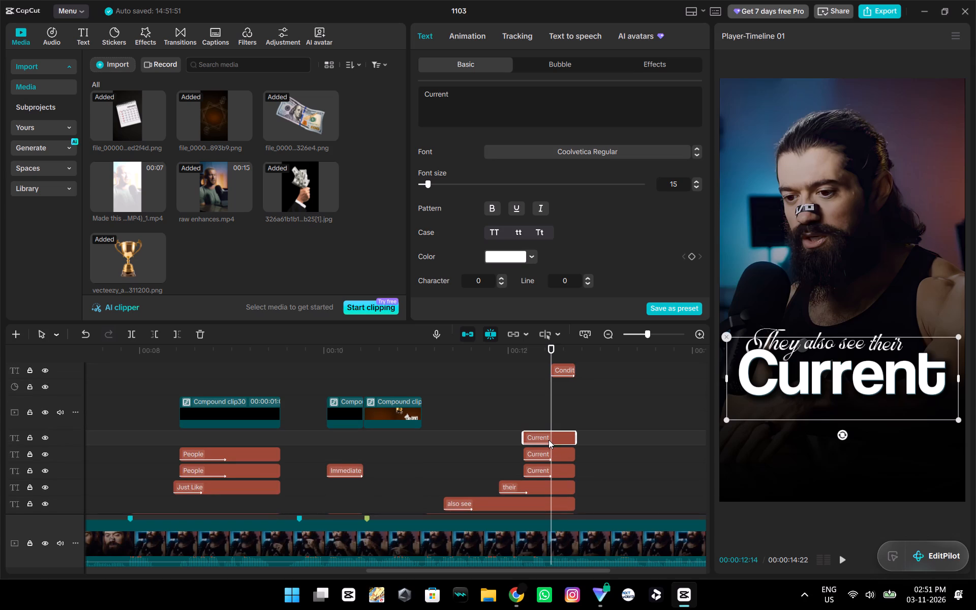
click(542, 472)
click(543, 452)
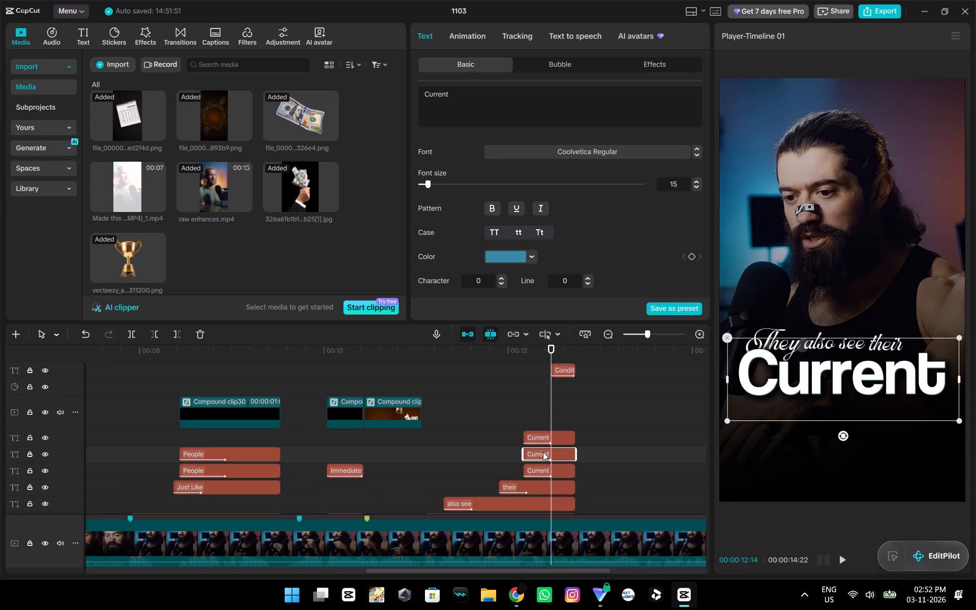
click(544, 439)
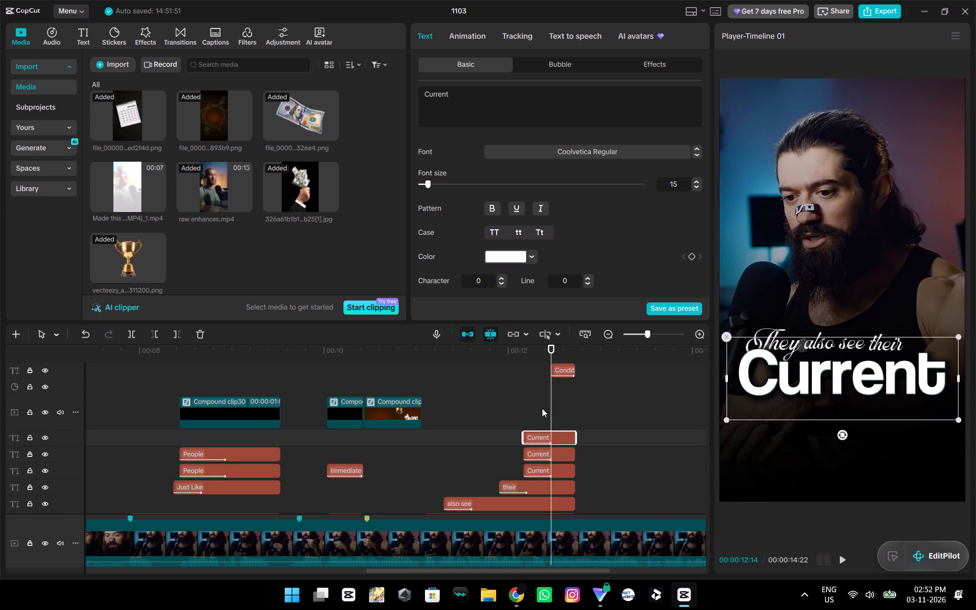
scroll(468, 220, down, 11)
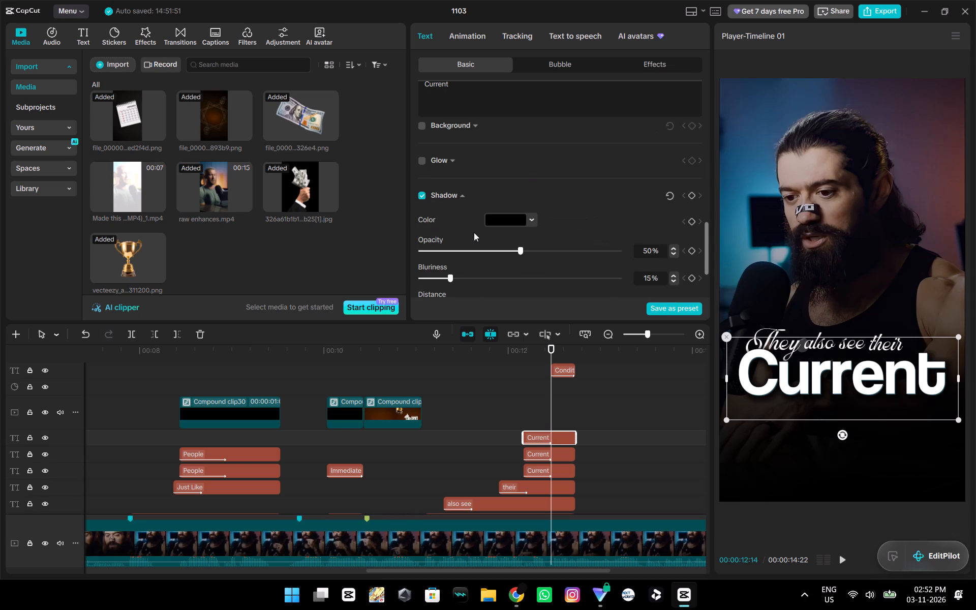
click(423, 139)
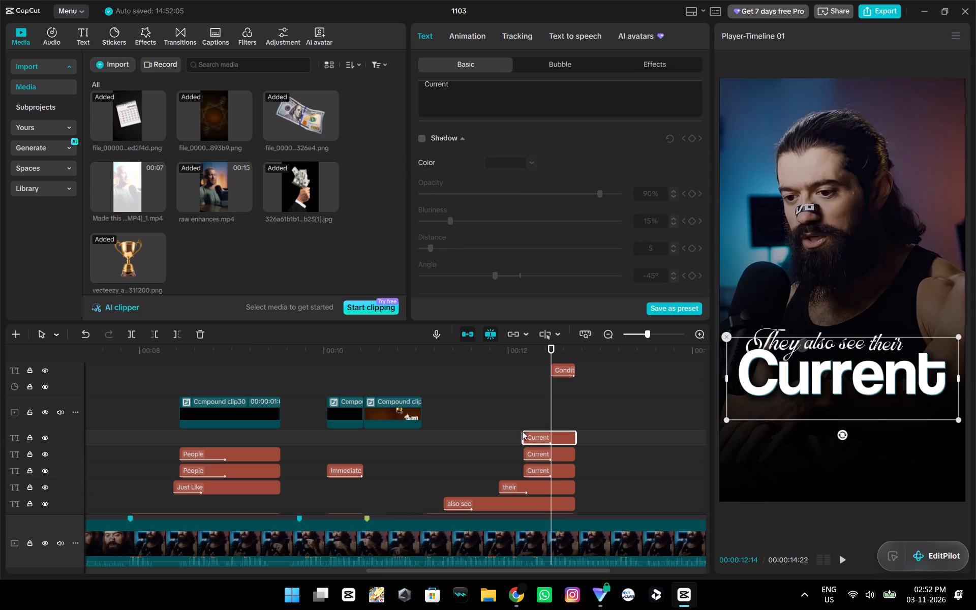
Convert the uppermost "Current" text clip alone into a compound clip.
click(544, 472)
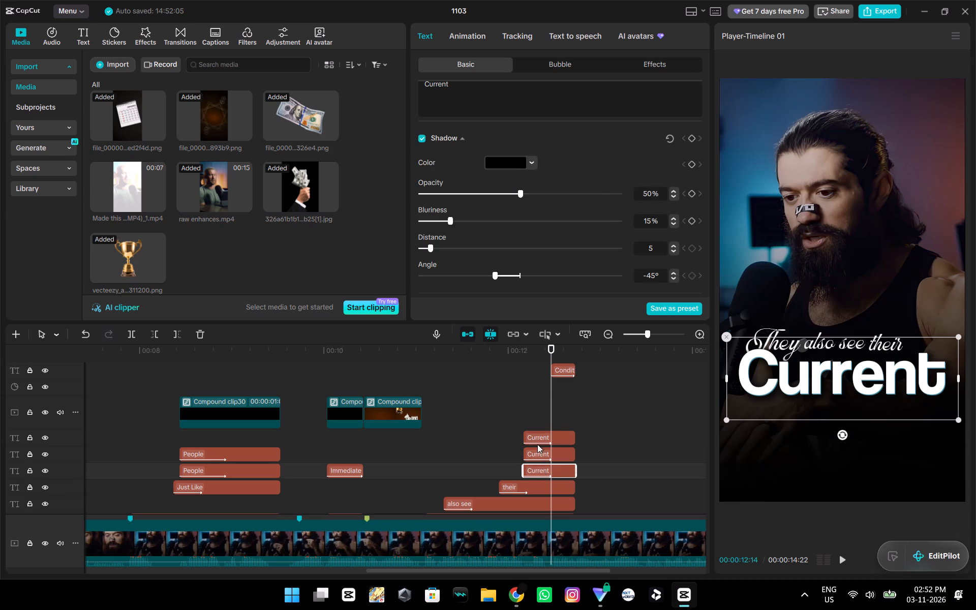
click(536, 435)
key(alt+g)
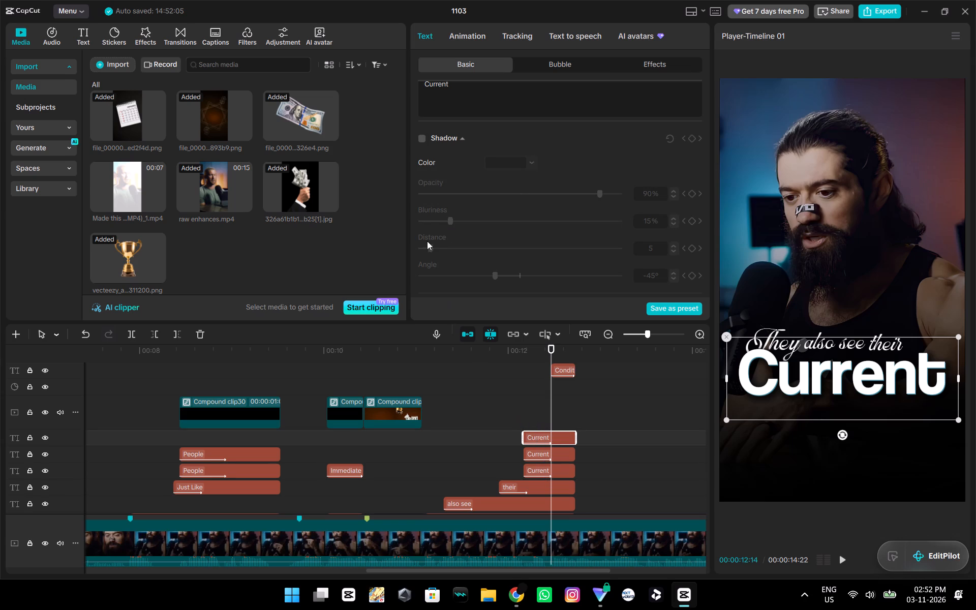
scroll(469, 155, up, 11)
right_click(543, 442)
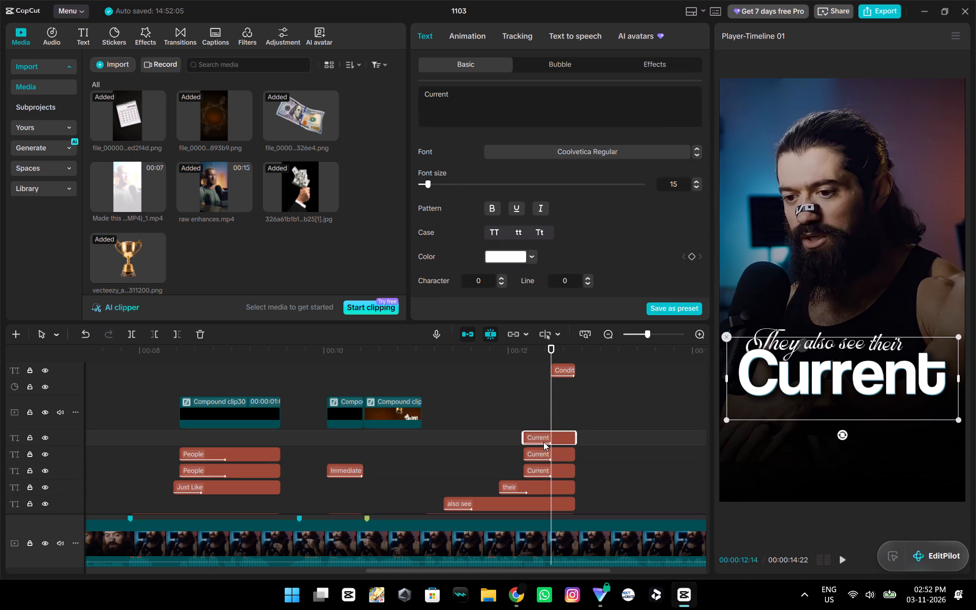
click(578, 435)
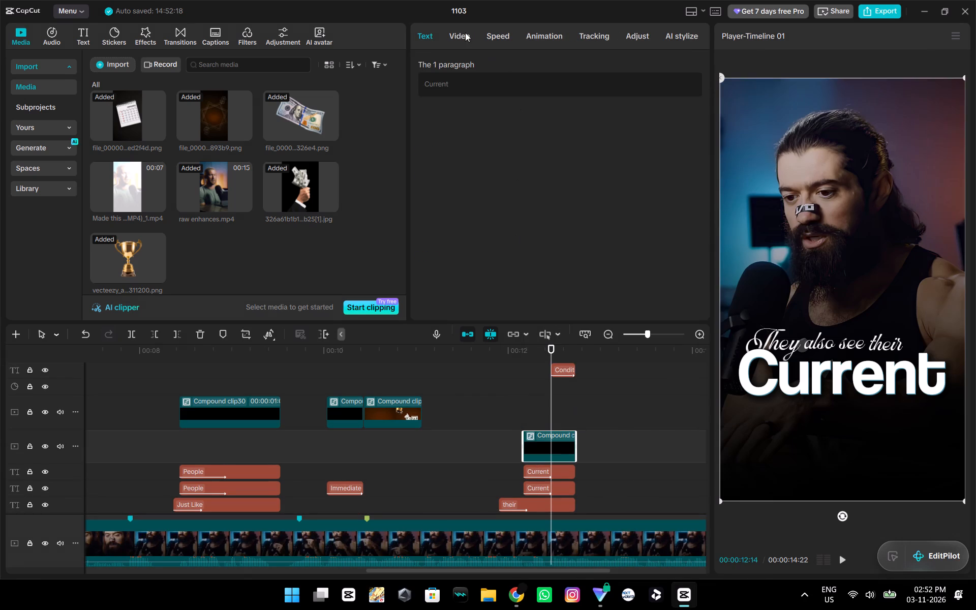
Add a Filmstrip mask to the new "Current" compound clip.
click(465, 33)
click(520, 71)
click(473, 65)
click(603, 65)
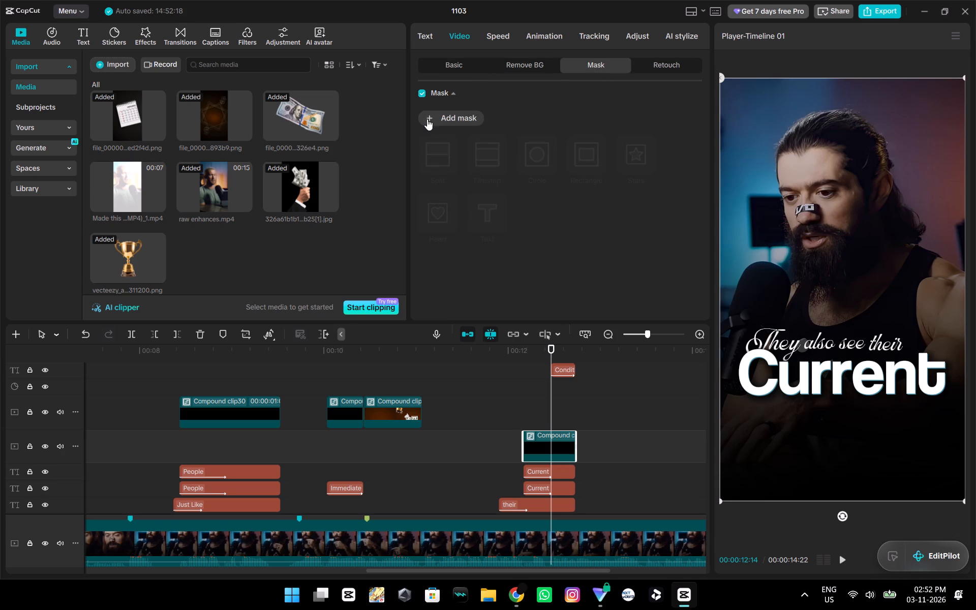
click(428, 119)
click(480, 158)
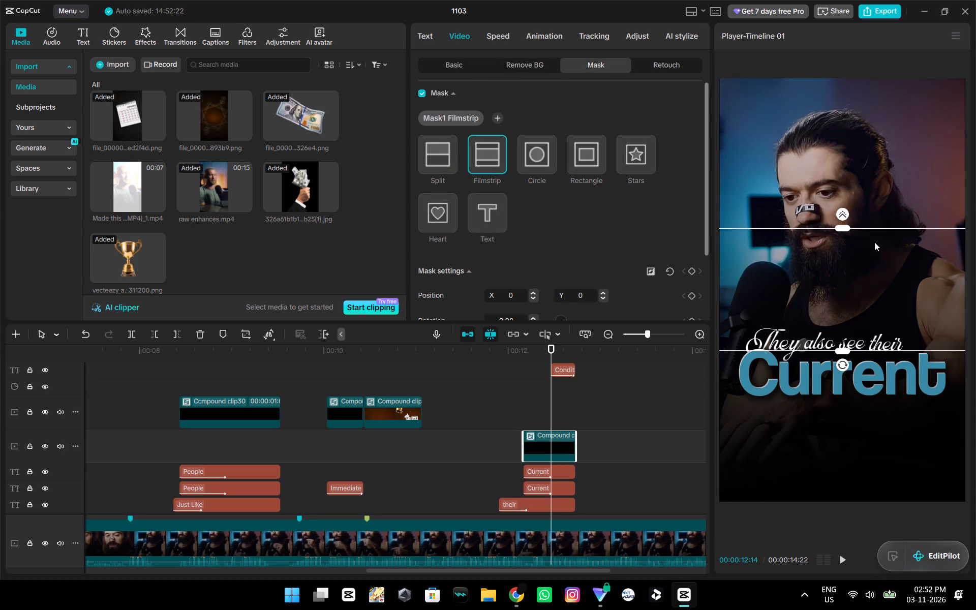
Narrow the Filmstrip mask to a thin diagonal band and place it over the start of "Current" at about X -205, Y -343.
drag(842, 228, 850, 287)
drag(856, 287, 851, 373)
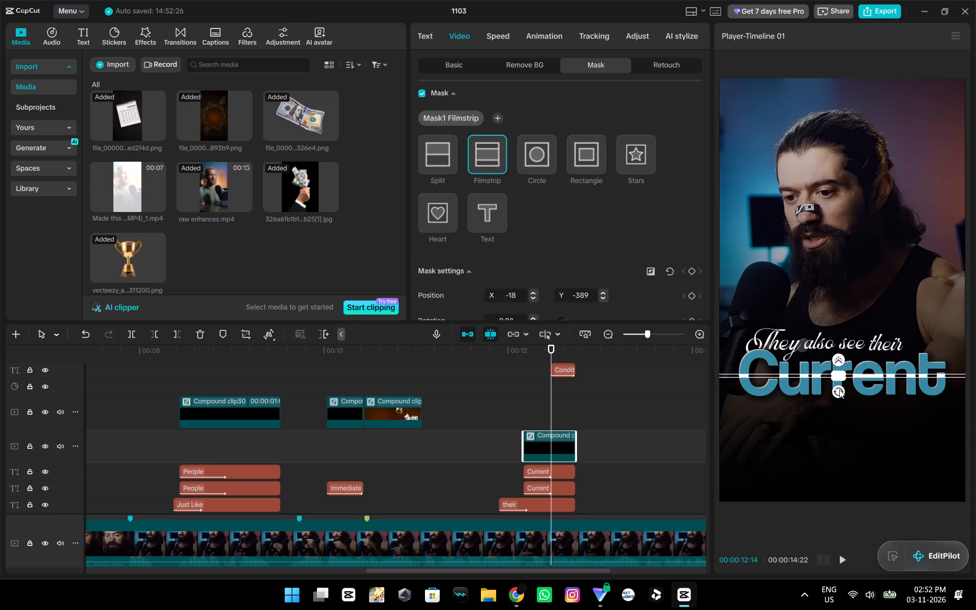
drag(839, 390, 845, 385)
drag(805, 398, 767, 396)
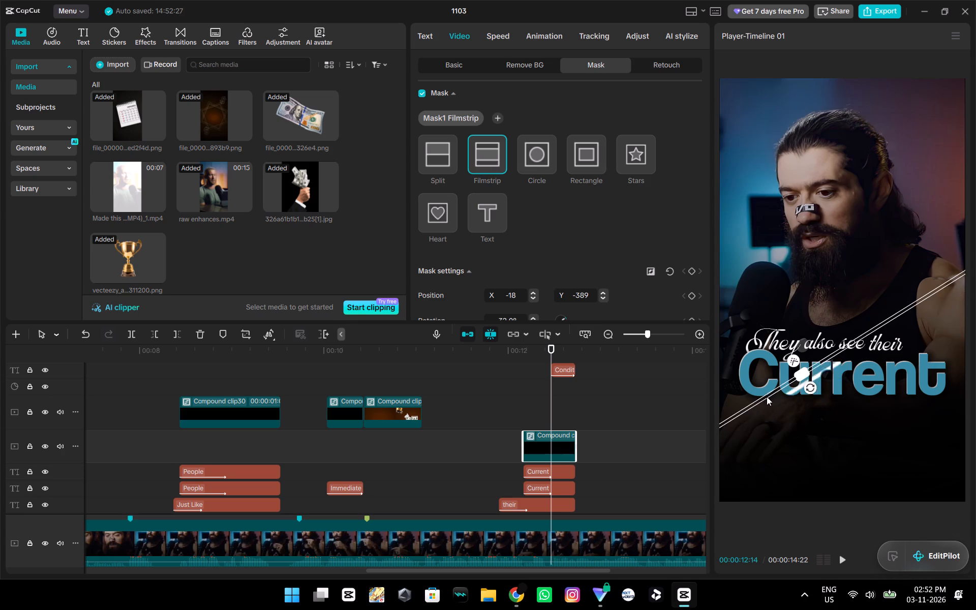
drag(767, 396, 761, 391)
drag(784, 356, 778, 349)
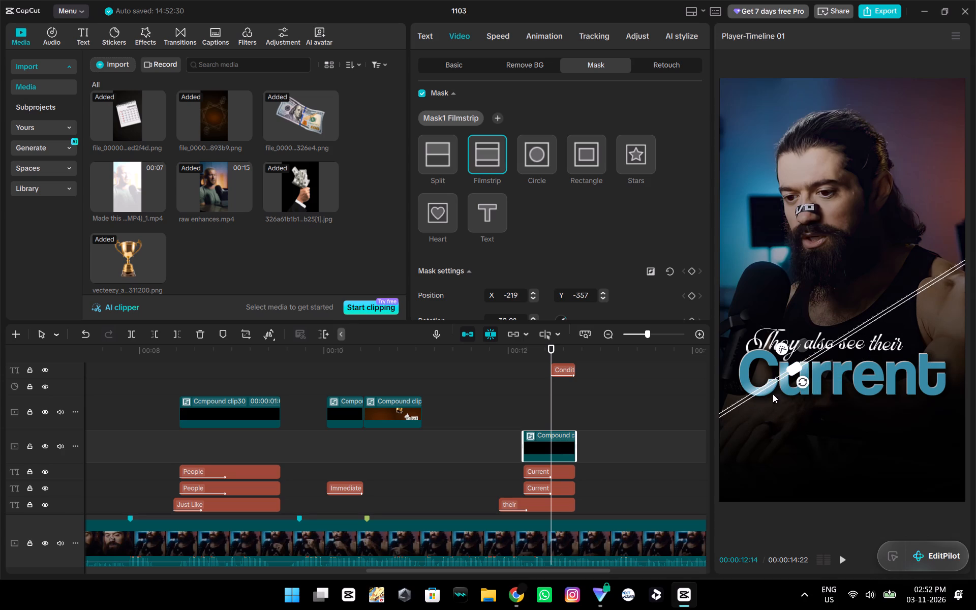
click(762, 388)
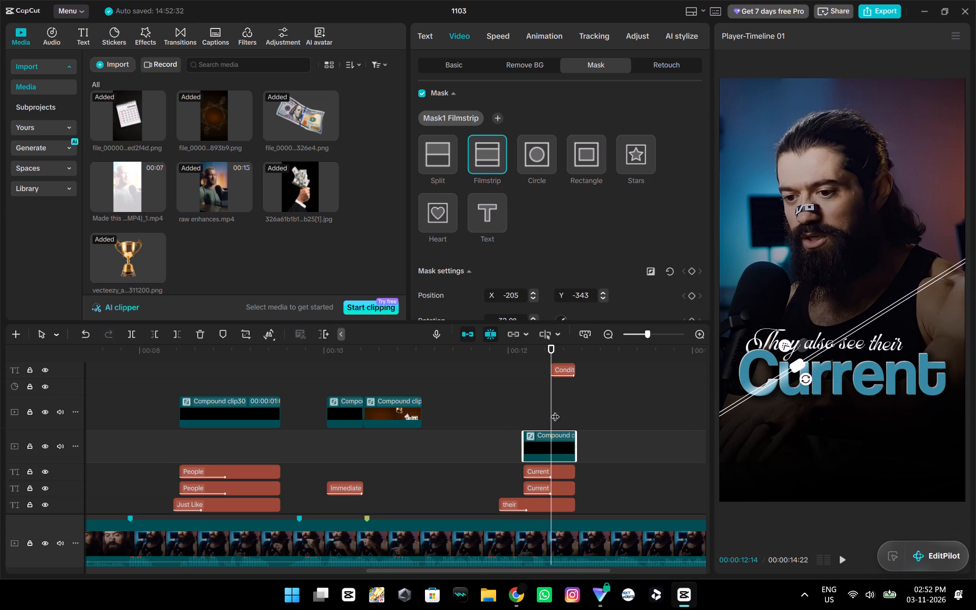
Keyframe the mask settings at 00:00:12:05, the start of the compound clip.
drag(548, 410, 526, 416)
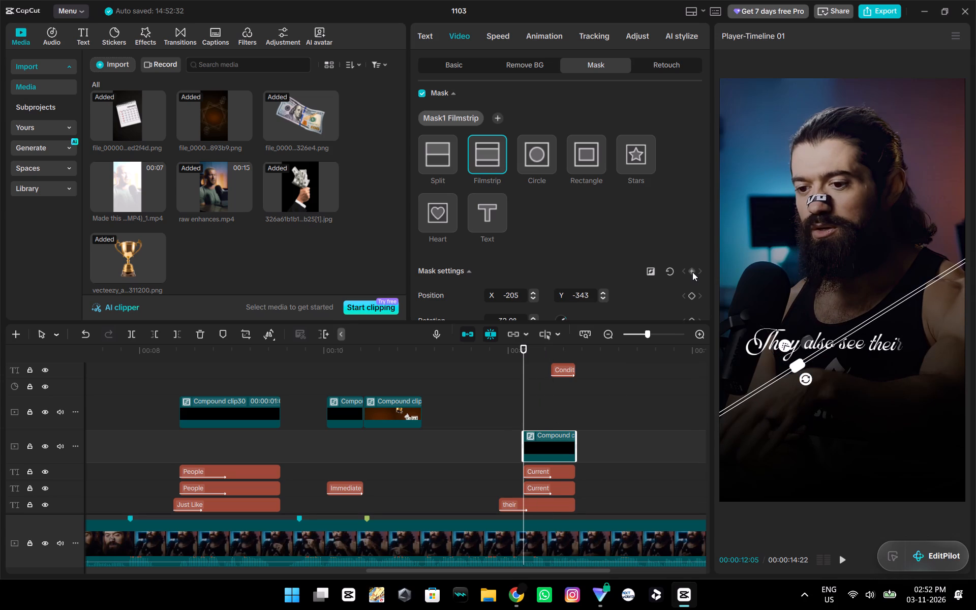
click(692, 272)
At 00:00:12:21, move the mask band to about X 0, Y -553, and shift that keyframe to the compound clip's end.
key(Right)
key(Right)
key(Right)
key(Right)
key(Right)
key(Right)
key(Right)
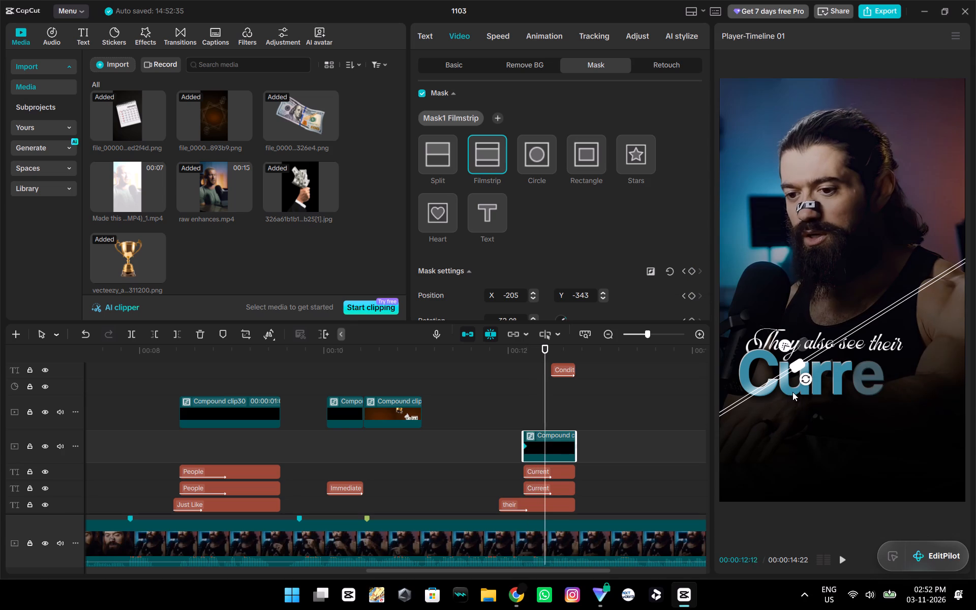
key(Right)
key(Right)
key(Right)
key(Right)
key(Right)
key(Right)
key(Right)
key(Right)
key(Right)
key(Right)
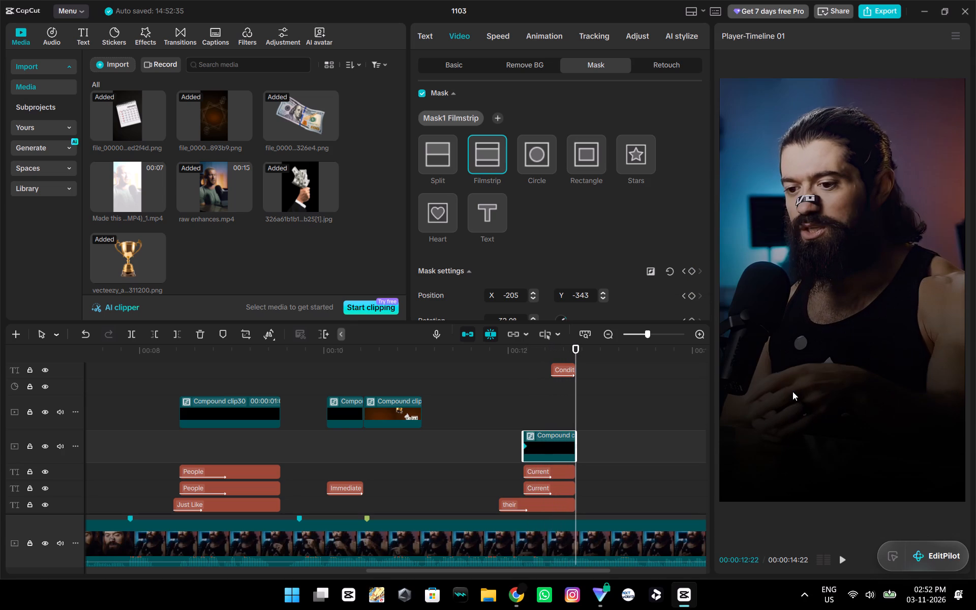
key(Left)
drag(871, 314, 908, 352)
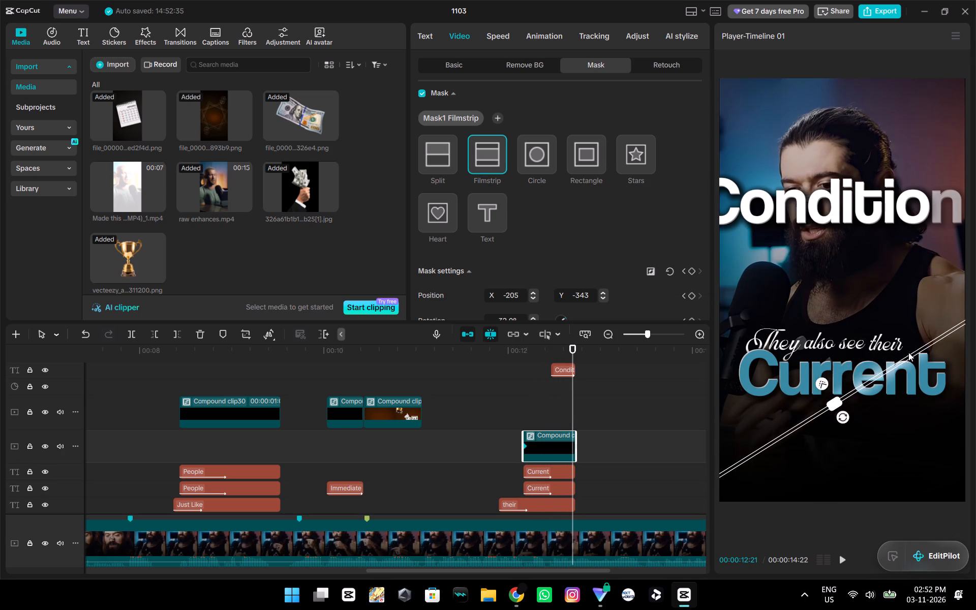
drag(908, 352, 916, 360)
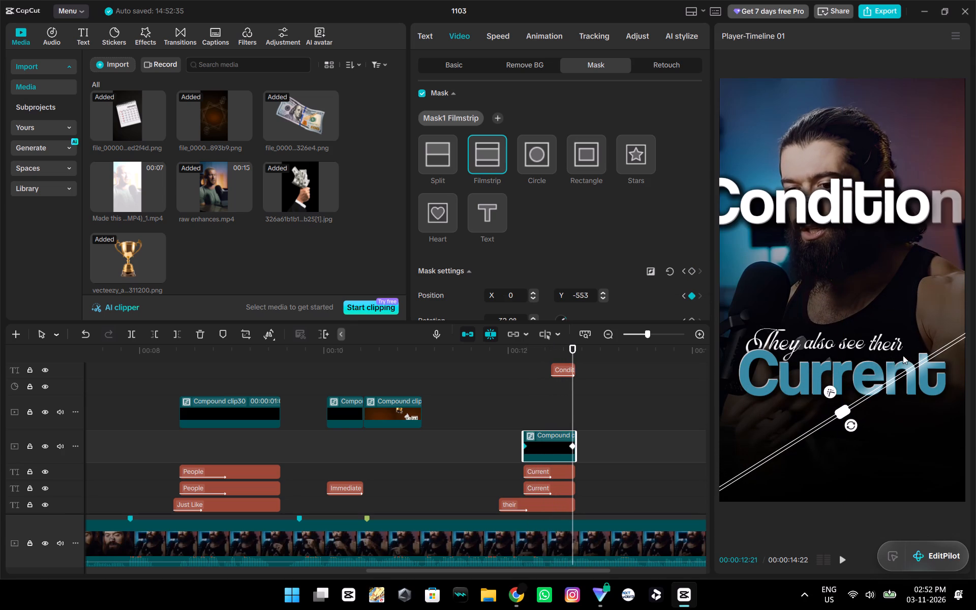
click(572, 448)
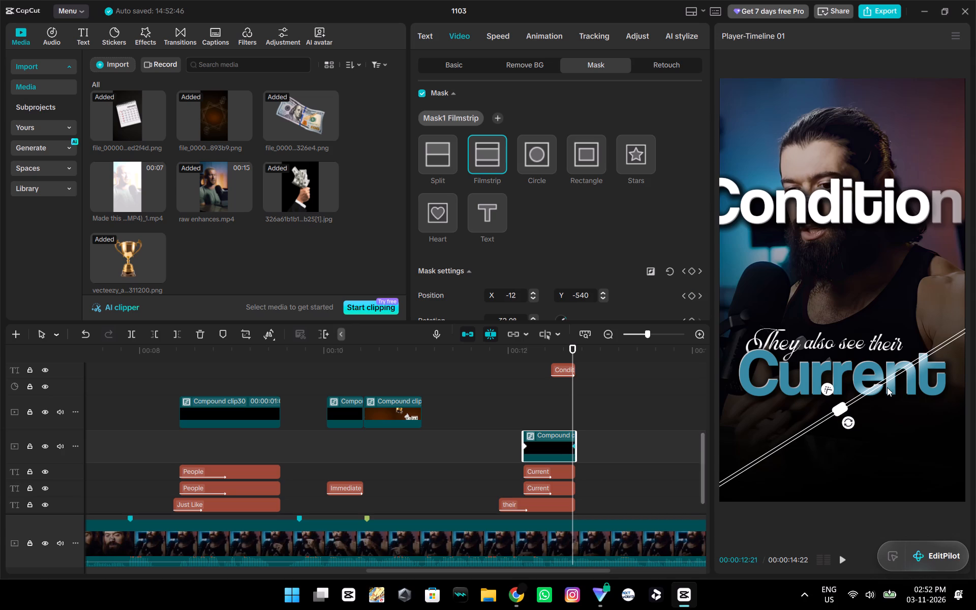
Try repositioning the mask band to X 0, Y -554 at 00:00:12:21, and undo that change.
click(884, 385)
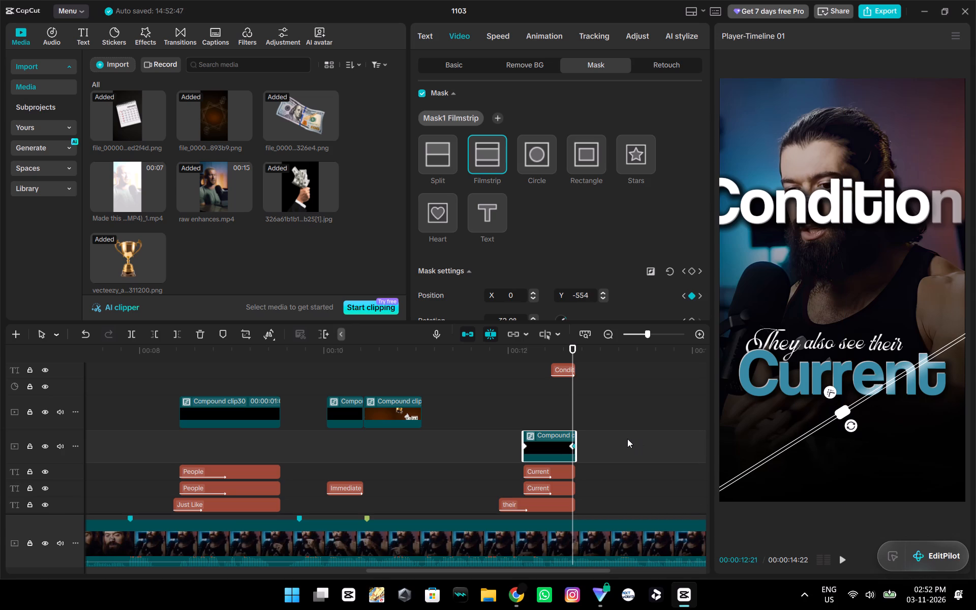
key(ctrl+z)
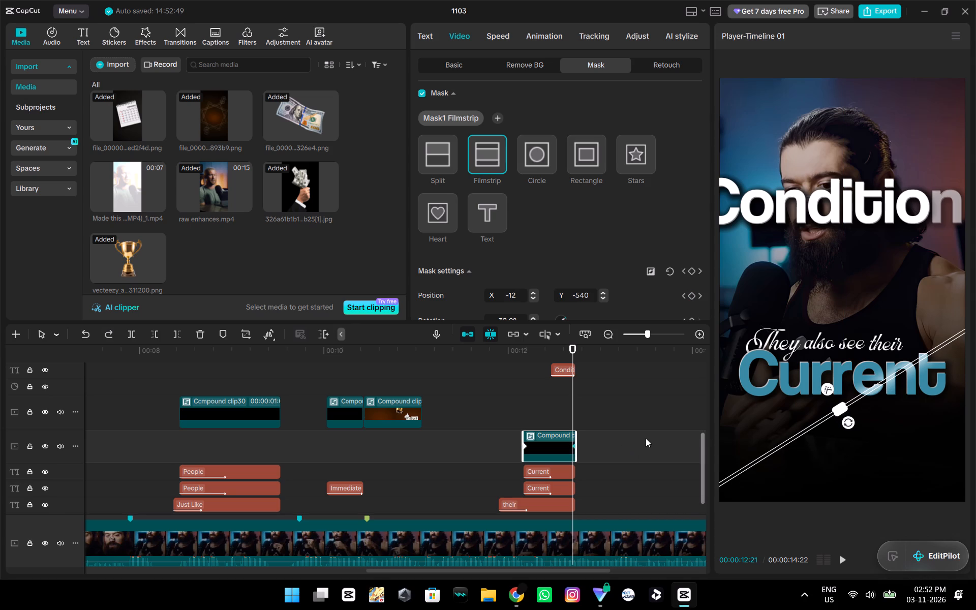
Combine the masked compound clip and the two remaining "Current" text clips into one compound clip.
click(530, 410)
drag(530, 410, 525, 412)
drag(554, 417, 565, 487)
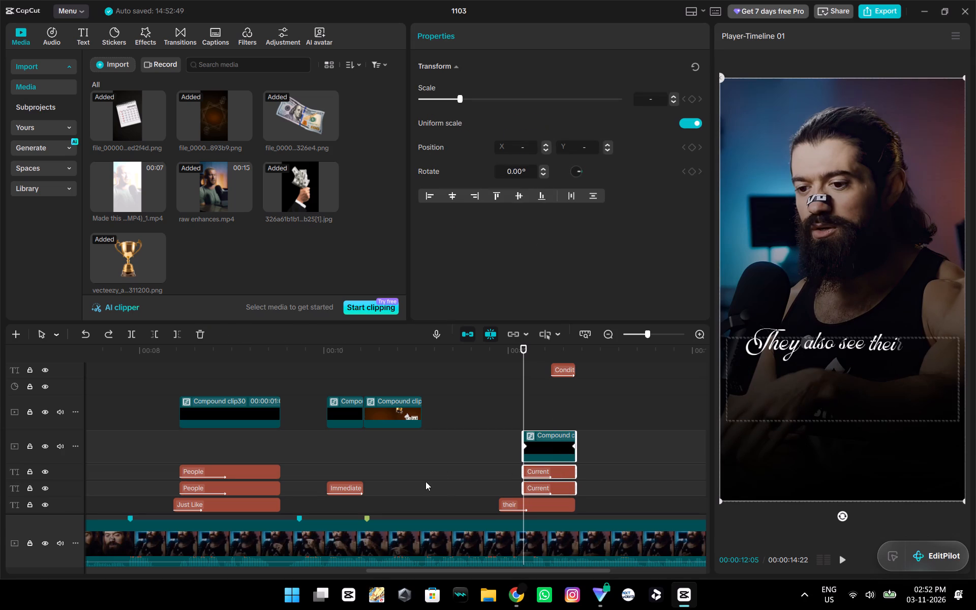
right_click(556, 448)
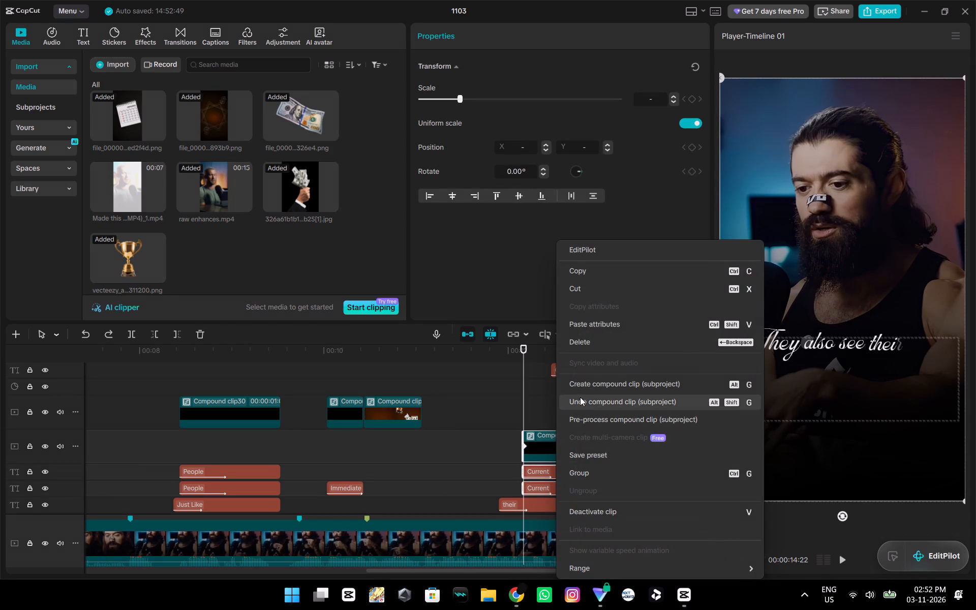
click(581, 389)
Set the text colour of the middle "Condition" clip to hex 3689A2.
scroll(555, 414, up, 5)
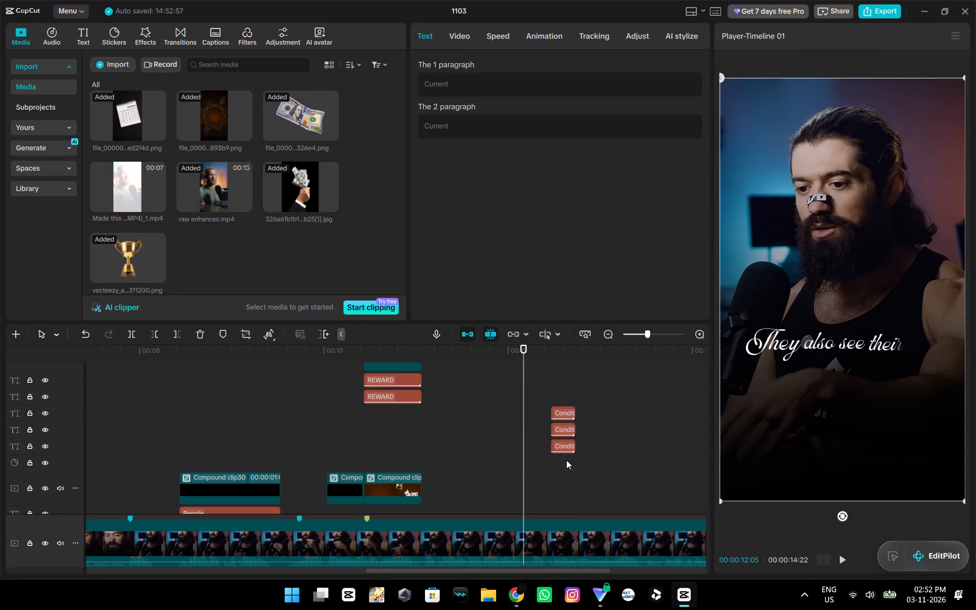
drag(556, 464, 552, 392)
click(560, 428)
click(553, 400)
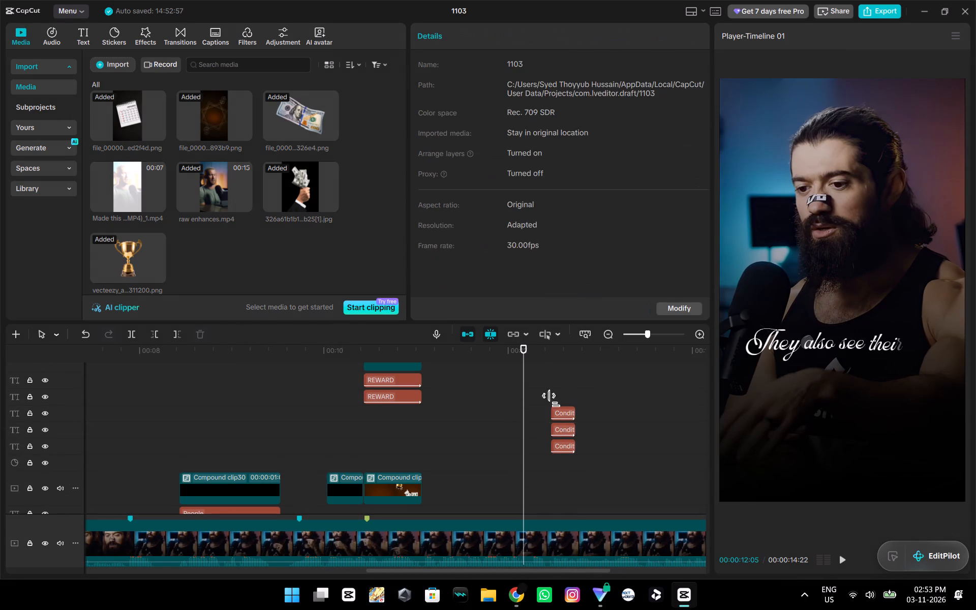
click(561, 430)
click(512, 258)
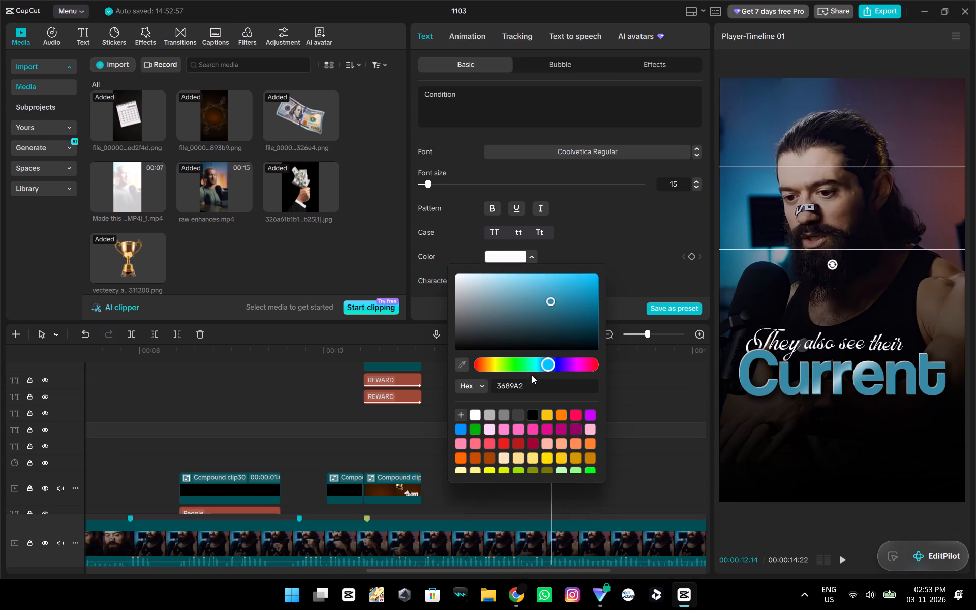
click(529, 387)
key(Return)
key(Return)
key(Return)
click(627, 408)
Play the "Condition" reveal to check it, and return the playhead to 00:00:12:14.
click(568, 420)
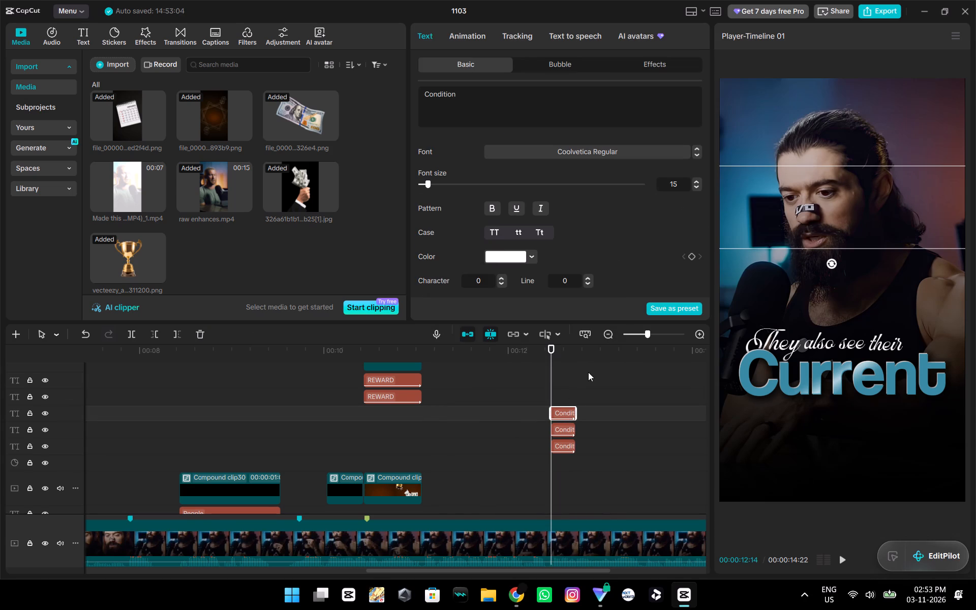
key(space)
key(space)
key(space)
key(space)
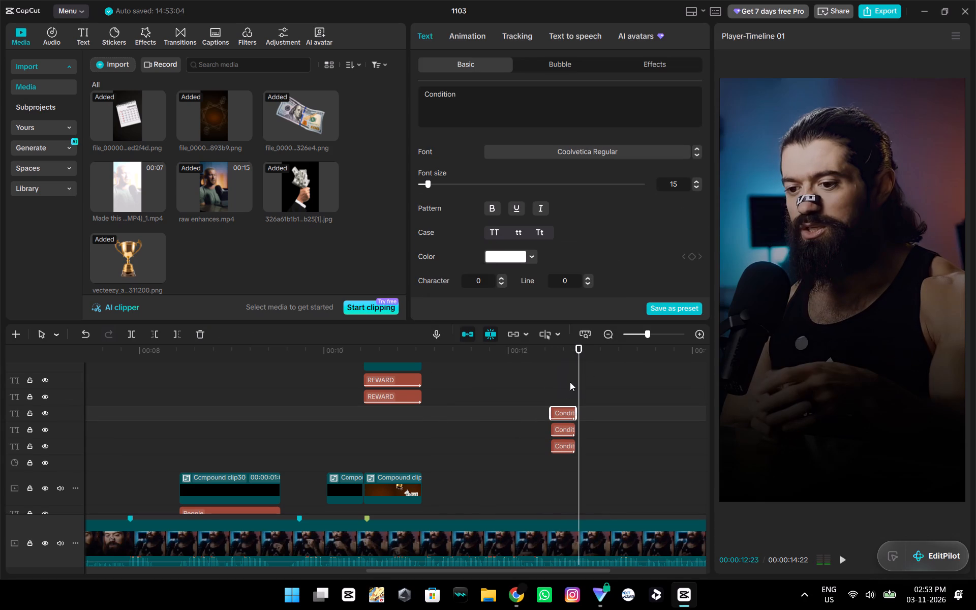
double_click(556, 389)
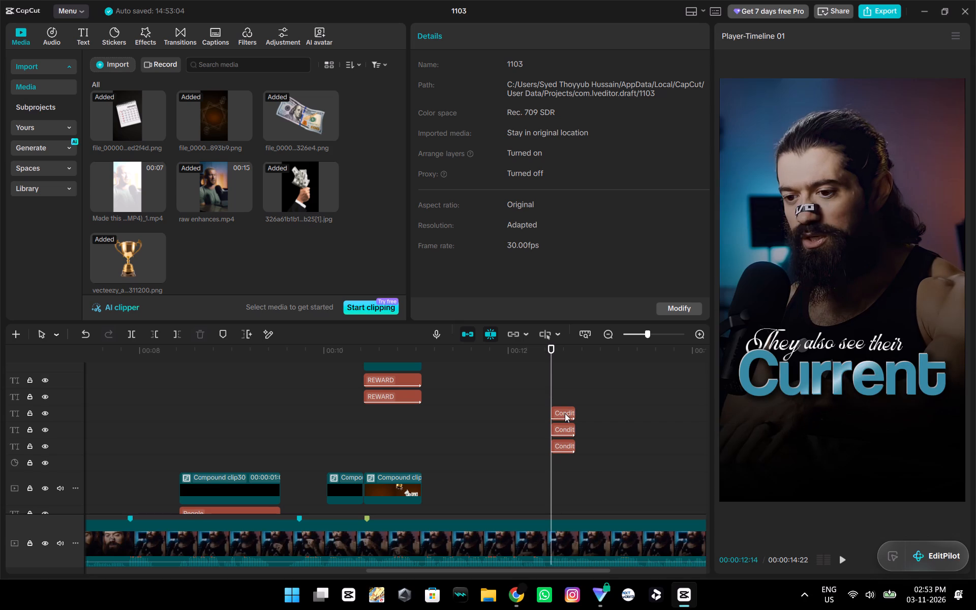
Set the Type 2 In animation duration to 0.1s on each of the three stacked "Condition" clips.
click(565, 413)
click(465, 37)
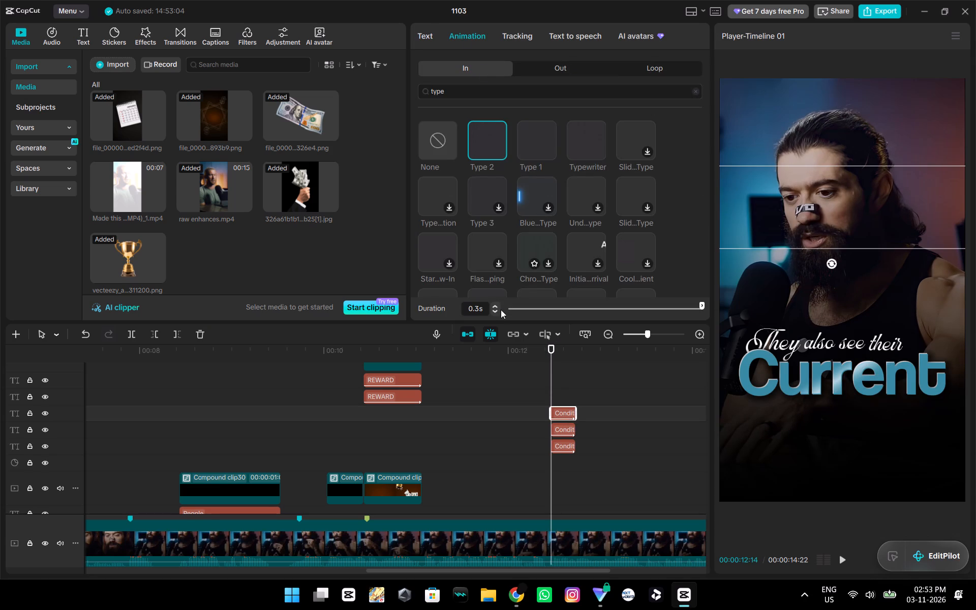
click(495, 310)
click(495, 310)
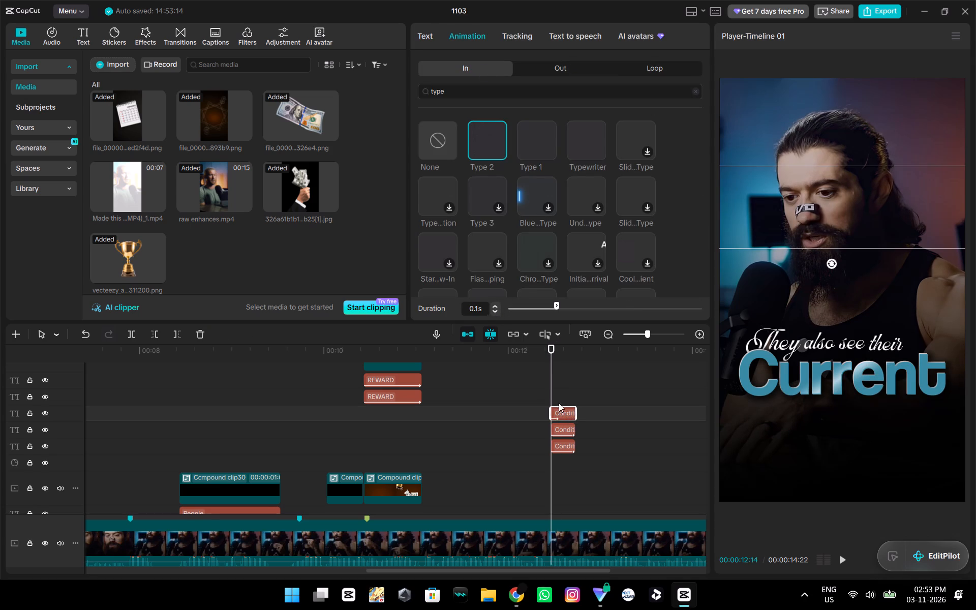
click(568, 430)
click(472, 33)
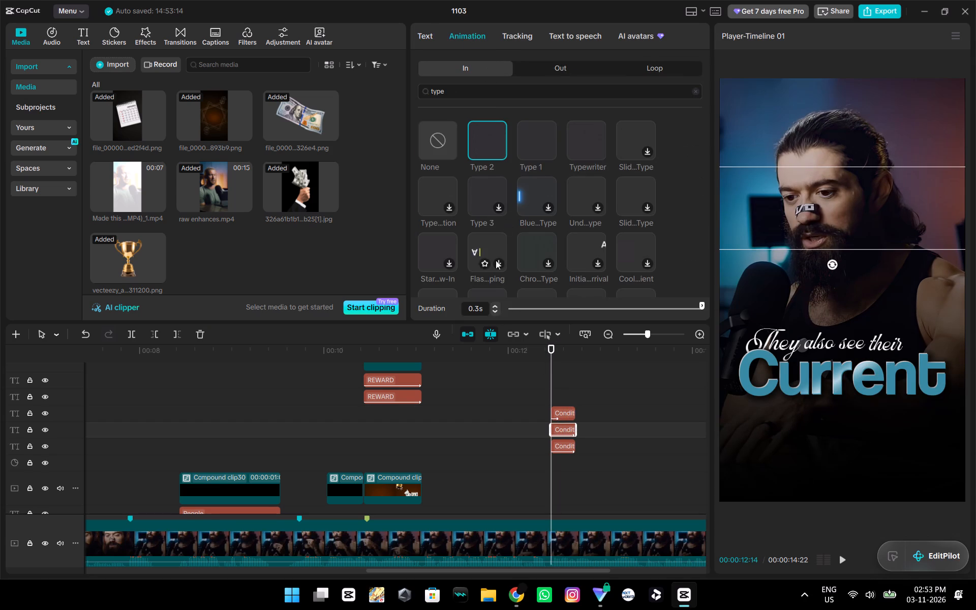
double_click(492, 311)
click(563, 446)
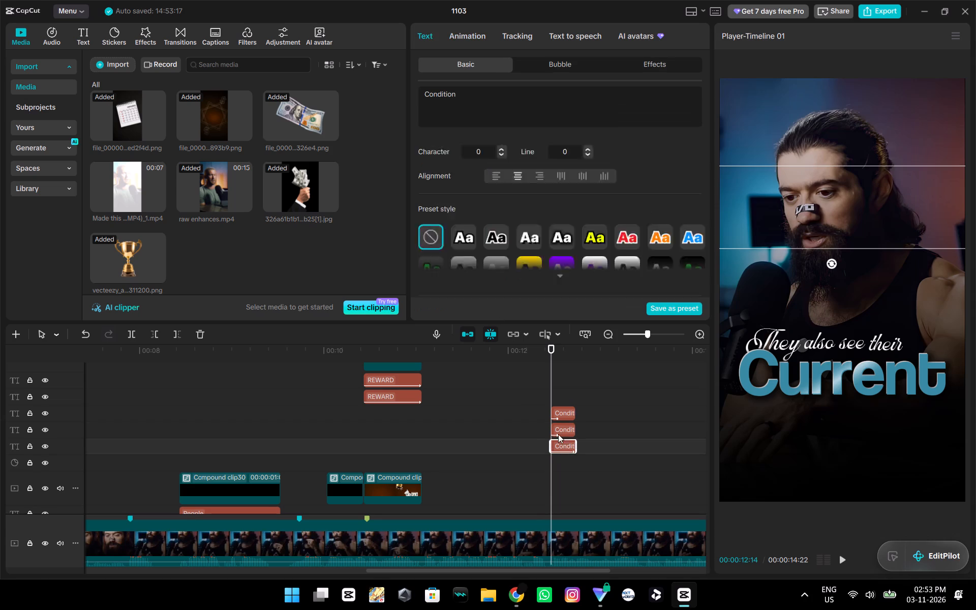
click(470, 38)
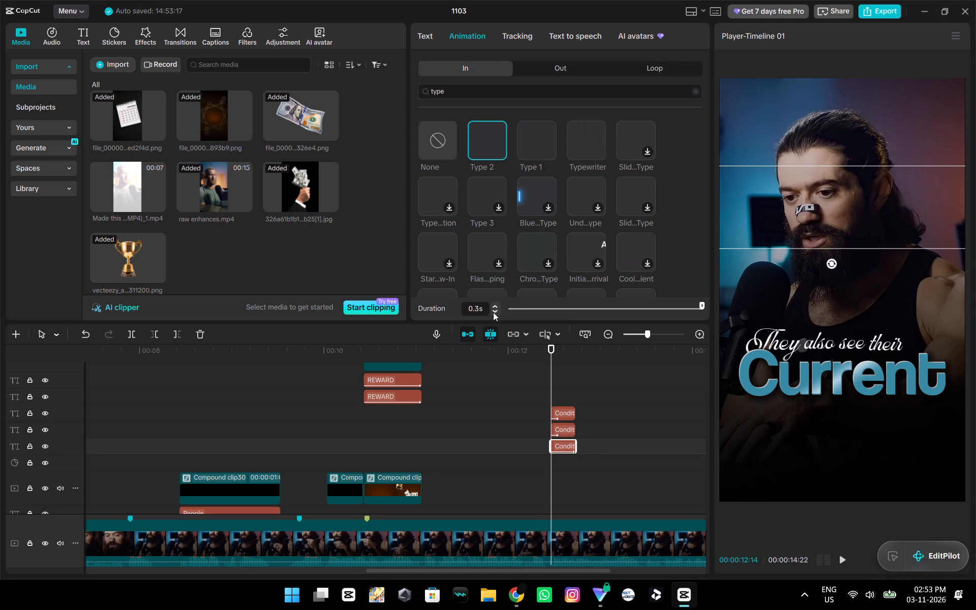
double_click(493, 312)
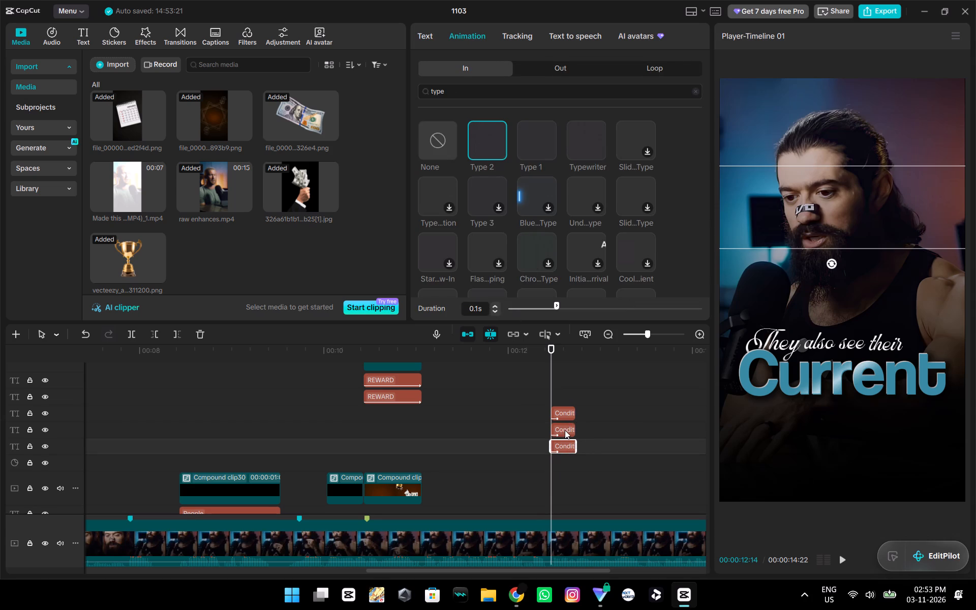
Adjust the middle "Condition" clip's text colour and set it to hex 3869A2.
click(565, 430)
click(516, 260)
click(531, 387)
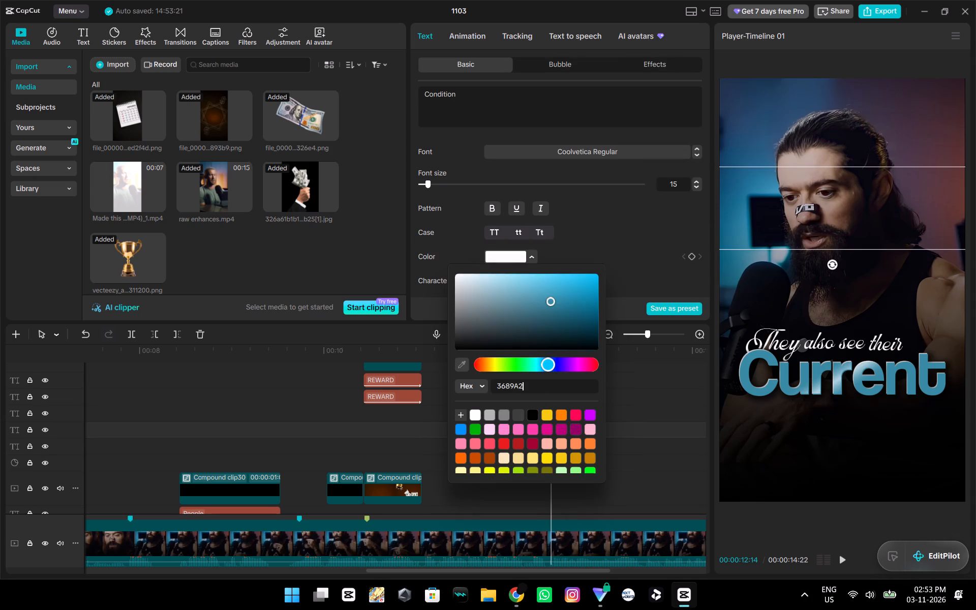
drag(548, 363, 538, 365)
drag(540, 368, 545, 371)
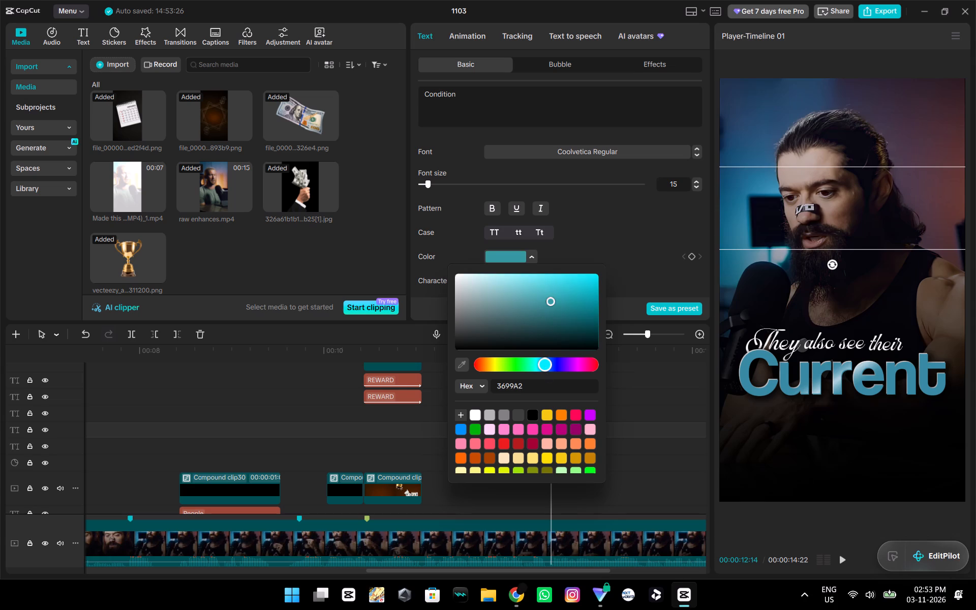
click(504, 389)
key(Left)
key(8)
key(Right)
key(Right)
key(Right)
key(BackSpace)
key(BackSpace)
key(BackSpace)
text(86)
key(9)
key(Return)
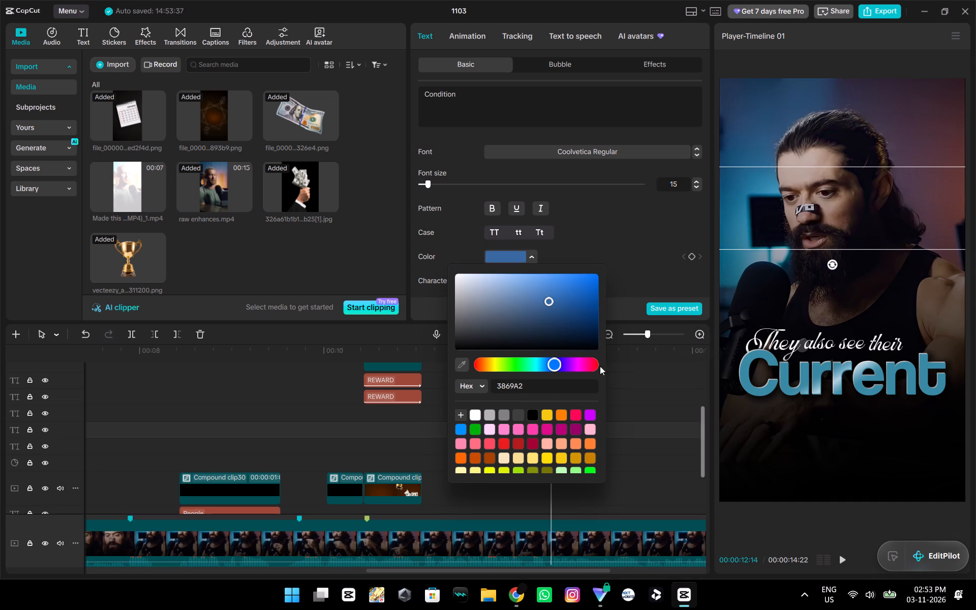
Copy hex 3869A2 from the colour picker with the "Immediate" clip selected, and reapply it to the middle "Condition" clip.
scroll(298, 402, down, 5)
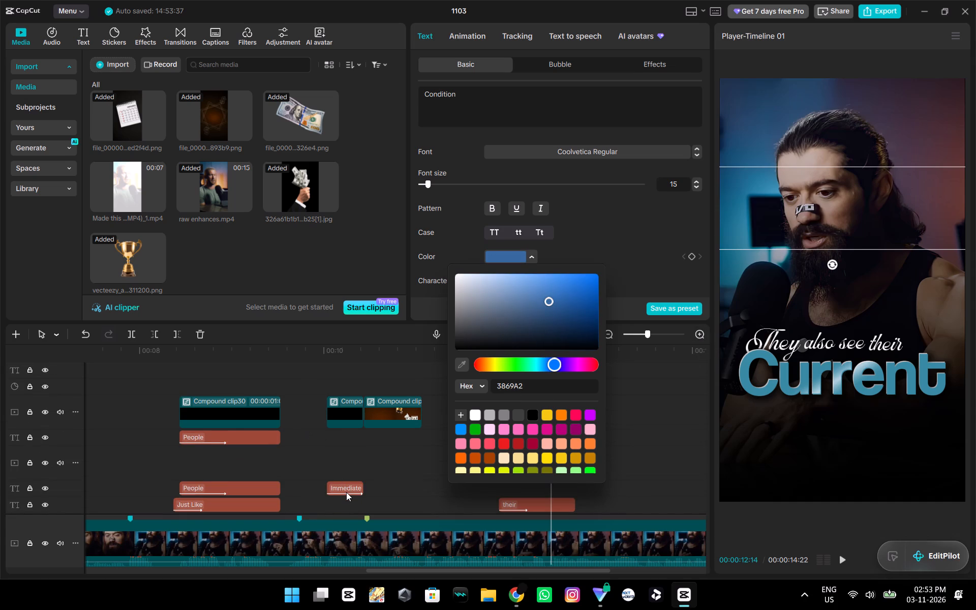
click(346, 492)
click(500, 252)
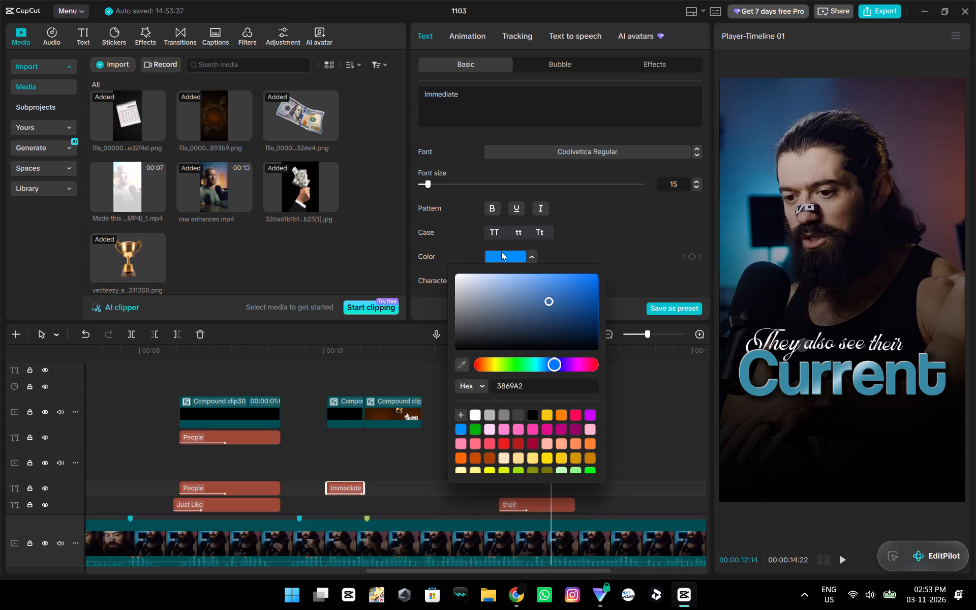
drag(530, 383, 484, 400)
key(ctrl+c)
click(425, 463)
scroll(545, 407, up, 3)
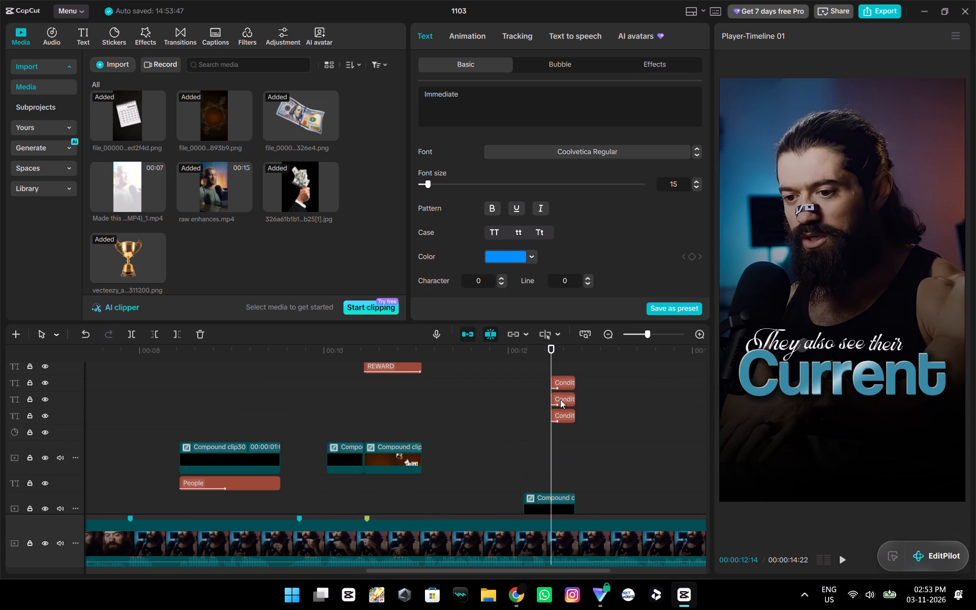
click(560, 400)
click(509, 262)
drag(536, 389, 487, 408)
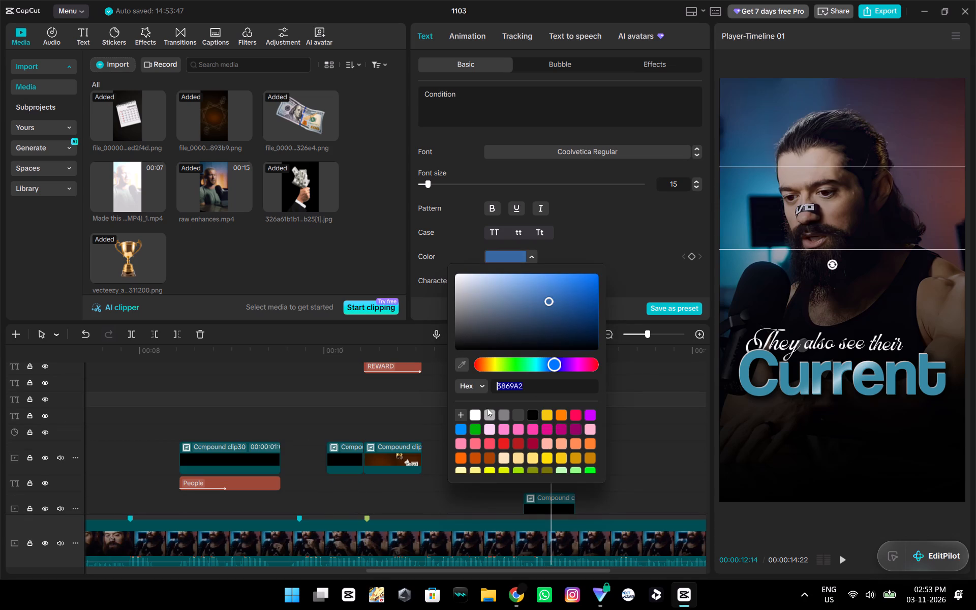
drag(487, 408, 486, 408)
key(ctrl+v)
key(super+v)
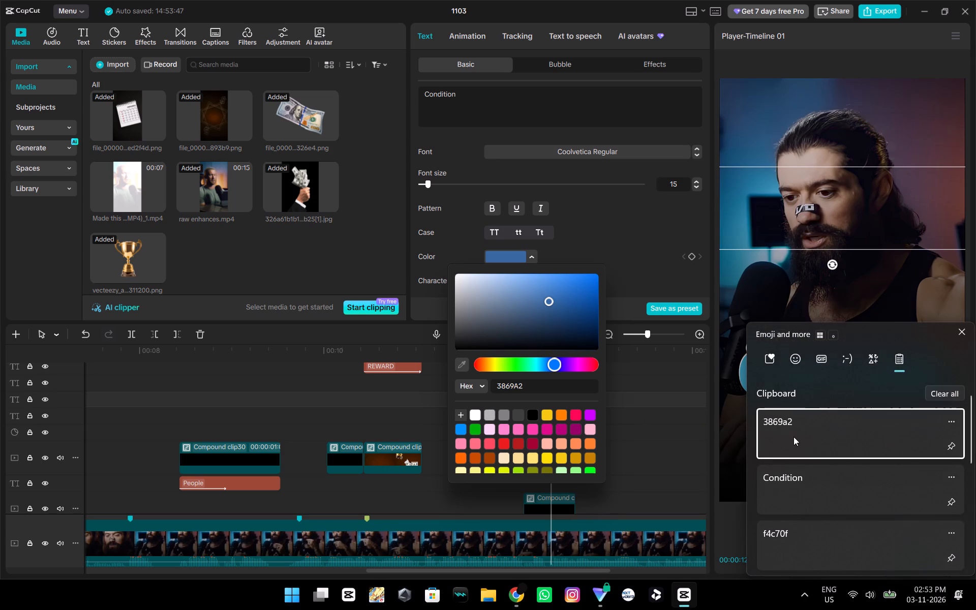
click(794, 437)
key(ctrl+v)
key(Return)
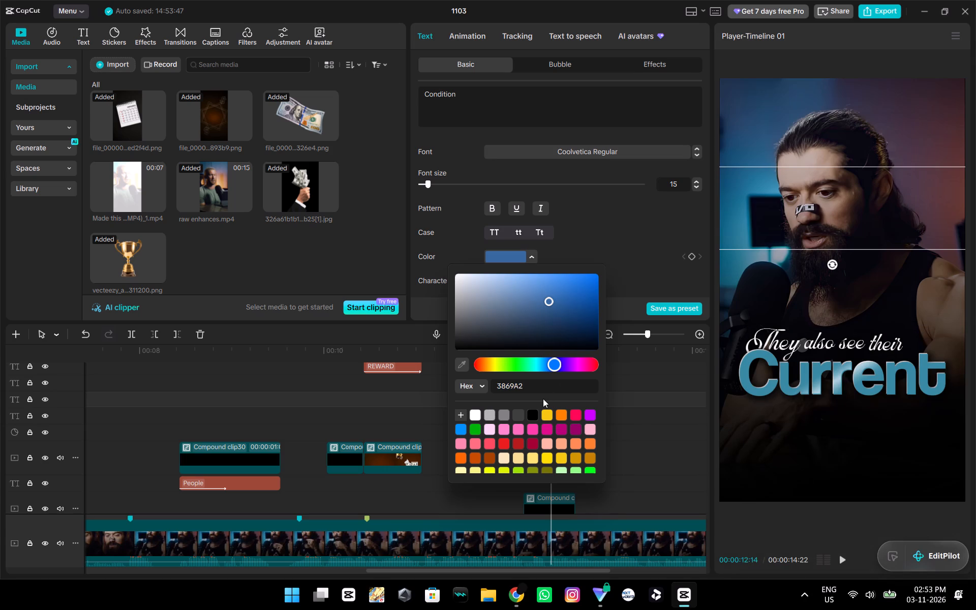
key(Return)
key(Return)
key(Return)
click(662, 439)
Play the "Condition" reveal from 00:00:12:14 to check it, and return the playhead to 00:00:12:14.
click(541, 420)
drag(541, 421, 550, 425)
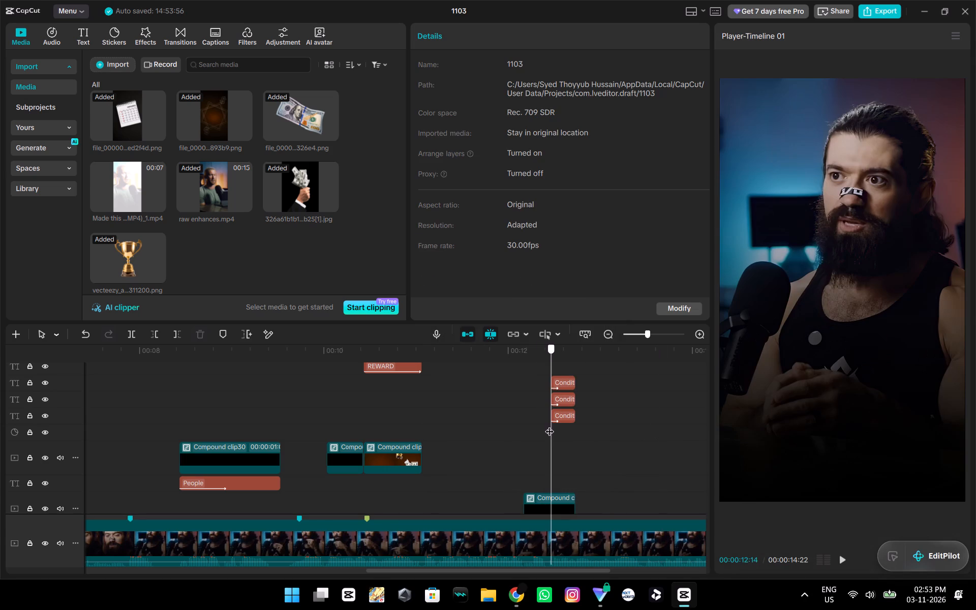
drag(550, 425, 550, 425)
key(space)
key(space)
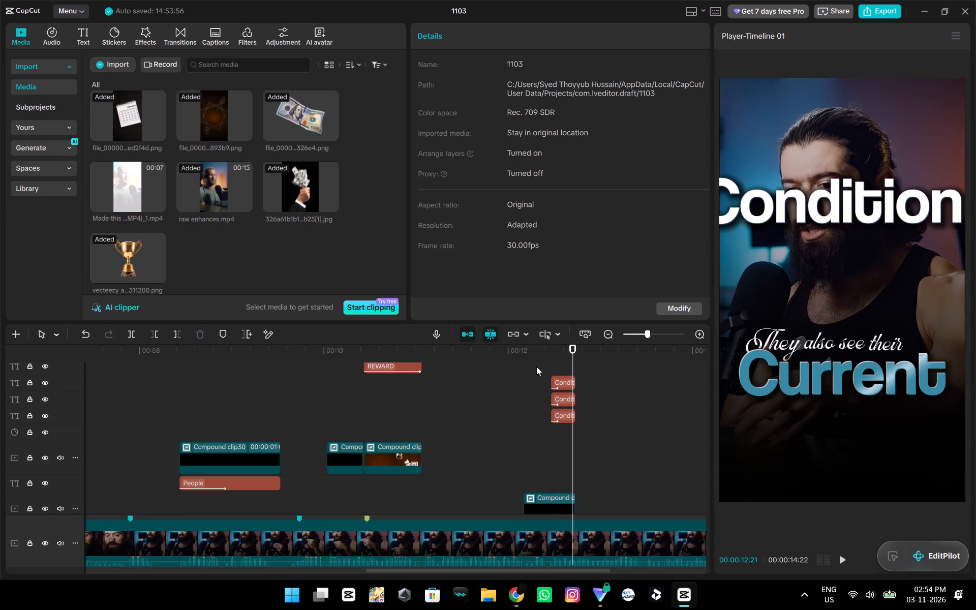
click(543, 366)
drag(543, 366, 554, 368)
Scale the three "Condition" clips together to 137% and place them centred beneath "Current" in the frame.
drag(576, 439, 551, 372)
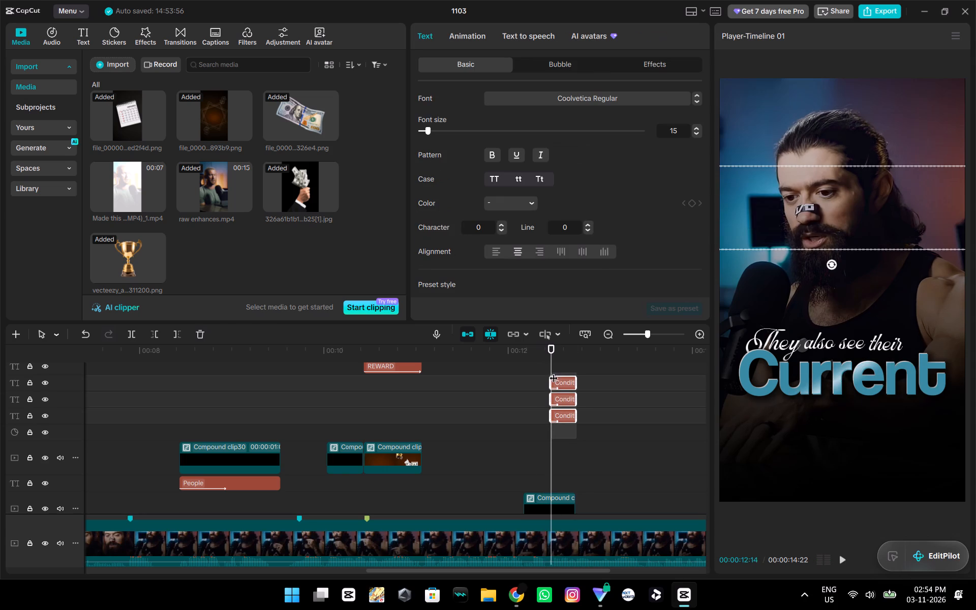
drag(861, 213, 807, 230)
drag(918, 178, 843, 224)
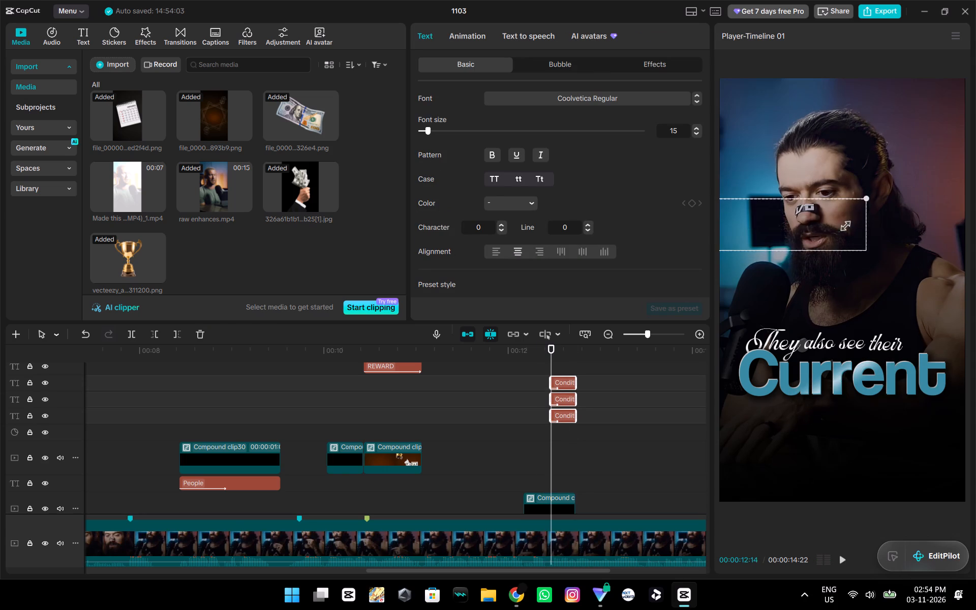
drag(843, 224, 841, 224)
drag(812, 218, 880, 410)
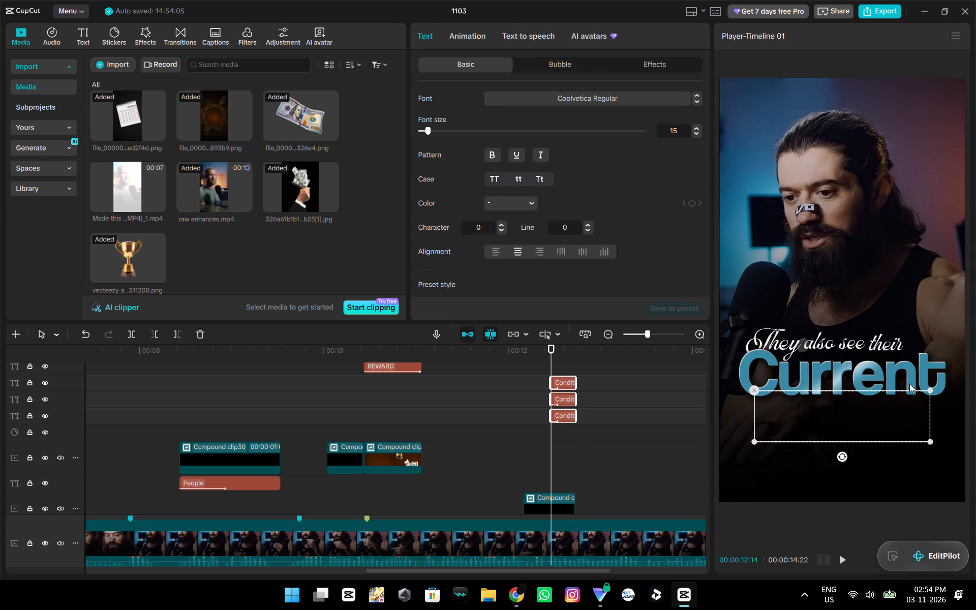
drag(927, 389, 904, 407)
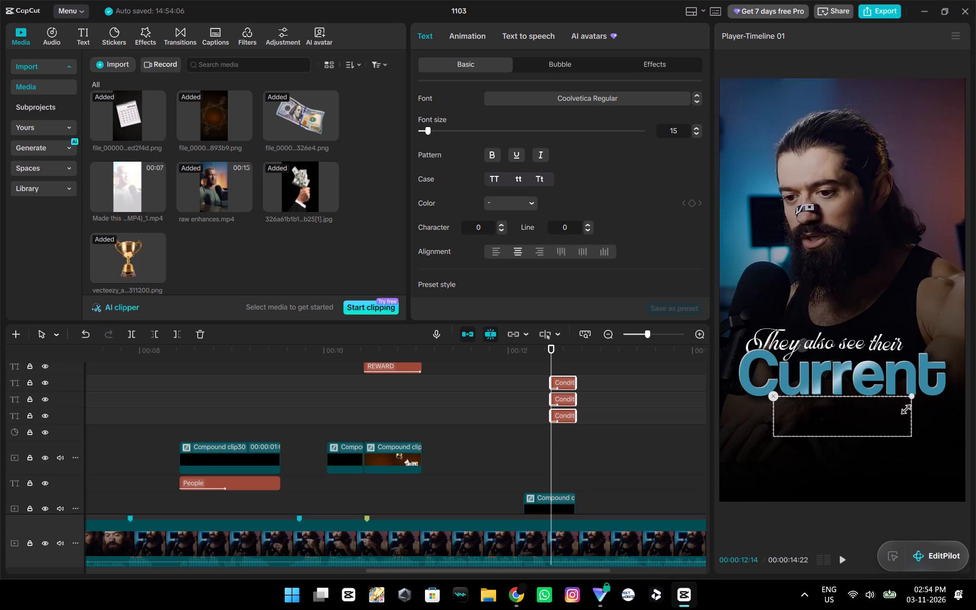
drag(904, 407, 903, 409)
click(872, 418)
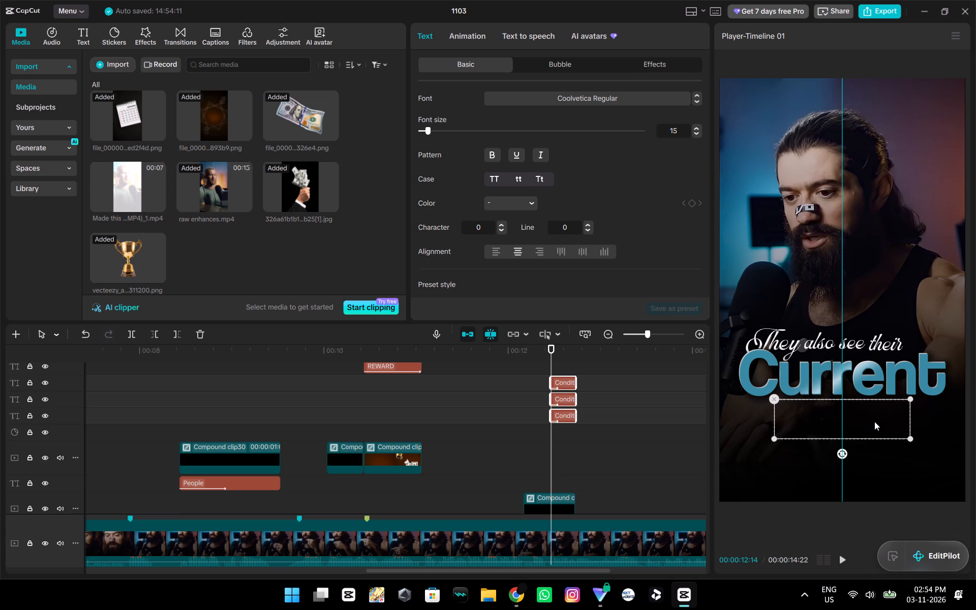
click(773, 443)
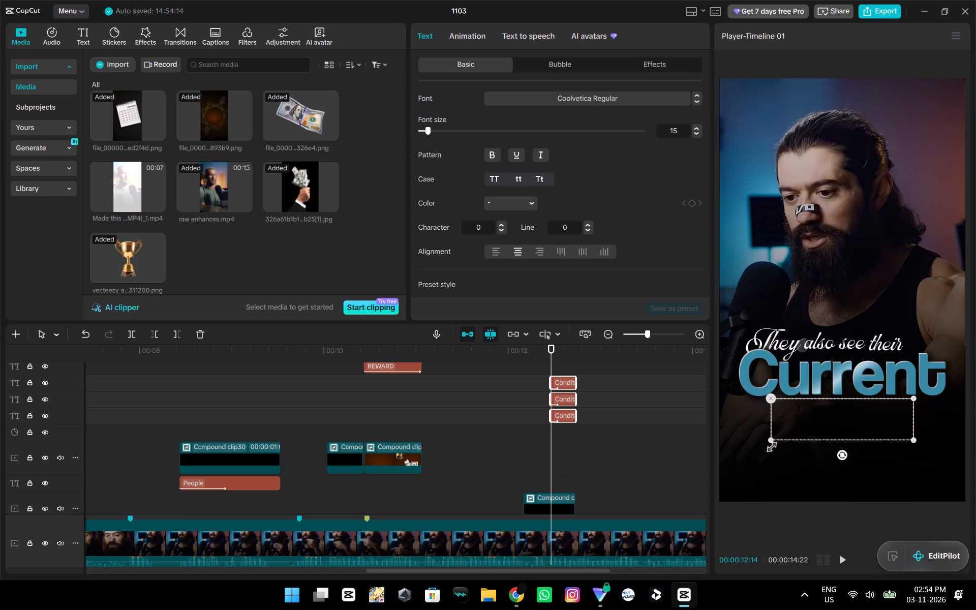
Preview the text to 00:00:12:18 and move the three "Condition" clips slightly up, closer beneath "Current".
key(space)
key(space)
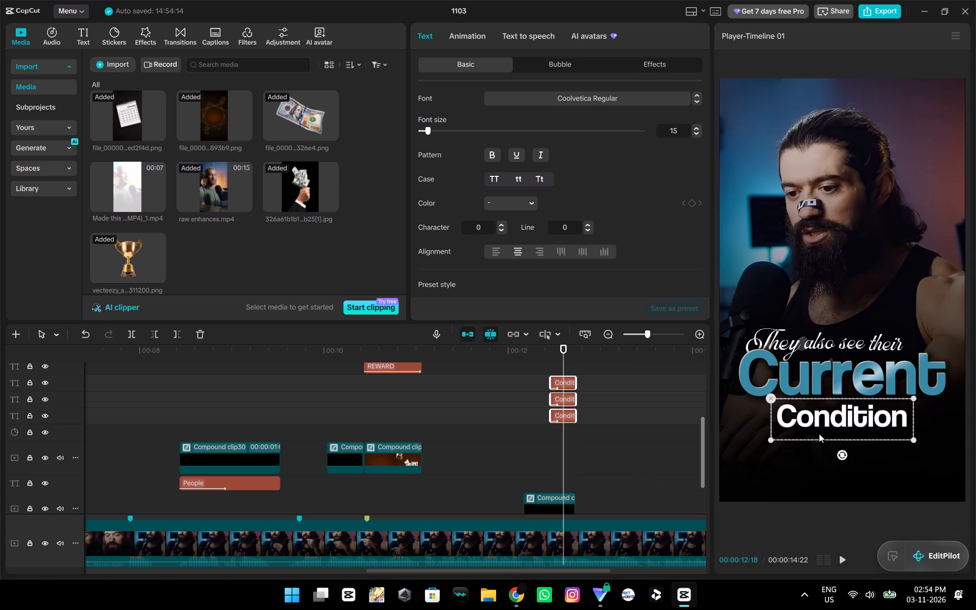
drag(832, 426, 830, 412)
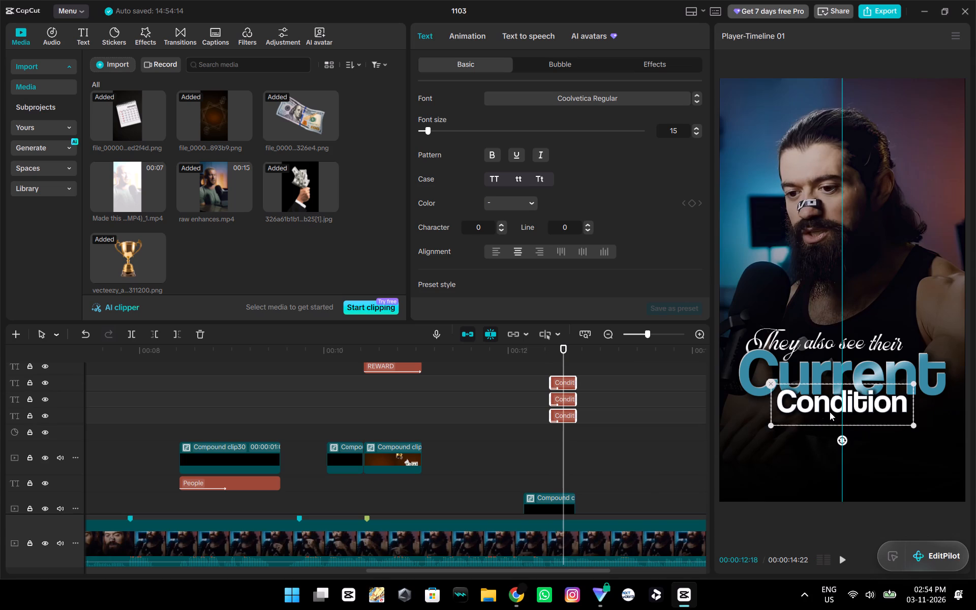
drag(830, 412, 830, 420)
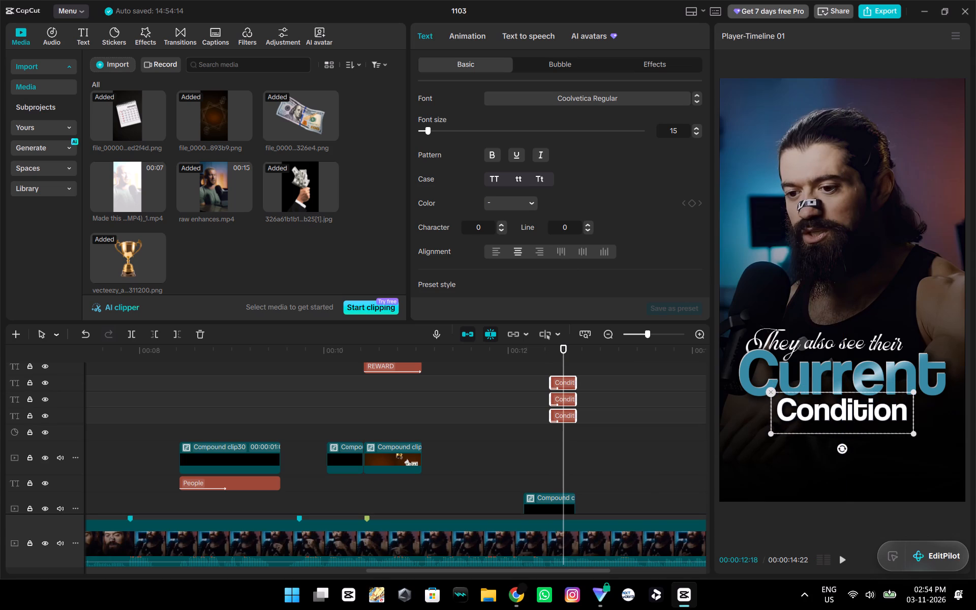
Set the X position of the three "Condition" clips to 14.
scroll(492, 223, down, 6)
scroll(494, 228, up, 1)
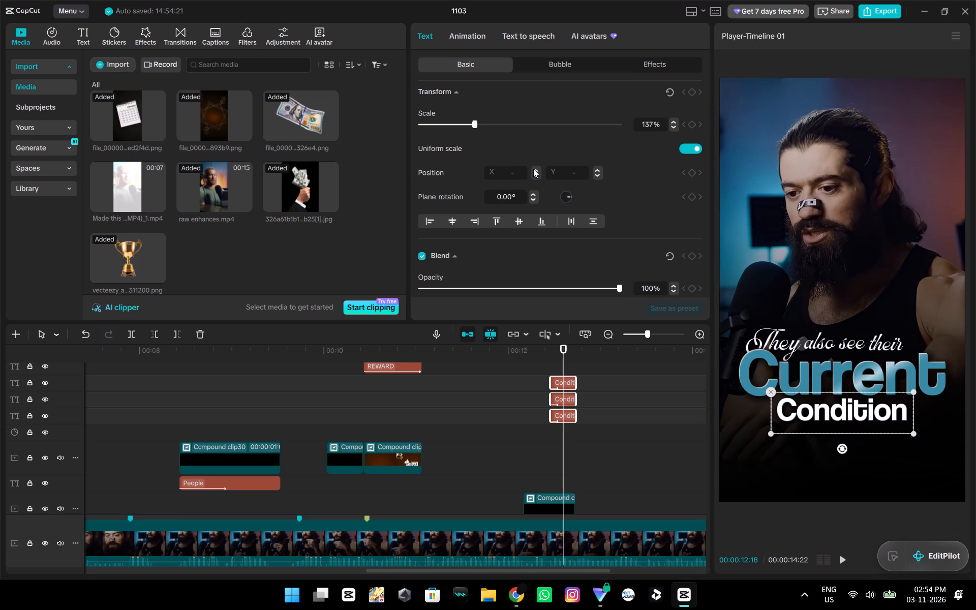
triple_click(534, 169)
double_click(534, 169)
triple_click(534, 169)
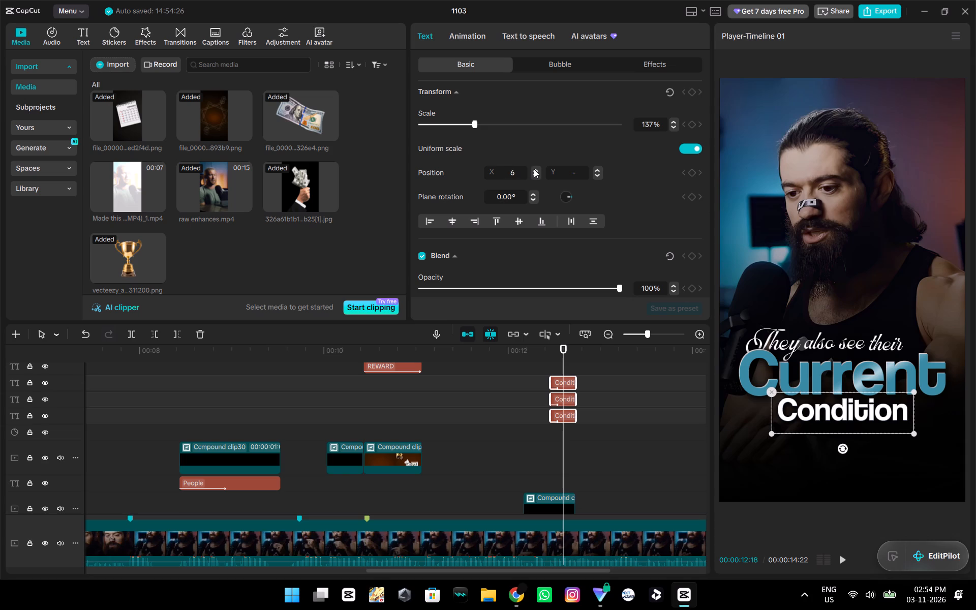
triple_click(534, 169)
triple_click(535, 169)
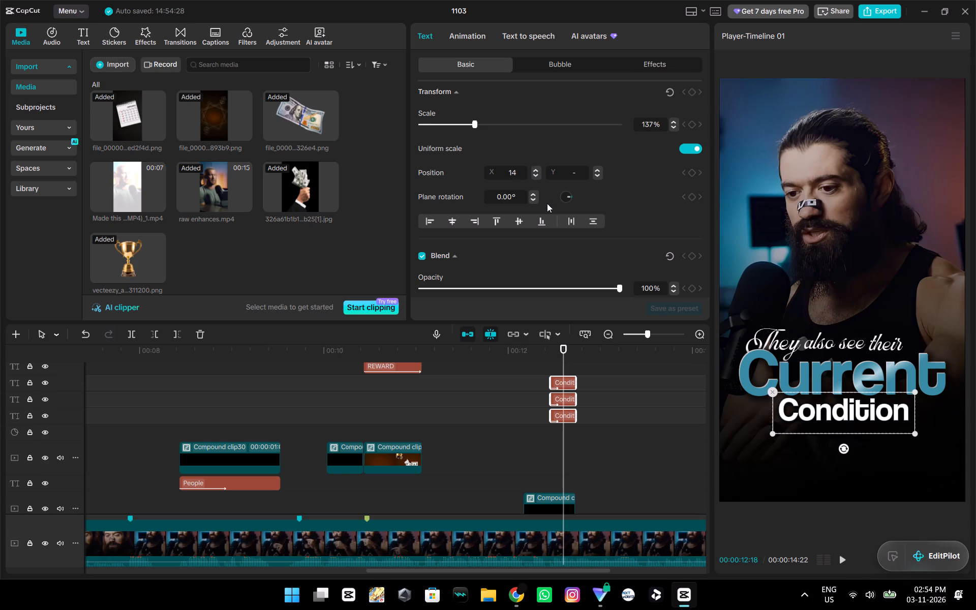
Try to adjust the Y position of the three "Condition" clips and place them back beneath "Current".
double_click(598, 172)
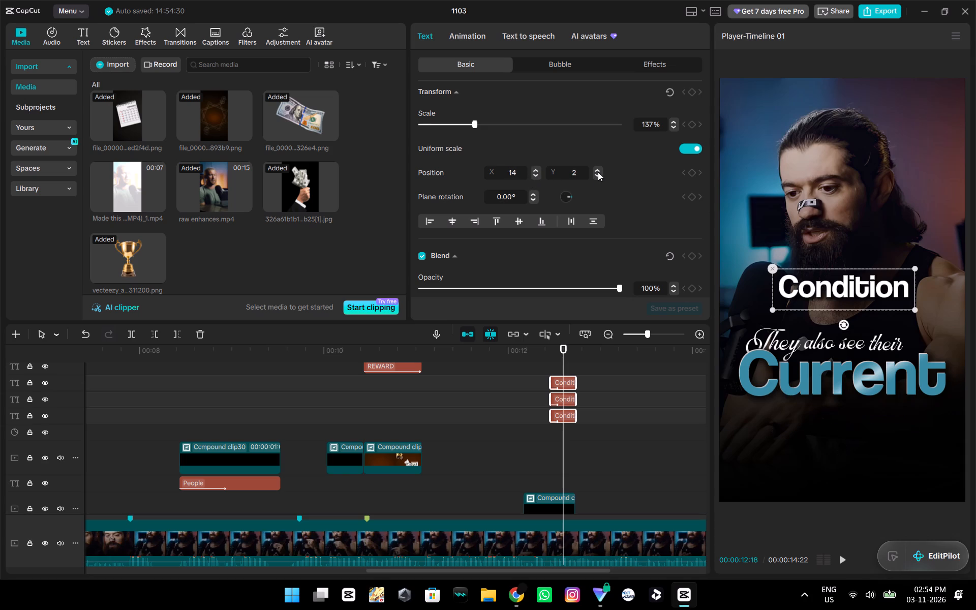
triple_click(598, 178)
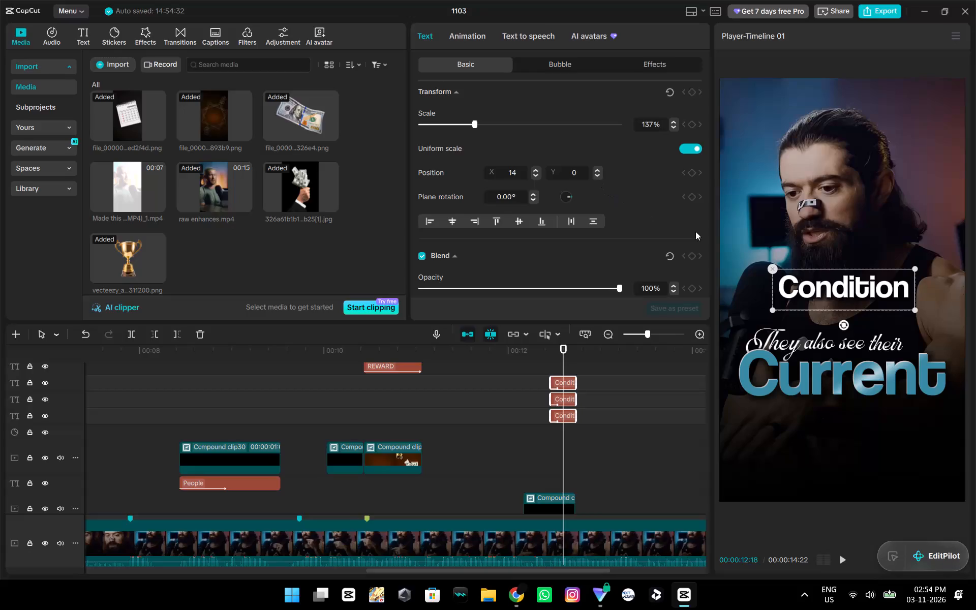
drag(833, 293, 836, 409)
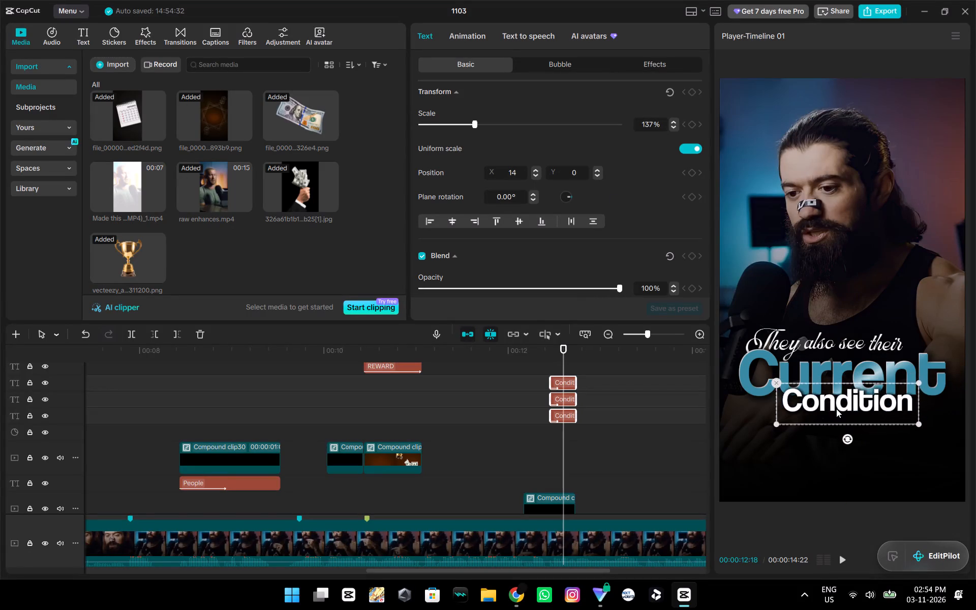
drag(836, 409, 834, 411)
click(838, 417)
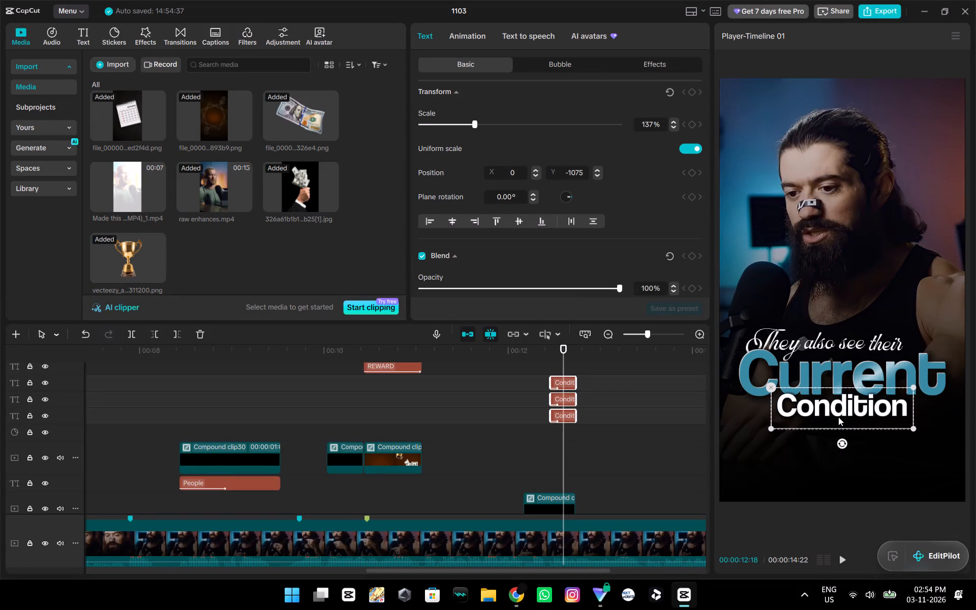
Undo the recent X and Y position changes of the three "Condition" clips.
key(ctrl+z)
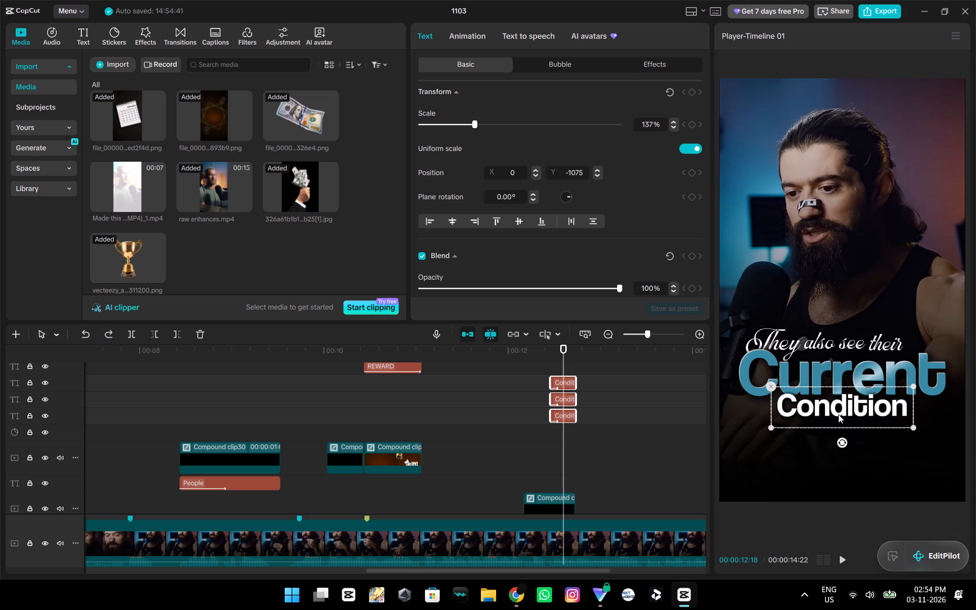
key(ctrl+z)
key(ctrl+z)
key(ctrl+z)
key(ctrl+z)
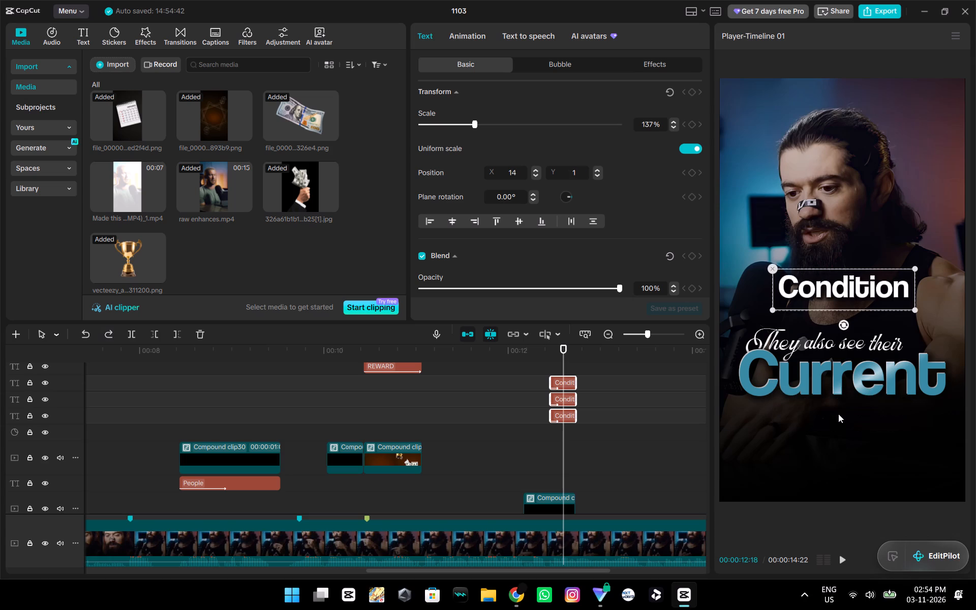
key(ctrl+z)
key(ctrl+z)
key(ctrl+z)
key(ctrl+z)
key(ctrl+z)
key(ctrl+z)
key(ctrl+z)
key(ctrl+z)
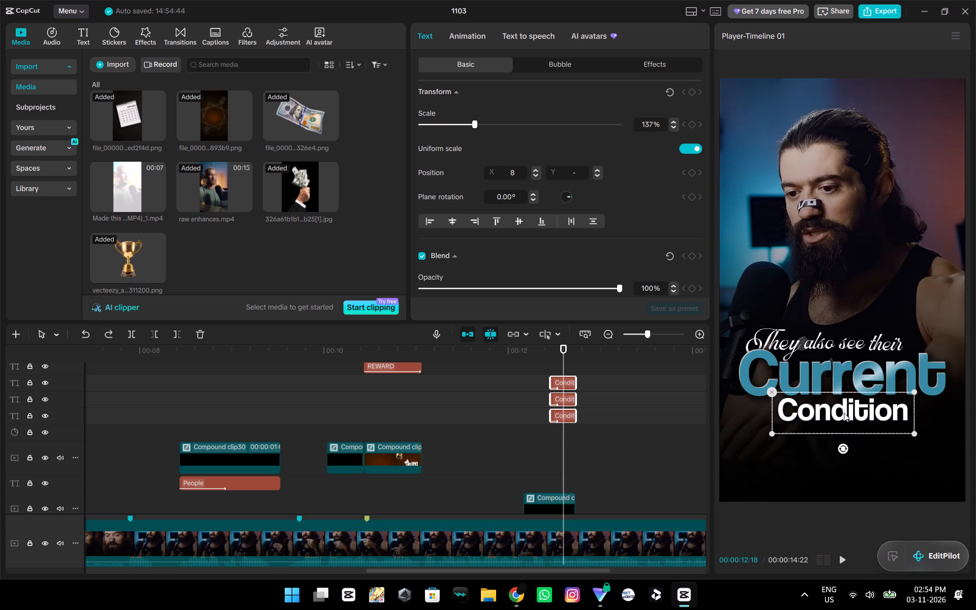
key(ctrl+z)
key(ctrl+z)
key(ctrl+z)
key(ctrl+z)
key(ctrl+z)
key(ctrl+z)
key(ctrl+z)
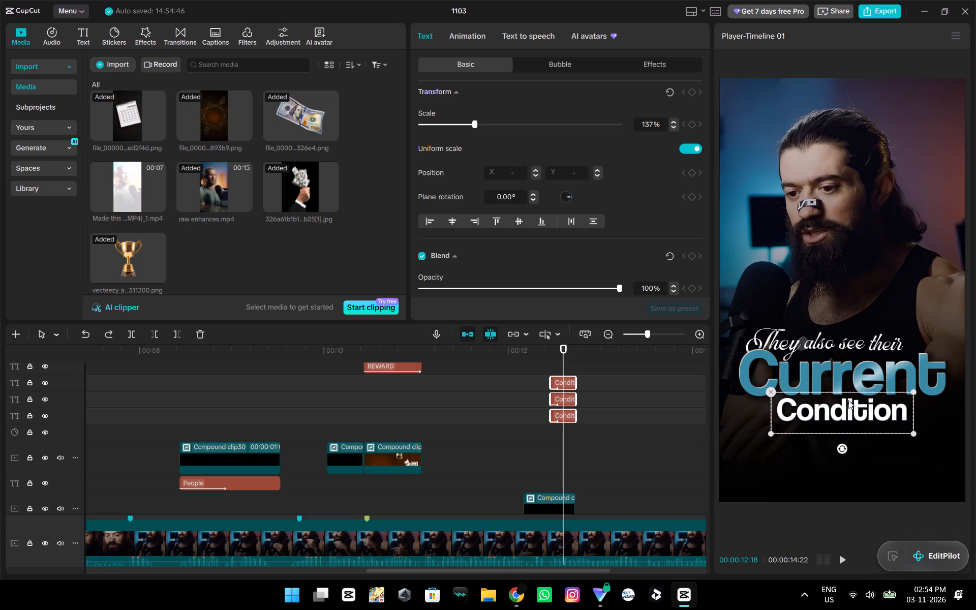
Move the three "Condition" clips slightly up and to the right, closer beneath "Current" in the frame.
drag(861, 422, 863, 421)
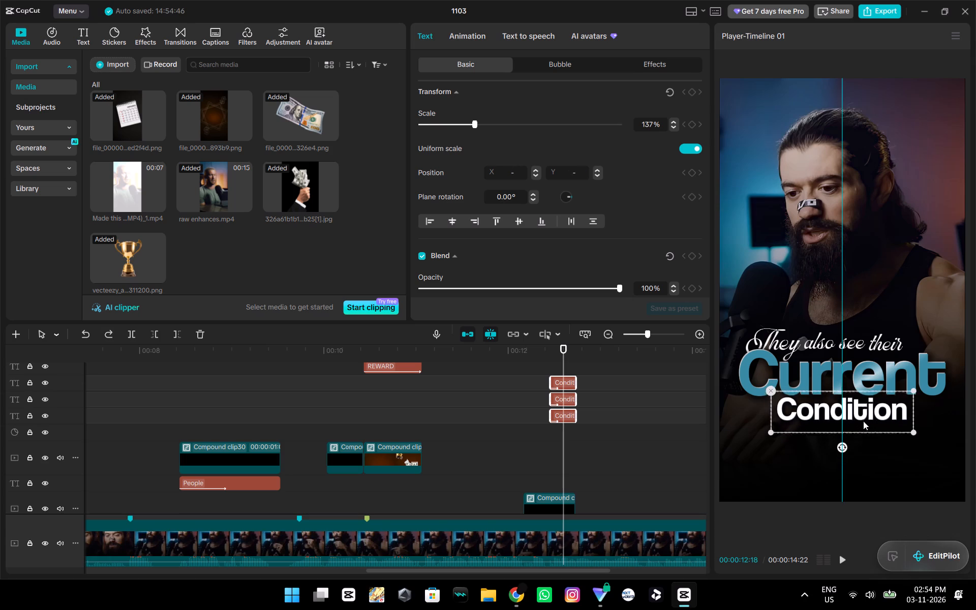
drag(863, 421, 866, 416)
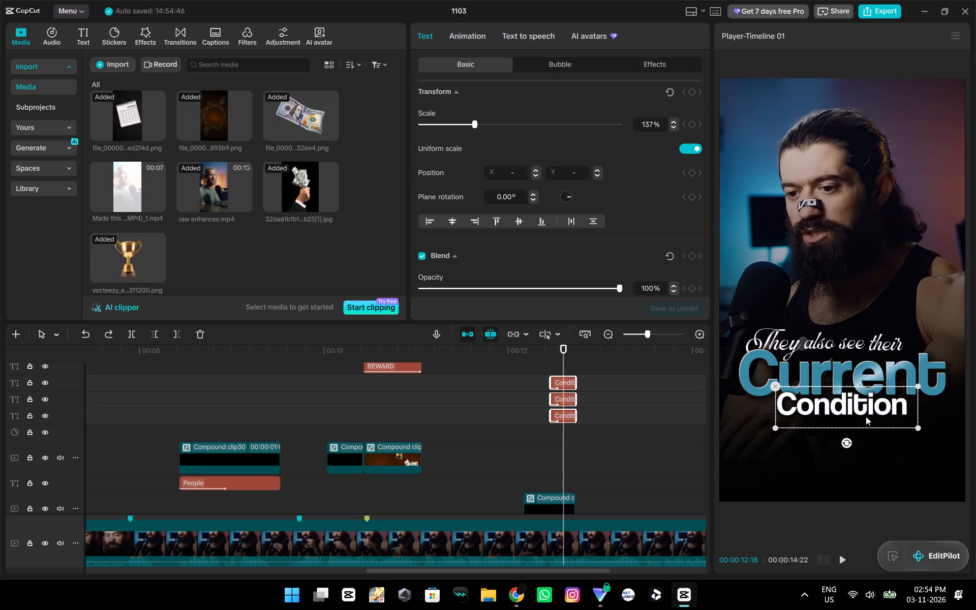
drag(866, 416, 865, 416)
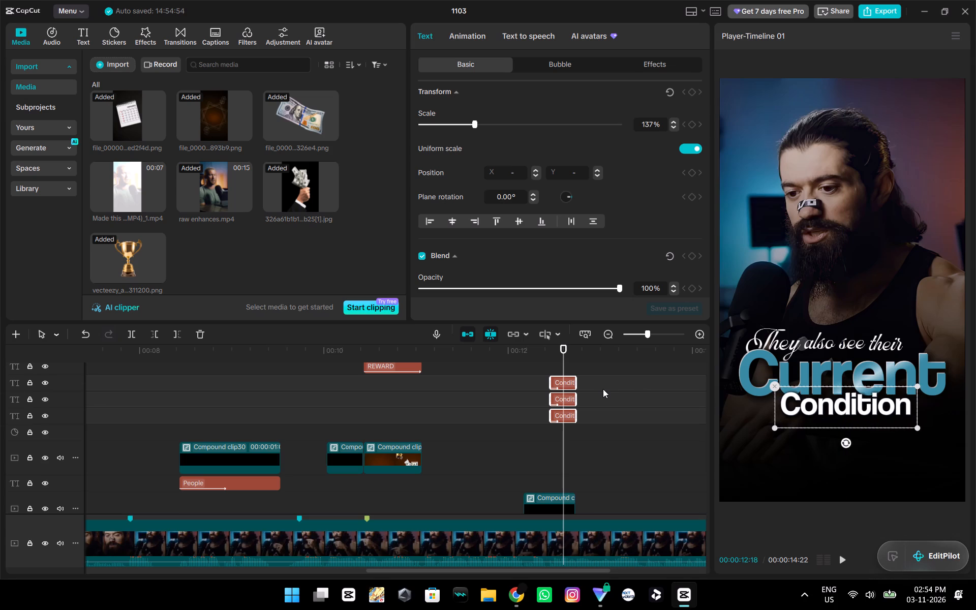
Turn the topmost white "Condition" clip into a compound clip.
ctrl+scroll(606, 390, up, 14)
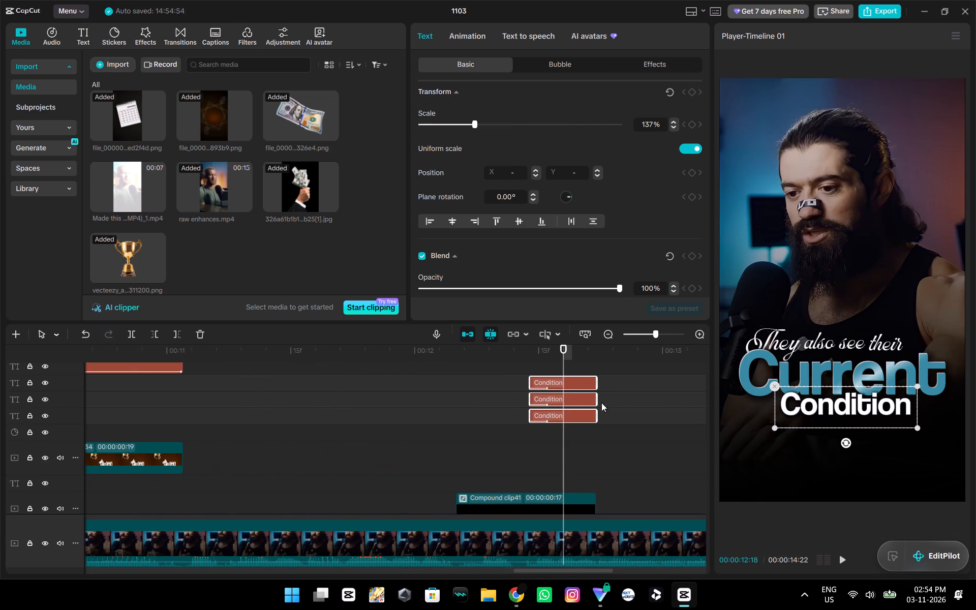
ctrl+scroll(550, 449, up, 5)
scroll(518, 470, up, 2)
double_click(519, 383)
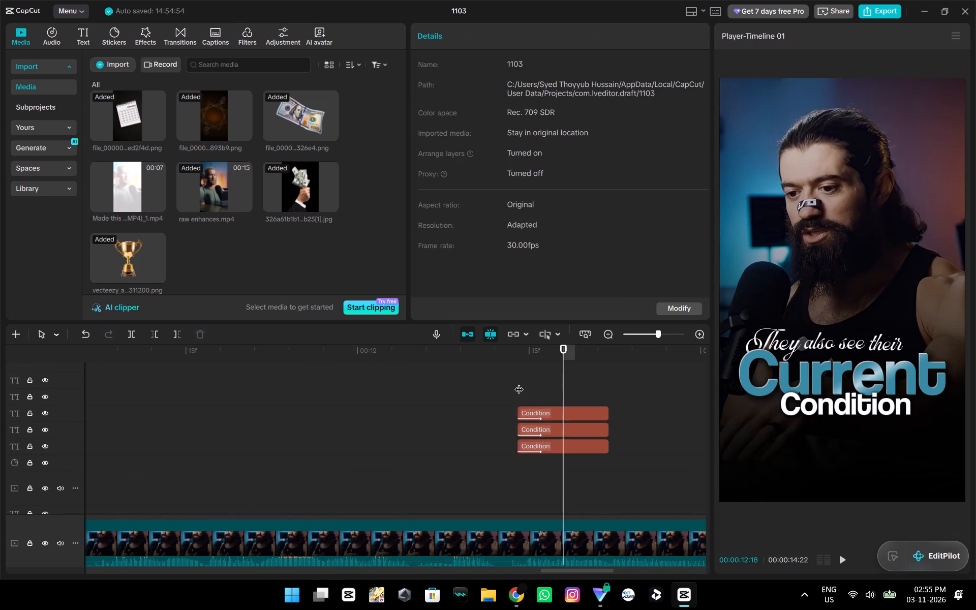
click(528, 416)
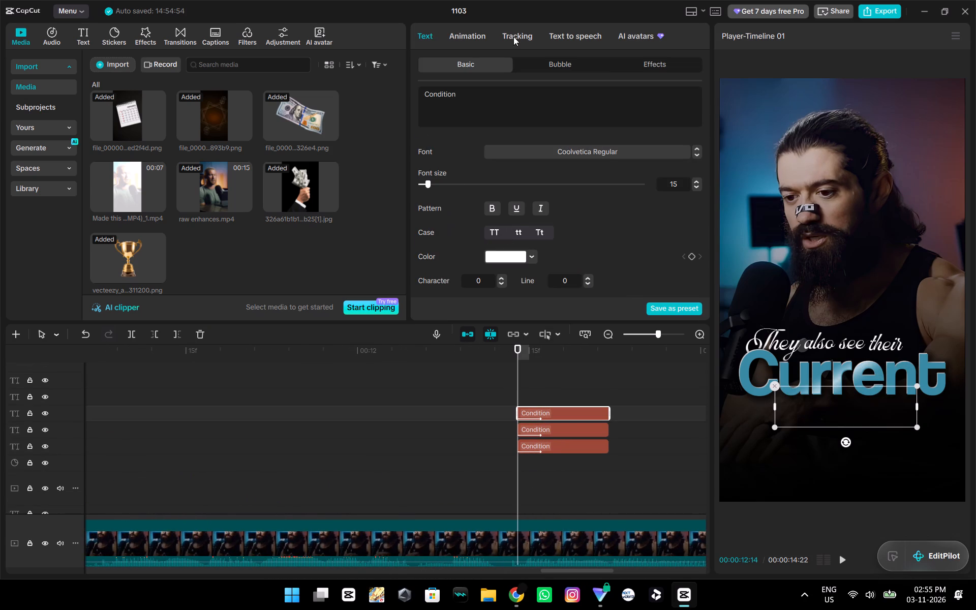
key(alt+g)
right_click(583, 410)
click(659, 429)
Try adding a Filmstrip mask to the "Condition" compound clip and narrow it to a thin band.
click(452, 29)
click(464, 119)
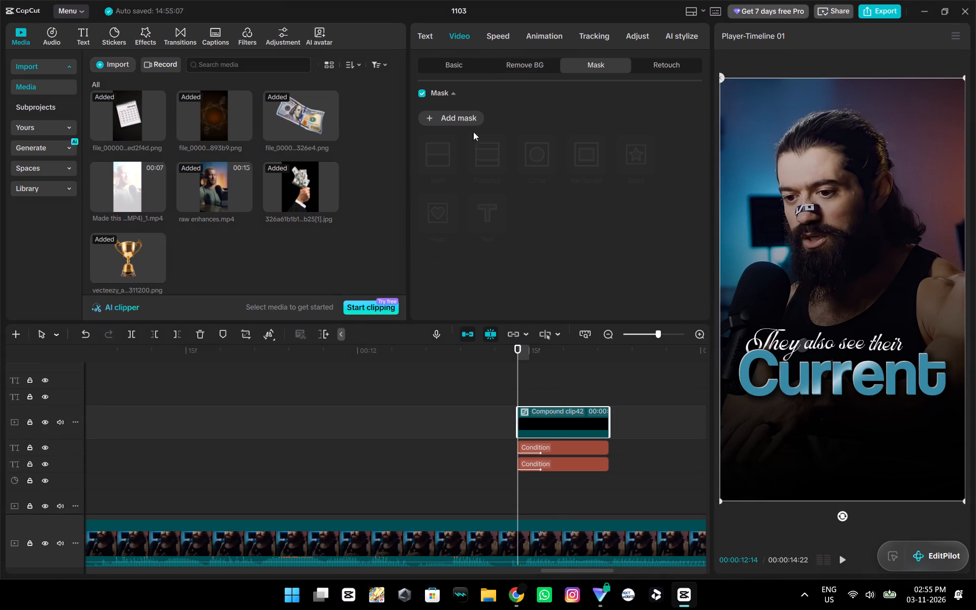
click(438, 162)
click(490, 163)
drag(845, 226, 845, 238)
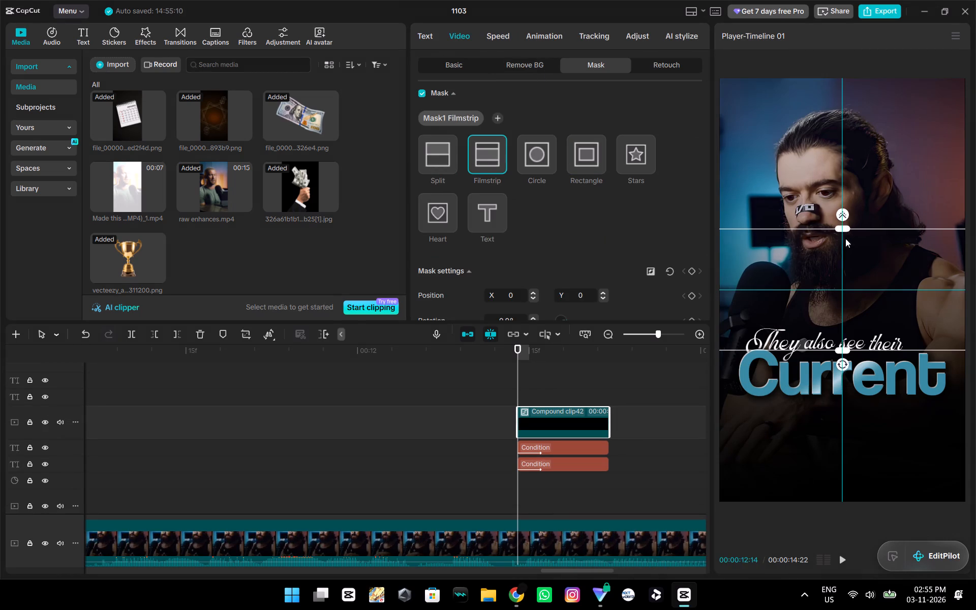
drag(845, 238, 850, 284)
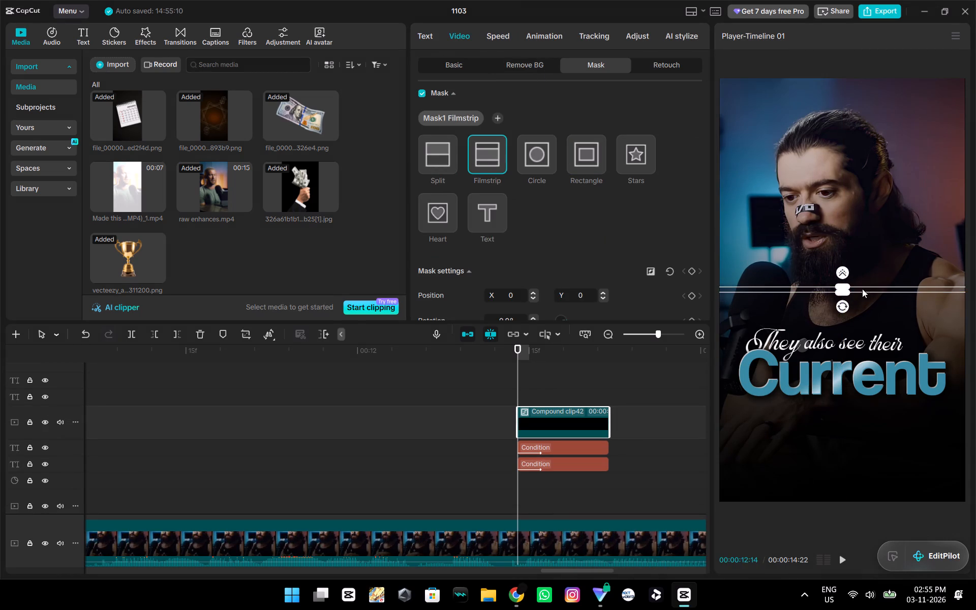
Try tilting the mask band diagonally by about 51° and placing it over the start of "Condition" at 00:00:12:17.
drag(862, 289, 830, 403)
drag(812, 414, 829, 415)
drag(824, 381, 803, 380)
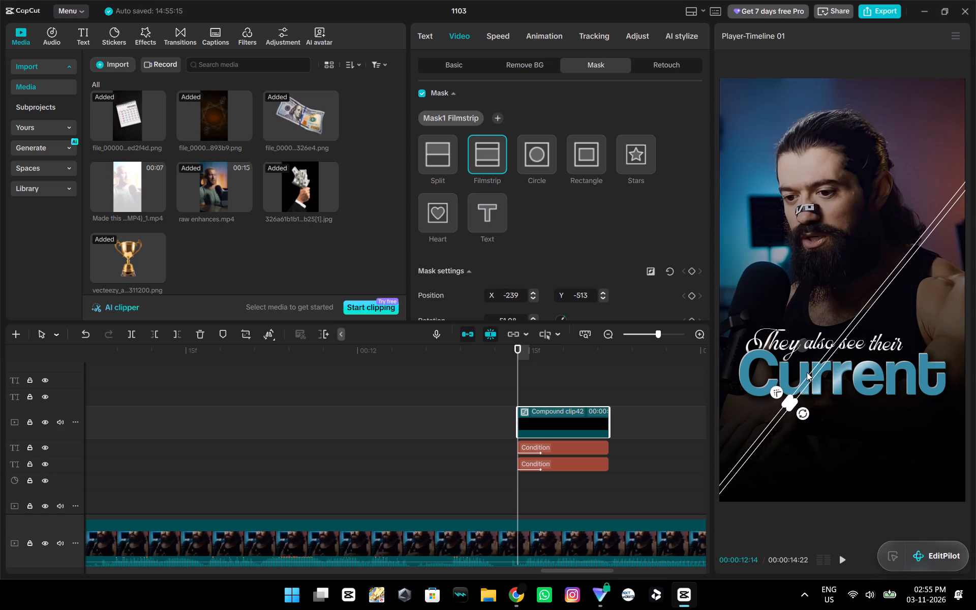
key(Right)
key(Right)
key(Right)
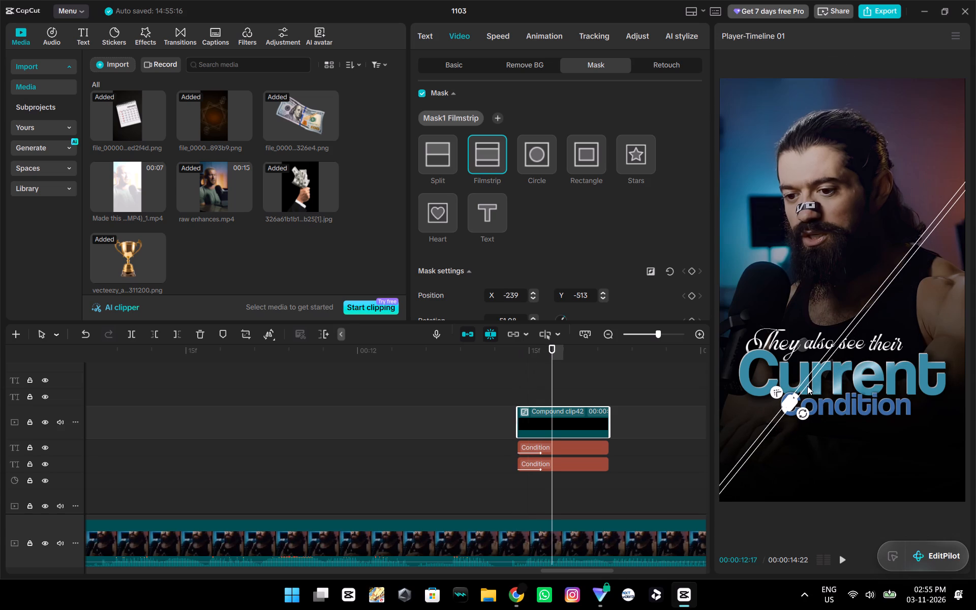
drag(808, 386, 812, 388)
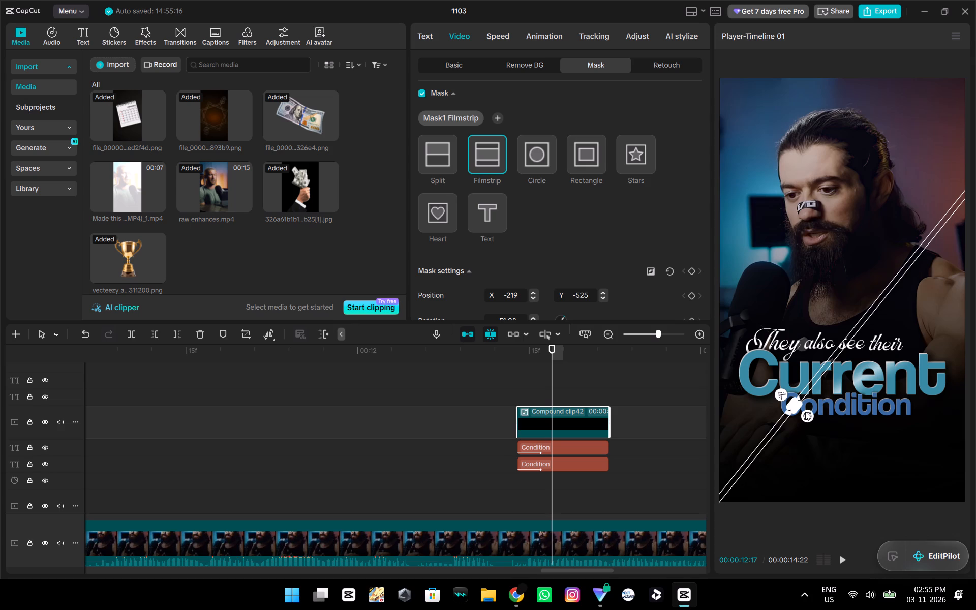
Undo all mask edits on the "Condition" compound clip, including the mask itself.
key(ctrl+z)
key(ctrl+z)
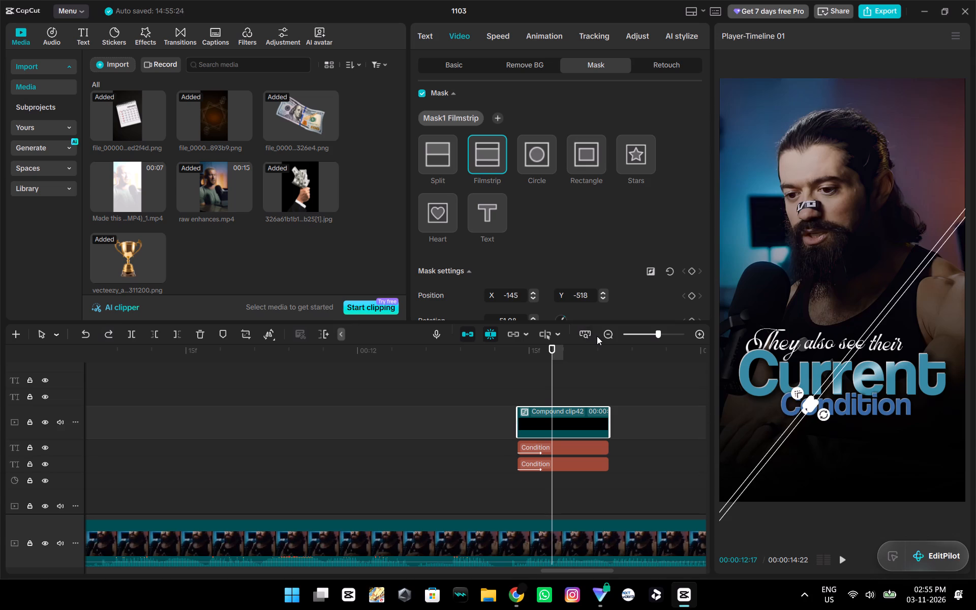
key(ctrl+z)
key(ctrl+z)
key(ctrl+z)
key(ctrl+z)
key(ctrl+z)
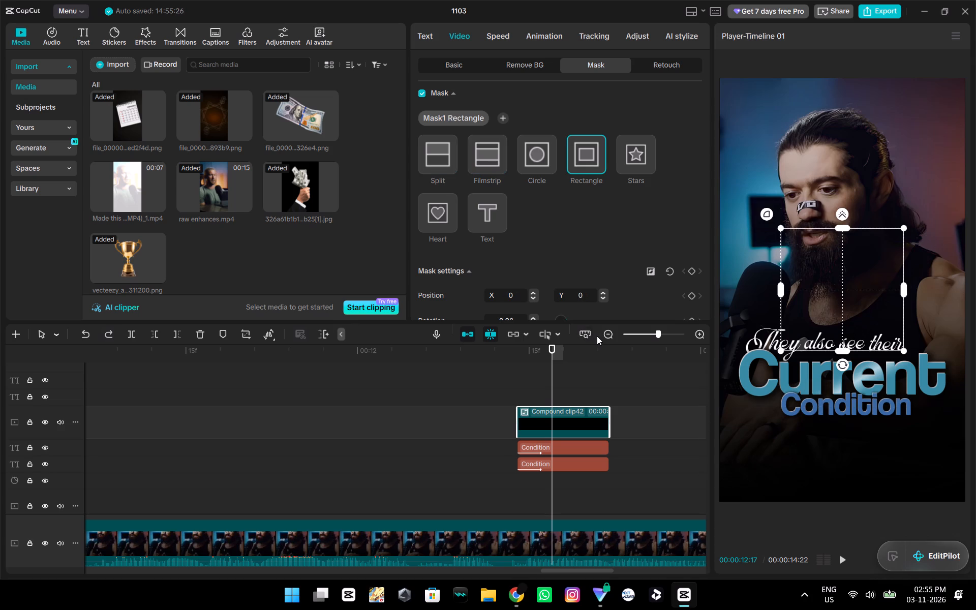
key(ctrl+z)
Examine the basic settings of the "Condition" compound clip and of the blue "Condition" clip beneath it.
click(447, 66)
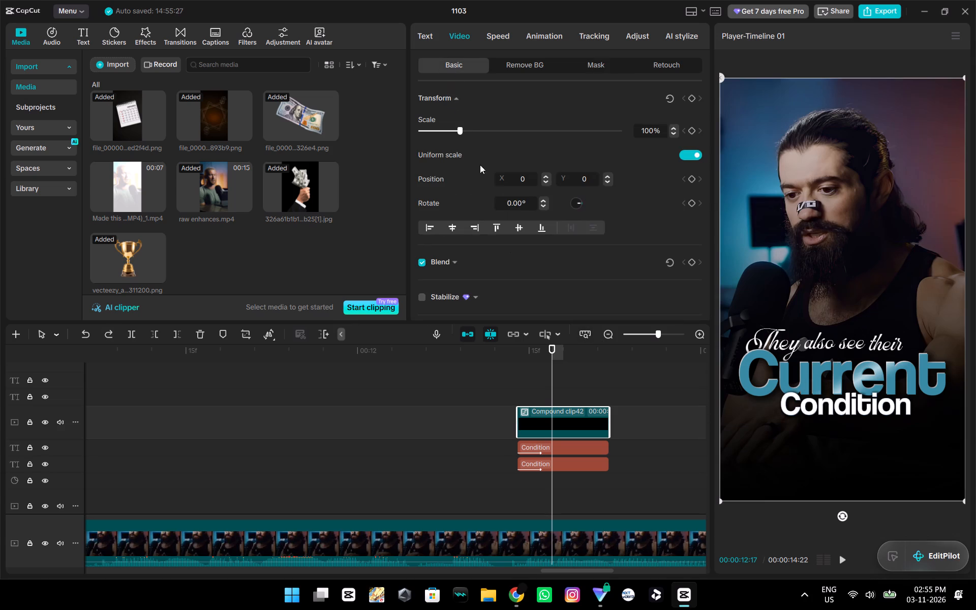
scroll(476, 273, down, 2)
click(527, 449)
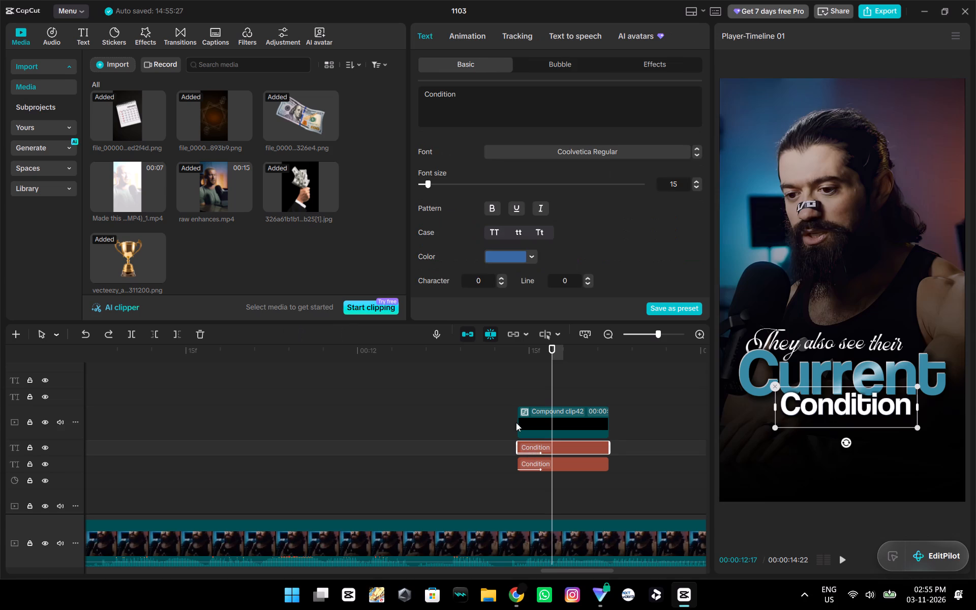
scroll(503, 253, down, 3)
scroll(587, 548, down, 2)
scroll(542, 475, down, 4)
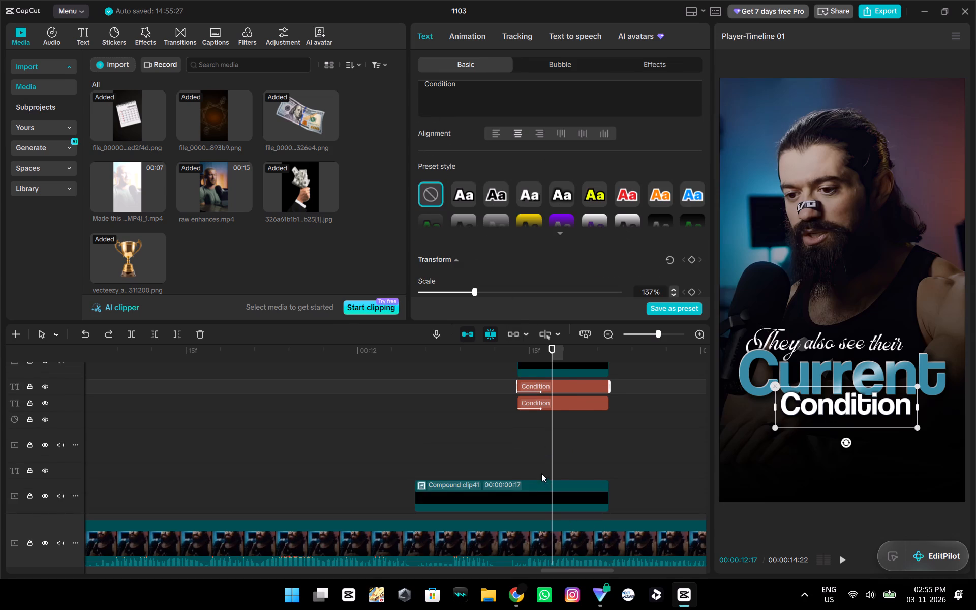
scroll(541, 473, down, 3)
Scrub through the captions from "Want the Immediate" to "Current Condition" to compare their look and reveals.
click(498, 453)
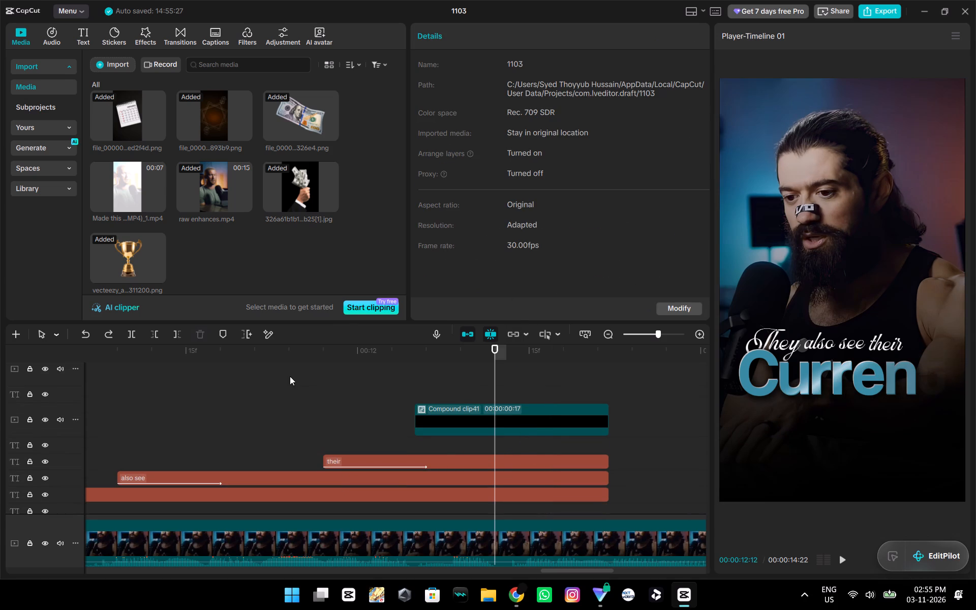
ctrl+scroll(316, 403, down, 13)
click(333, 431)
drag(332, 430, 312, 433)
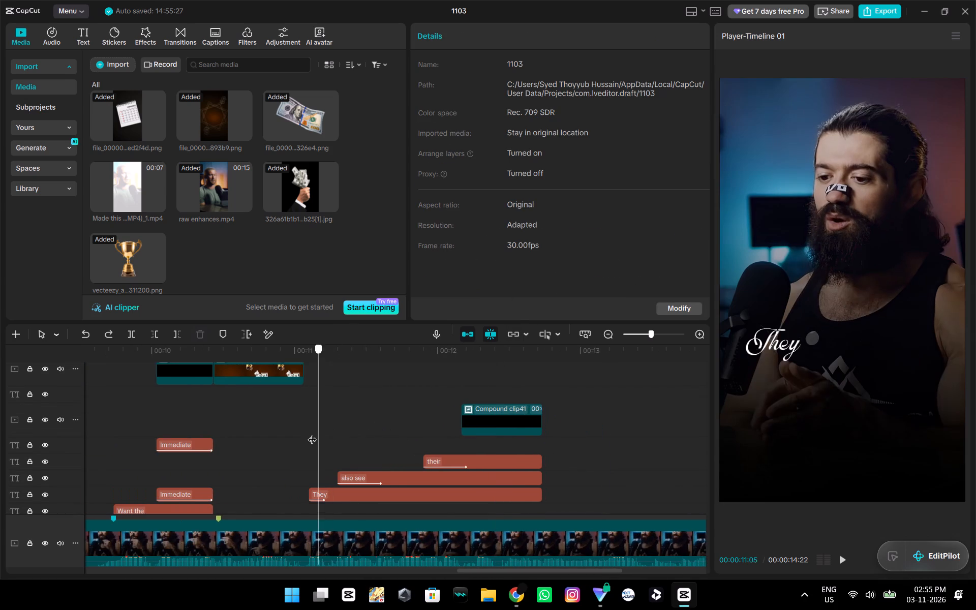
drag(312, 433, 239, 453)
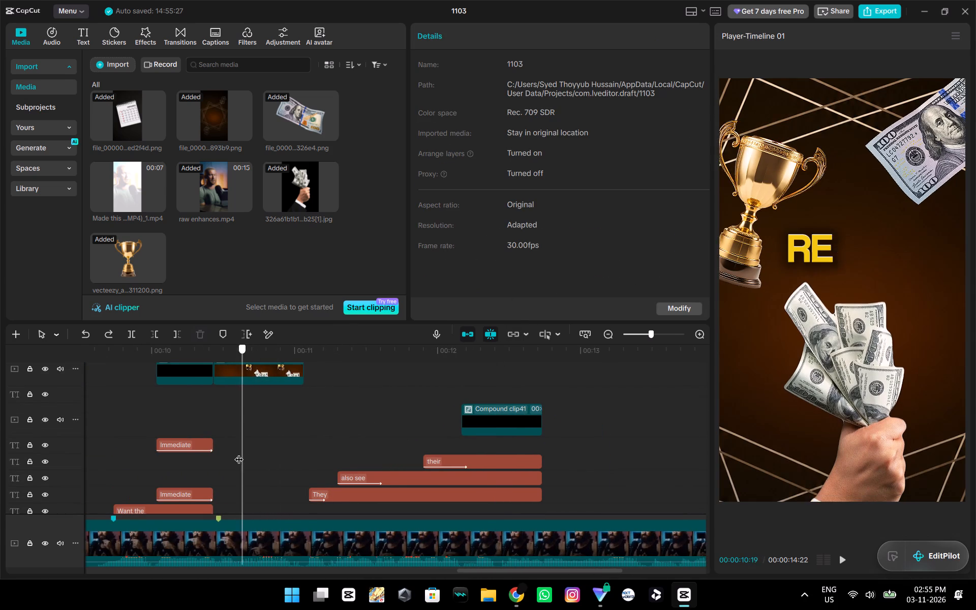
drag(239, 453, 200, 472)
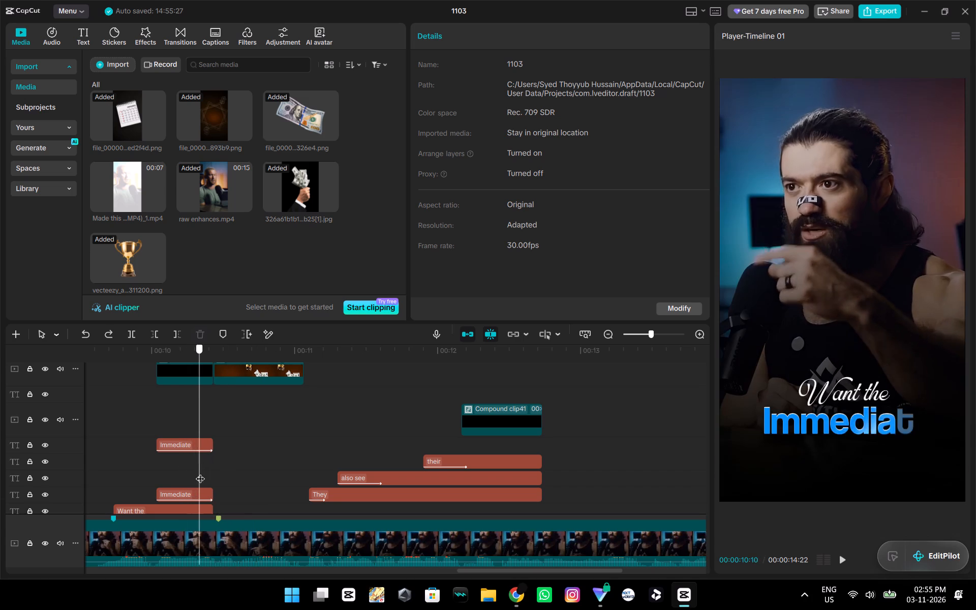
drag(200, 472, 477, 521)
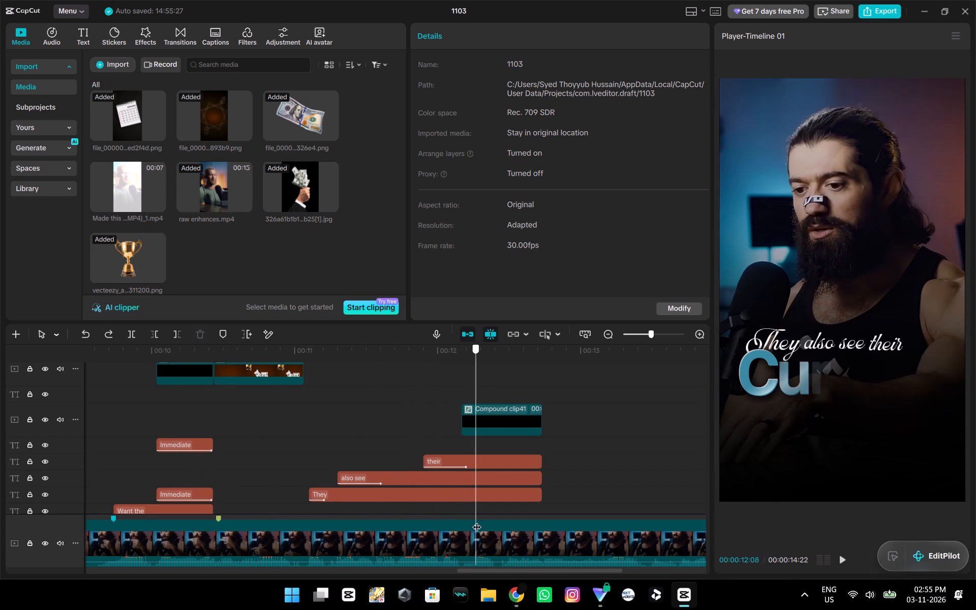
drag(477, 521, 515, 522)
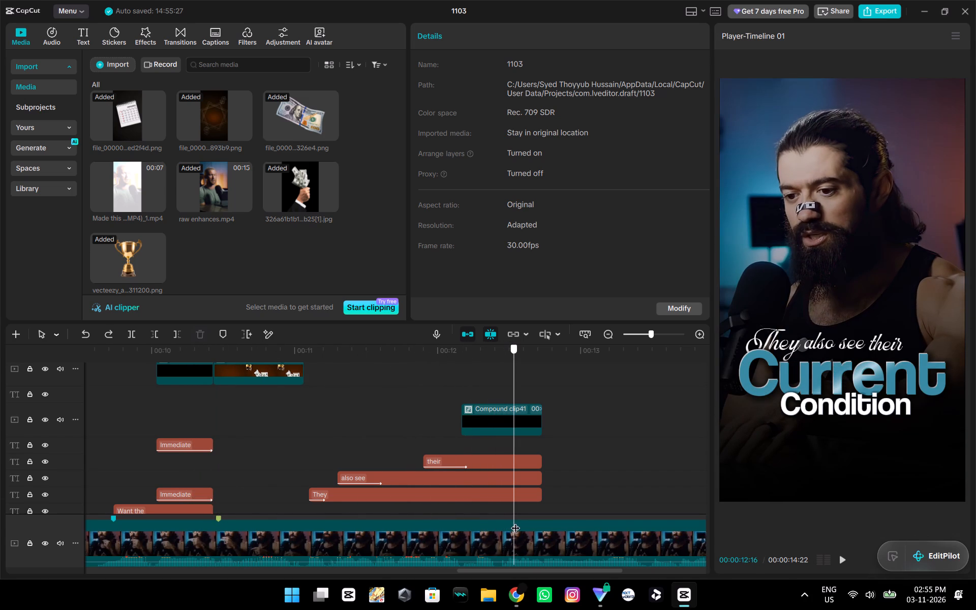
drag(515, 522, 516, 522)
scroll(497, 468, down, 4)
scroll(497, 468, up, 5)
Select the "Current" compound clip and play the video from 00:00:12:16 past the end of the caption.
click(509, 433)
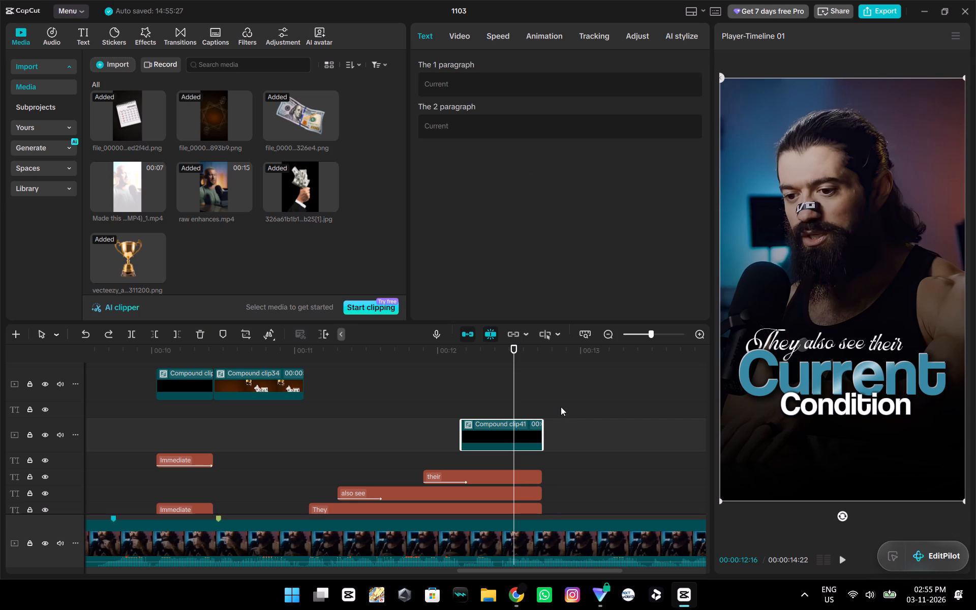
key(space)
key(space)
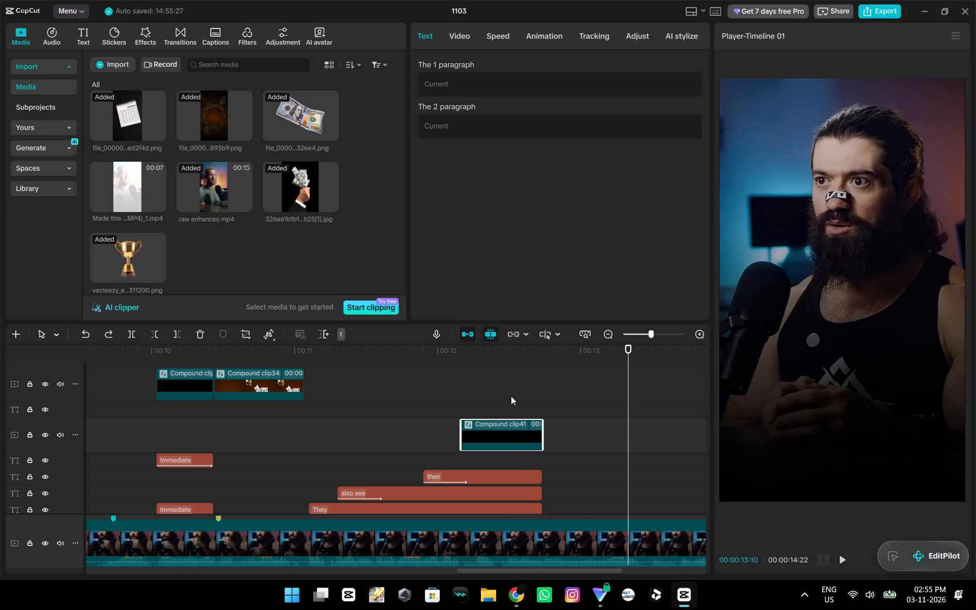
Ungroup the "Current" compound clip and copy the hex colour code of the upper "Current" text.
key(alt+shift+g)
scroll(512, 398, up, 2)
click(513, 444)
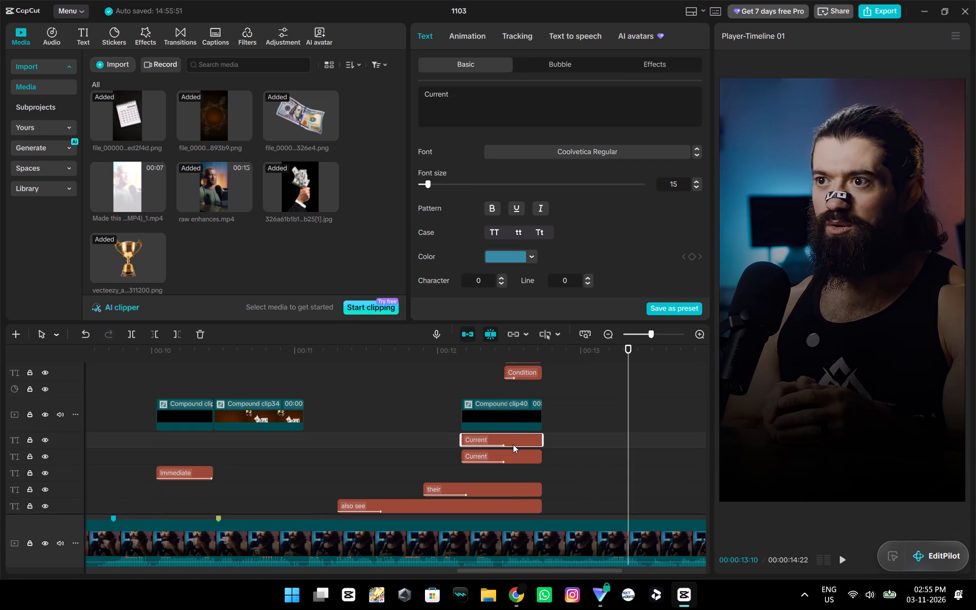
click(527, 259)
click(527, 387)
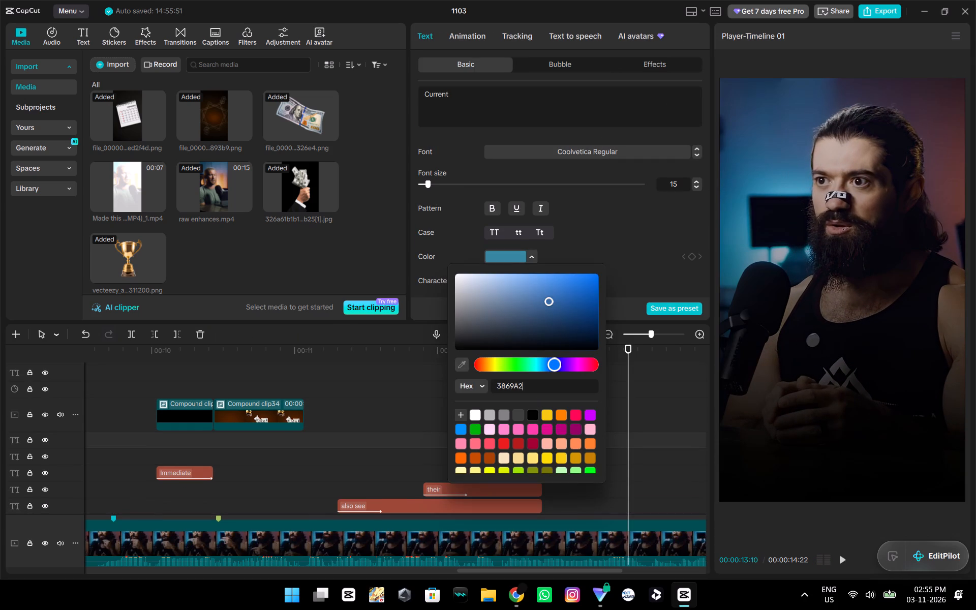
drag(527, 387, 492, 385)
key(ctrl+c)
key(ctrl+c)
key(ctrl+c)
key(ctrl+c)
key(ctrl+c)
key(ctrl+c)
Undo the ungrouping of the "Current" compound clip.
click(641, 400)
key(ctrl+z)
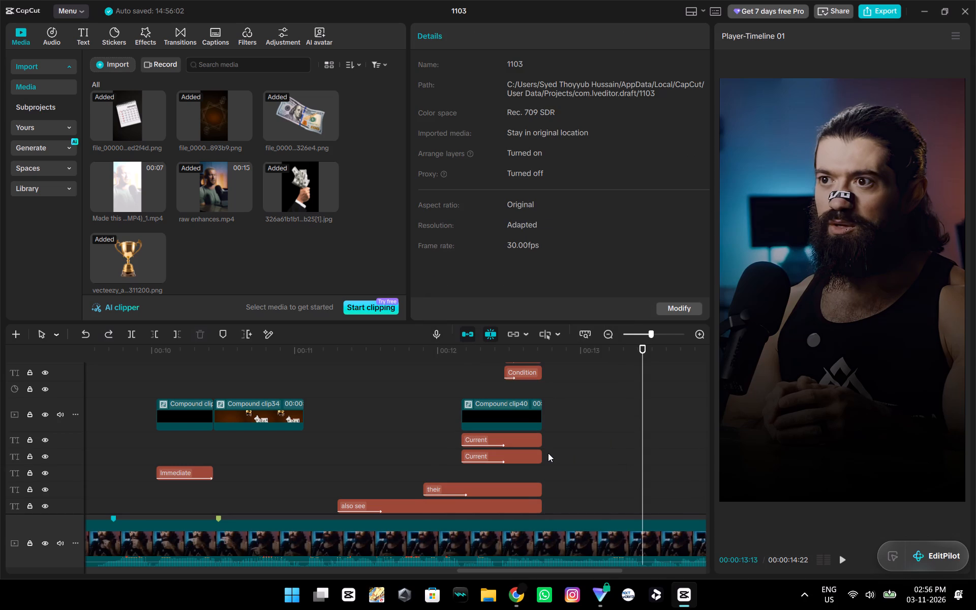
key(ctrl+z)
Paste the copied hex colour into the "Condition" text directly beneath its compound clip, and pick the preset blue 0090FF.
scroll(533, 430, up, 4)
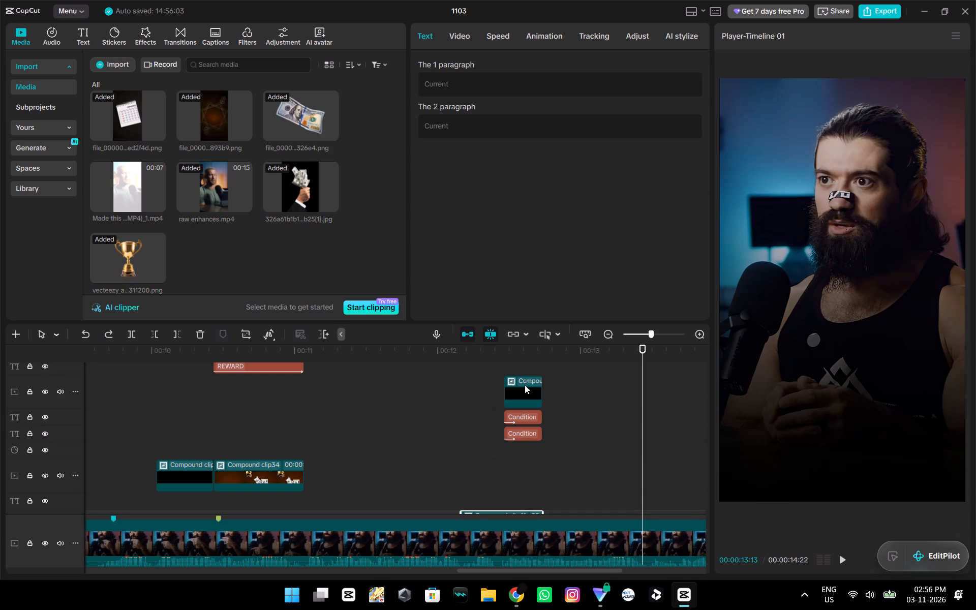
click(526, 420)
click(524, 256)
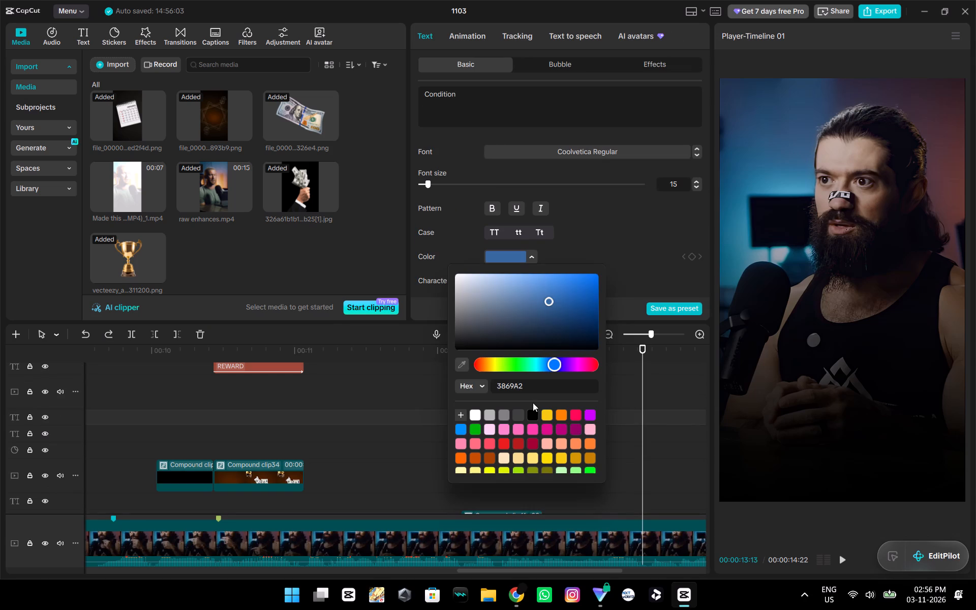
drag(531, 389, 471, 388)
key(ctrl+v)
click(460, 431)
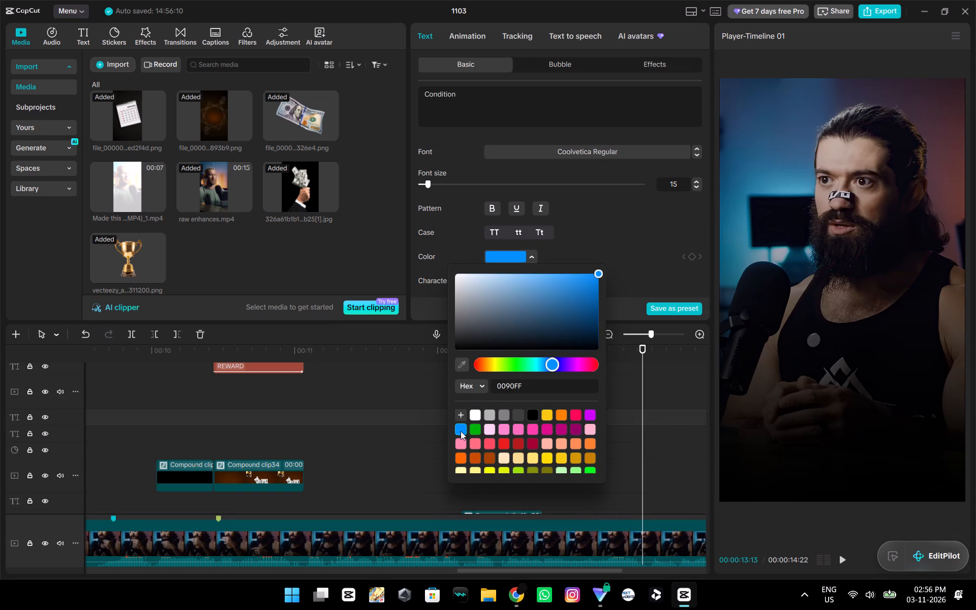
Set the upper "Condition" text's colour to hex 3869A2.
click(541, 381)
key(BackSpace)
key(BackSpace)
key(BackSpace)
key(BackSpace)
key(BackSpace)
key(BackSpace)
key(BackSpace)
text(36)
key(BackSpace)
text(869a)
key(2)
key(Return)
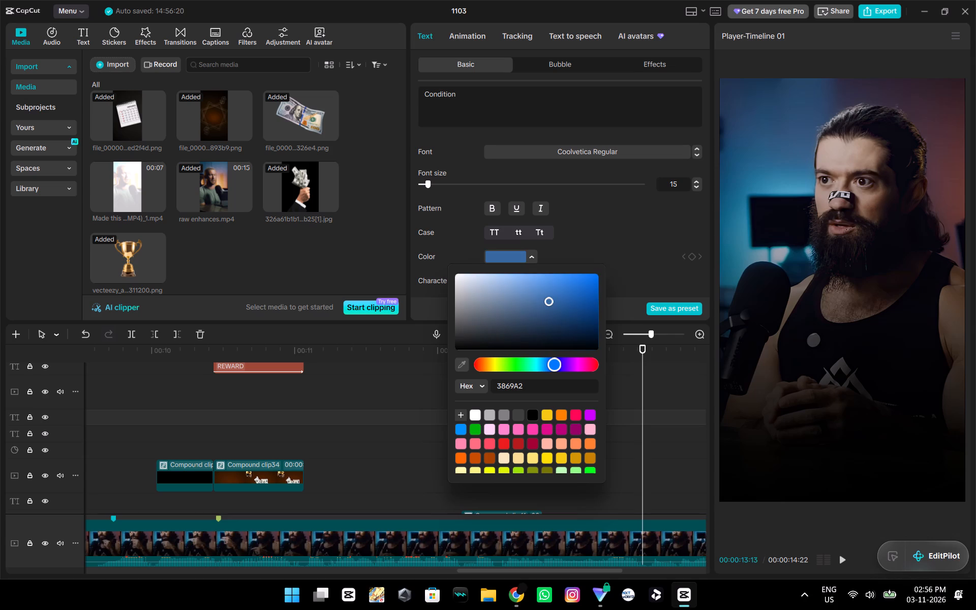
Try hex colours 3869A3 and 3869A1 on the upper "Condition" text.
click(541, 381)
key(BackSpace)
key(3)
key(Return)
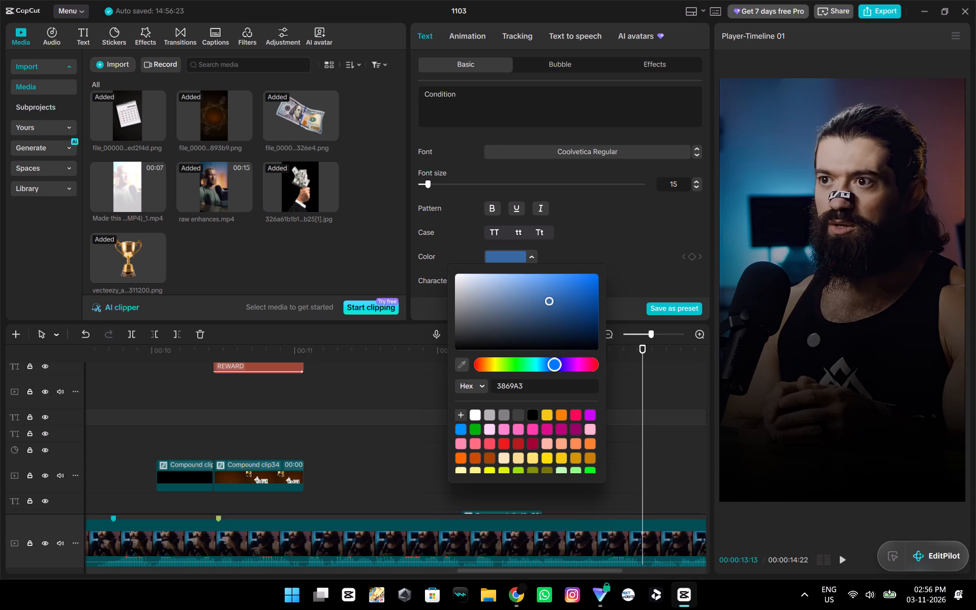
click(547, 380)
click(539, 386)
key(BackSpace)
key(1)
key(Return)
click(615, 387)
Add a thin horizontal Filmstrip mask to the "Condition" compound clip, placed across the word at about X -99, Y -527.
click(506, 358)
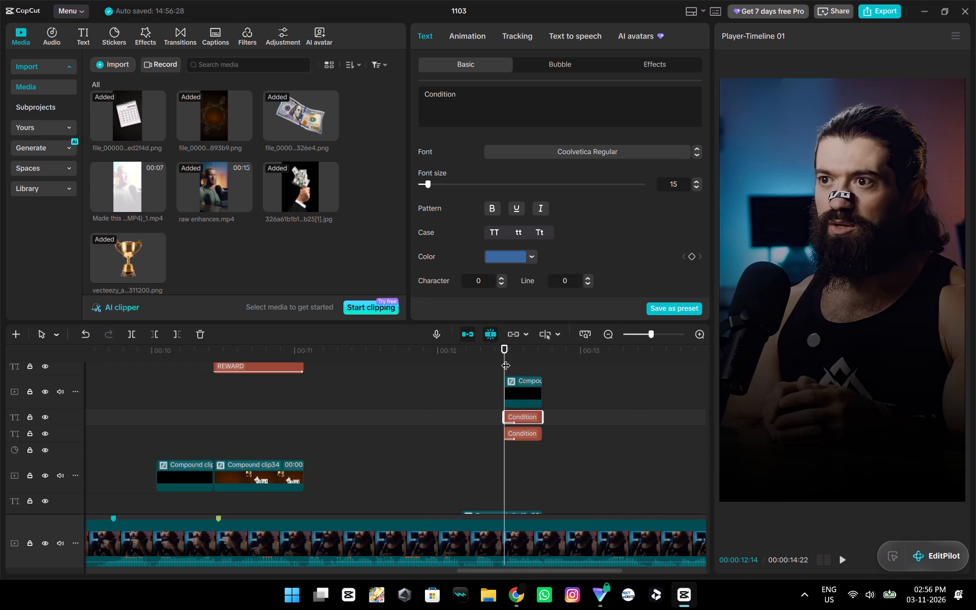
drag(506, 359, 523, 365)
click(531, 401)
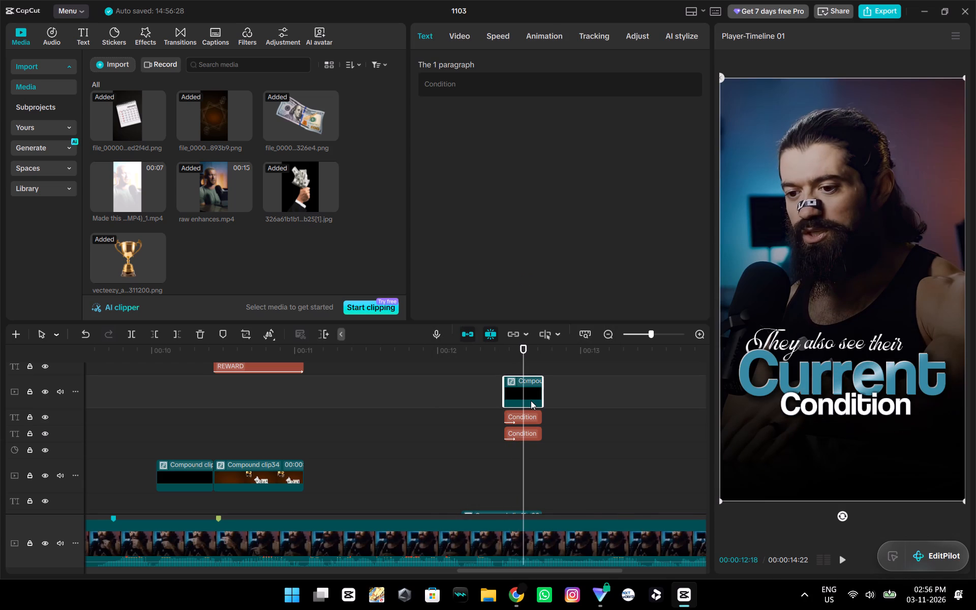
click(460, 39)
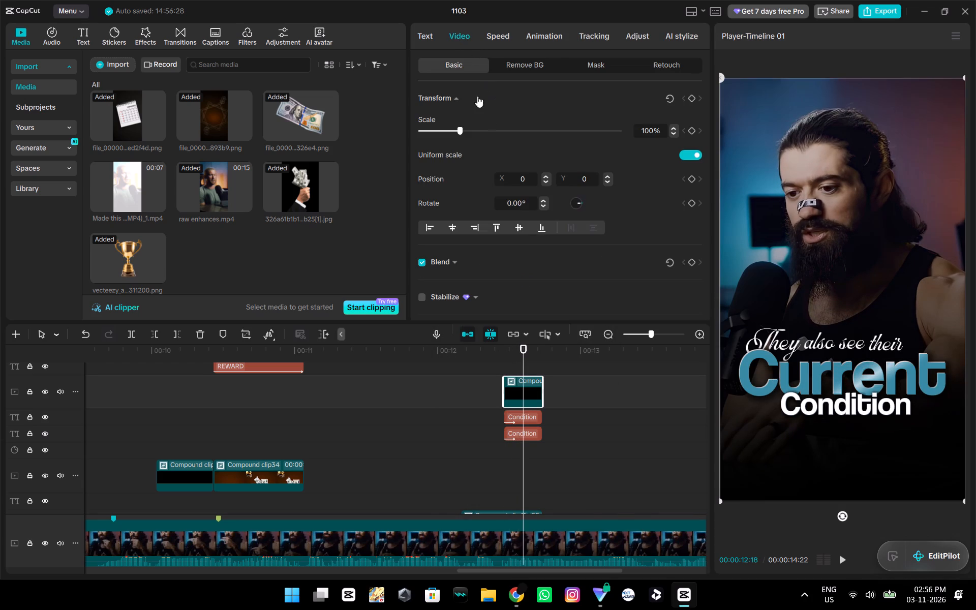
click(586, 60)
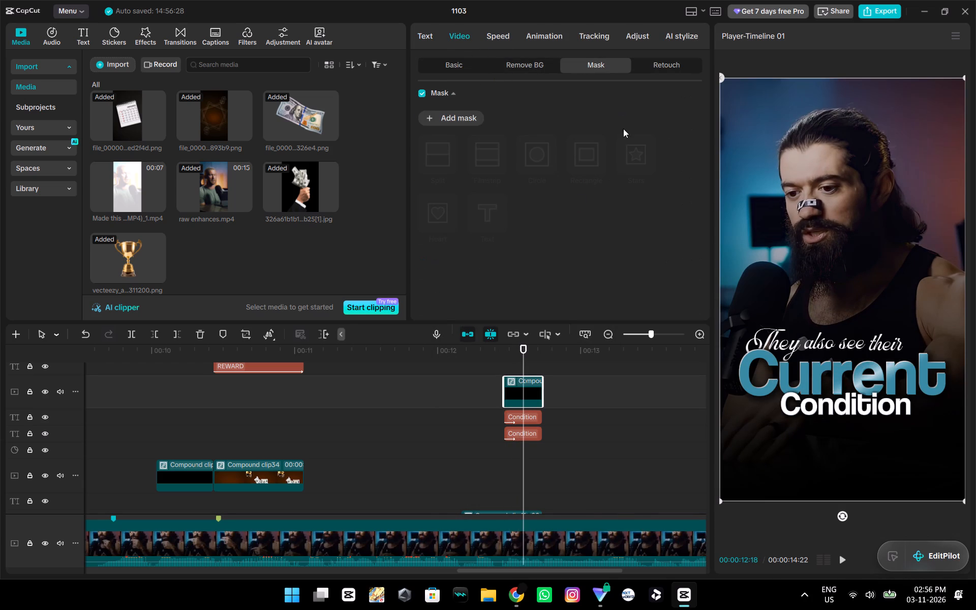
click(446, 112)
click(485, 162)
drag(843, 230, 846, 236)
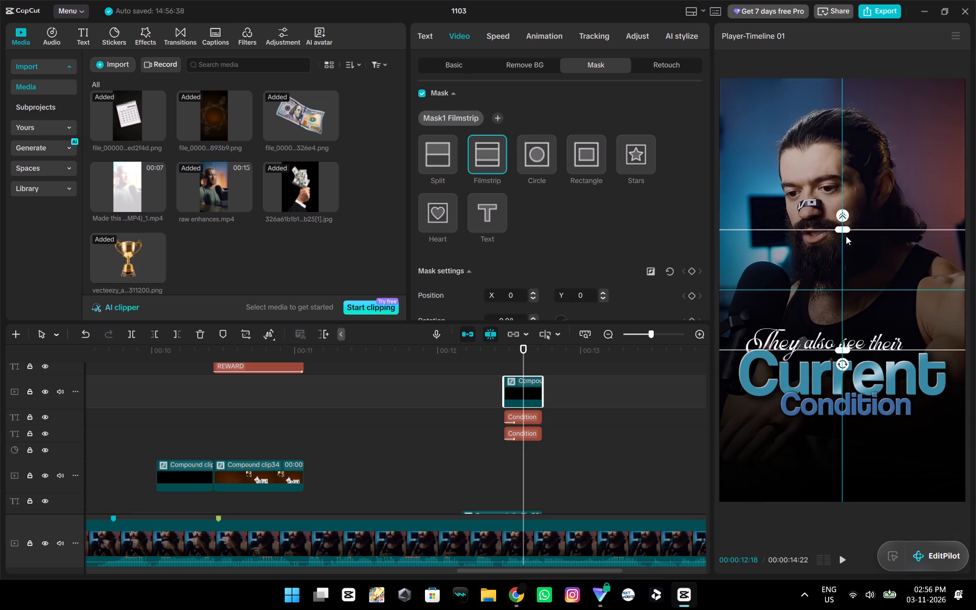
drag(846, 236, 857, 289)
drag(861, 289, 840, 405)
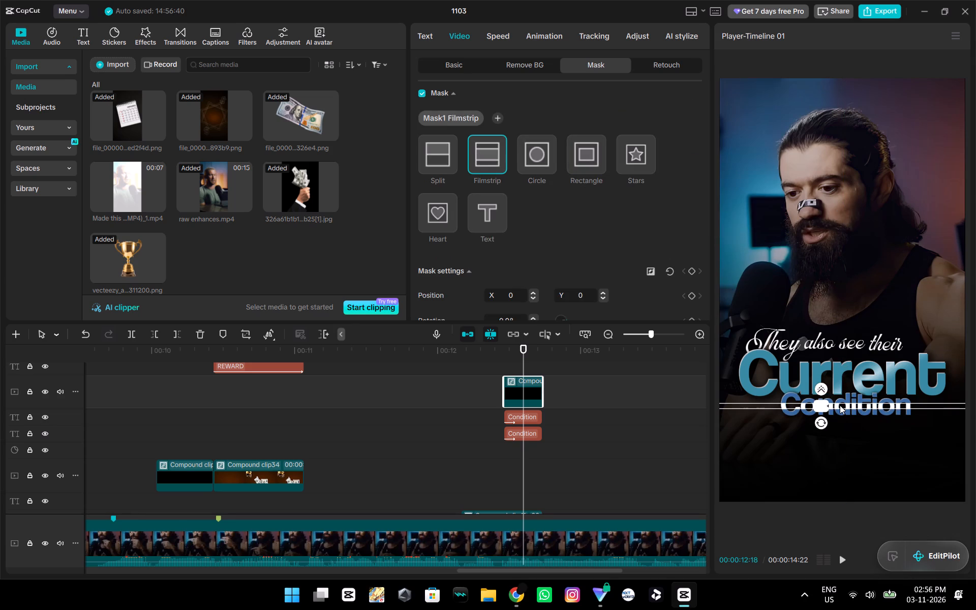
drag(840, 405, 839, 405)
Recolour the upper "Condition" text to teal 3689A2, sampled with the eyedropper from the "Current" lettering in the preview.
ctrl+scroll(831, 419, up, 11)
scroll(833, 425, down, 6)
scroll(784, 346, up, 1)
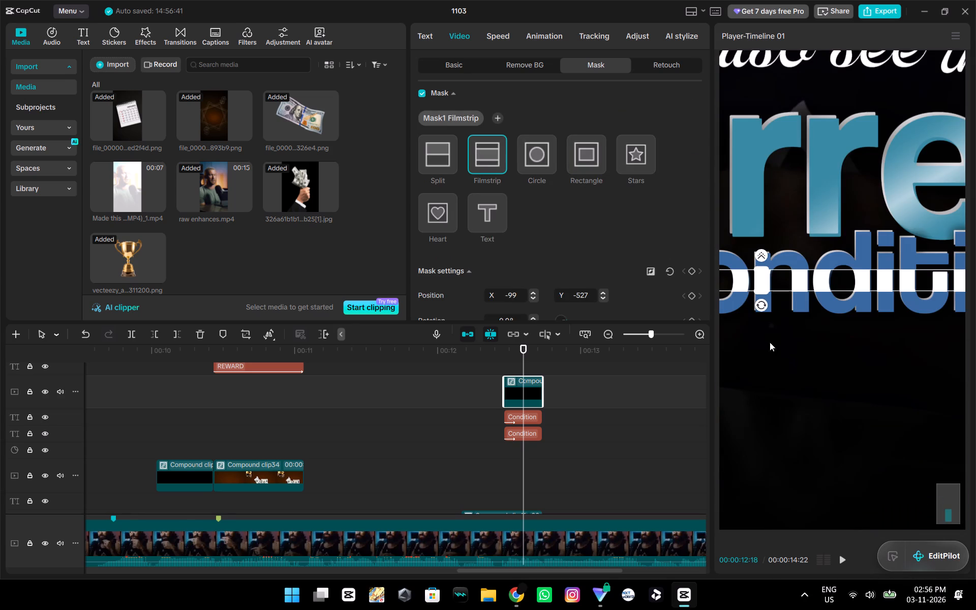
click(530, 424)
click(525, 420)
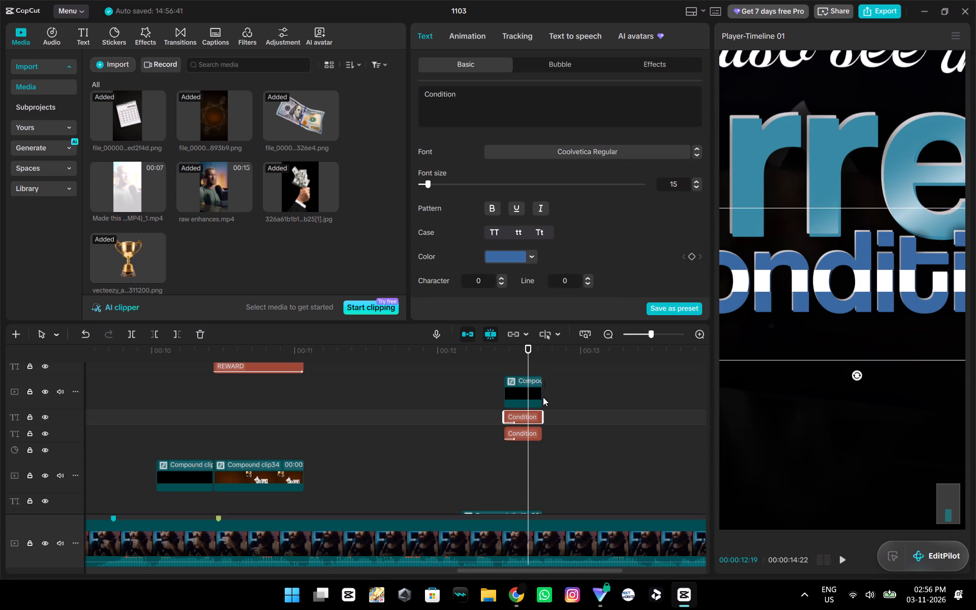
drag(529, 370, 520, 372)
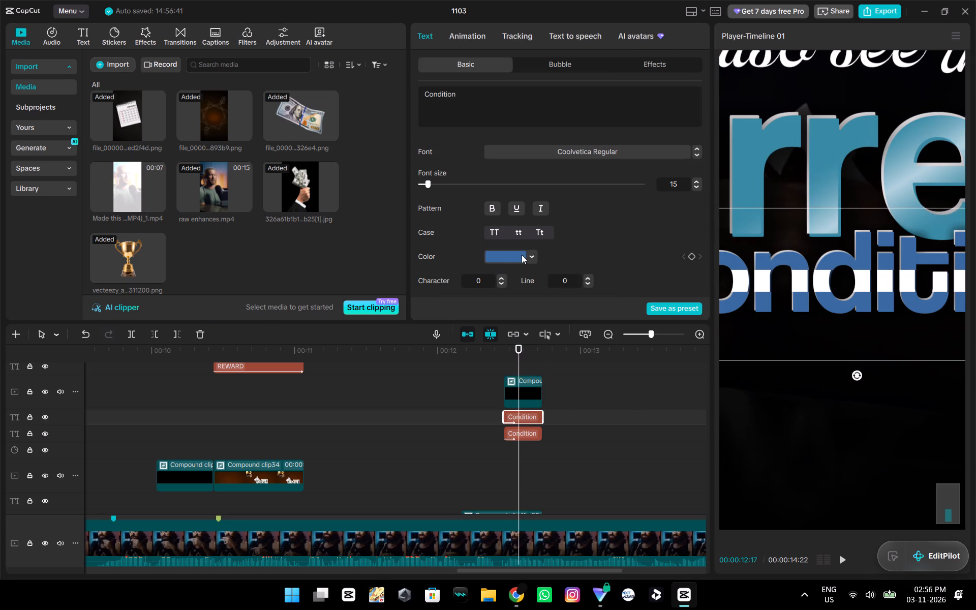
click(527, 254)
click(459, 363)
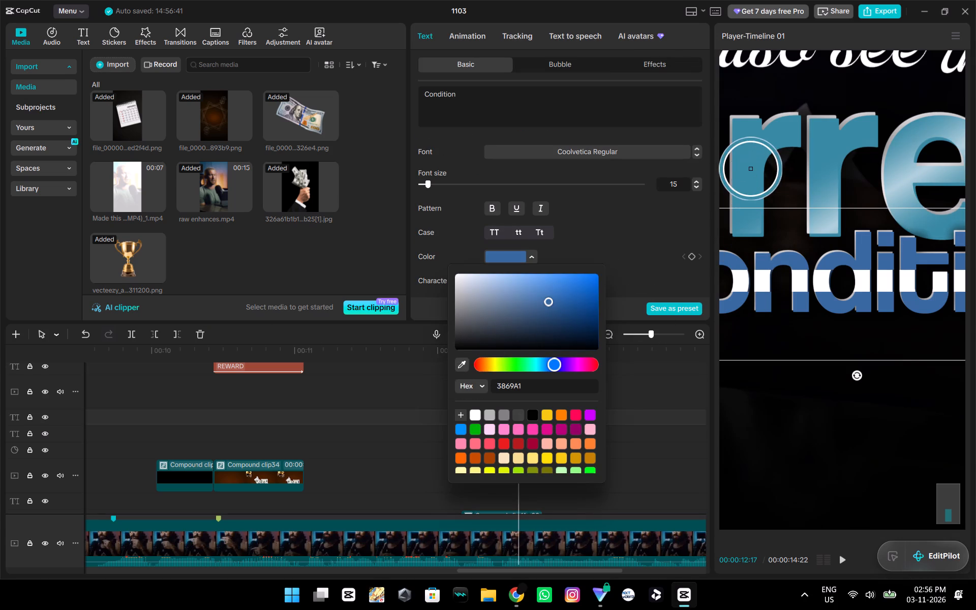
click(749, 159)
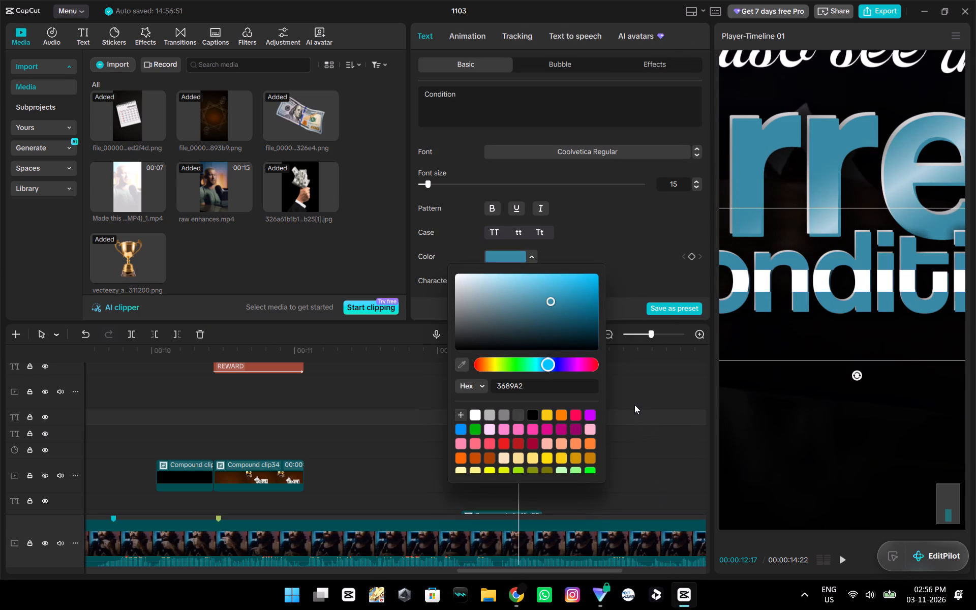
click(628, 377)
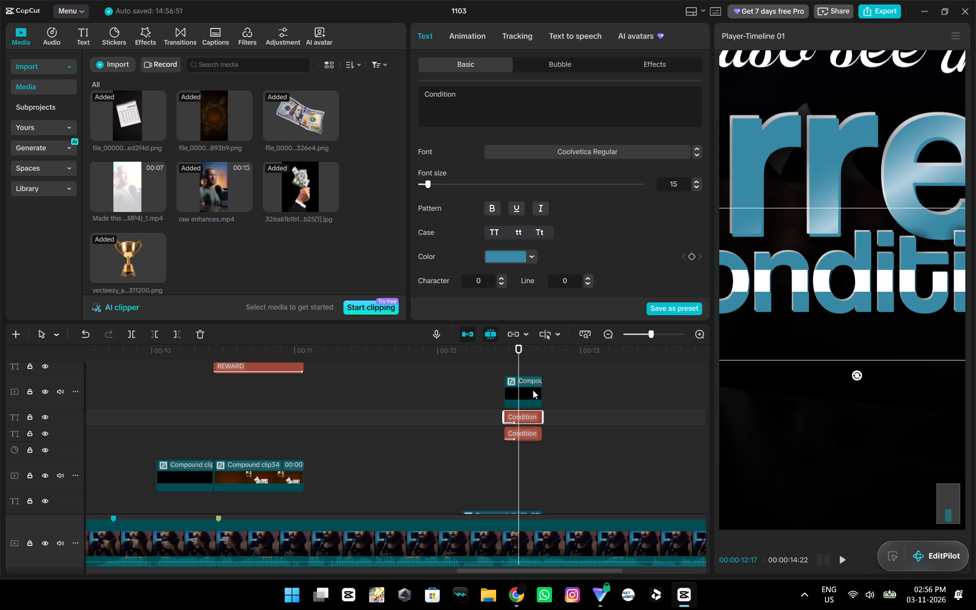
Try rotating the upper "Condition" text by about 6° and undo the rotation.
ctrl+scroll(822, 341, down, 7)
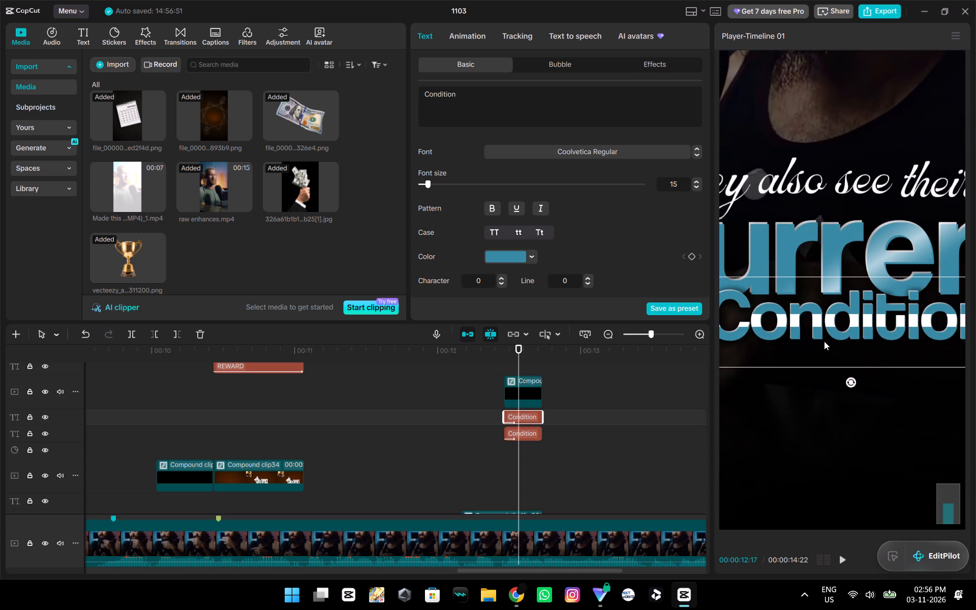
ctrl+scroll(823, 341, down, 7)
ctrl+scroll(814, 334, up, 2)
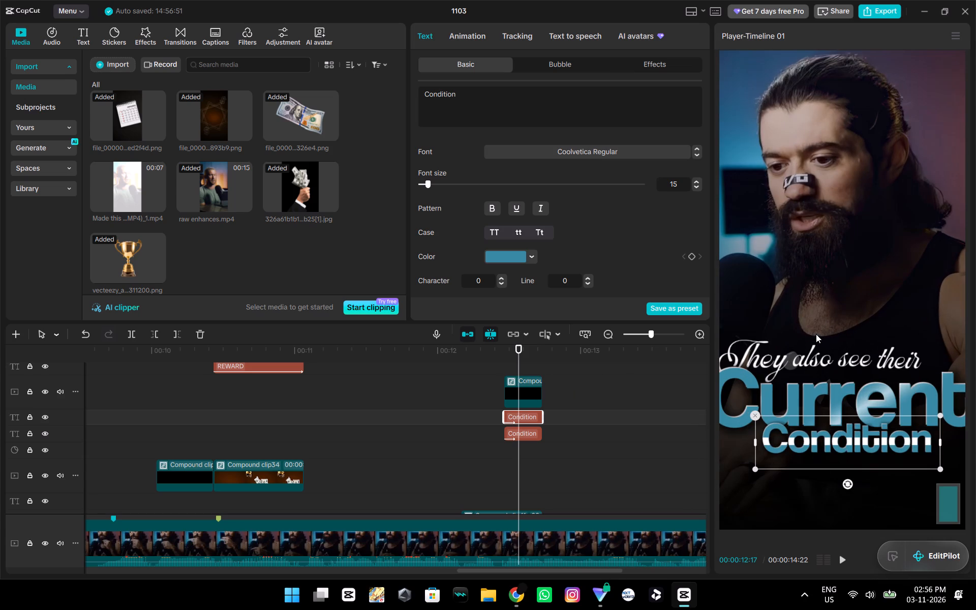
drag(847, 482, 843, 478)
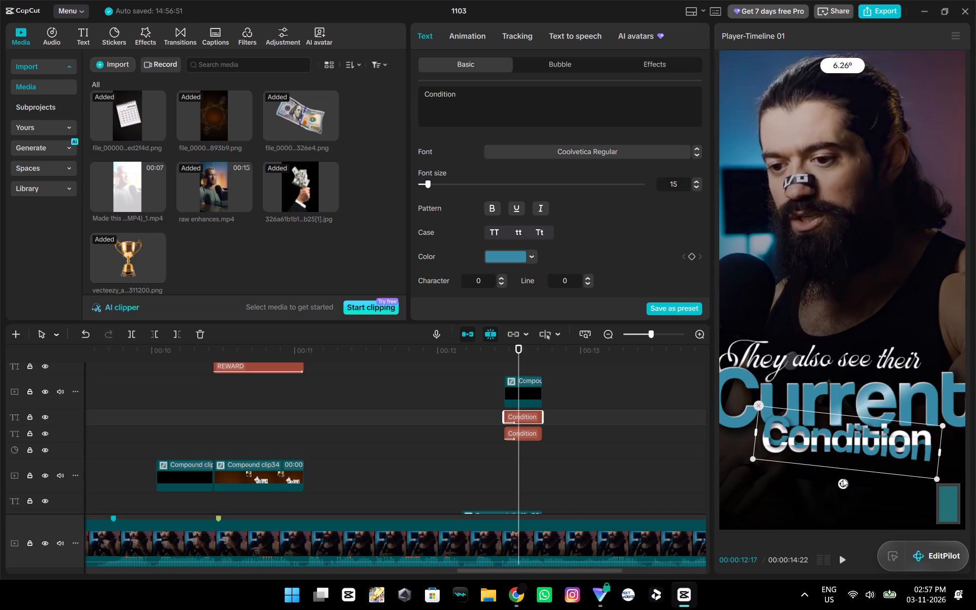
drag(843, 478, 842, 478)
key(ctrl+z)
Tilt the Filmstrip mask on the "Condition" compound clip to about -40° and move it to about X -178, Y -512.
click(526, 396)
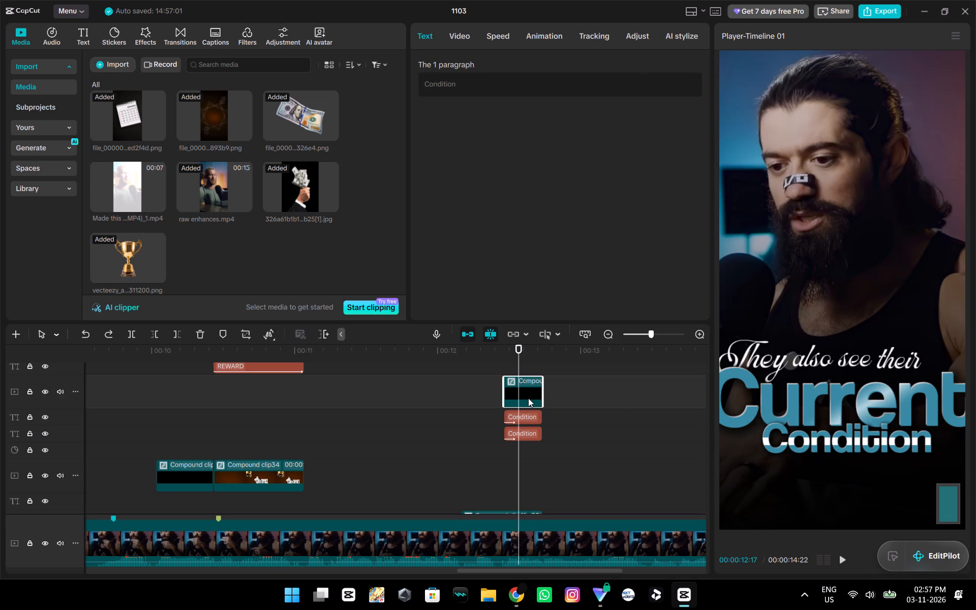
click(459, 36)
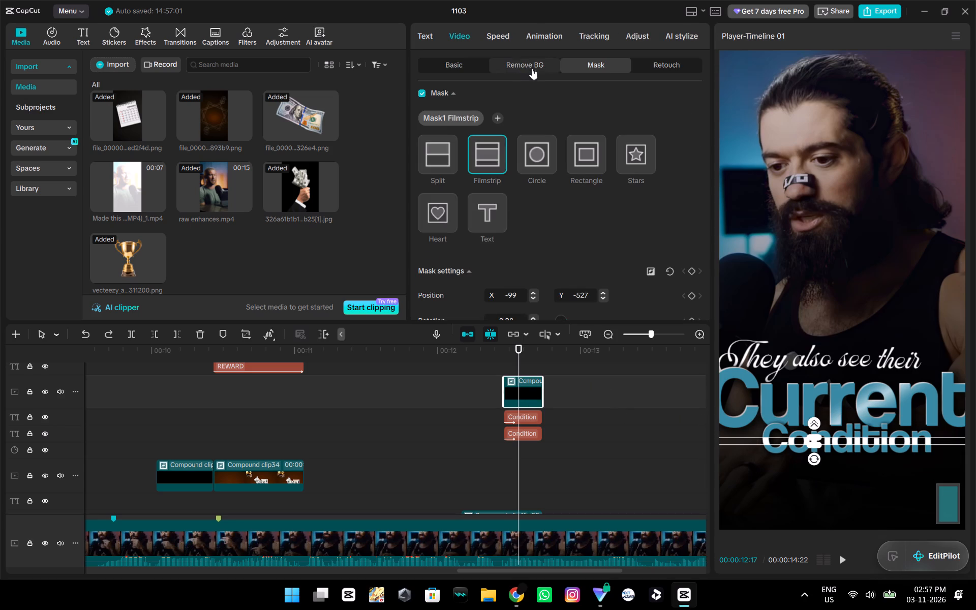
click(818, 443)
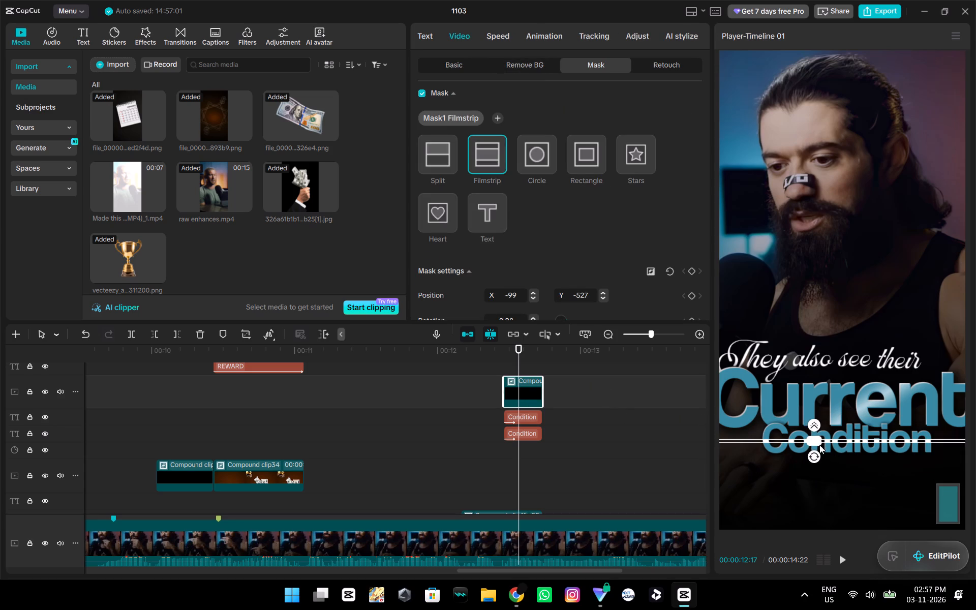
ctrl+scroll(832, 450, up, 6)
scroll(819, 452, down, 6)
ctrl+scroll(780, 433, up, 7)
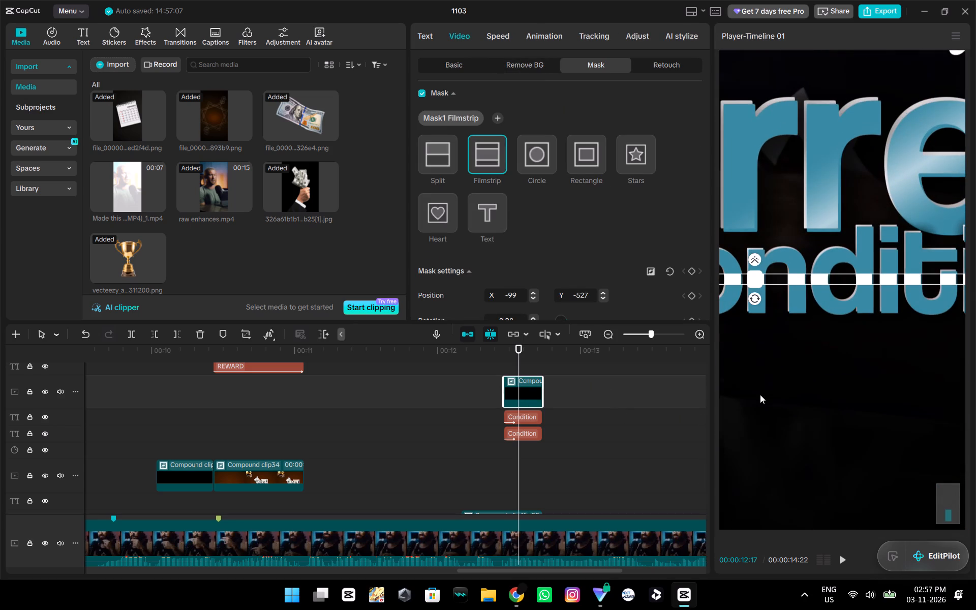
middle_drag(760, 394, 902, 415)
drag(895, 321, 907, 320)
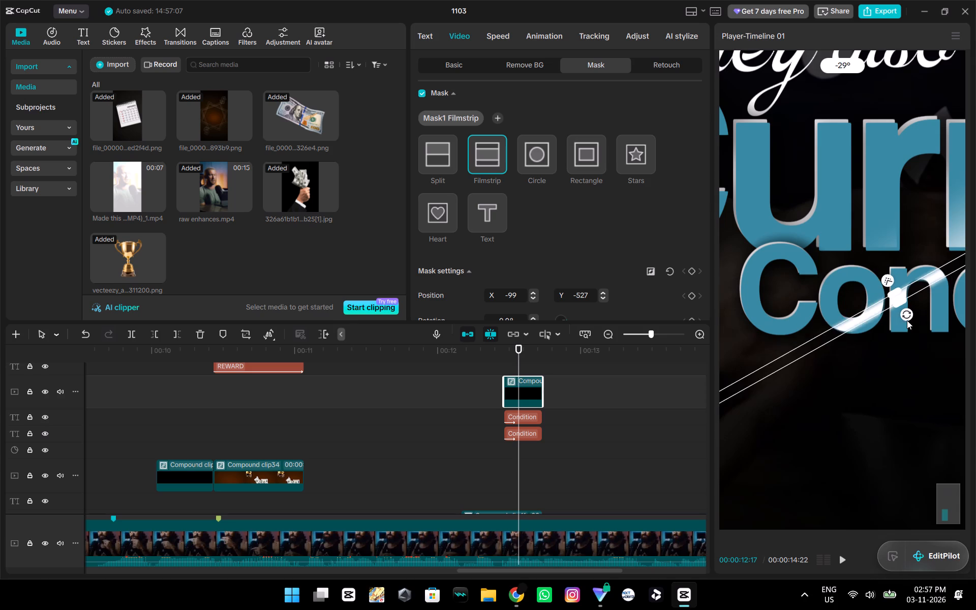
drag(907, 320, 904, 318)
drag(887, 277, 883, 267)
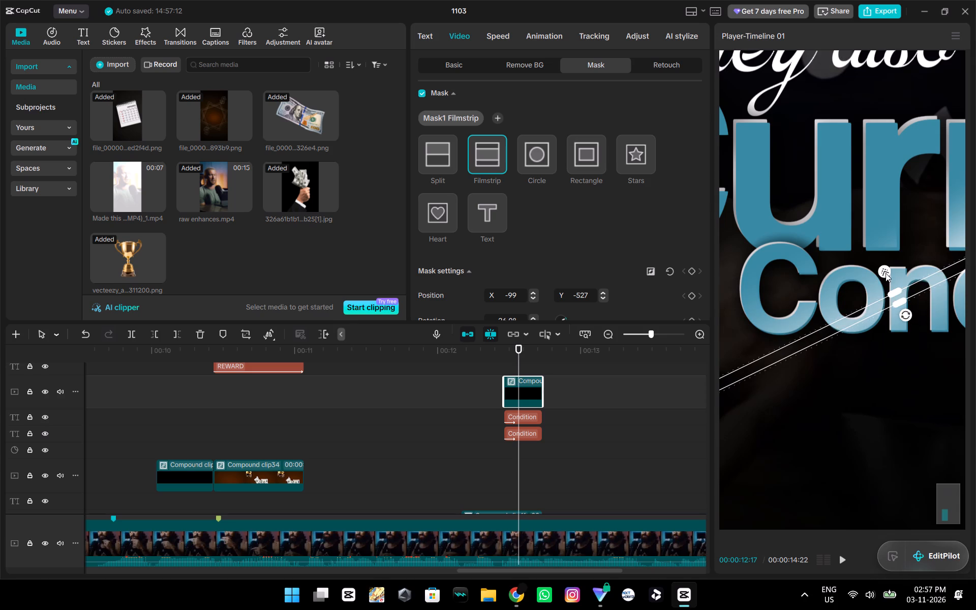
drag(886, 273, 890, 282)
drag(887, 280, 887, 277)
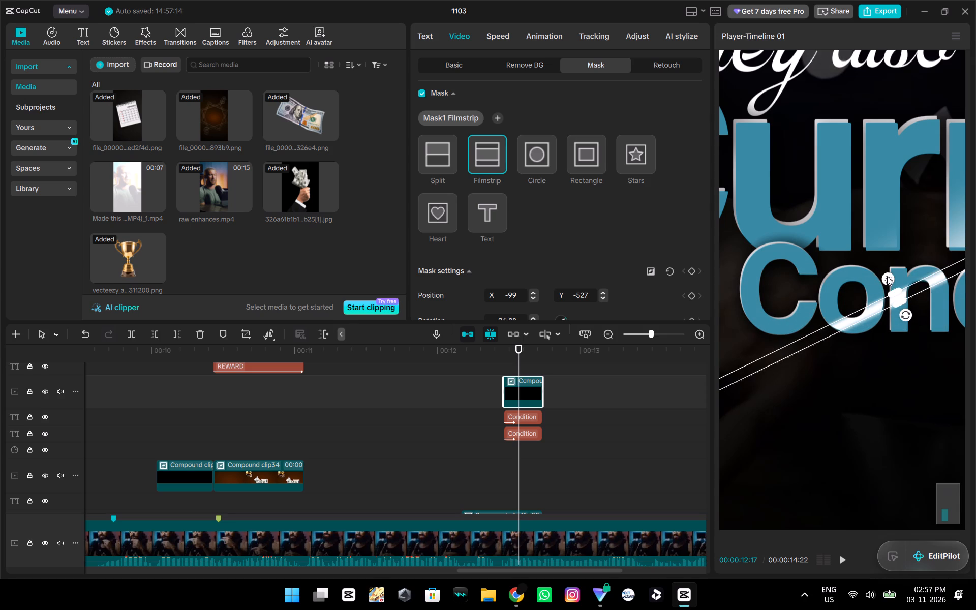
drag(887, 277, 886, 274)
drag(905, 321, 901, 315)
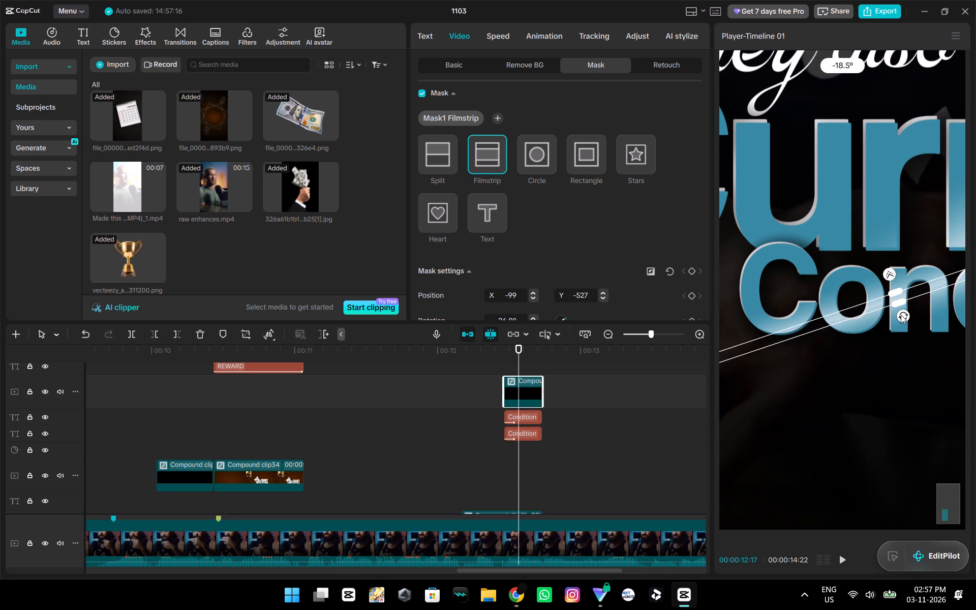
drag(901, 315, 908, 315)
drag(861, 329, 791, 316)
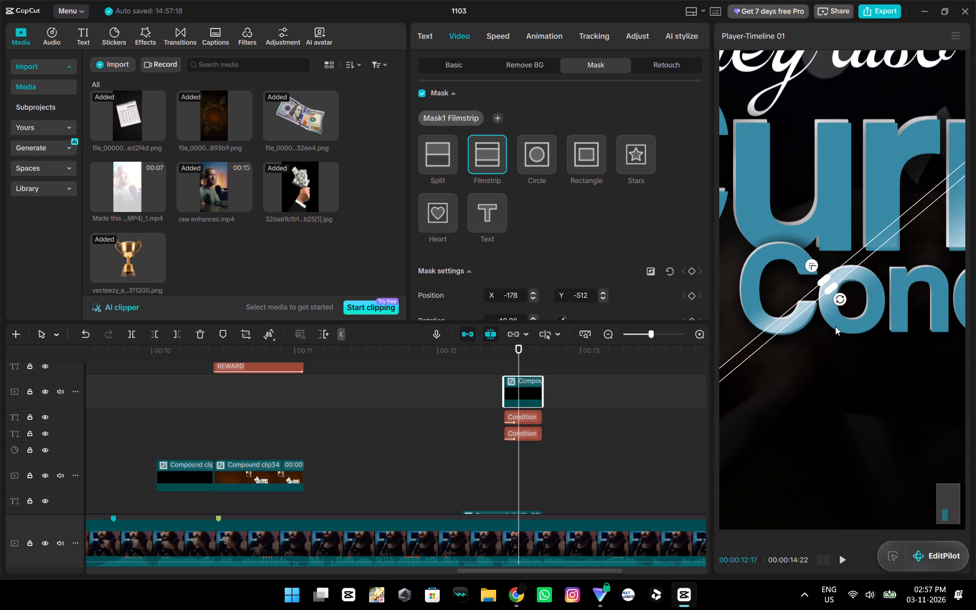
Adjust the Filmstrip mask's tilt to about -25° and place it across "Condition" at about X -74, Y -469.
ctrl+scroll(864, 341, down, 15)
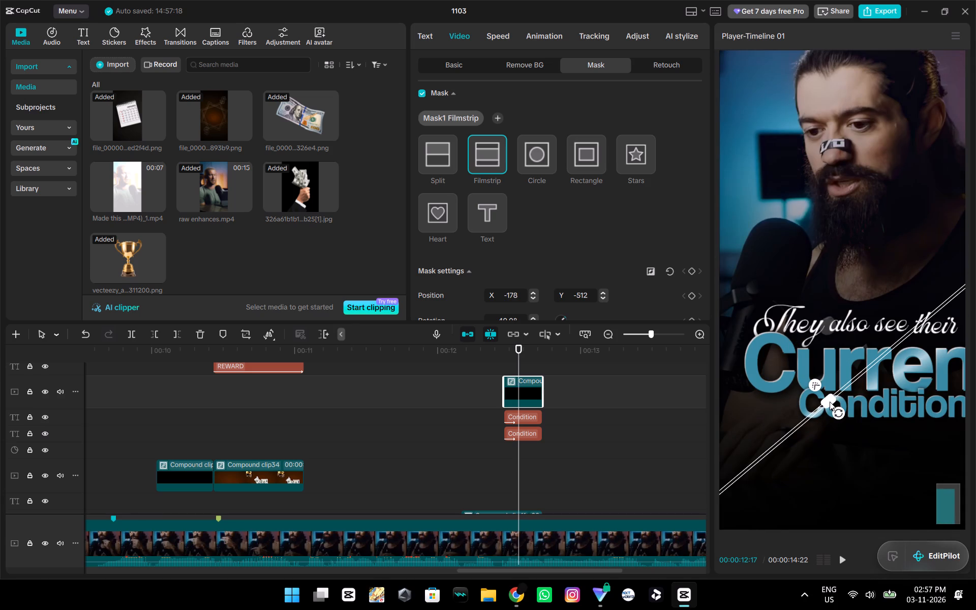
drag(803, 421, 819, 428)
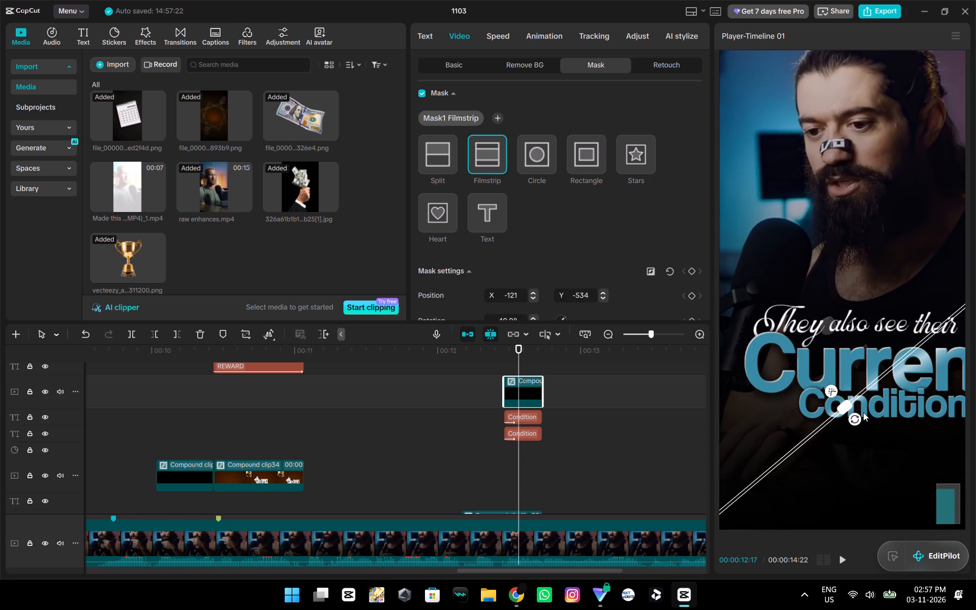
click(859, 419)
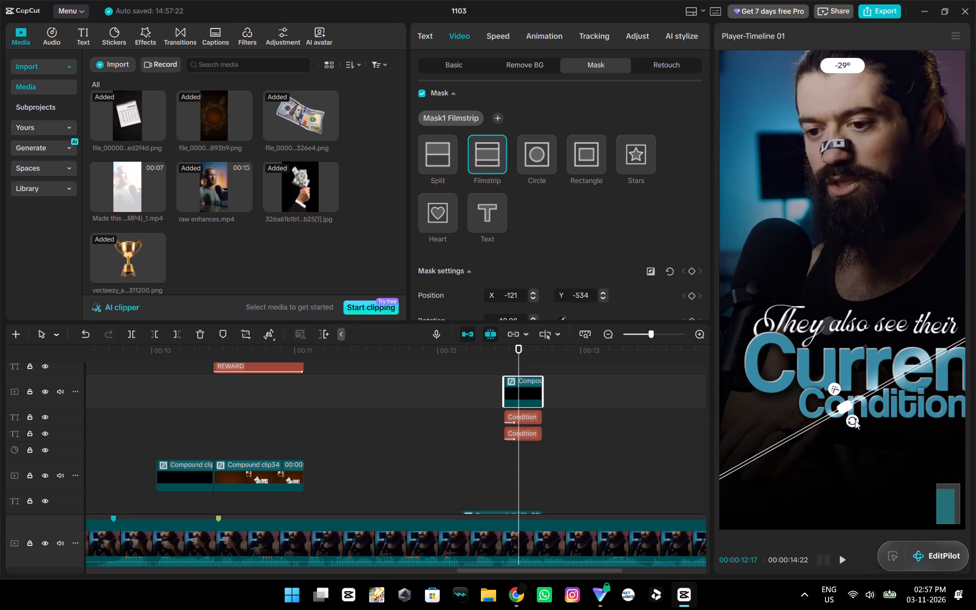
drag(795, 430, 796, 420)
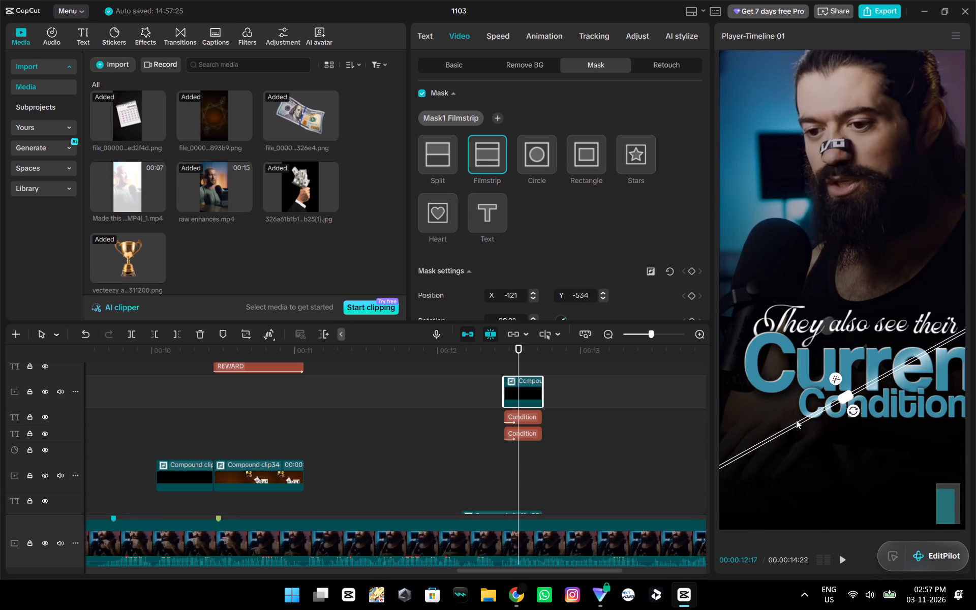
drag(796, 420, 801, 423)
click(863, 417)
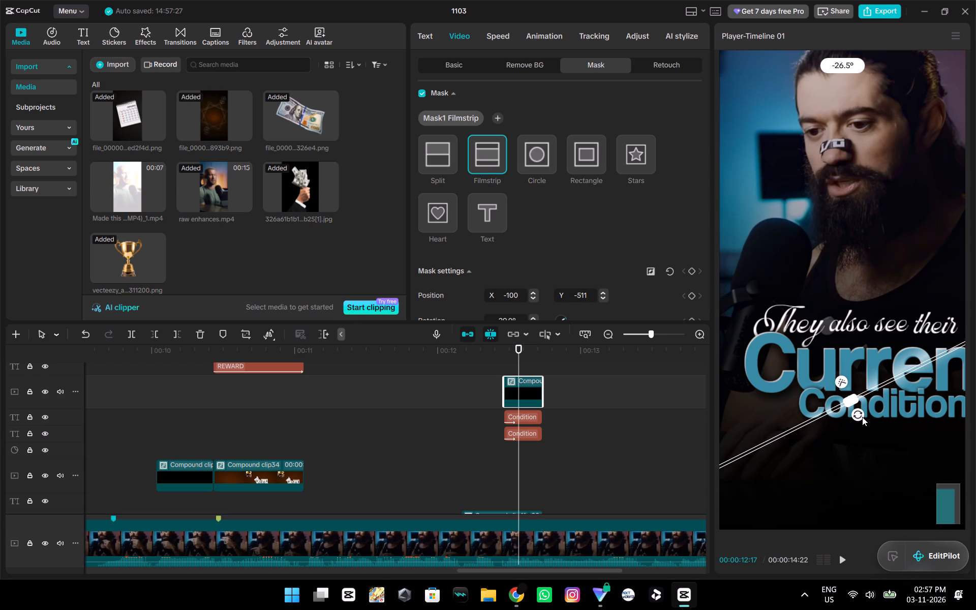
ctrl+scroll(880, 445, down, 4)
ctrl+scroll(868, 433, up, 3)
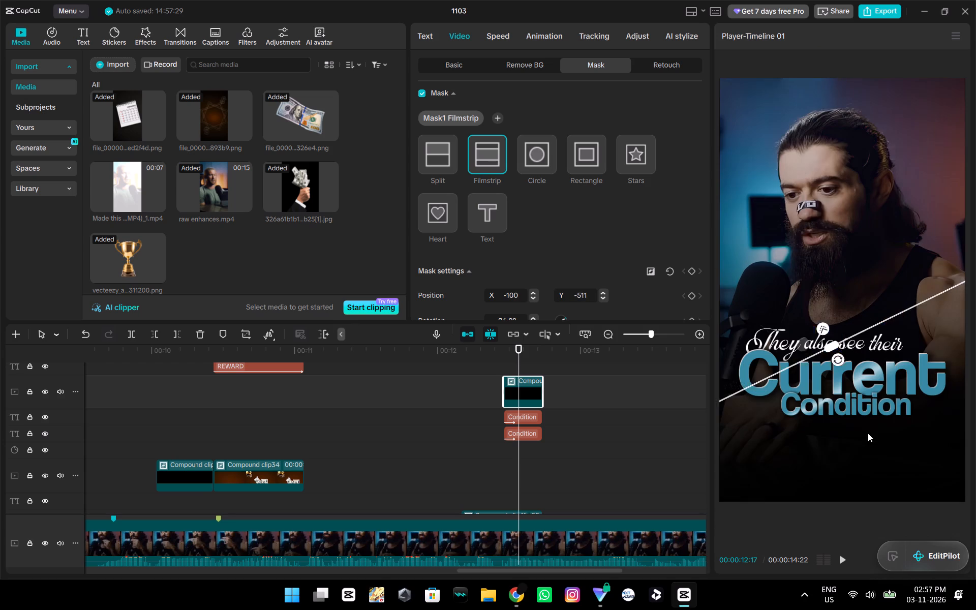
drag(819, 402, 821, 395)
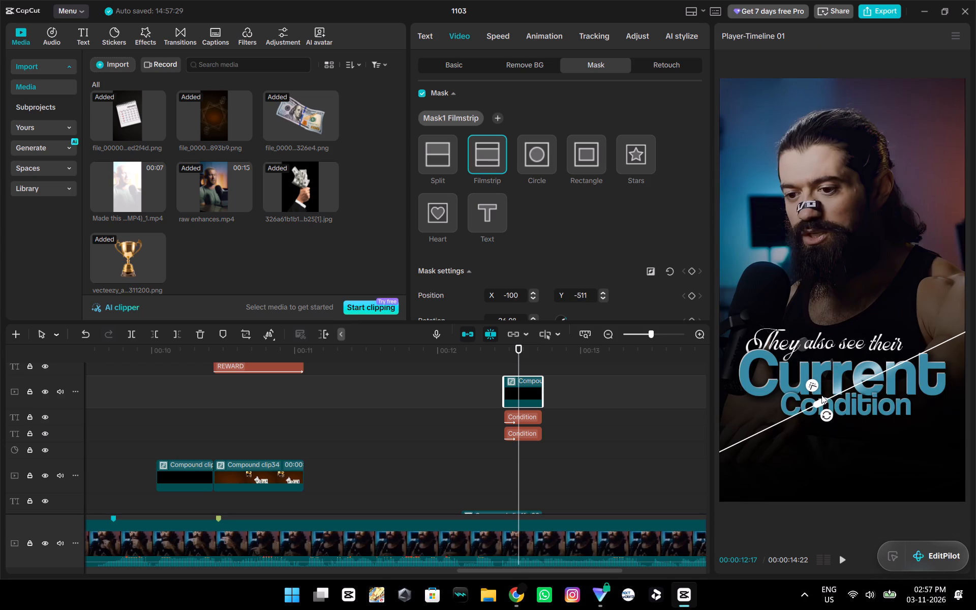
drag(821, 395, 824, 402)
drag(832, 396, 837, 388)
click(837, 411)
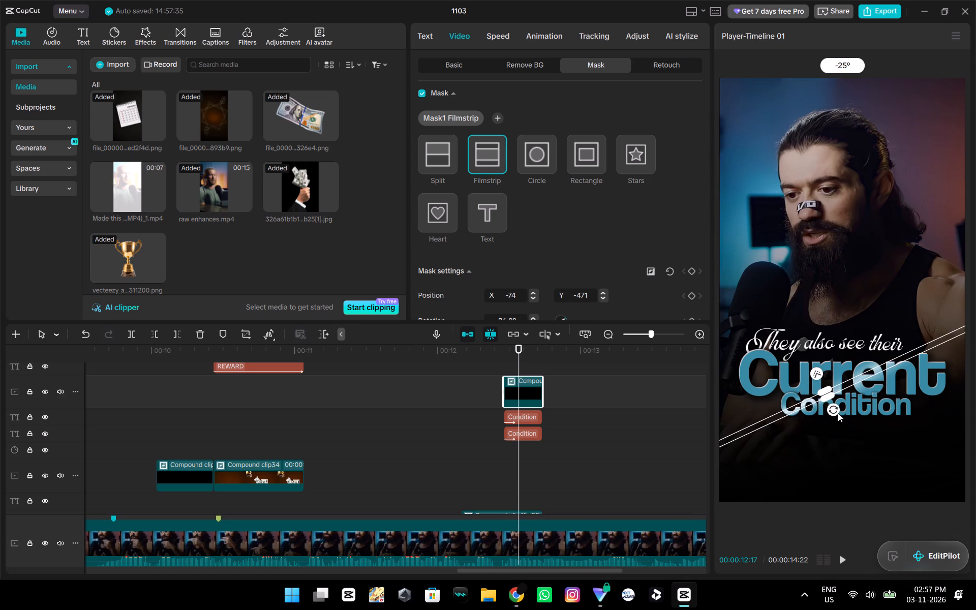
click(853, 384)
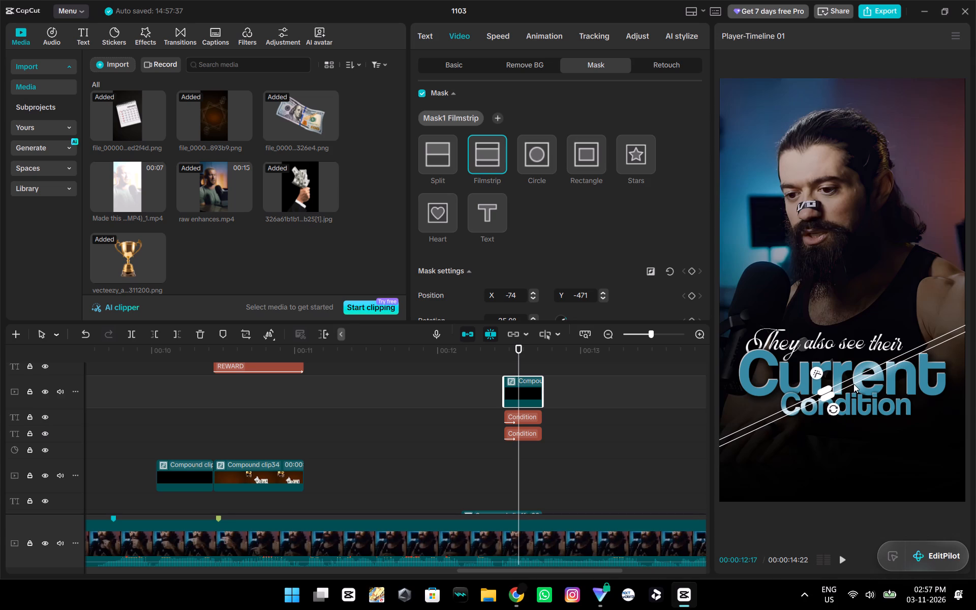
Keyframe the mask settings at 00:00:12:15, and shift the mask to about X -44, Y -490 at 00:00:12:18.
drag(521, 362, 512, 365)
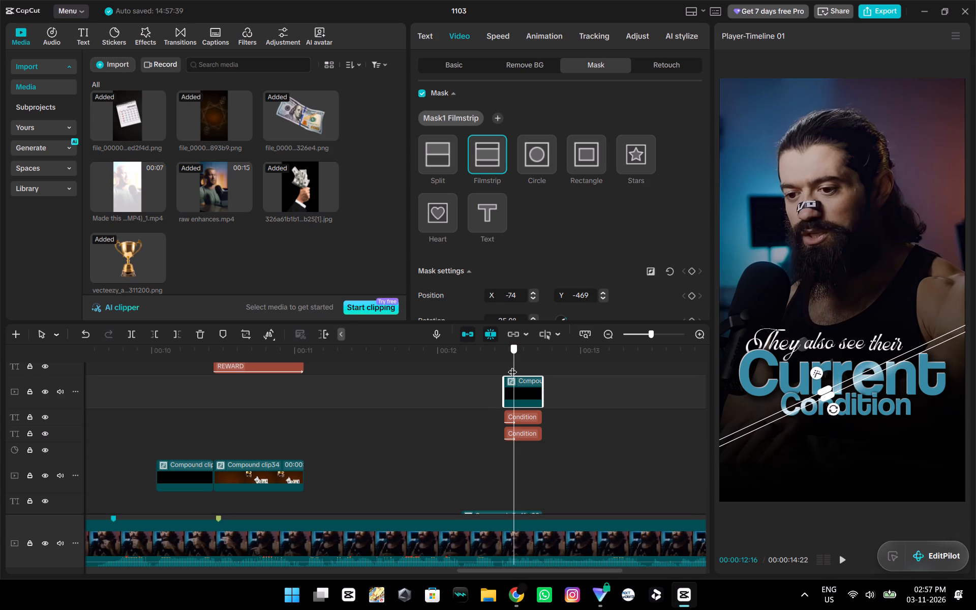
drag(512, 365, 511, 365)
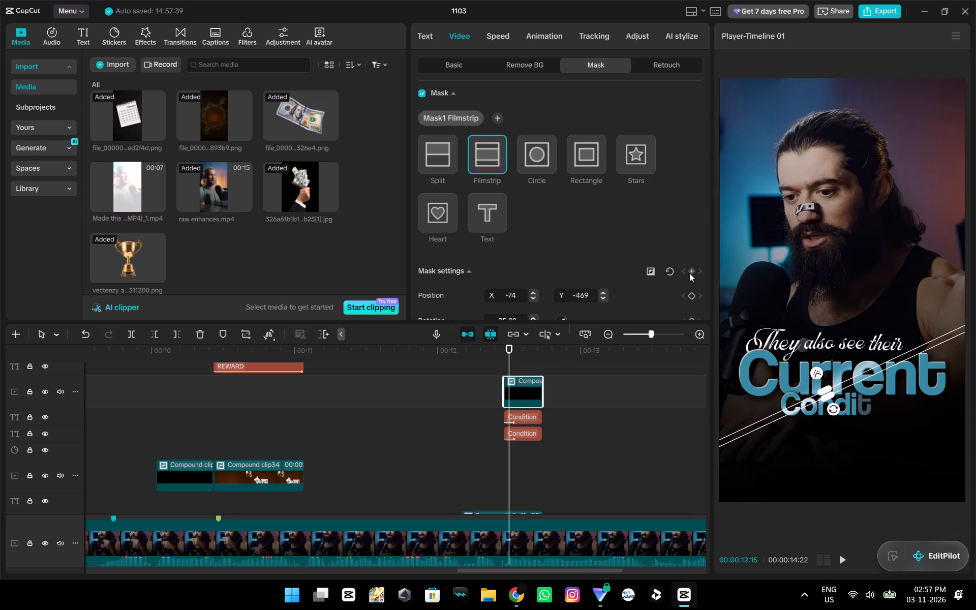
click(691, 272)
key(Right)
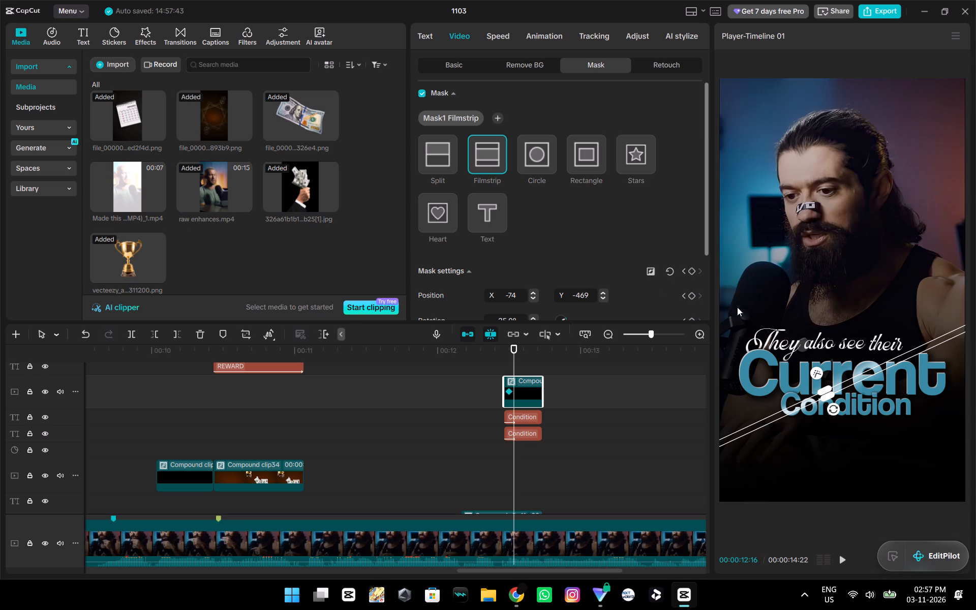
key(Right)
key(Right)
drag(906, 353, 909, 354)
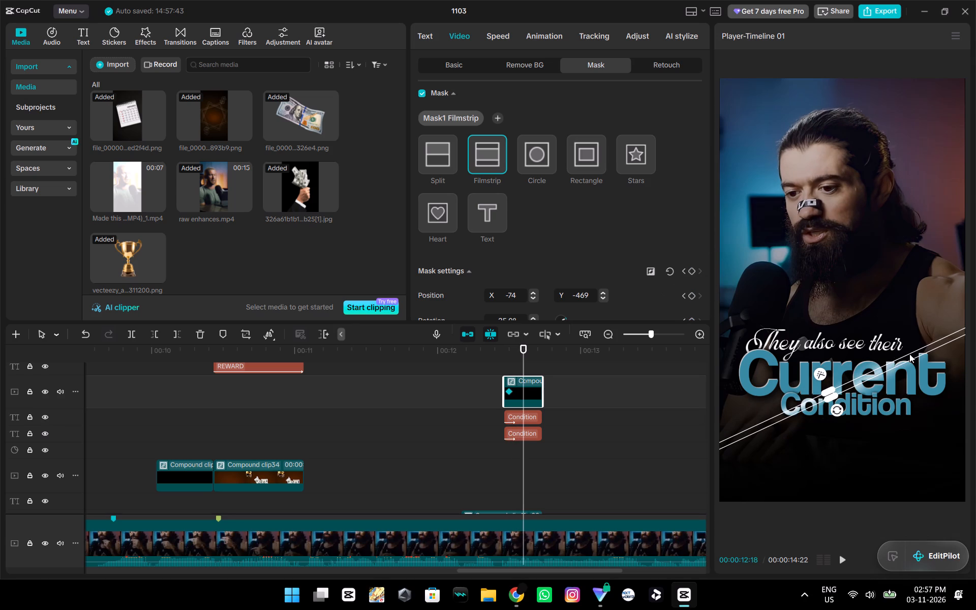
drag(909, 354, 912, 357)
Move the mask to about X 0, Y -515 at 00:00:12:21, and shift that keyframe to the compound clip's end, about 00:00:12:22.
key(Right)
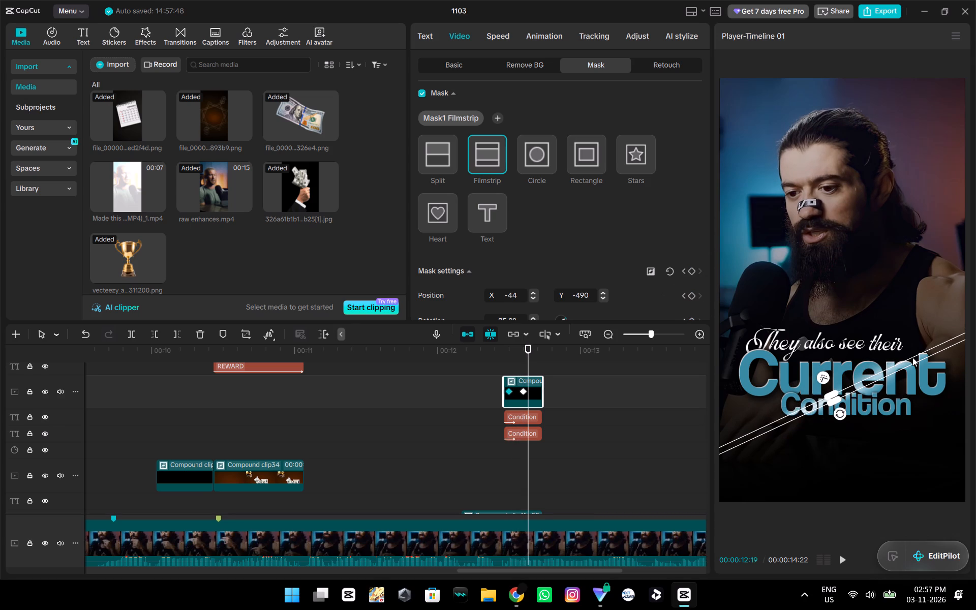
key(Right)
key(Right)
drag(920, 358, 929, 364)
key(Right)
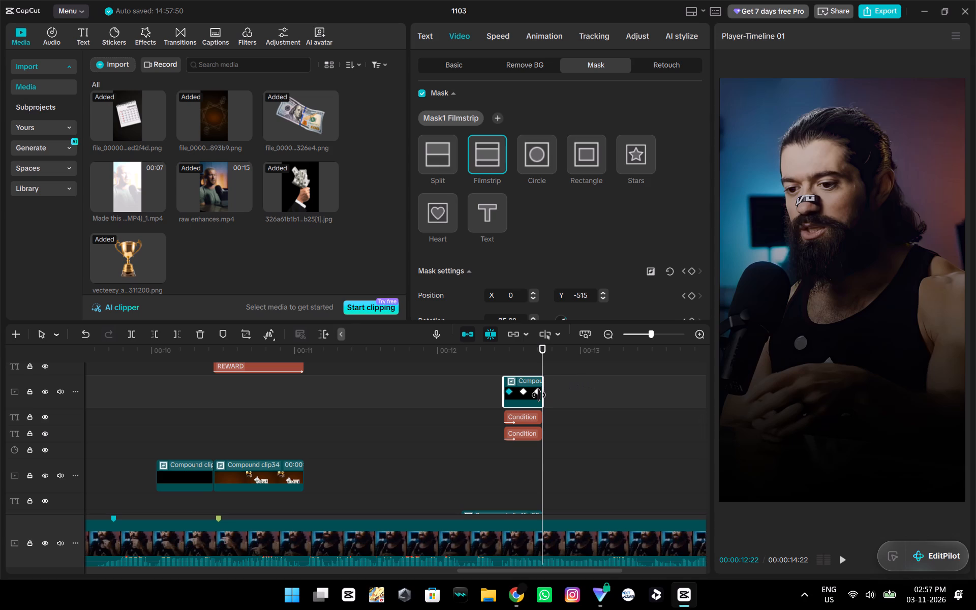
drag(535, 390, 540, 391)
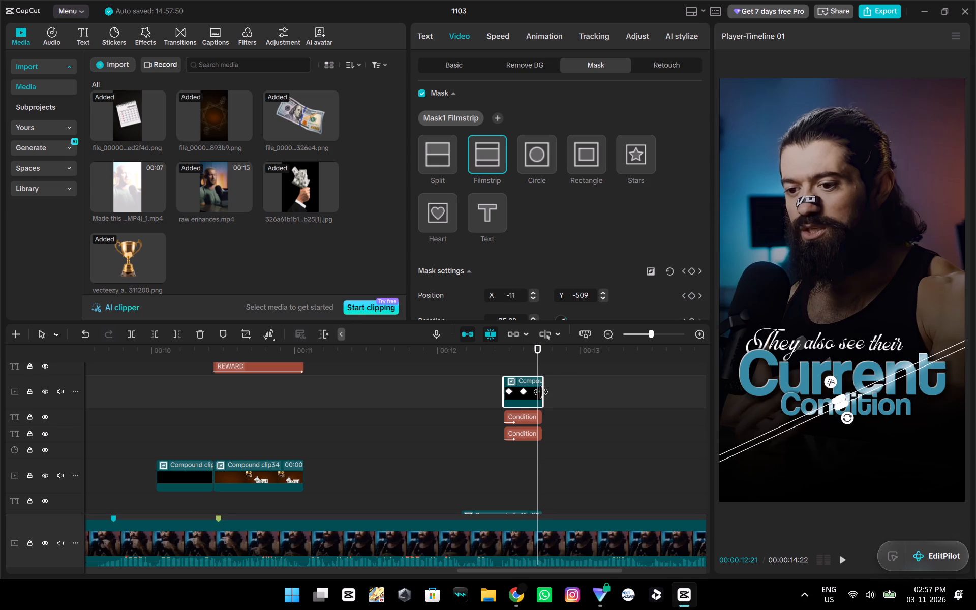
Play and step frame by frame through the "Condition" text to review its light sweep animation.
click(457, 399)
key(space)
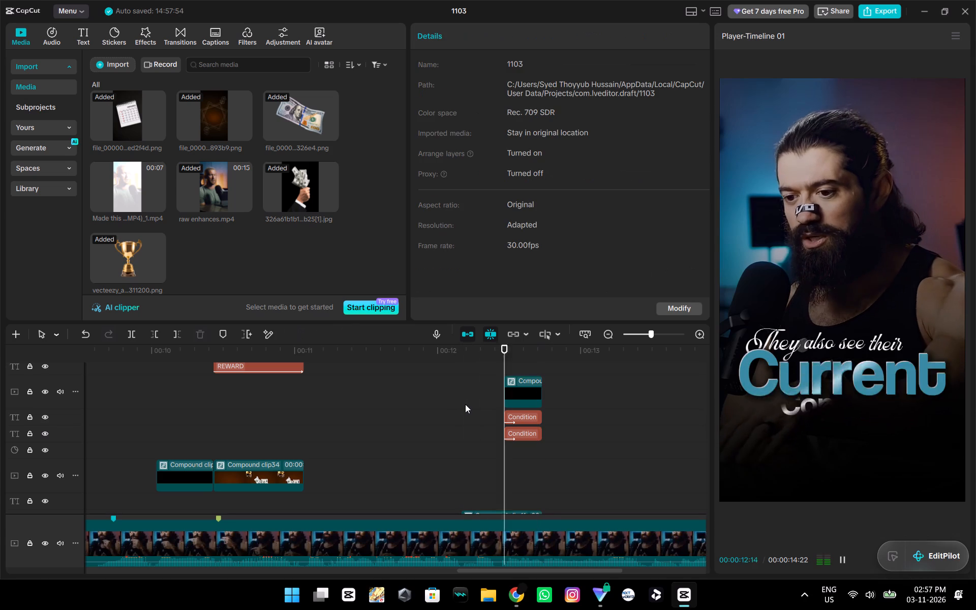
key(space)
click(509, 355)
drag(508, 356, 508, 357)
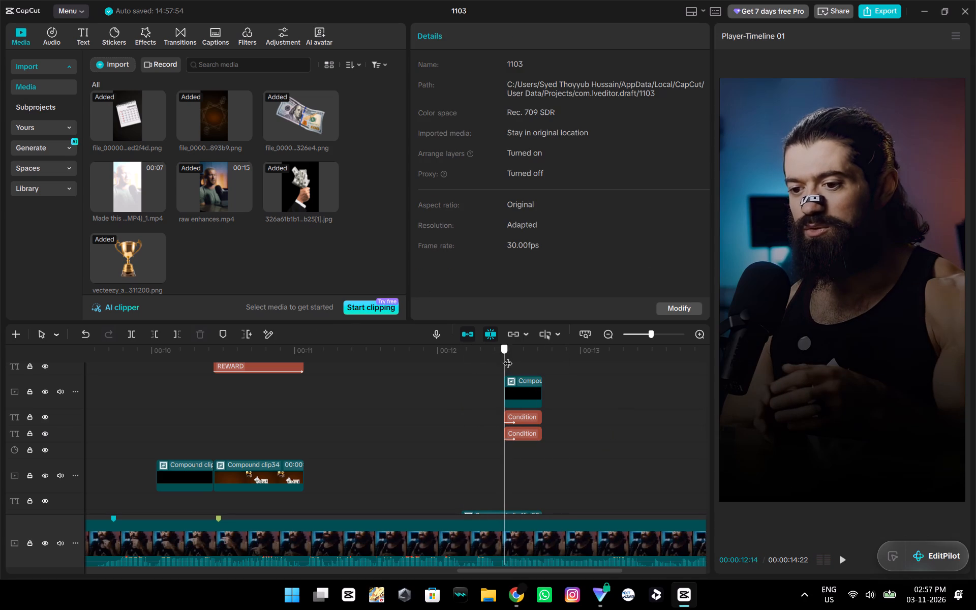
drag(508, 357, 502, 361)
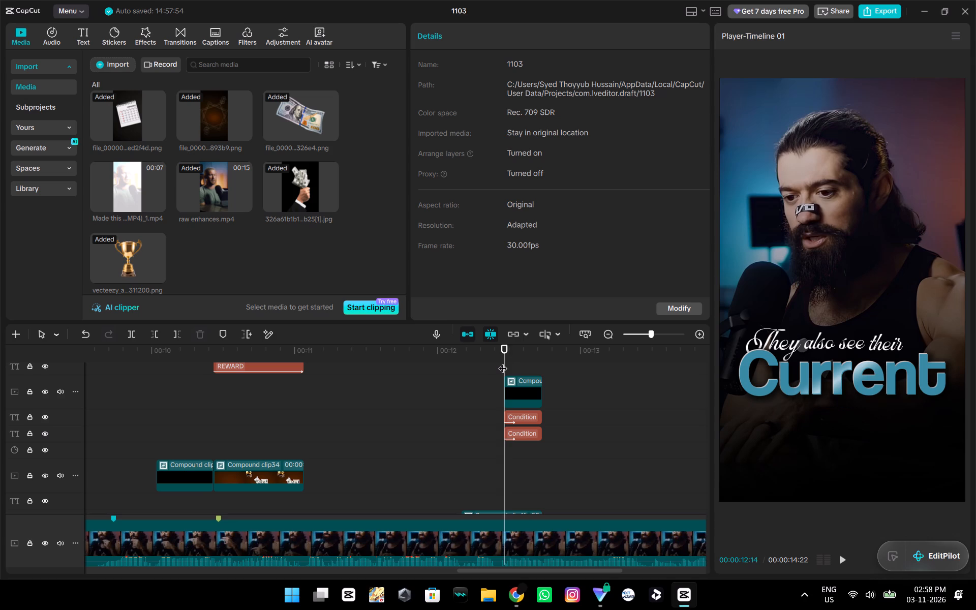
key(Right)
key(Right)
key(Right)
key(Right)
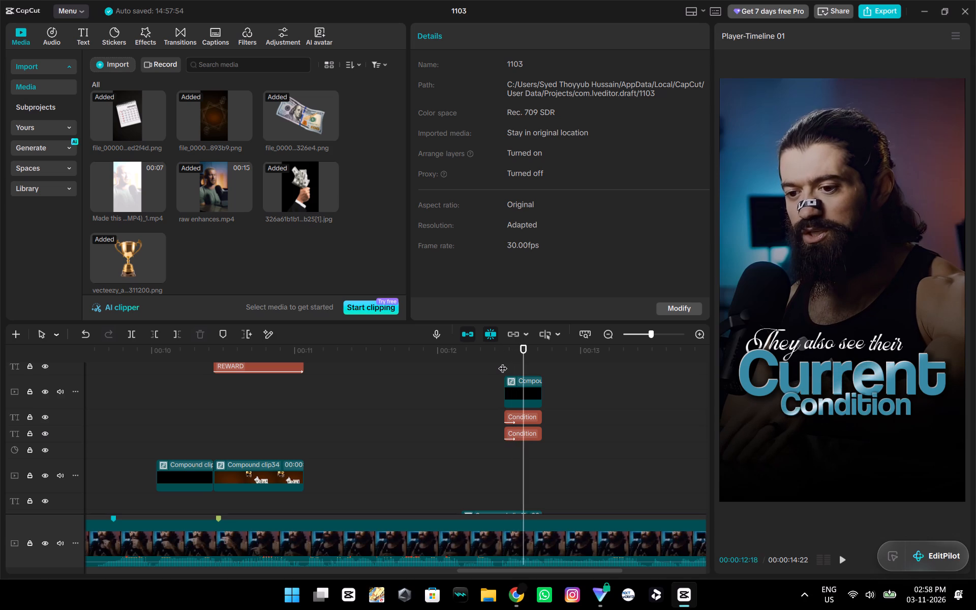
key(Right)
key(Right)
key(Right)
key(Right)
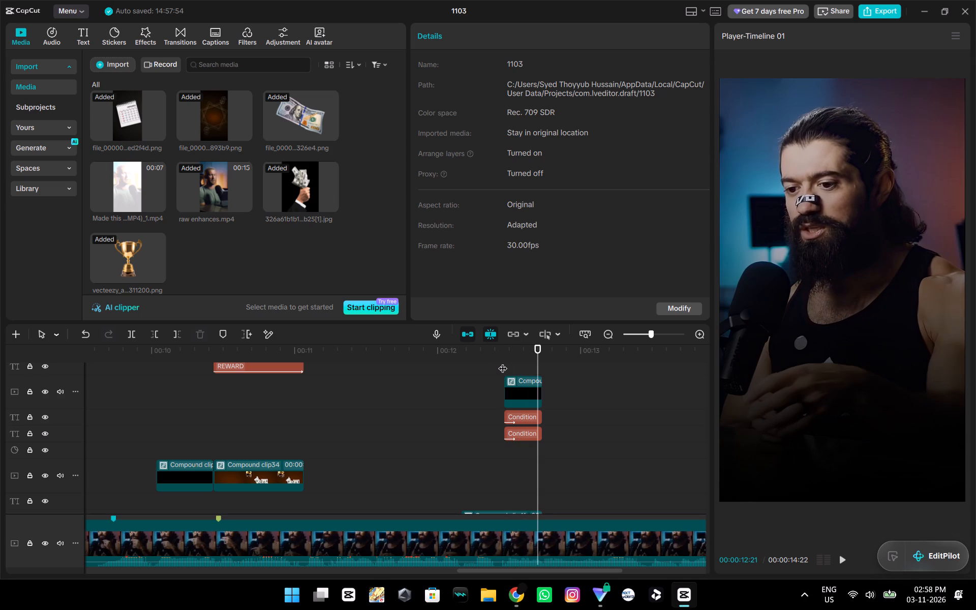
Play back the "They also see their Current Condition" caption sequence from about 00:00:11:21.
ctrl+scroll(596, 411, down, 14)
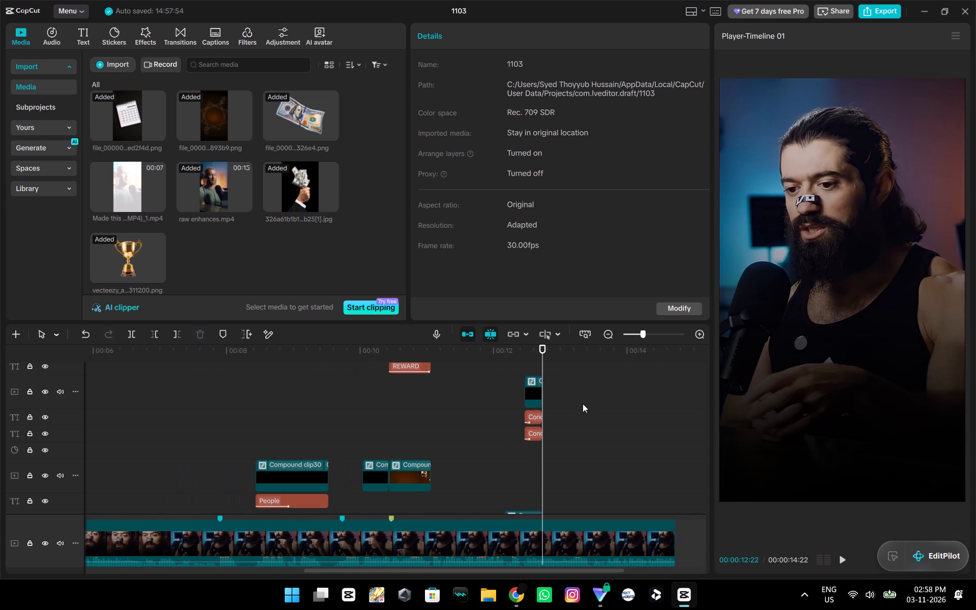
click(503, 426)
drag(502, 428, 473, 432)
key(space)
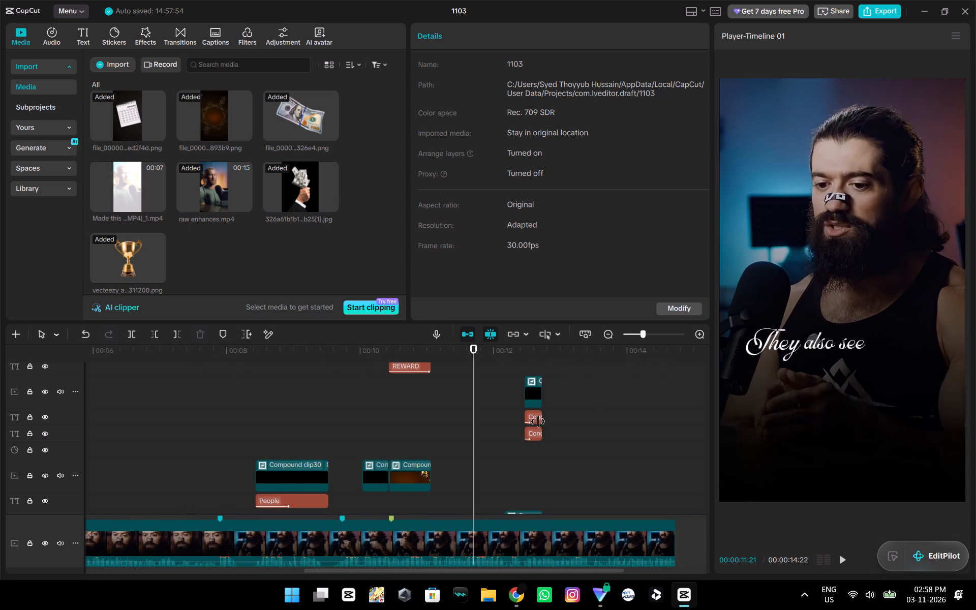
key(space)
key(space)
key(space)
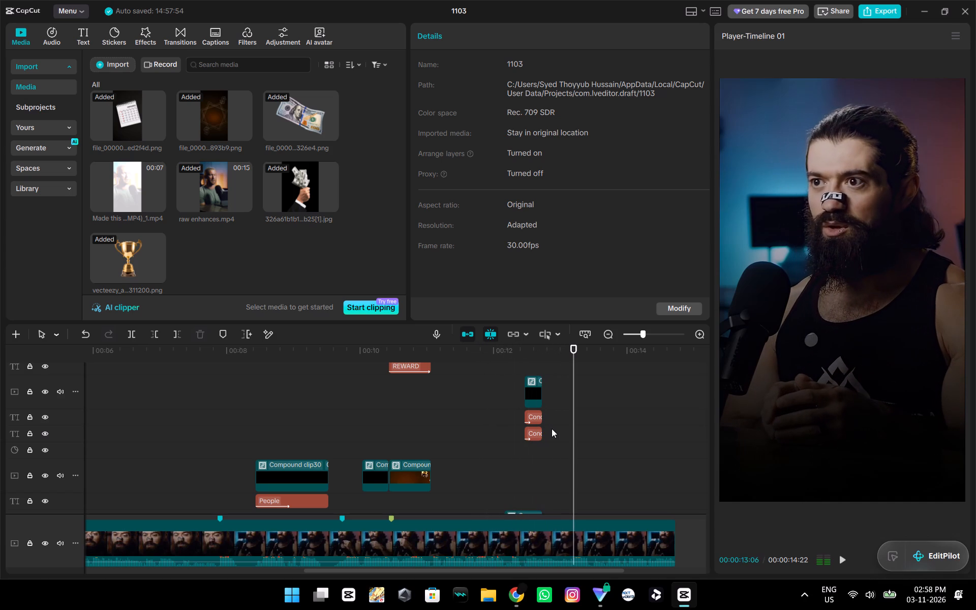
Listen to the speech just after the "Condition" clips and place the playhead at their end, about 00:00:12:22.
ctrl+scroll(623, 458, up, 19)
ctrl+scroll(508, 474, up, 4)
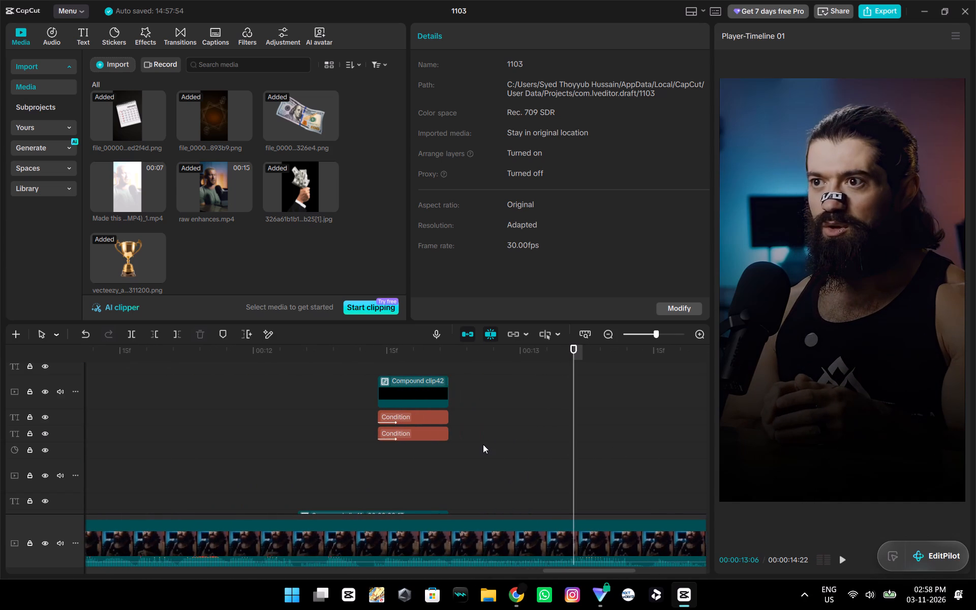
click(483, 444)
drag(483, 444, 451, 461)
key(space)
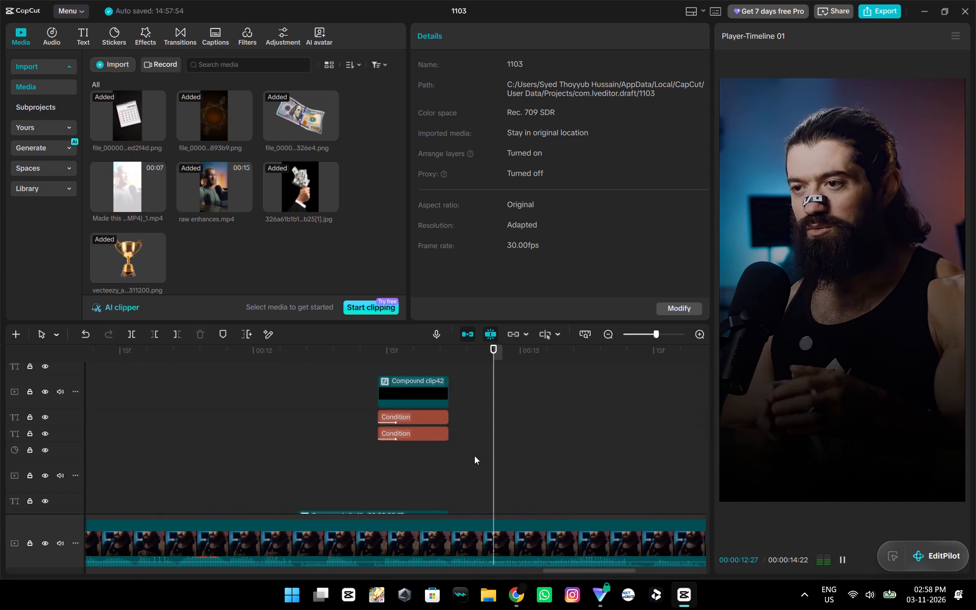
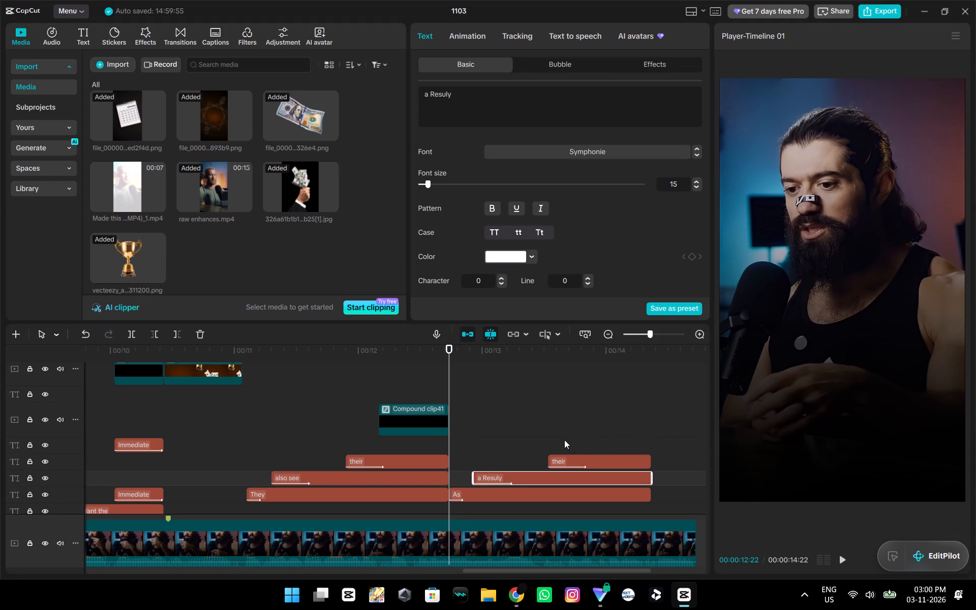
key(space)
key(space)
key(BackSpace)
key(BackSpace)
key(BackSpace)
key(t)
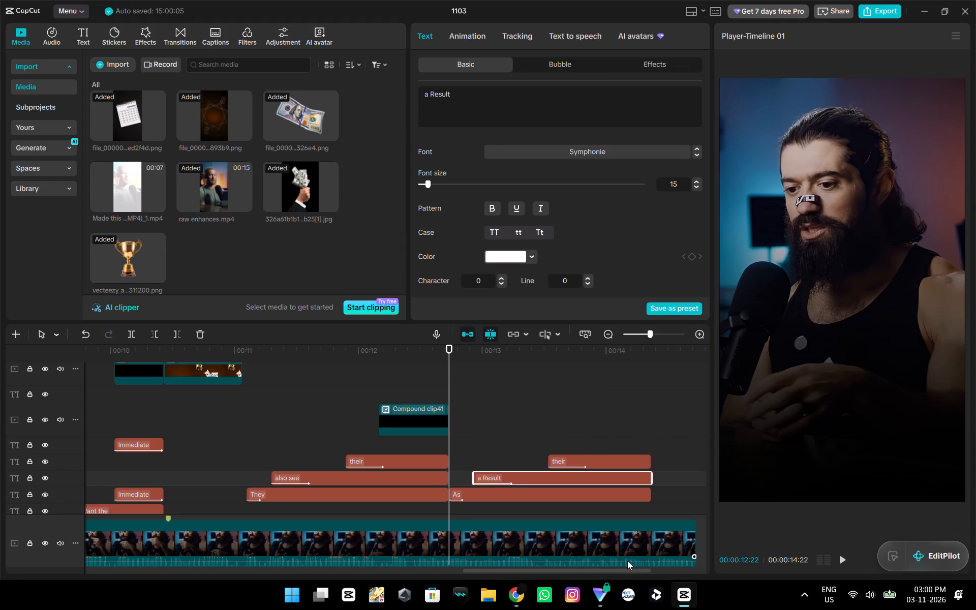
click(345, 405)
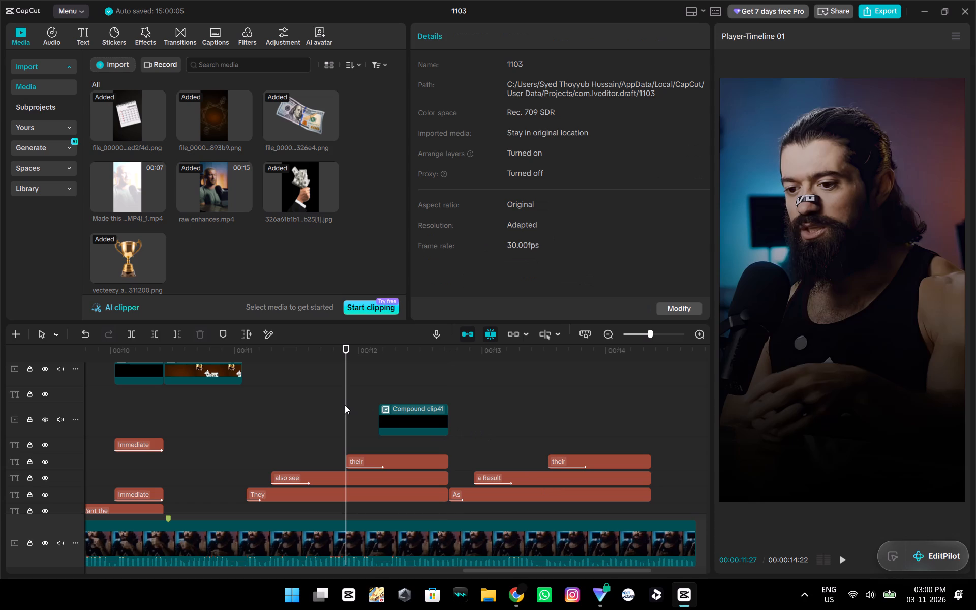
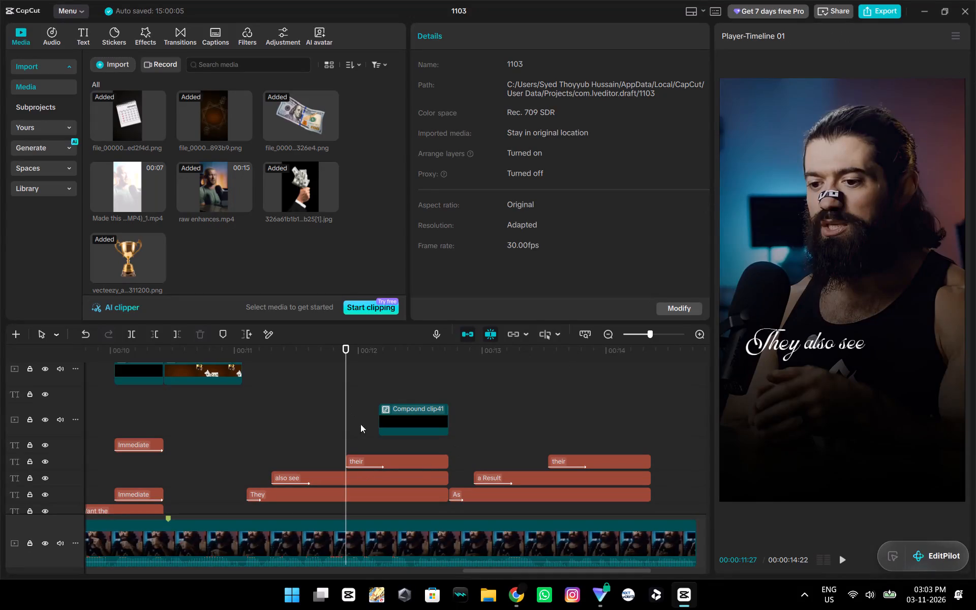
Play the section from 00:00:11:27 to about 00:00:13:18 to check the "As" and "a Result" captions against the speech.
key(space)
key(space)
key(space)
key(space)
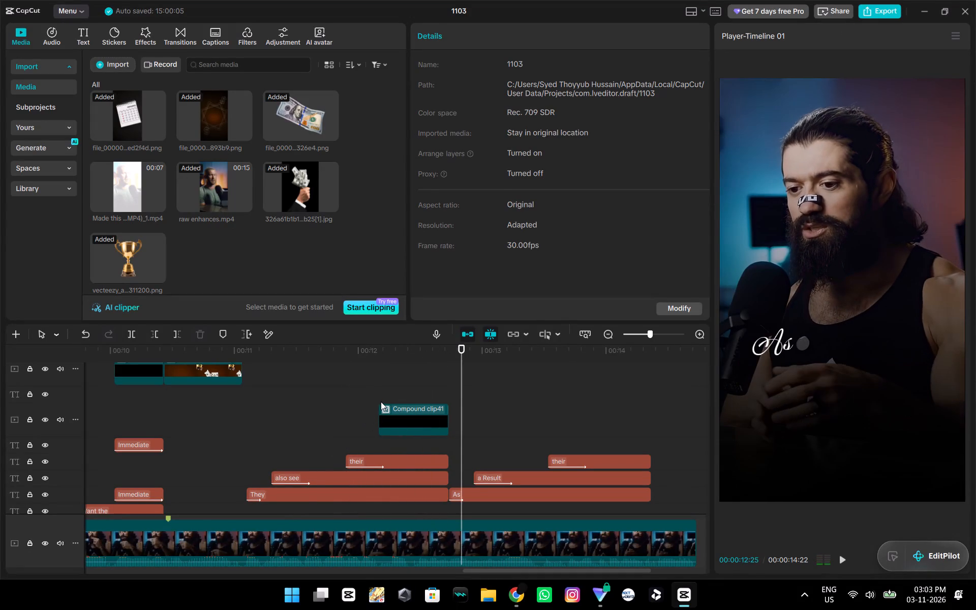
key(space)
key(space)
key(space)
key(space)
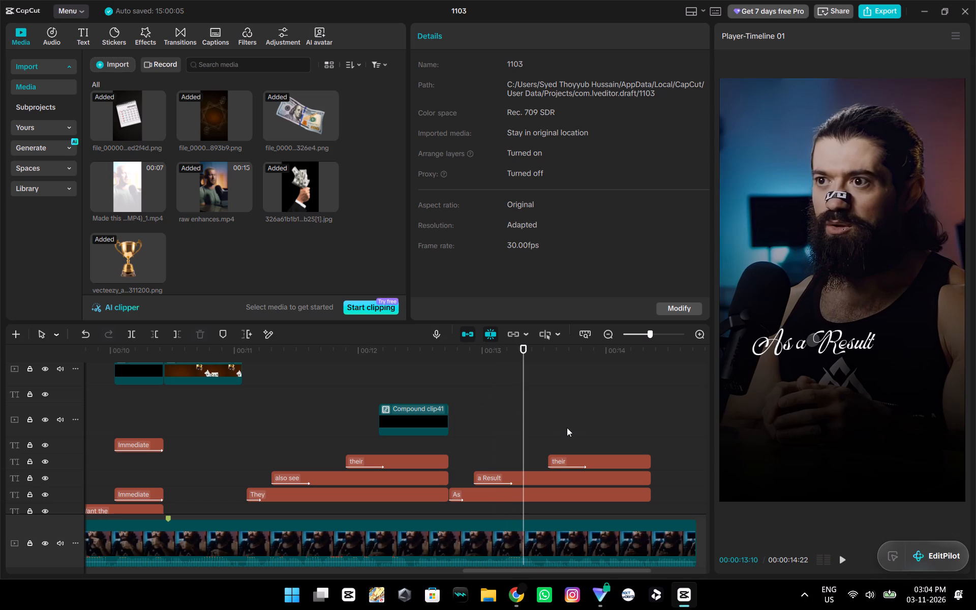
key(space)
key(space)
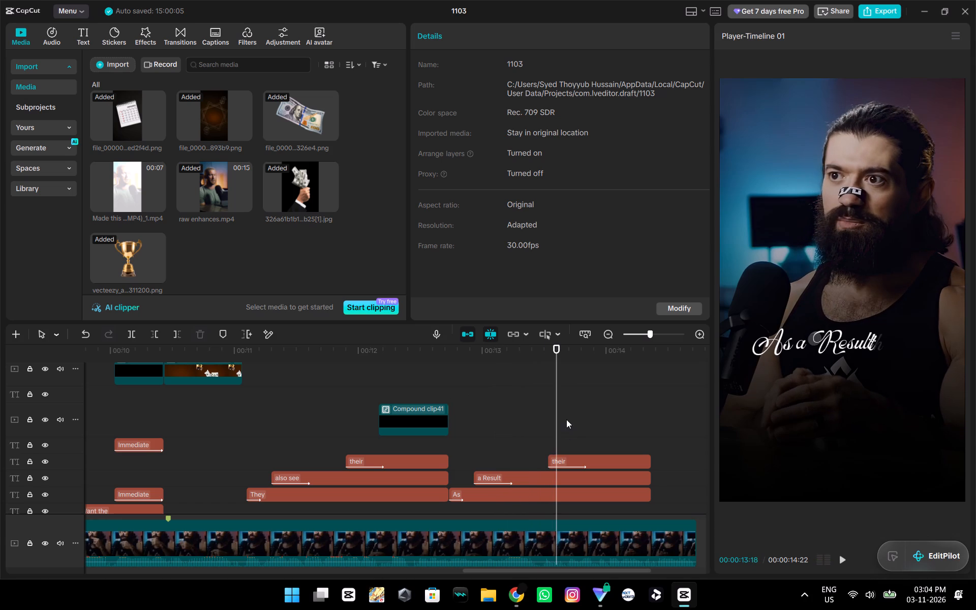
ctrl+scroll(551, 450, up, 7)
click(416, 460)
drag(416, 460, 402, 465)
click(433, 546)
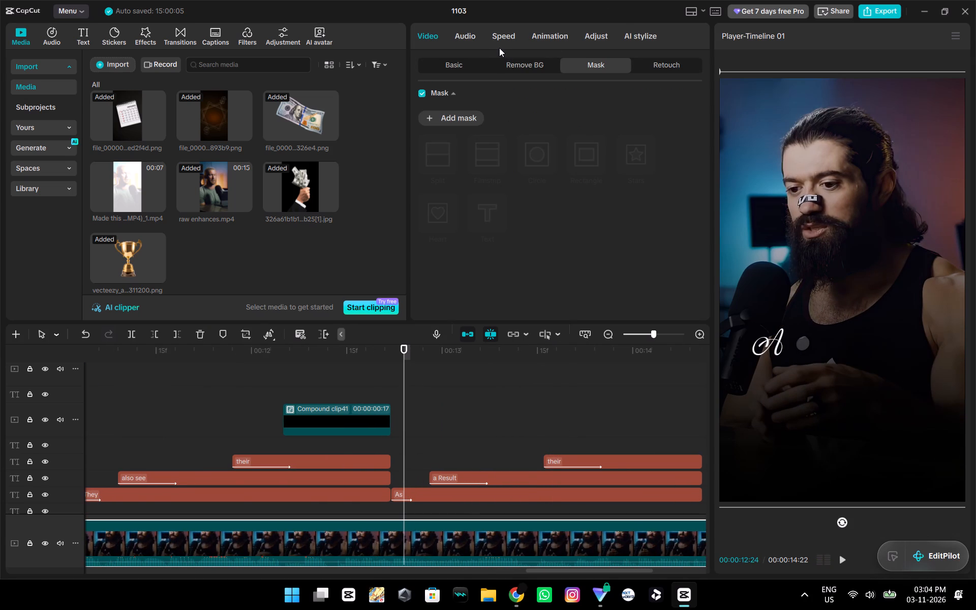
key(space)
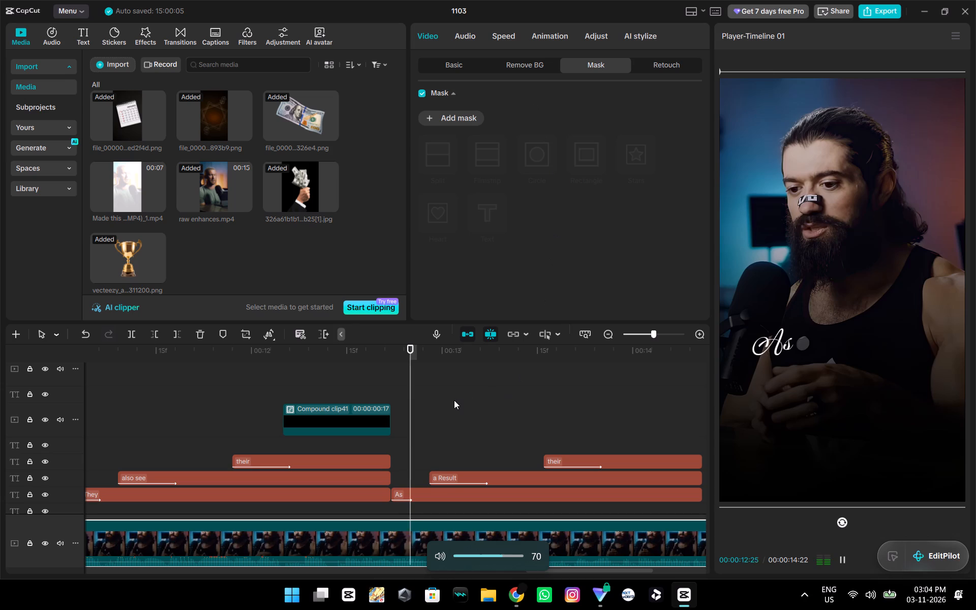
key(space)
key(space)
key(space)
key(space)
key(space)
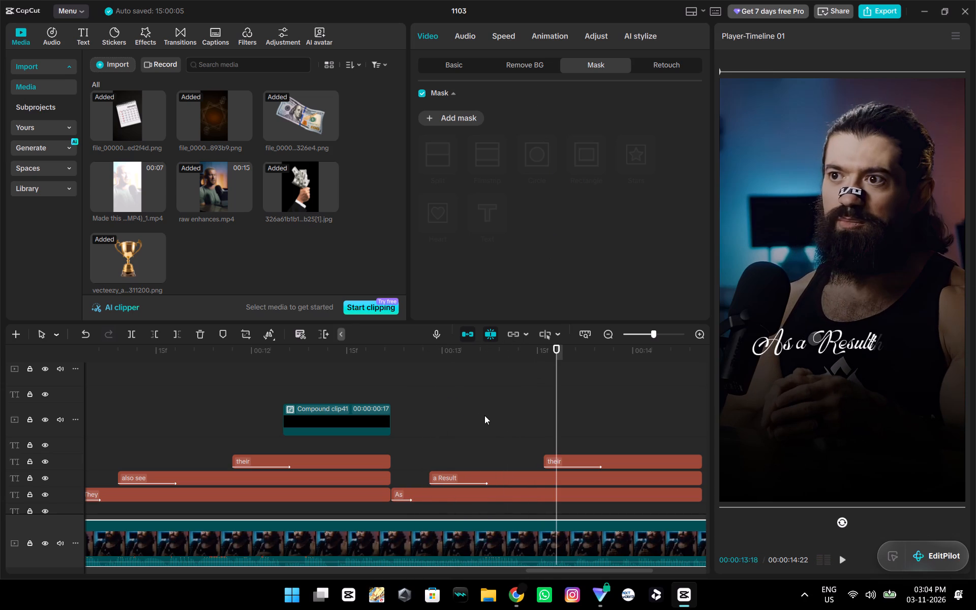
Check the words after "result" in the Gemini transcript and replay the speech around the pasted "their" clip in CapCut.
key(alt+Tab)
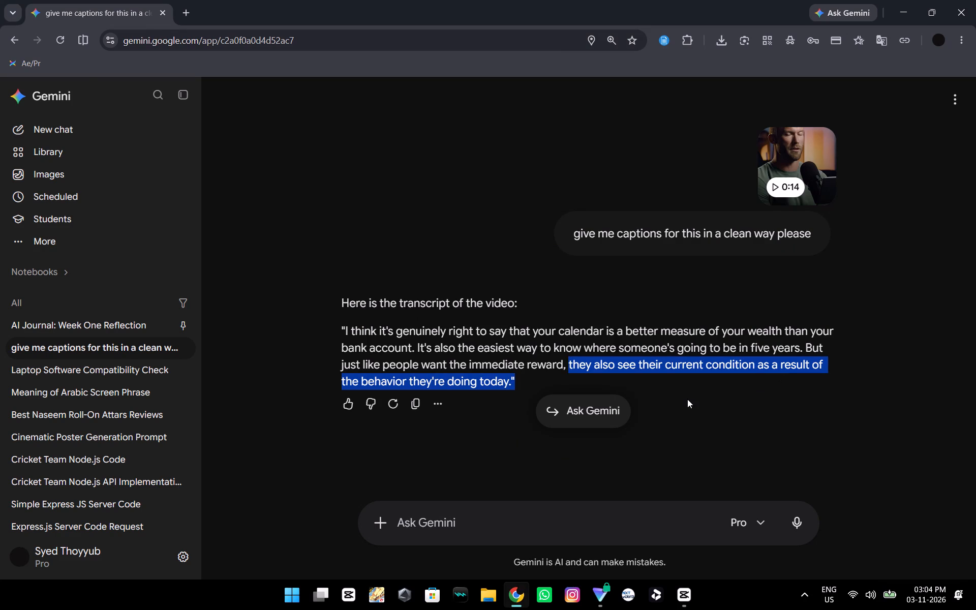
key(alt+Tab)
key(space)
key(space)
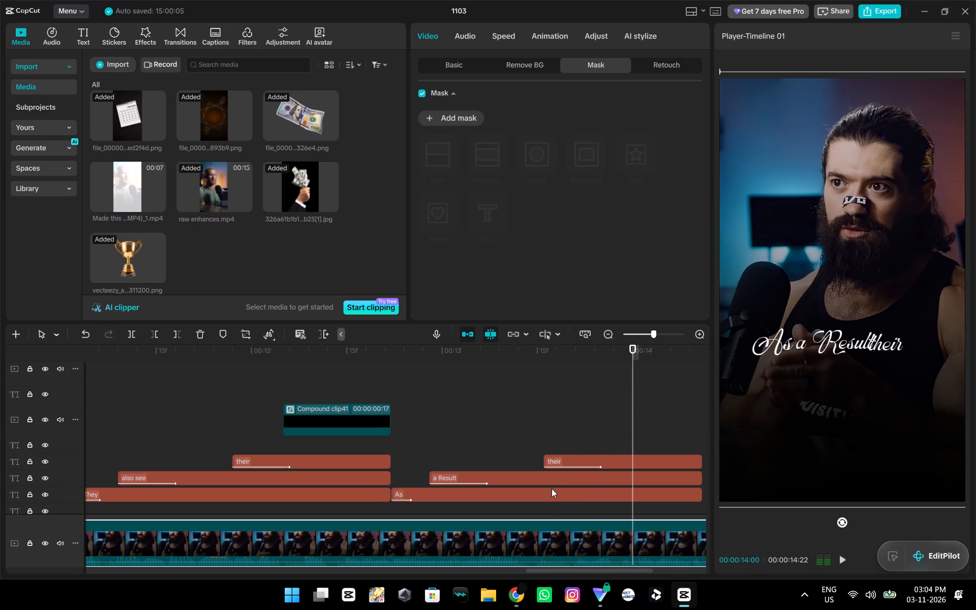
ctrl+scroll(545, 438, down, 9)
click(533, 445)
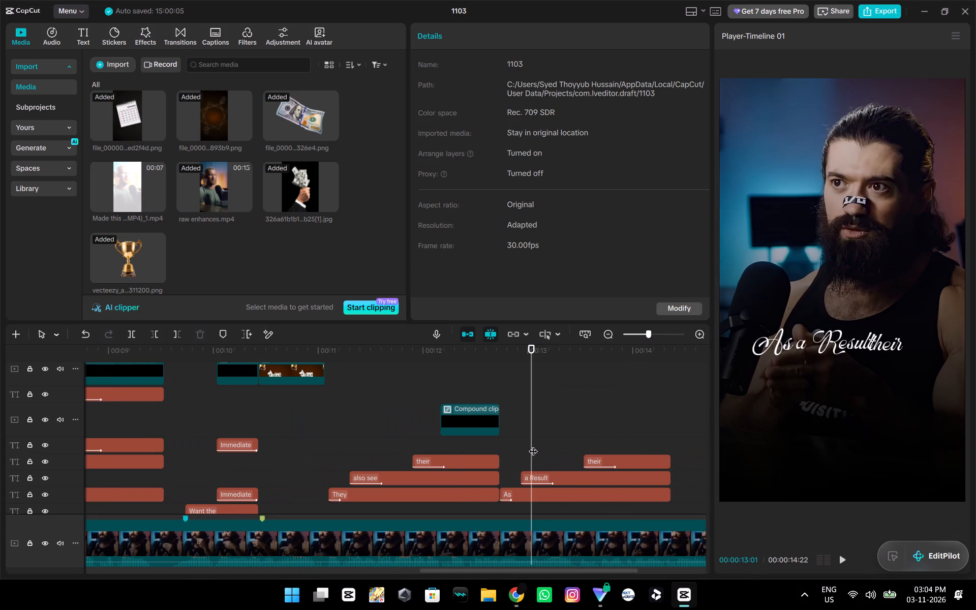
key(space)
key(space)
key(space)
key(space)
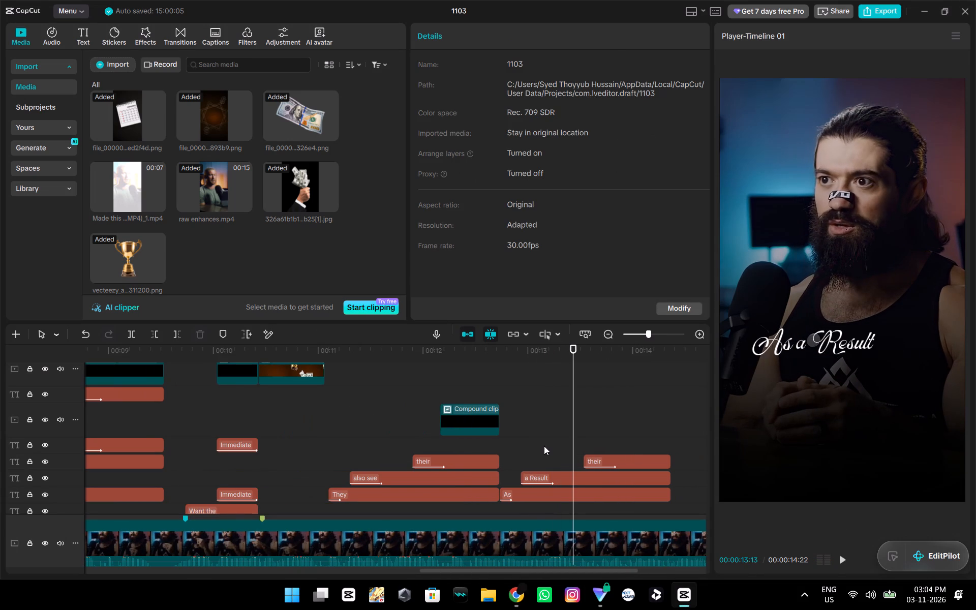
key(space)
key(space)
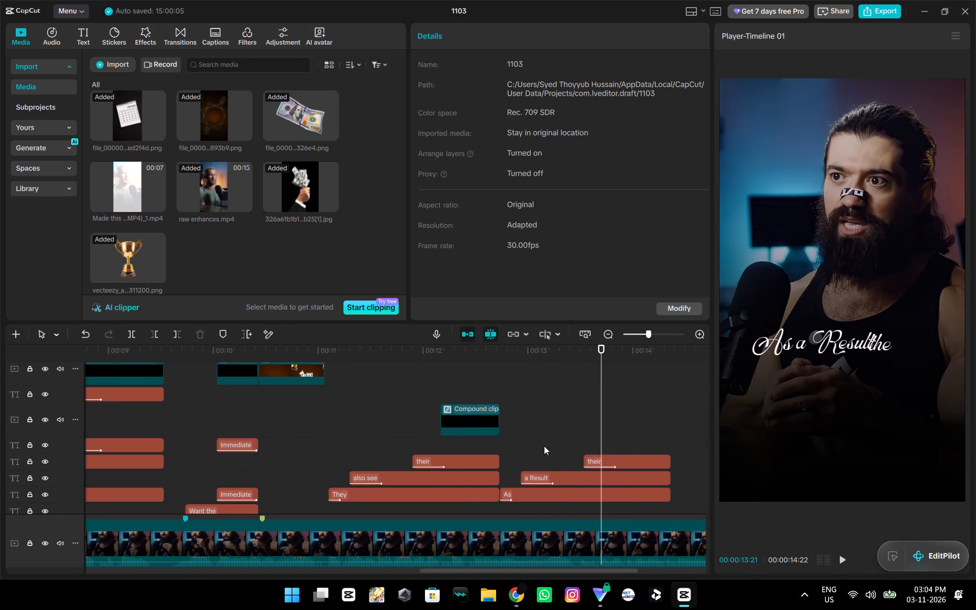
Move the pasted "their" text clip slightly earlier so it starts at about 00:00:13:13.
double_click(572, 446)
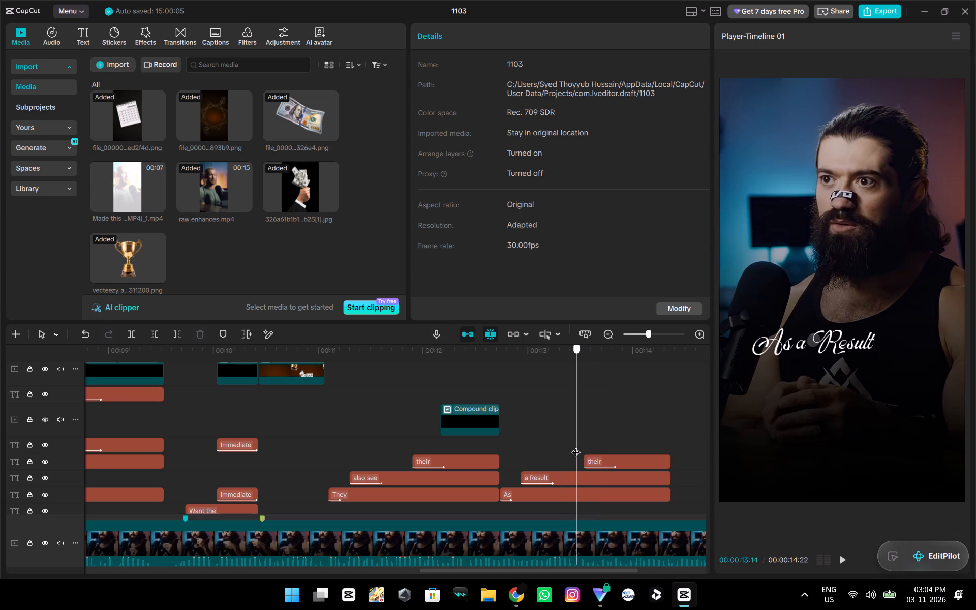
drag(601, 461, 592, 462)
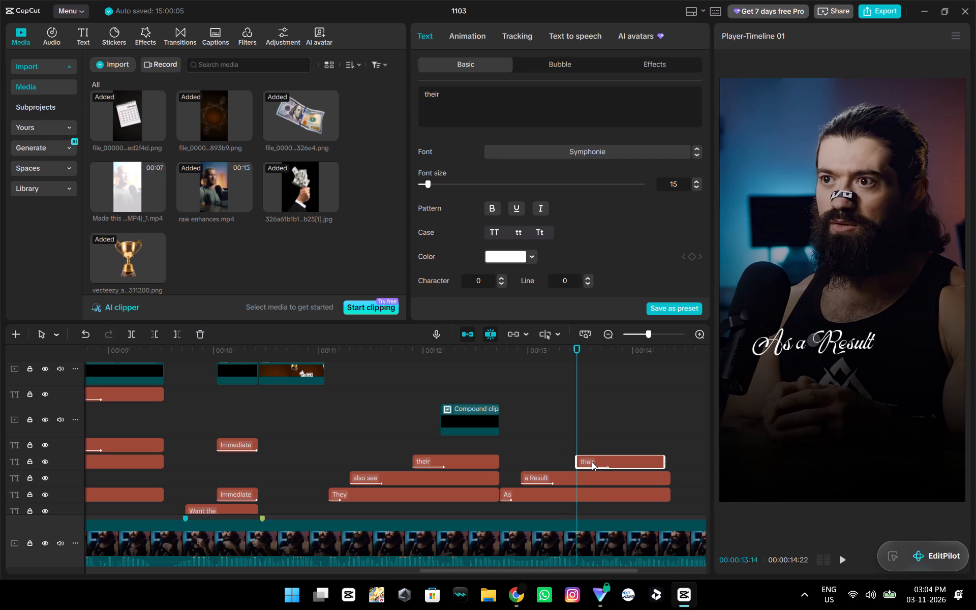
drag(592, 462, 590, 462)
click(590, 461)
Change the text of the pasted "their" clip to "of their".
drag(453, 99, 401, 88)
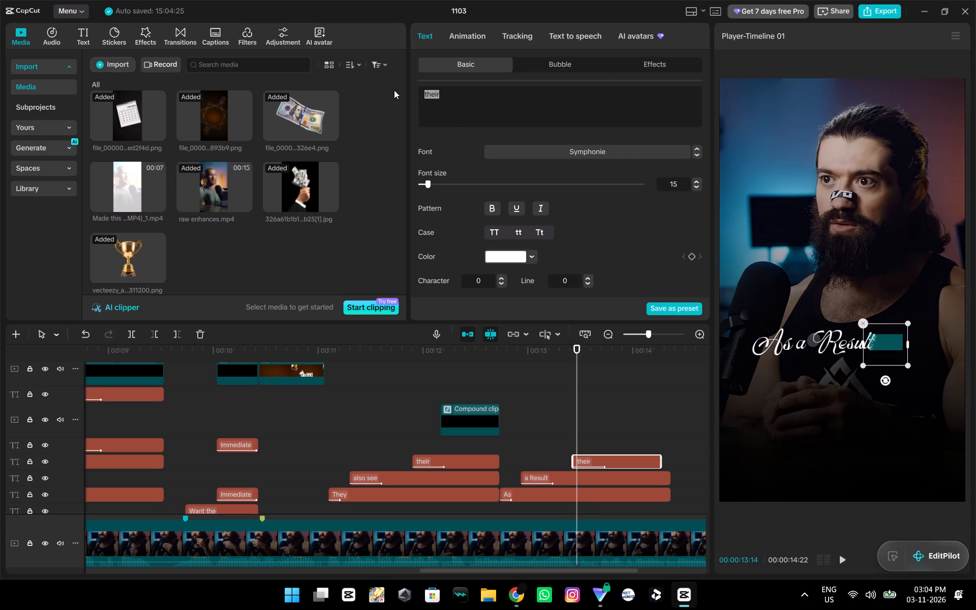
key(Up)
key(Up)
key(Right)
key(Left)
key(Left)
key(Left)
key(Left)
key(Left)
key(Left)
key(Left)
key(Left)
key(Left)
key(Left)
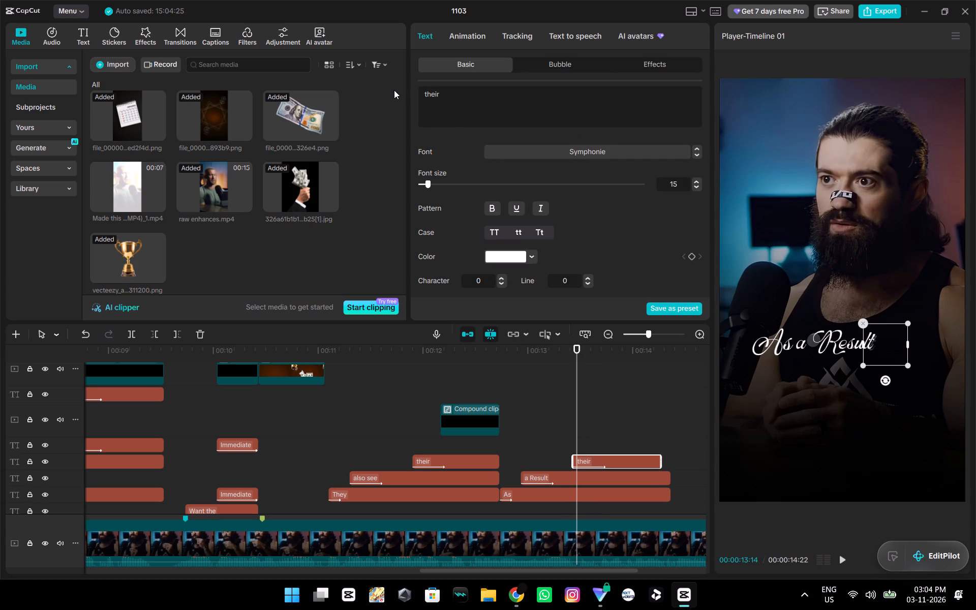
text(of)
key(space)
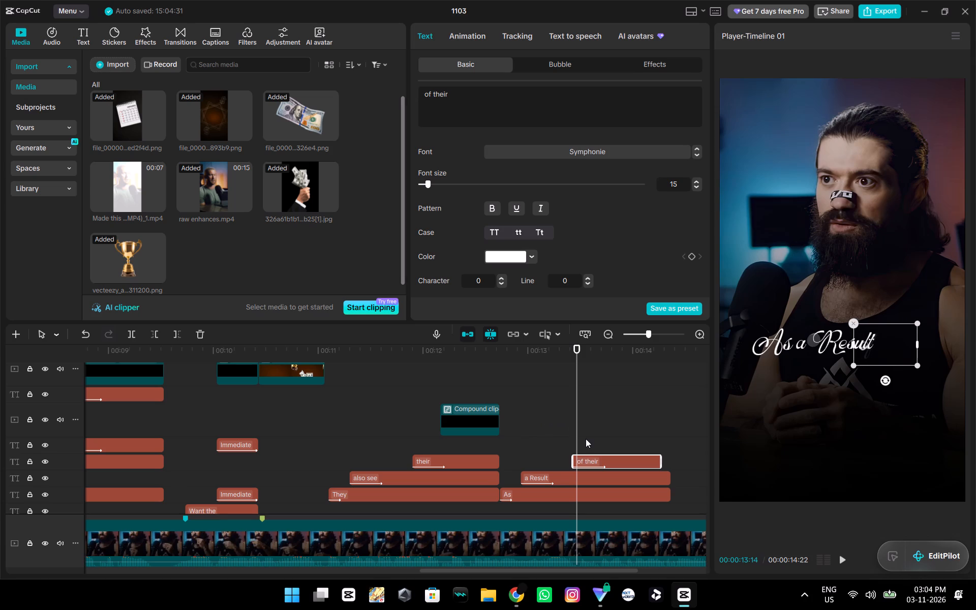
Shorten the Type 2 in-animation of the "of their" and "a Result" clips to 0.2s each and play the result.
click(470, 32)
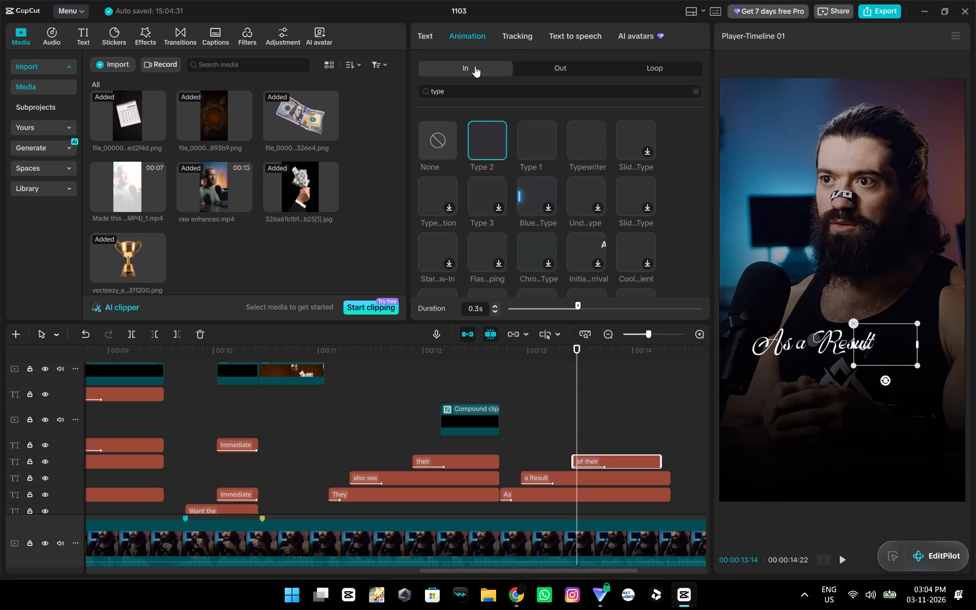
click(497, 313)
click(541, 474)
click(465, 33)
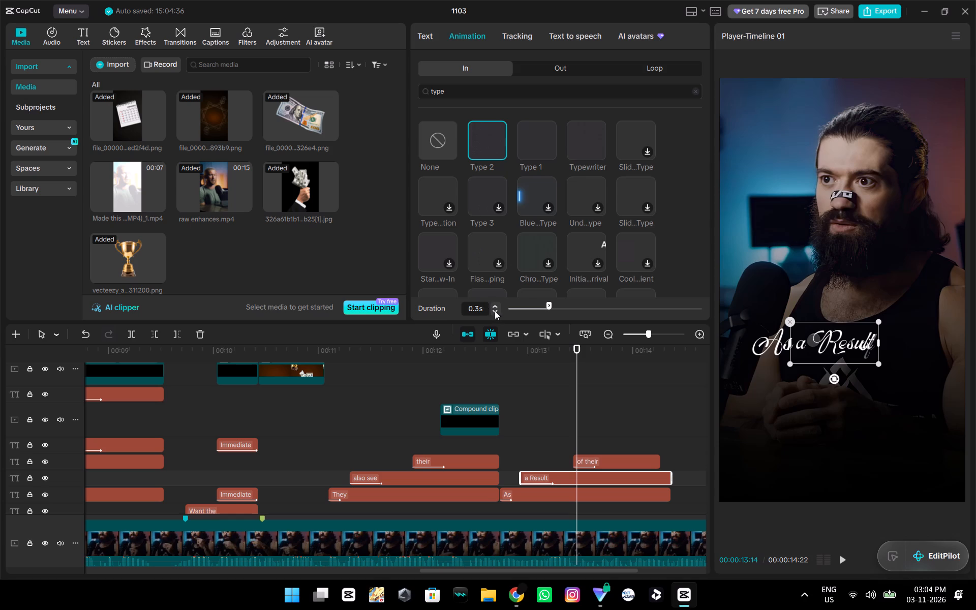
click(495, 311)
click(509, 455)
drag(509, 455, 498, 457)
key(space)
key(space)
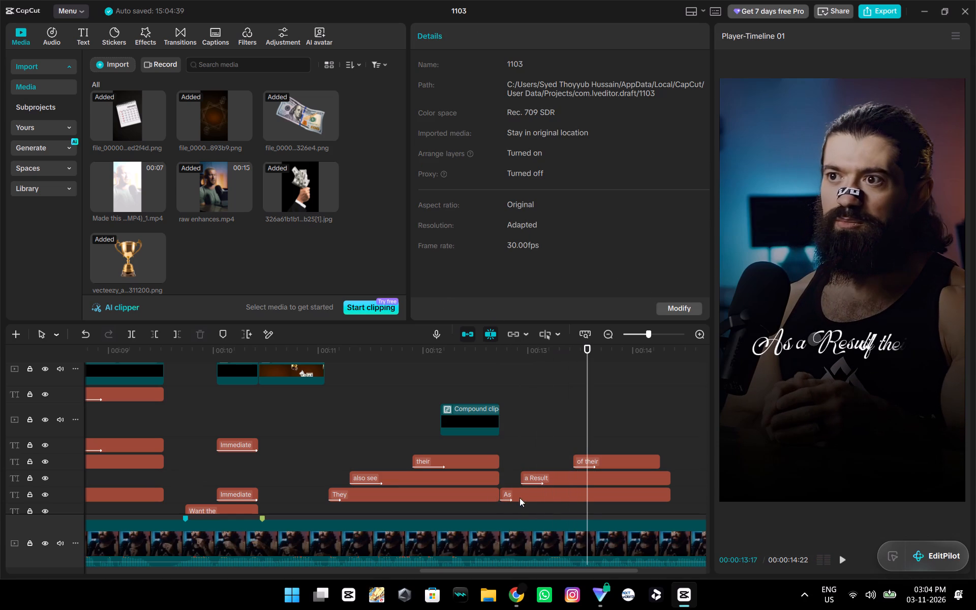
Move the "of their" caption in the preview so it sits after "Result" without overlapping, and play it back.
click(523, 493)
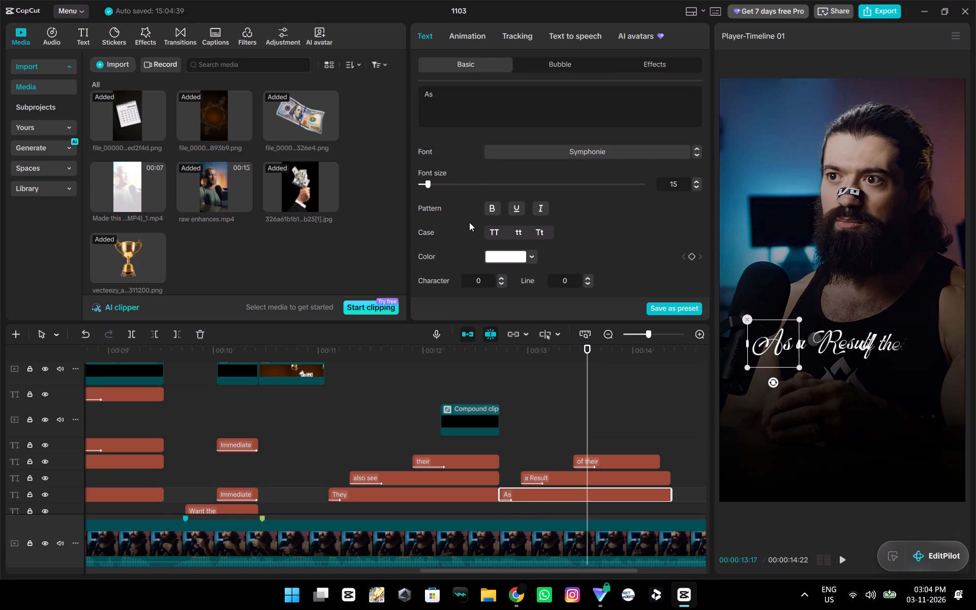
click(545, 480)
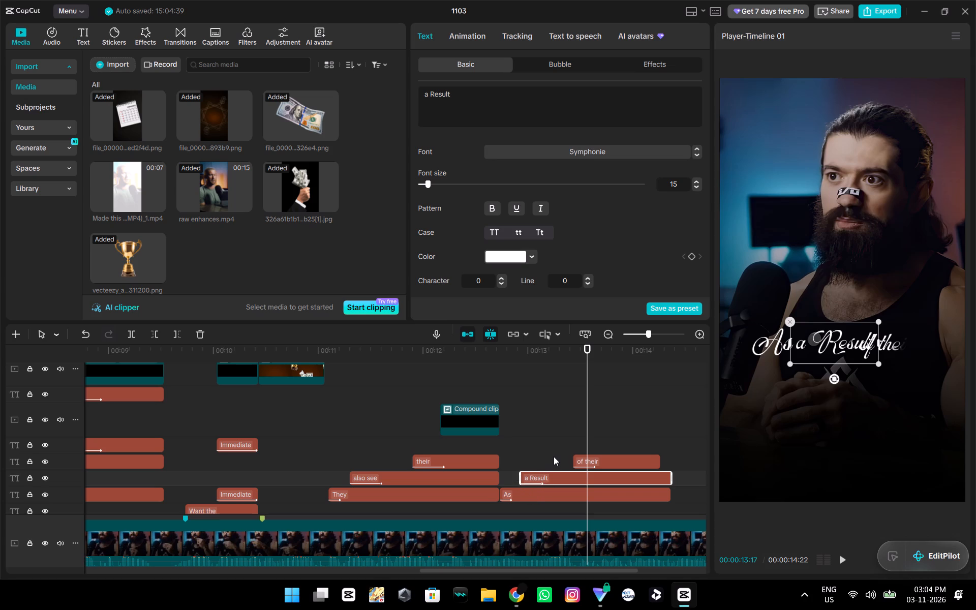
click(572, 444)
drag(572, 444, 576, 445)
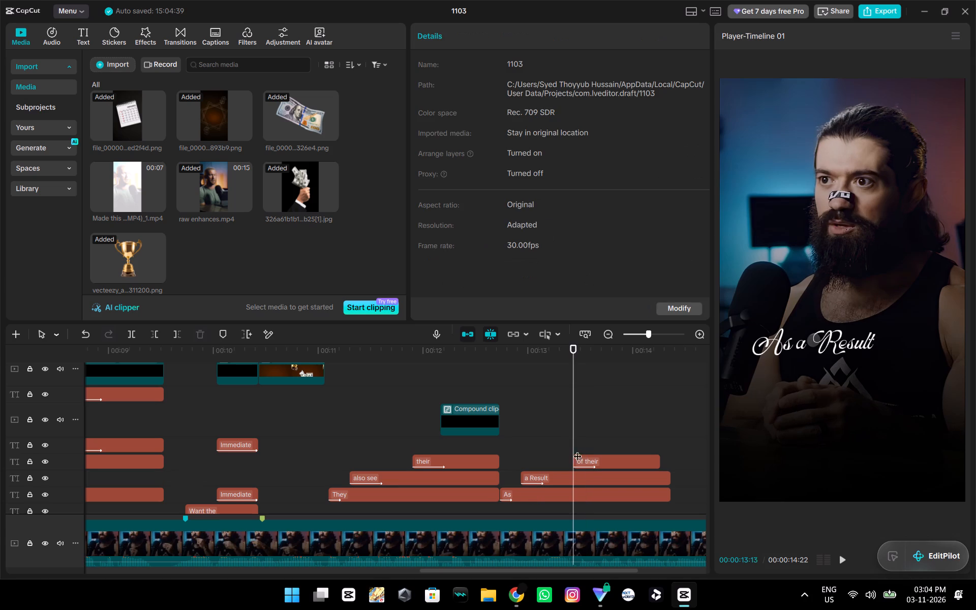
click(598, 464)
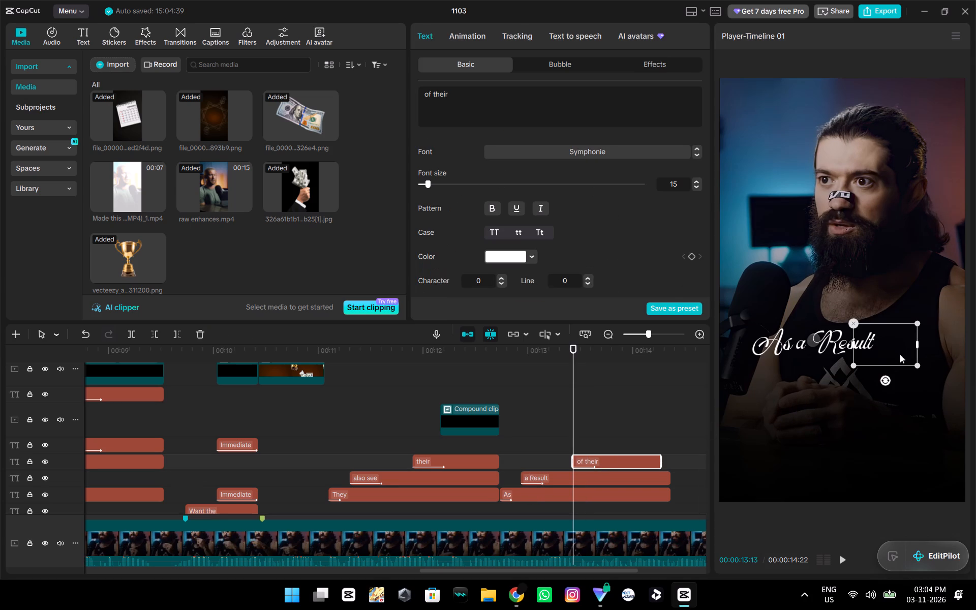
drag(897, 352, 919, 349)
key(space)
key(space)
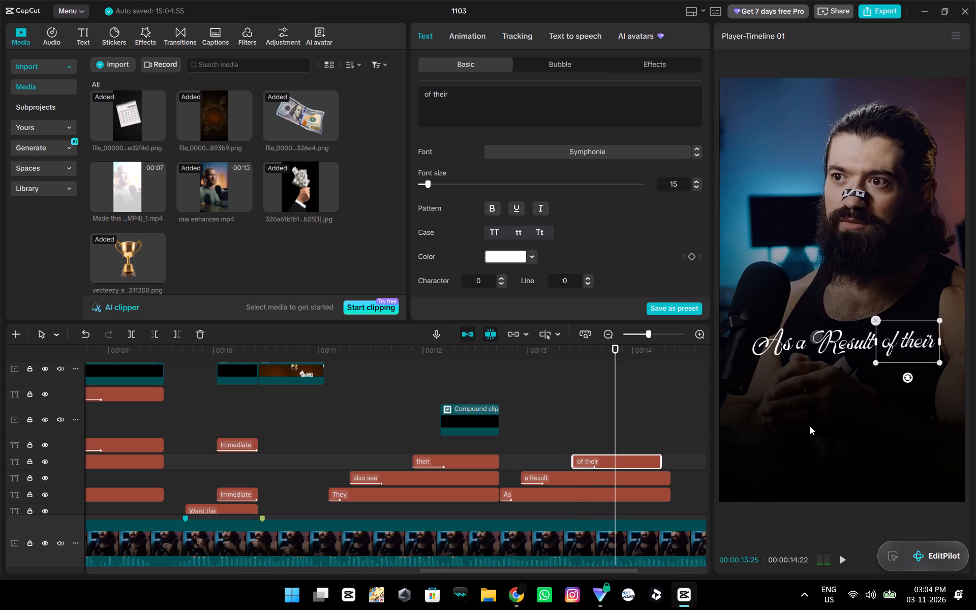
Fine-tune the "a Result" and "of their" captions in the preview so the words sit evenly spaced on one line.
click(915, 345)
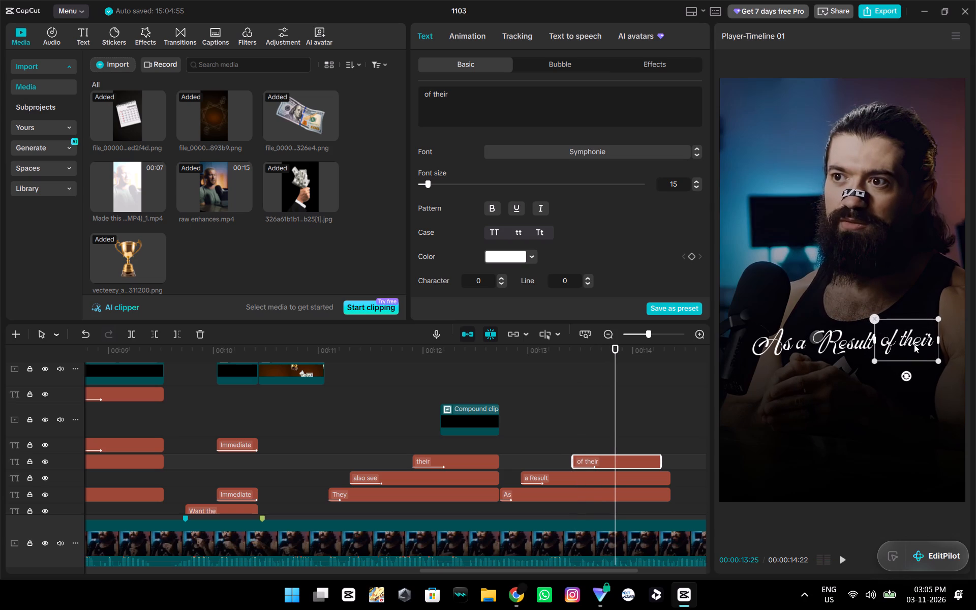
click(831, 369)
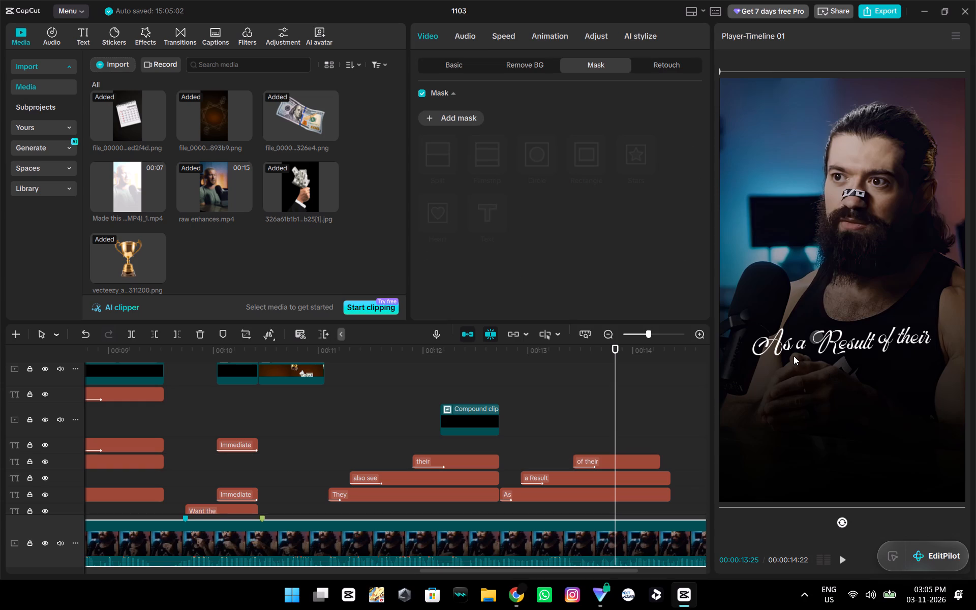
click(788, 351)
click(852, 347)
click(850, 345)
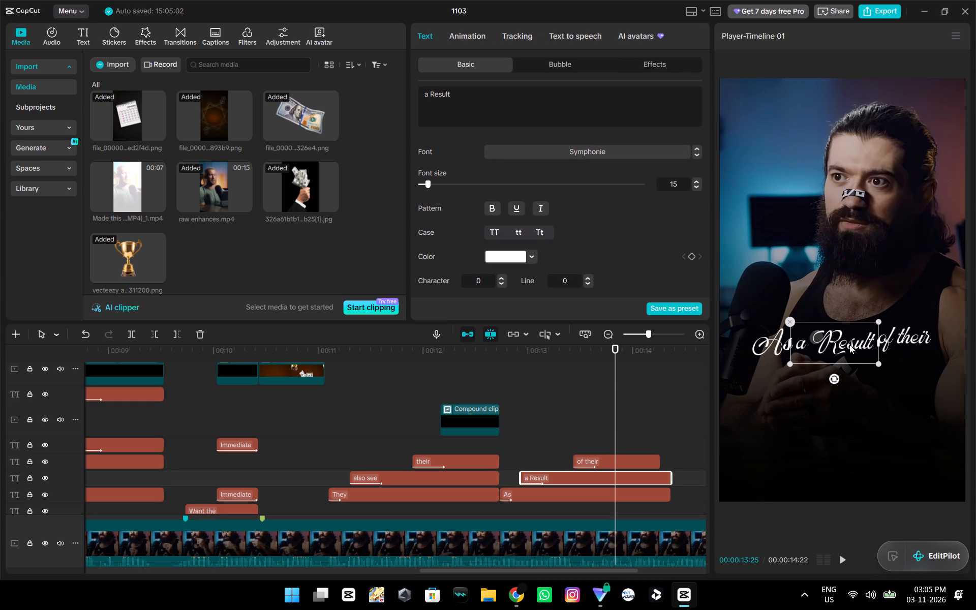
click(901, 337)
click(904, 337)
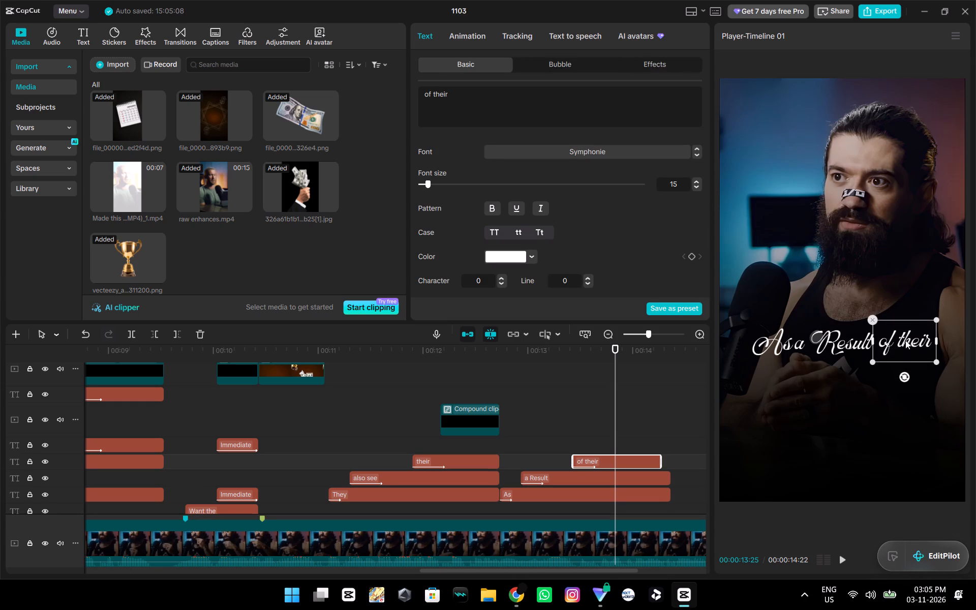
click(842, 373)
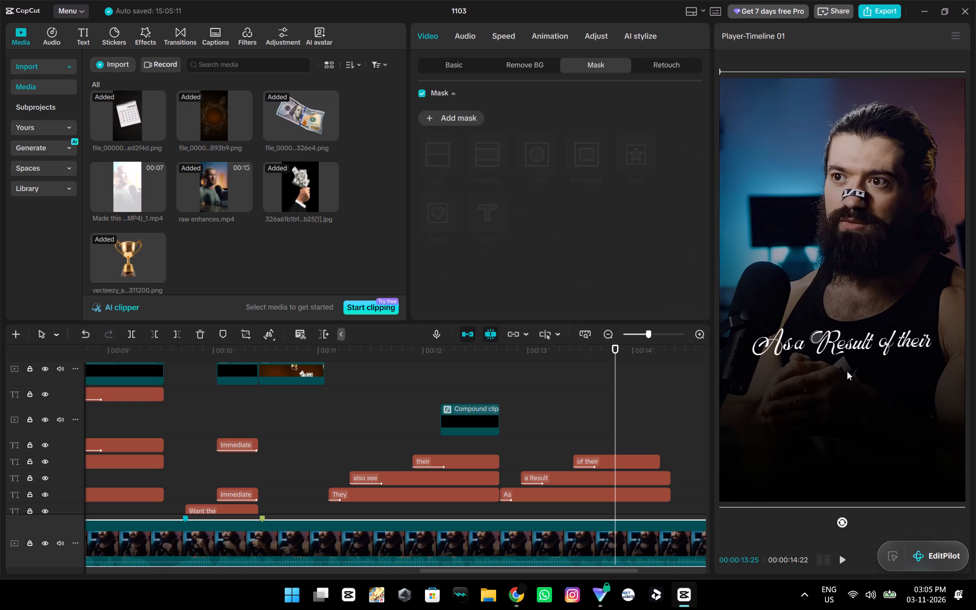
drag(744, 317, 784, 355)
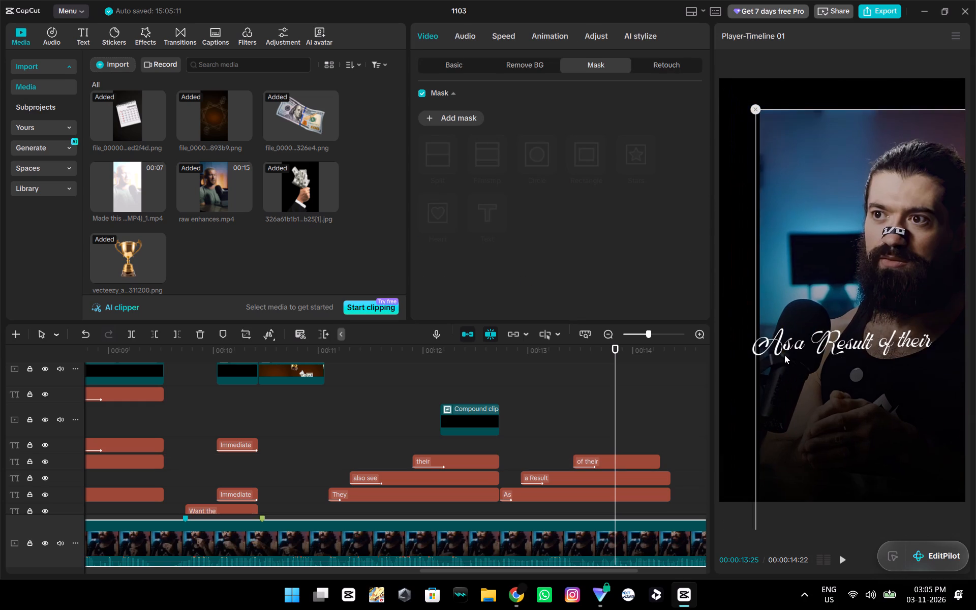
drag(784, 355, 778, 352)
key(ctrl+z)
Select the "As", "a Result" and "of their" text clips together and rotate them slightly clockwise in the preview.
drag(633, 430, 628, 483)
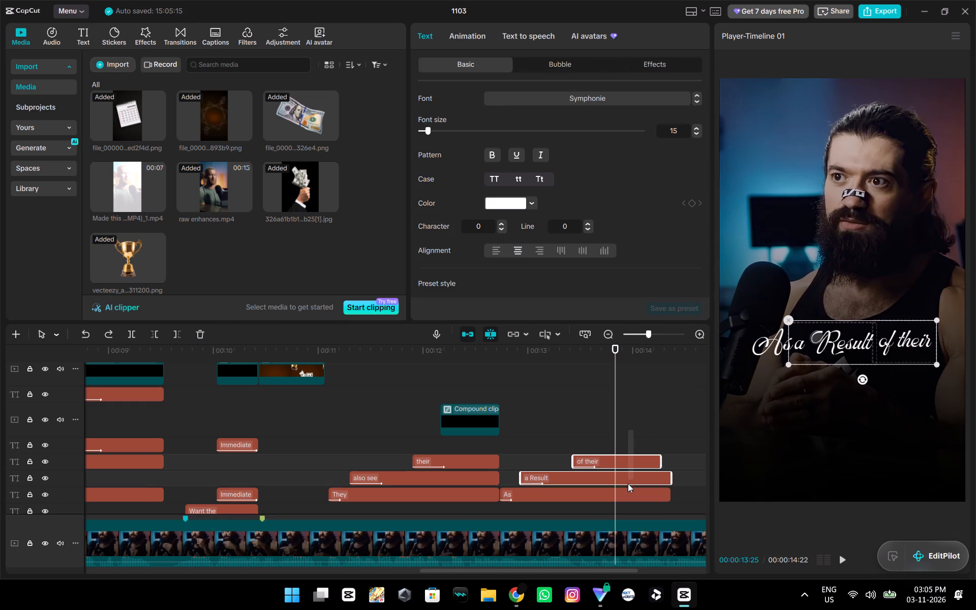
drag(628, 483, 628, 505)
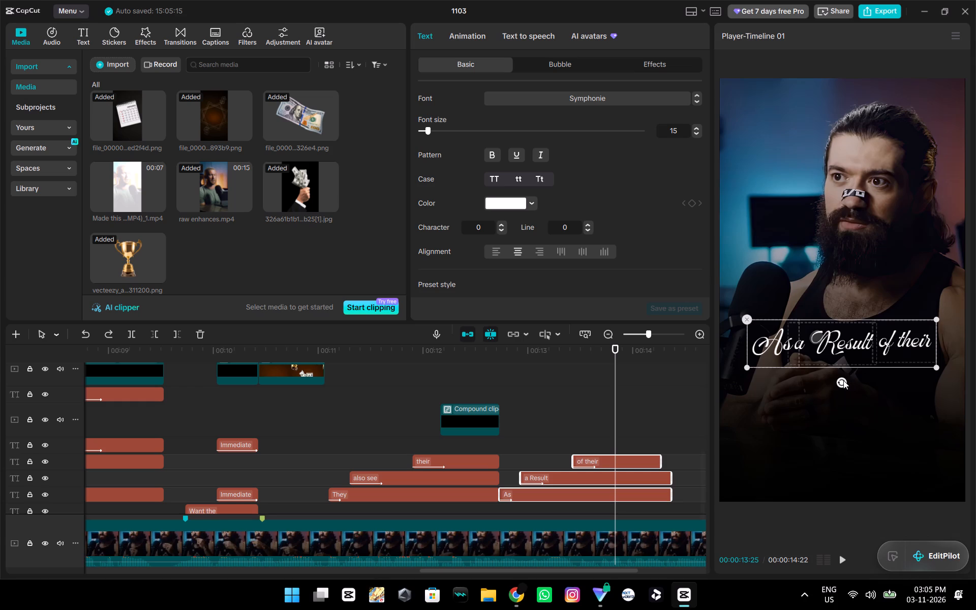
drag(842, 380, 841, 384)
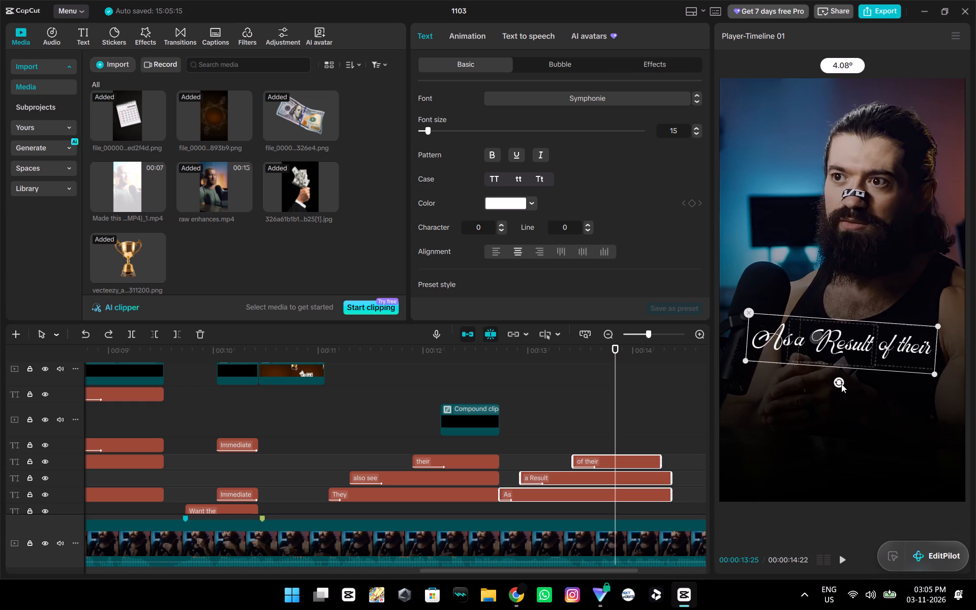
drag(841, 384, 835, 384)
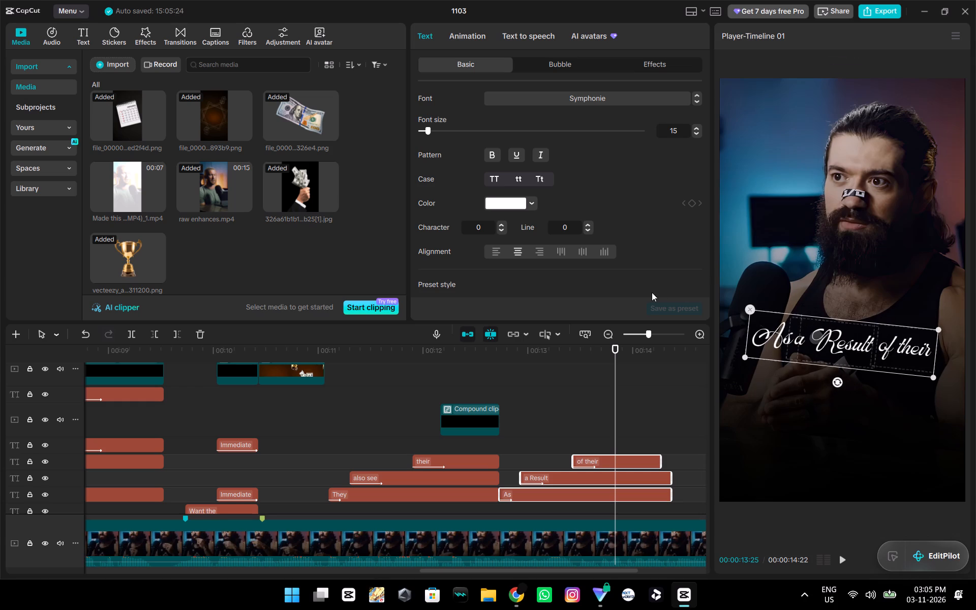
Rotate the selected "As", "a Result" and "of their" captions back to 0° in the preview.
click(839, 382)
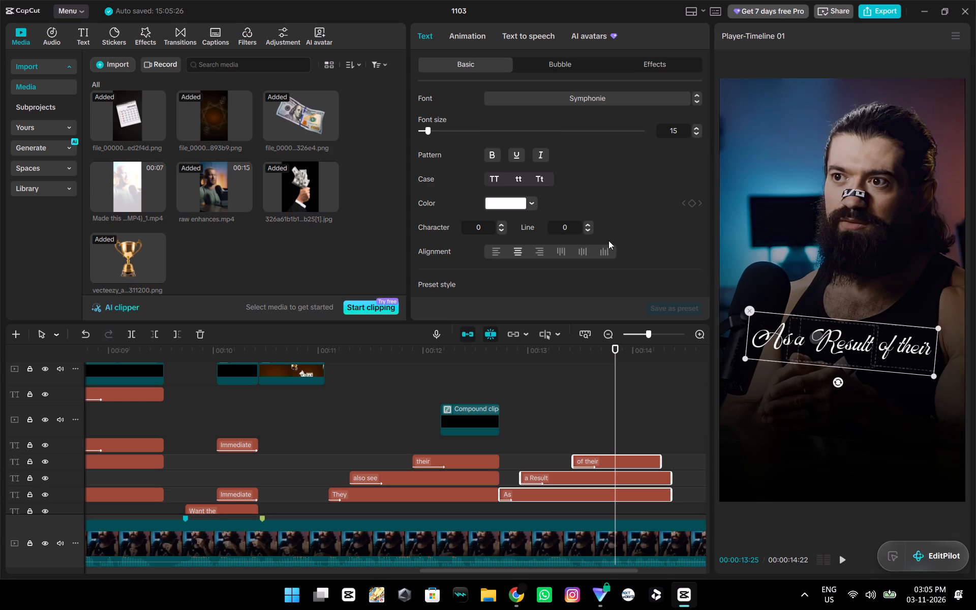
scroll(594, 233, down, 3)
scroll(591, 225, up, 10)
click(835, 383)
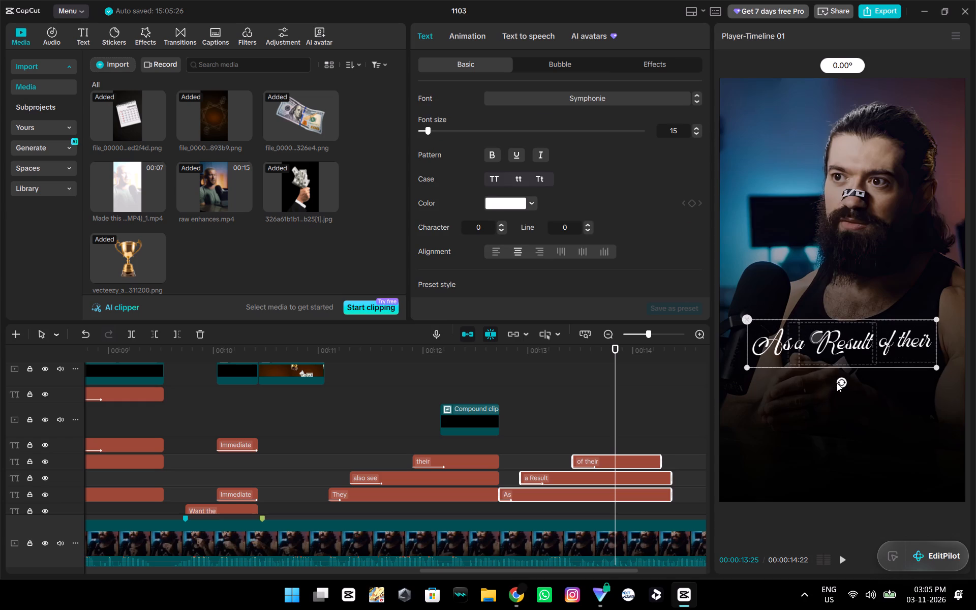
Move the selected "As a Result of their" caption line slightly lower in the preview, centred horizontally in the frame.
drag(855, 352, 852, 367)
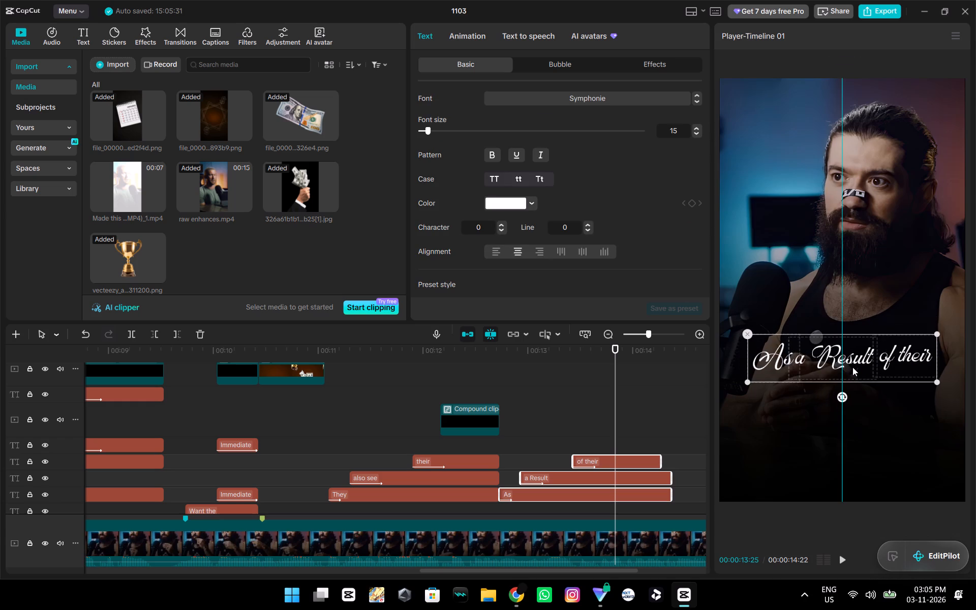
drag(852, 367, 853, 365)
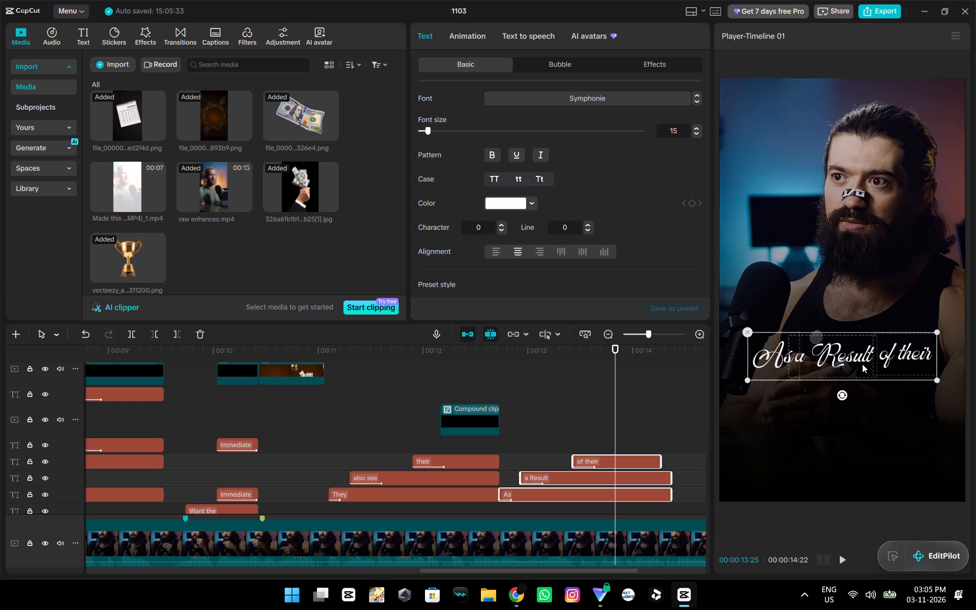
Select only the "of their" caption and, at frame 00:00:13:24, shift it slightly closer to "Result" in the preview.
click(895, 364)
click(910, 362)
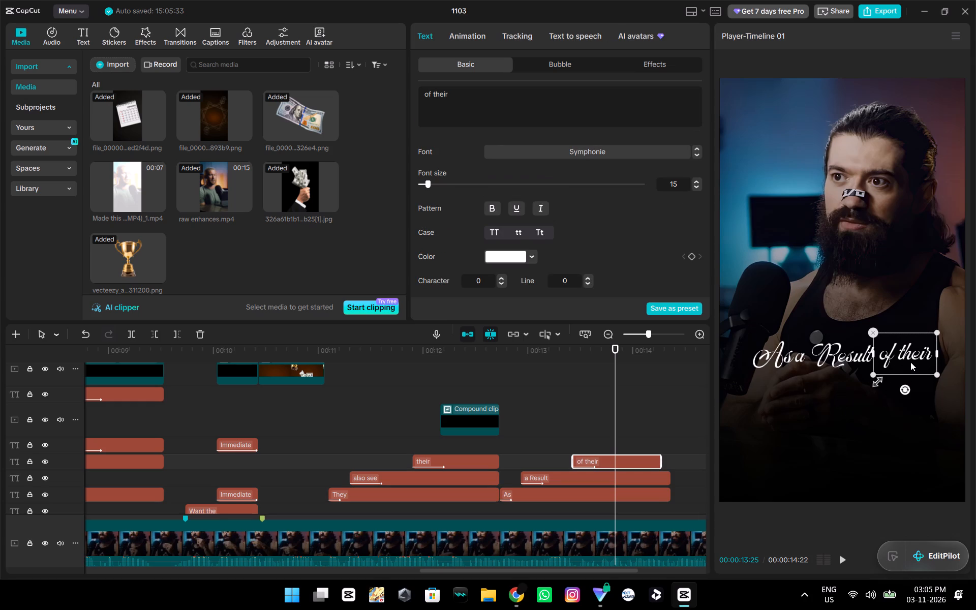
key(Down)
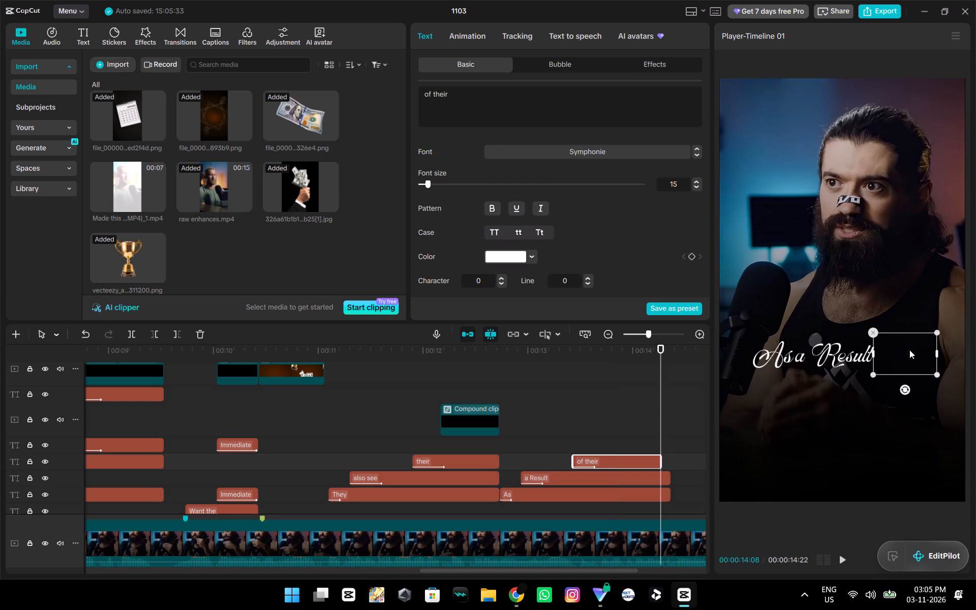
key(Up)
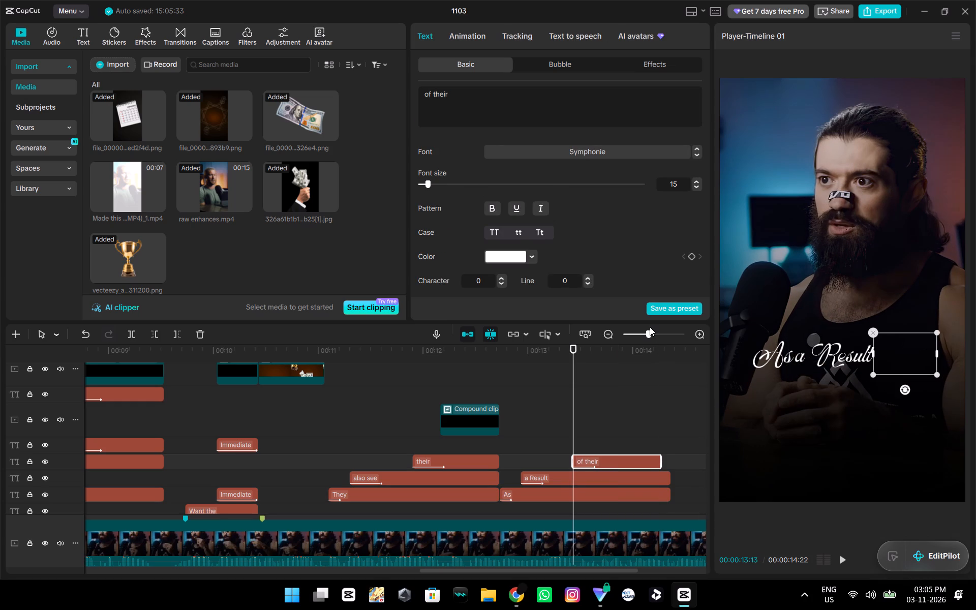
key(Right)
key(Right)
key(Right)
key(Right)
key(Right)
key(Right)
key(Right)
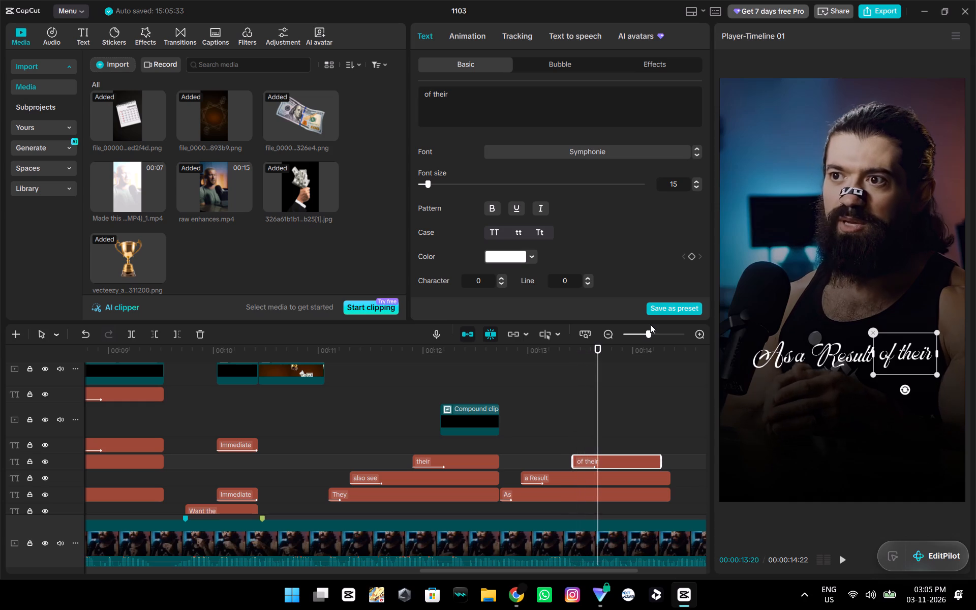
key(Right)
key(Right)
key(Right)
key(Right)
click(903, 363)
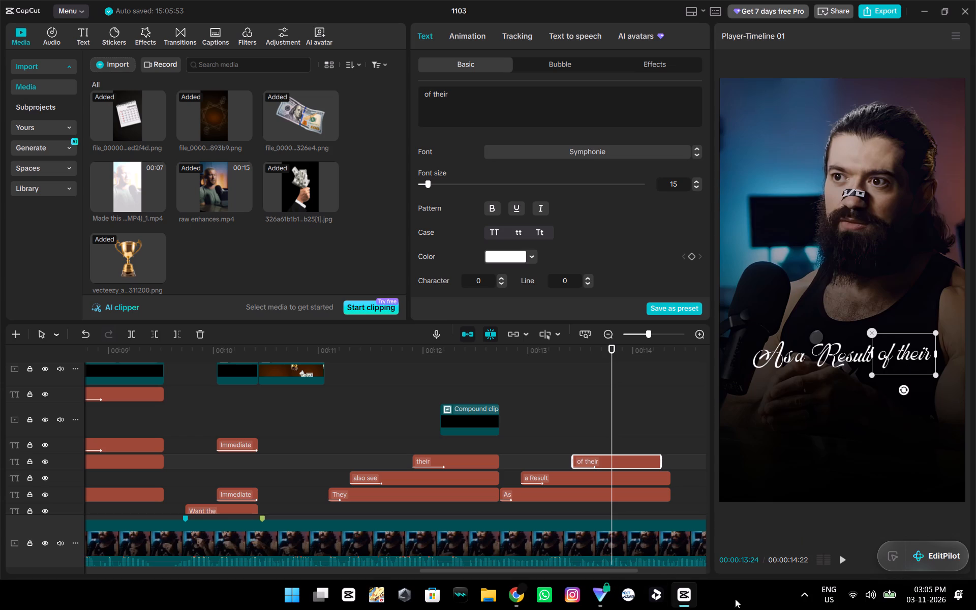
Show the hidden system tray icons.
click(804, 602)
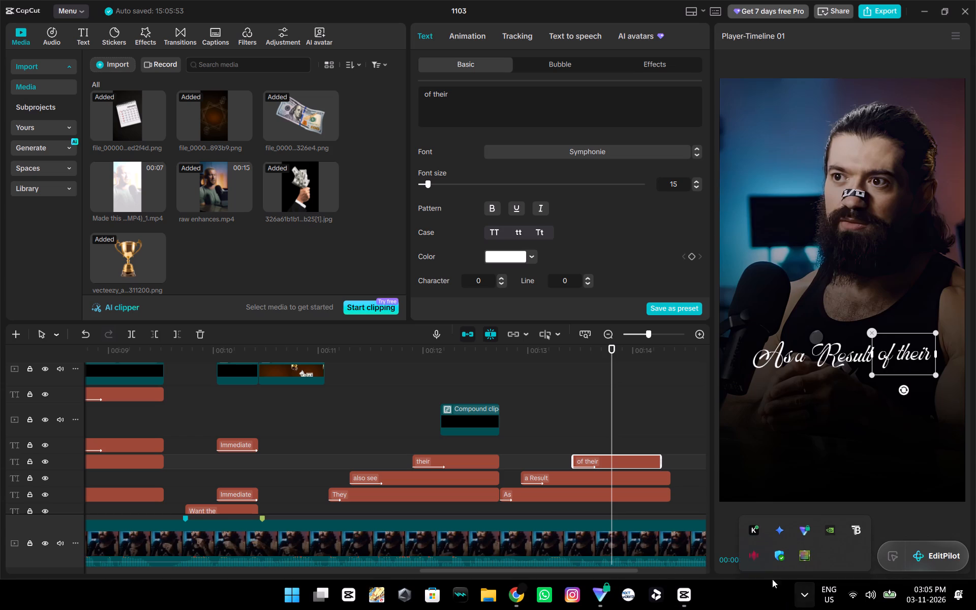
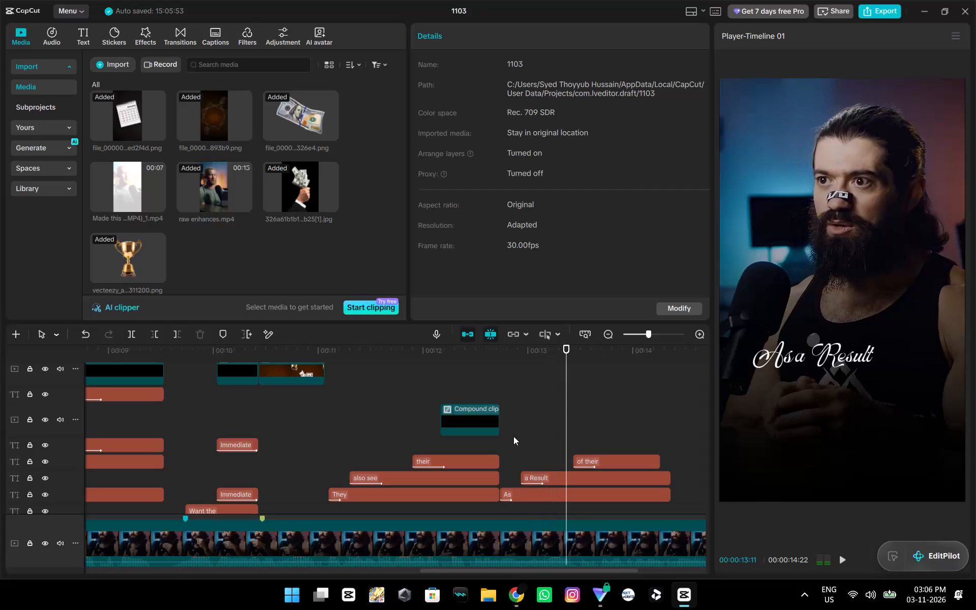
Shift the "of their" caption a few frames earlier so it starts at about 13:09.
key(space)
key(space)
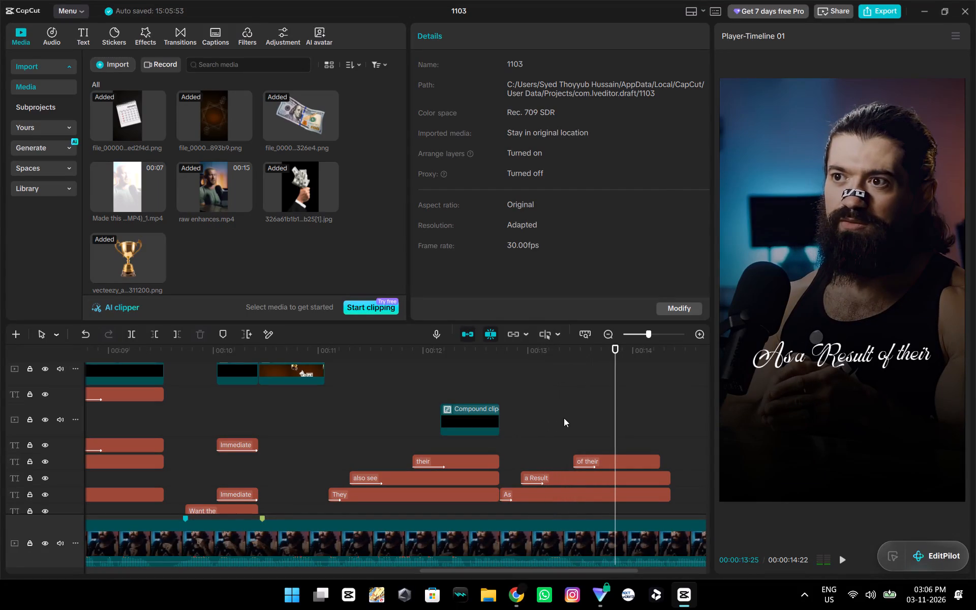
double_click(567, 417)
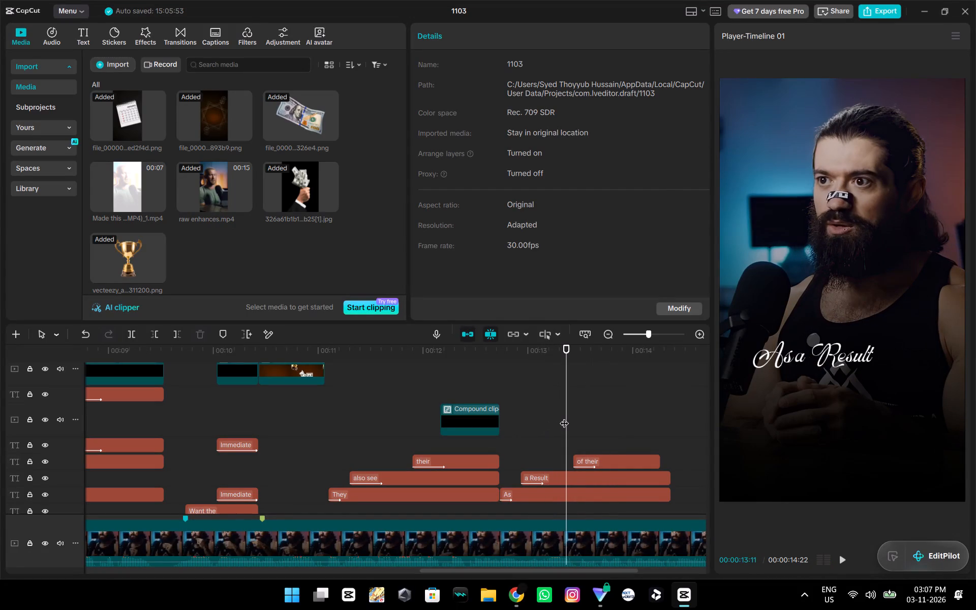
key(space)
click(564, 417)
drag(564, 417, 548, 418)
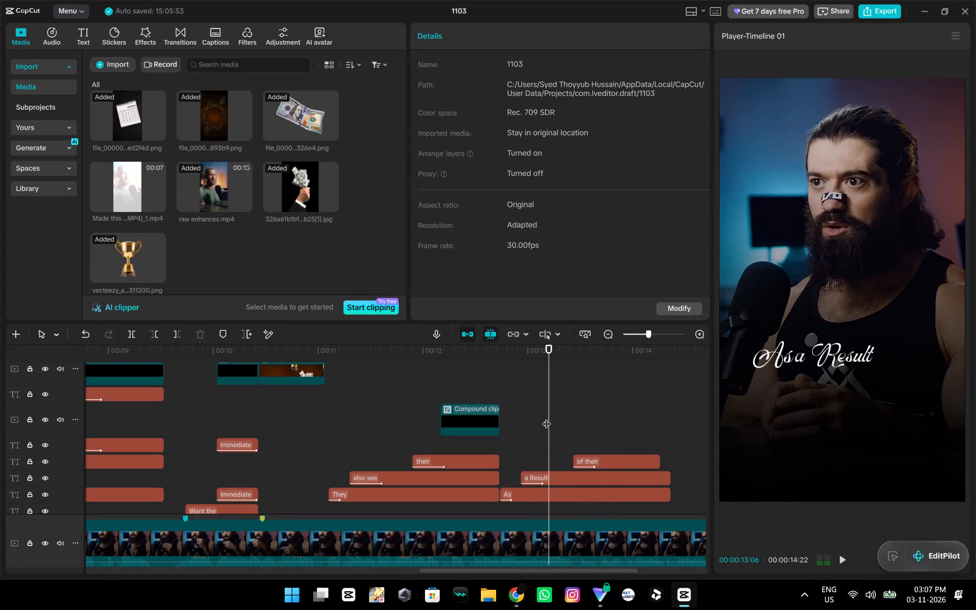
drag(544, 417, 466, 432)
key(space)
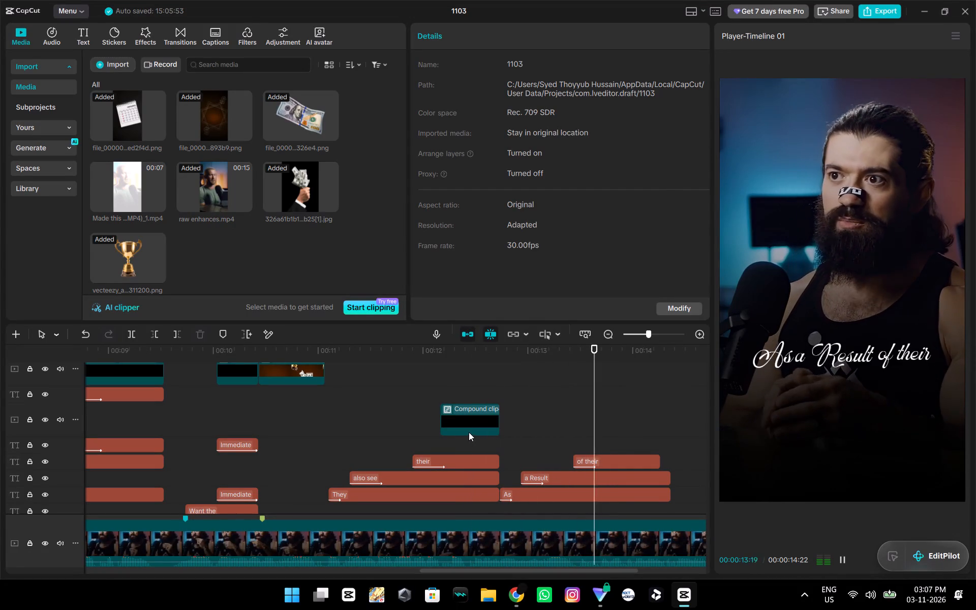
click(521, 418)
drag(523, 418, 567, 432)
drag(602, 457, 596, 461)
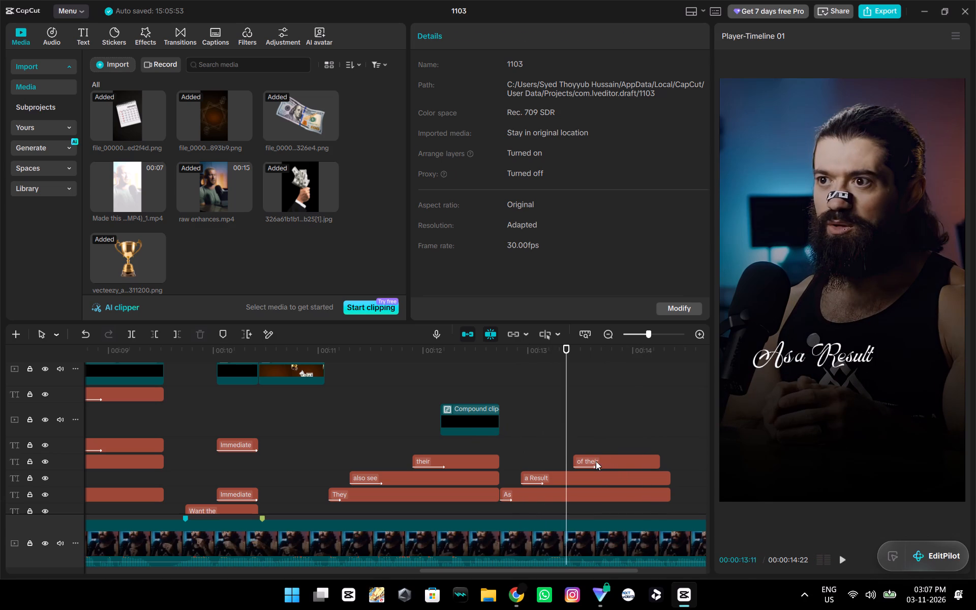
drag(596, 461, 595, 462)
drag(590, 459, 584, 460)
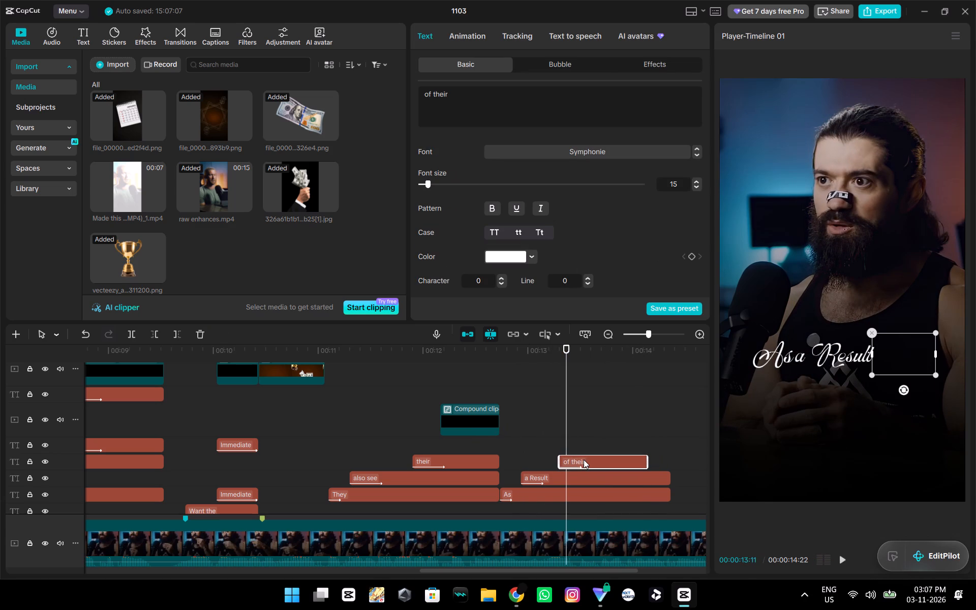
Replay the "As a Result of their" section to check the caption timing against the speech.
click(540, 438)
key(space)
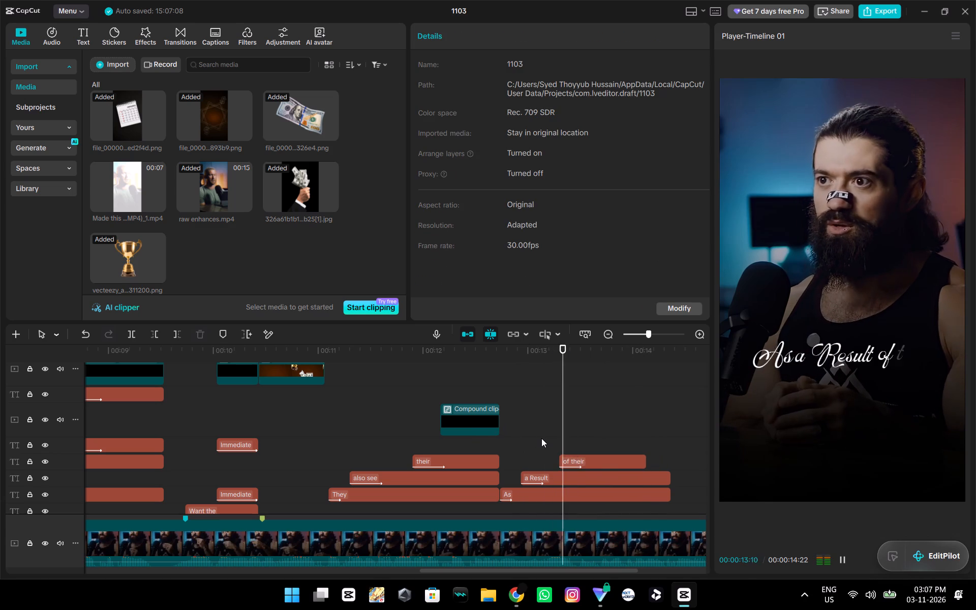
key(space)
key(space)
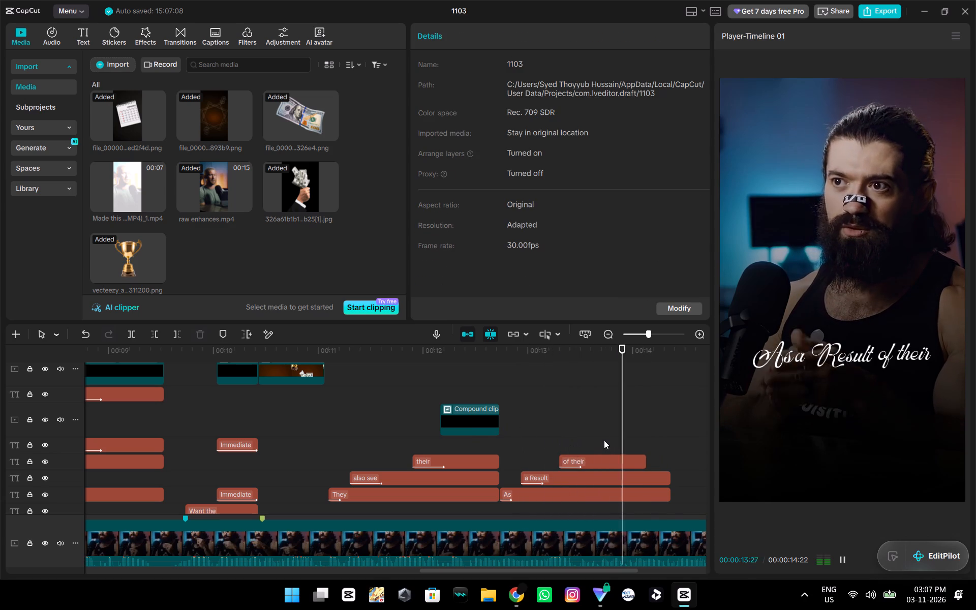
key(space)
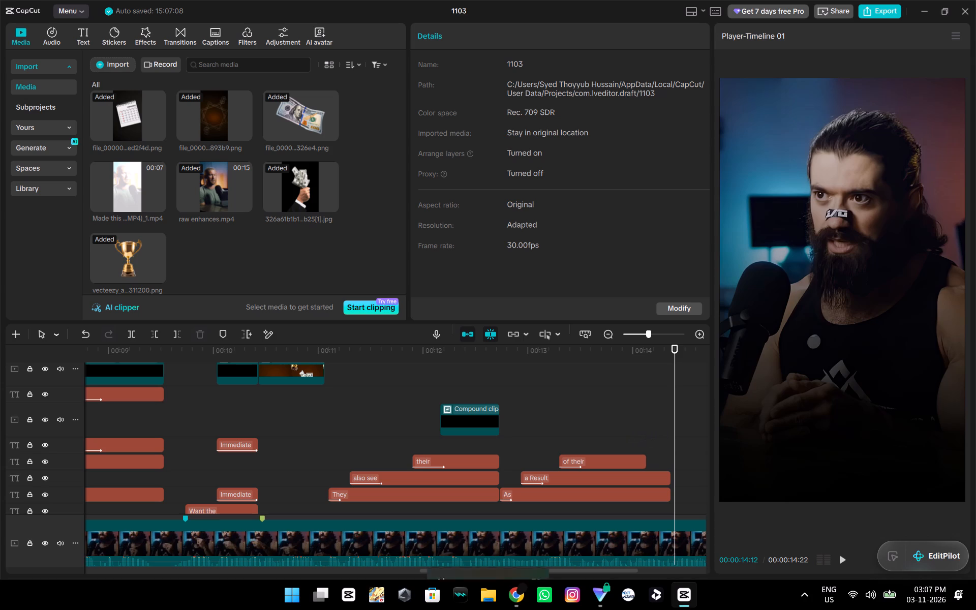
drag(514, 556, 547, 564)
click(536, 448)
drag(536, 447, 353, 445)
key(space)
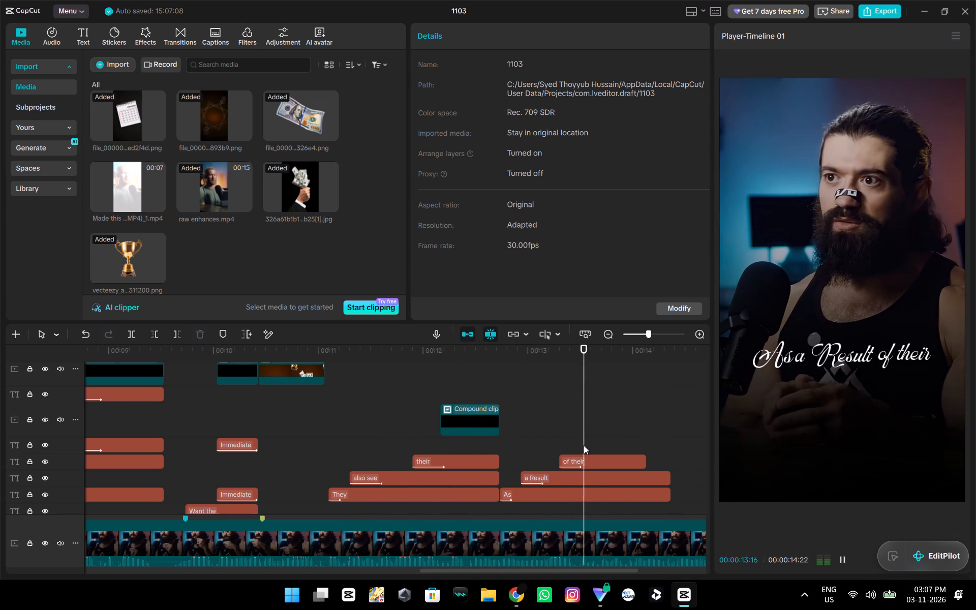
key(space)
Scrub and replay the main video around 13 to 14 seconds to locate where the word after "of their" begins.
scroll(620, 472, down, 11)
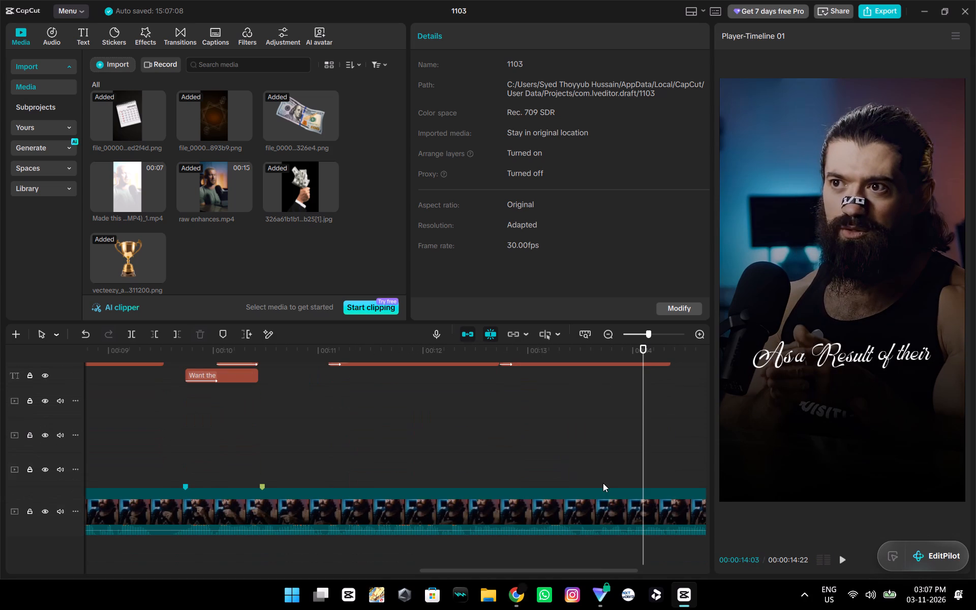
scroll(603, 483, down, 2)
click(601, 468)
drag(601, 468, 577, 472)
key(space)
key(space)
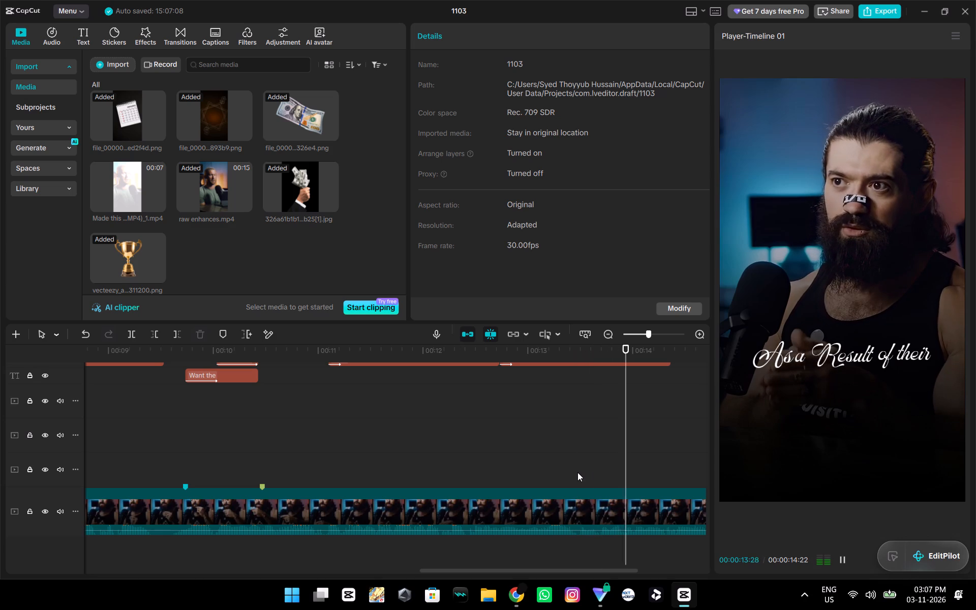
click(593, 474)
key(space)
click(593, 474)
drag(593, 474, 606, 476)
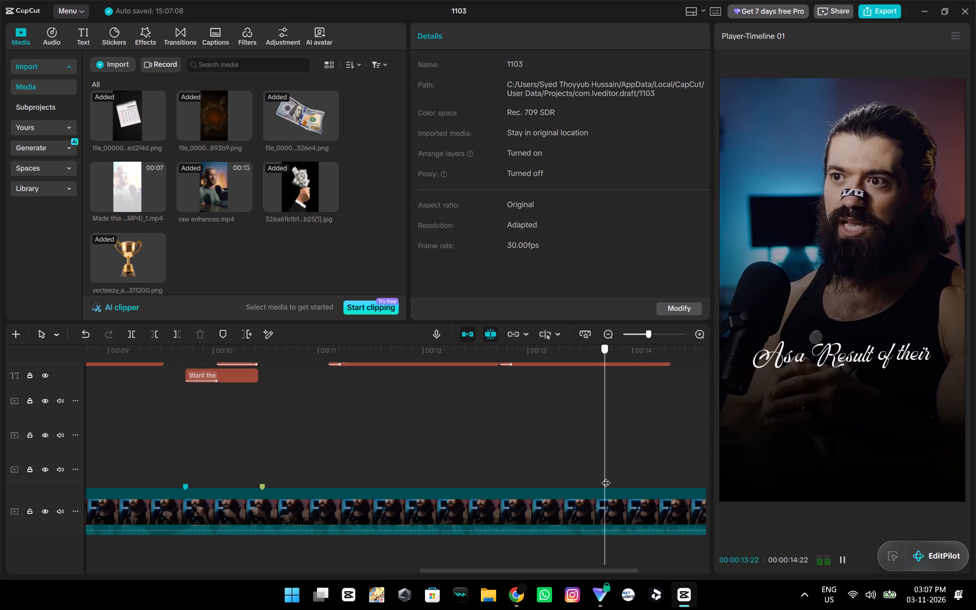
drag(606, 476, 571, 482)
key(space)
key(space)
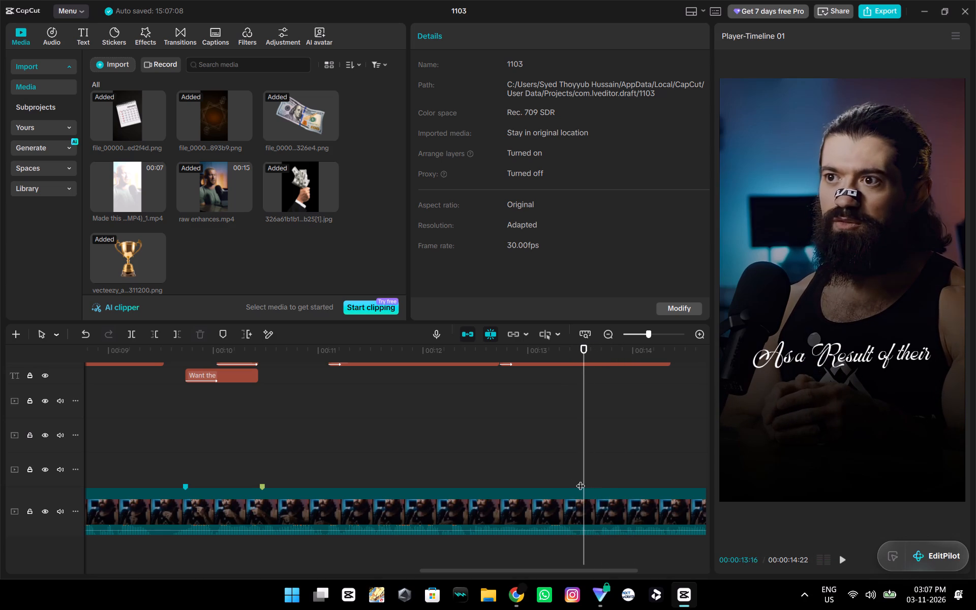
key(space)
key(space)
click(595, 464)
drag(594, 467, 599, 469)
key(space)
double_click(599, 470)
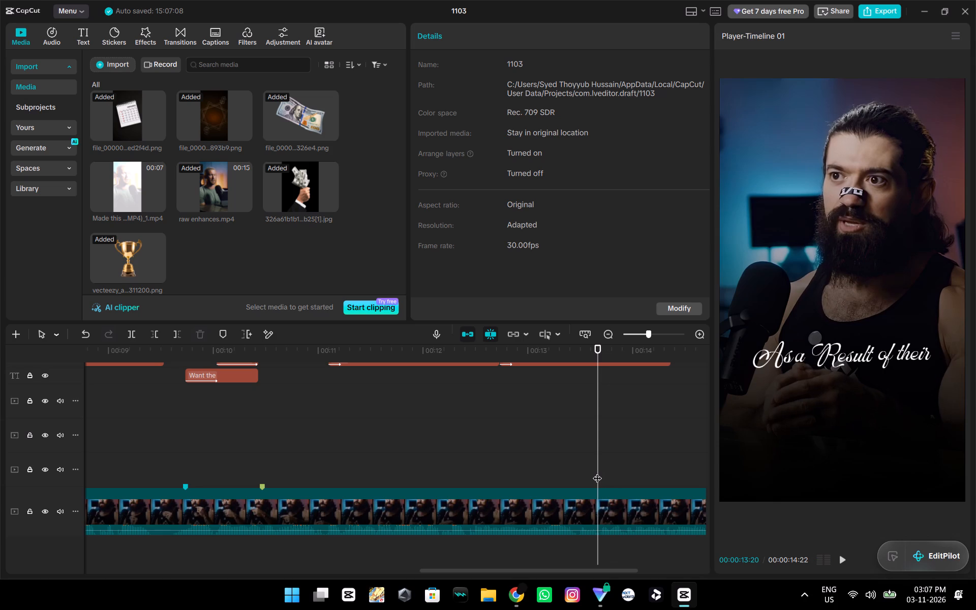
Add a marker to the main video clip at 00:00:13:21.
key(Right)
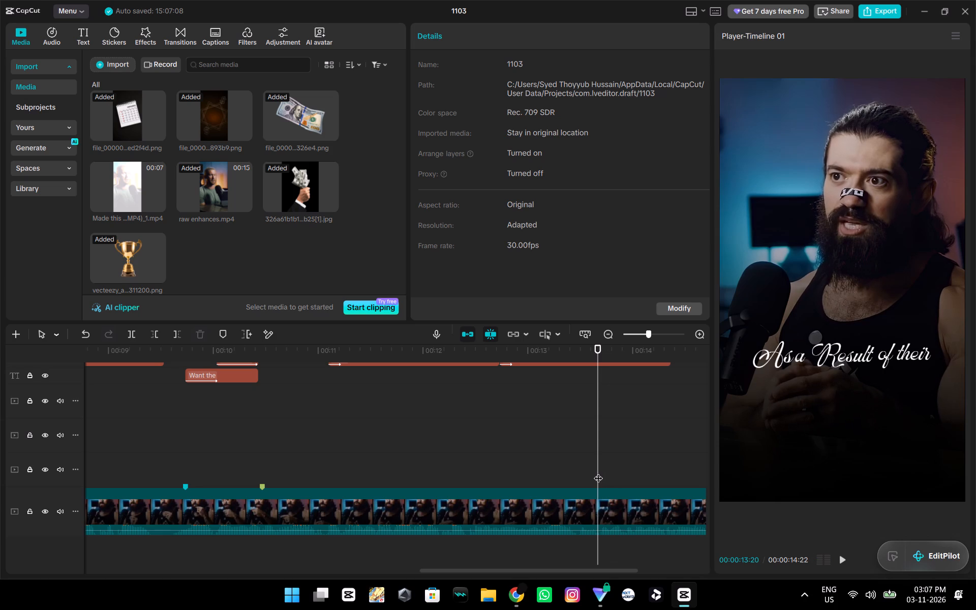
ctrl+scroll(602, 473, up, 20)
ctrl+scroll(602, 473, up, 4)
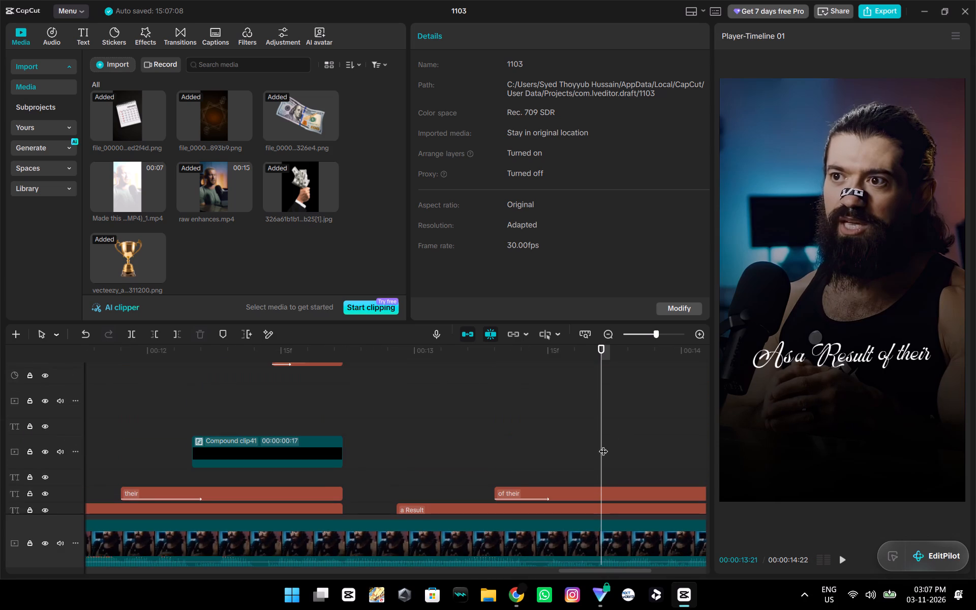
scroll(603, 446, down, 16)
ctrl+scroll(609, 461, up, 18)
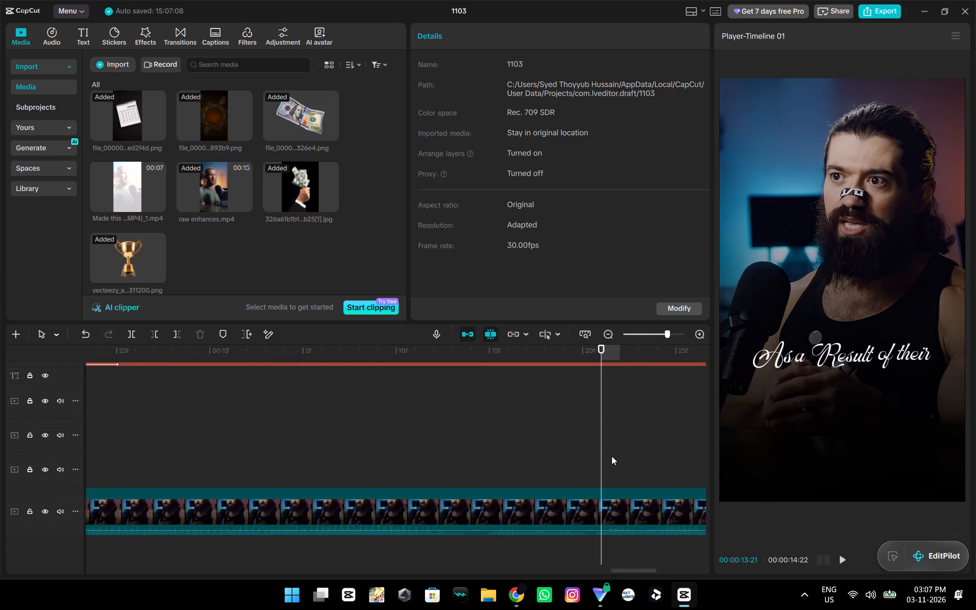
ctrl+scroll(612, 456, up, 20)
ctrl+scroll(612, 456, up, 15)
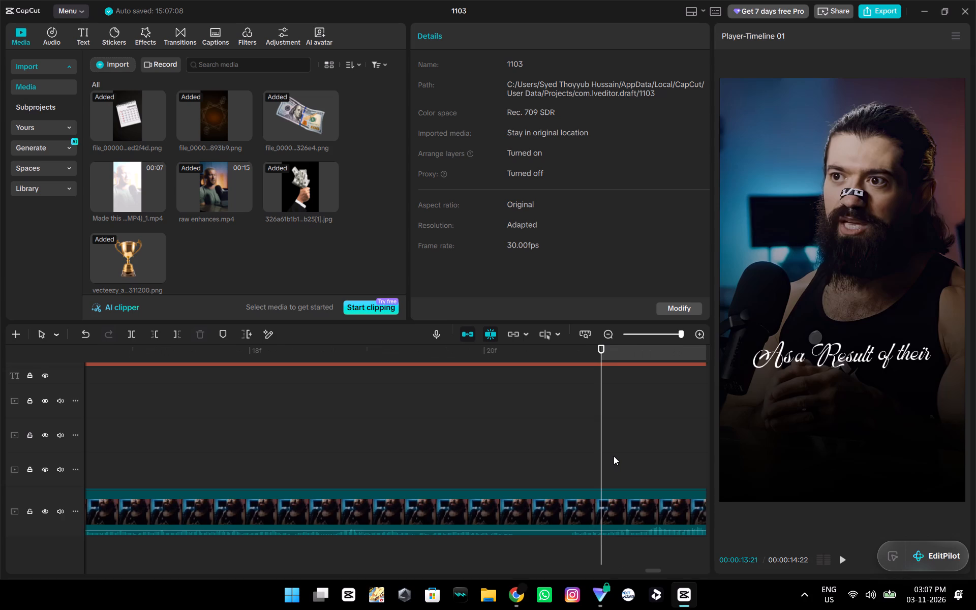
key(Left)
key(Right)
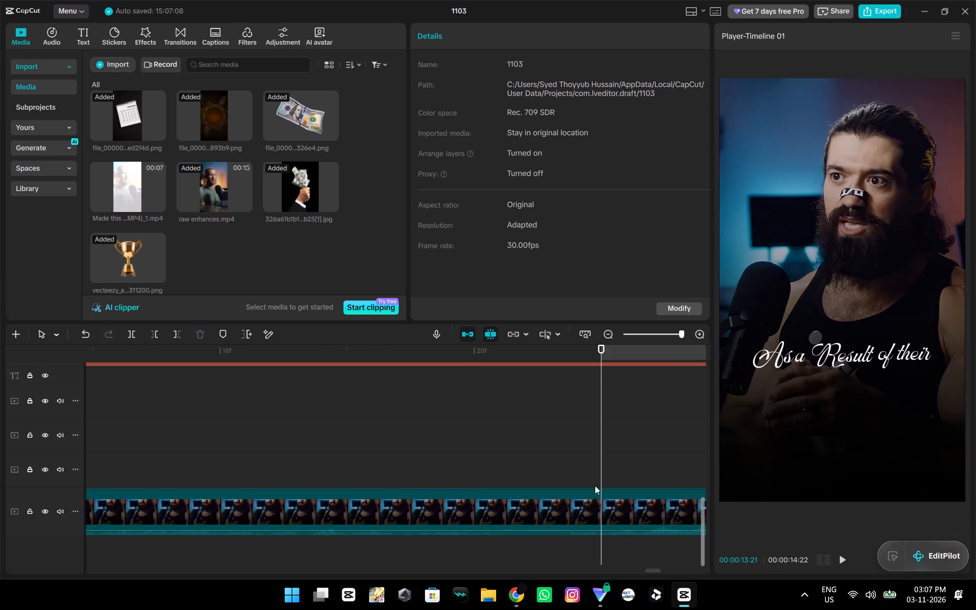
click(604, 507)
key(m)
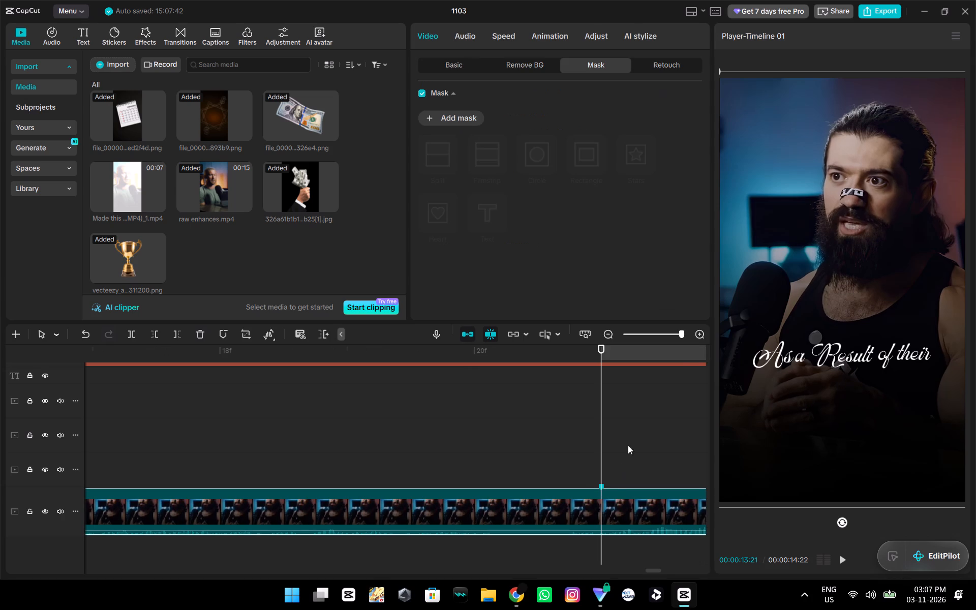
Examine the "Current" title compound clip near 12 seconds and how it looks in the preview.
ctrl+scroll(621, 455, down, 20)
ctrl+scroll(621, 455, down, 20)
ctrl+scroll(621, 455, down, 18)
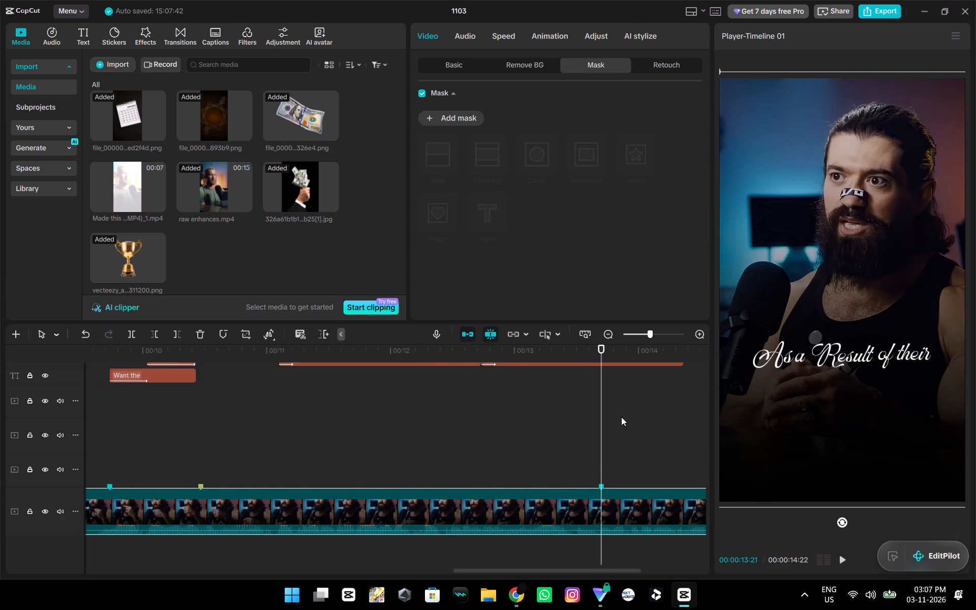
ctrl+scroll(621, 417, down, 20)
ctrl+scroll(621, 417, down, 1)
scroll(616, 429, up, 7)
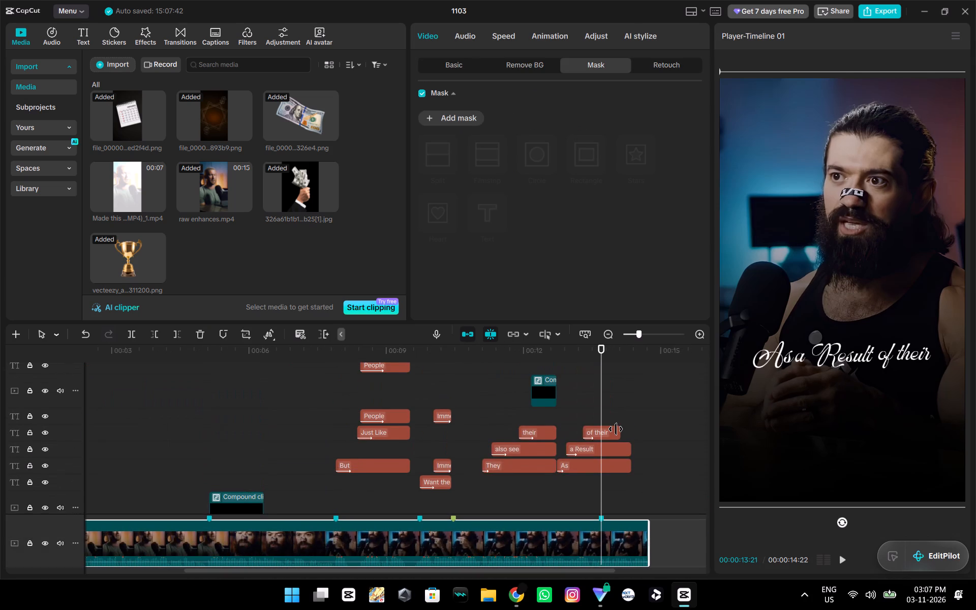
scroll(616, 429, up, 3)
click(544, 435)
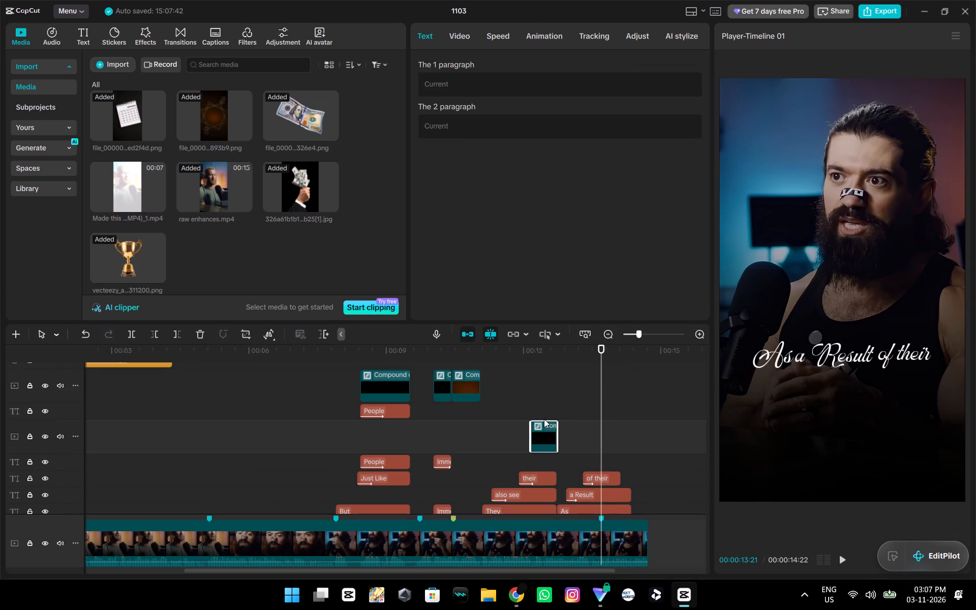
click(540, 411)
click(545, 432)
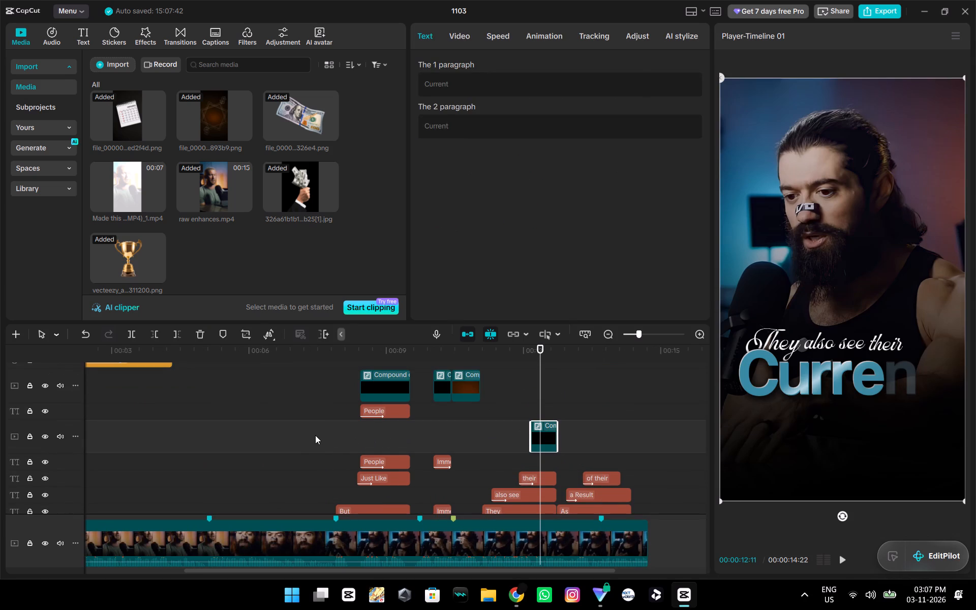
Copy the "Genuinely" compound clip from the start of the timeline and paste it at the 13:21 marker.
drag(315, 392, 0, 392)
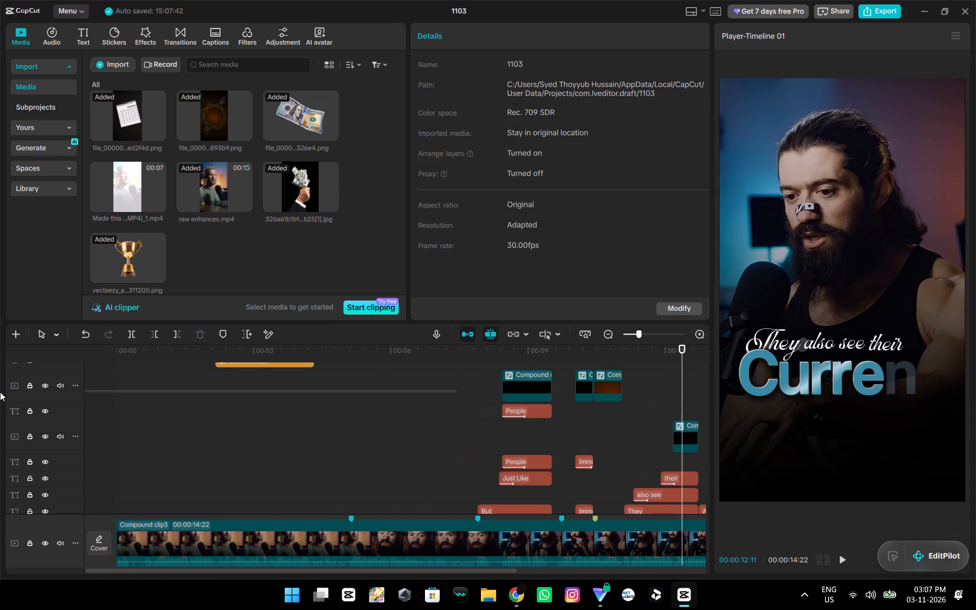
drag(0, 392, 0, 396)
scroll(212, 434, down, 15)
click(176, 455)
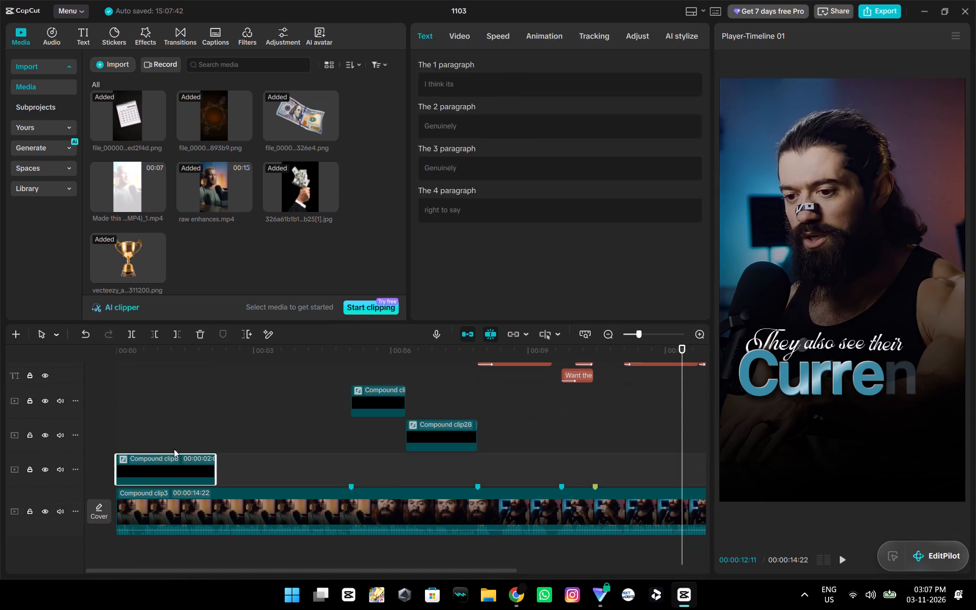
click(171, 426)
click(179, 466)
key(ctrl+c)
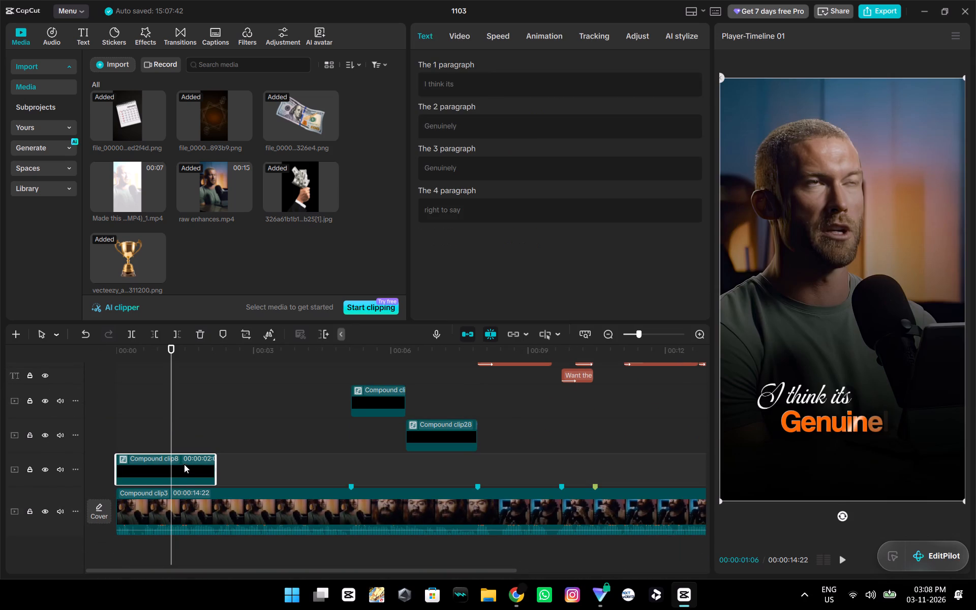
drag(581, 433, 969, 425)
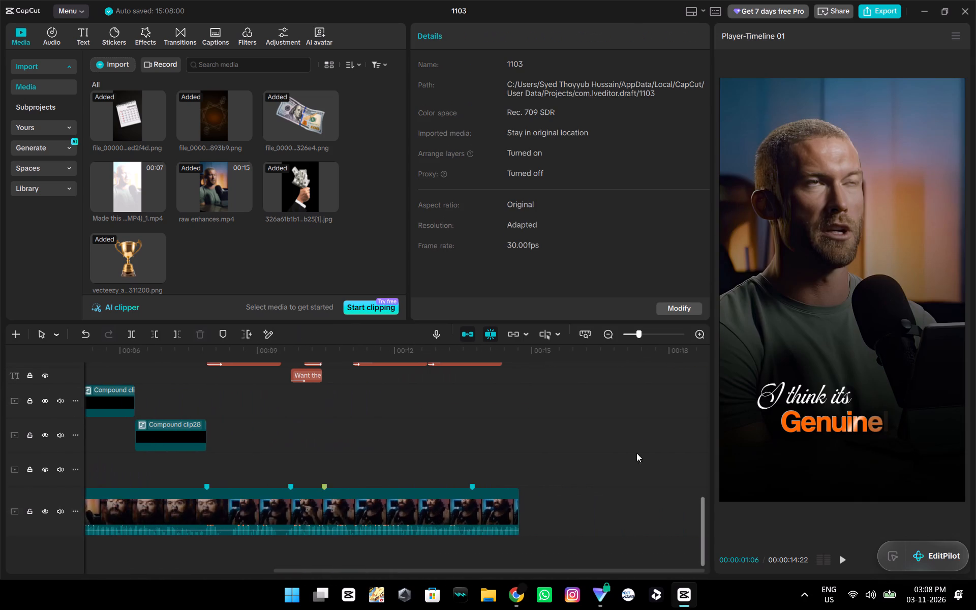
scroll(464, 453, up, 8)
double_click(466, 409)
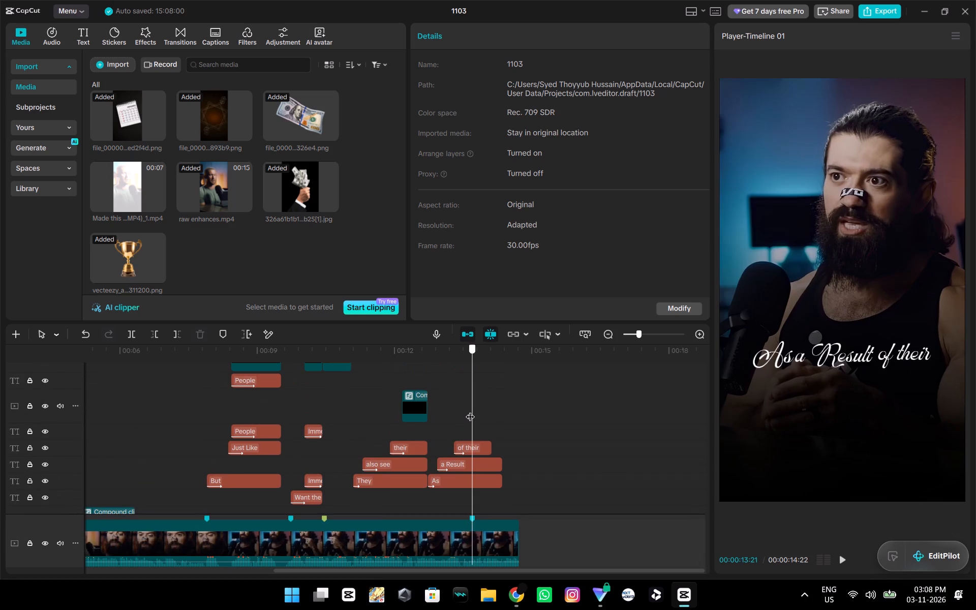
key(ctrl+v)
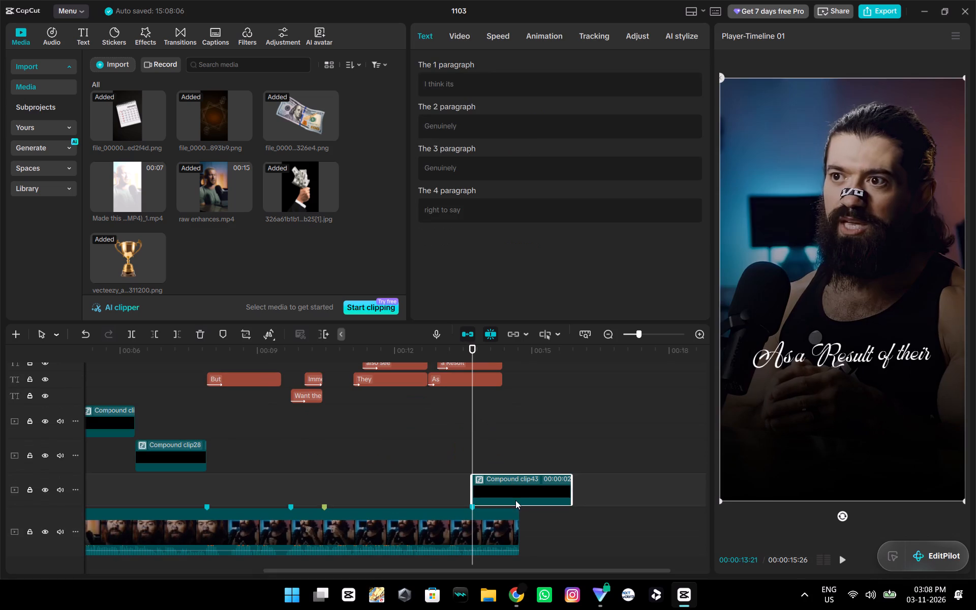
Move the pasted "Genuinely" compound clip up to the track holding the "Current" compound clip, keeping its start at 13:21.
drag(515, 500, 514, 422)
scroll(505, 417, up, 6)
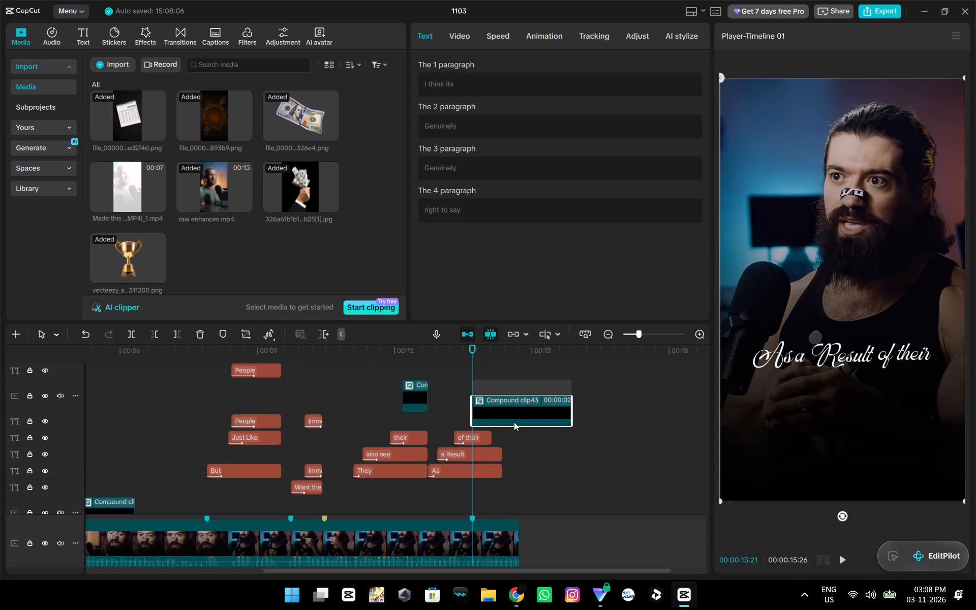
drag(514, 422, 512, 423)
scroll(525, 397, up, 5)
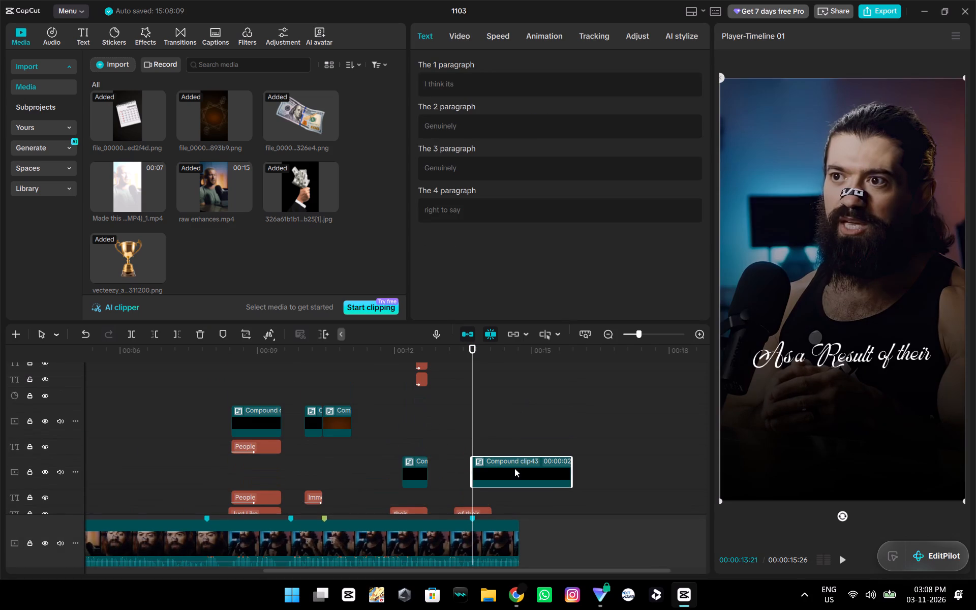
Break the pasted compound clip back into its separate text and clip layers.
right_click(514, 468)
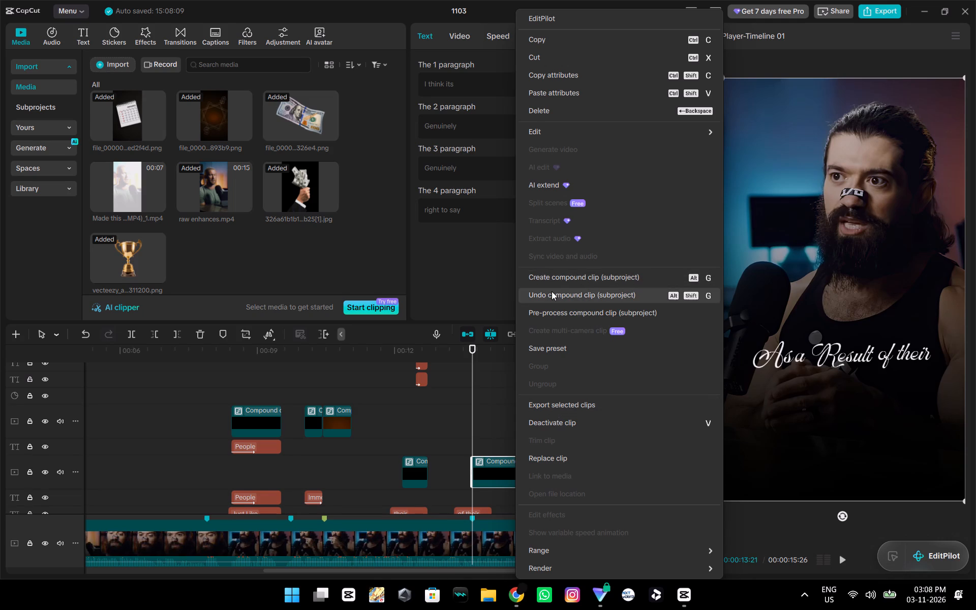
click(552, 291)
Delete the pasted "I think its" and "right to say" captions.
scroll(541, 466, down, 2)
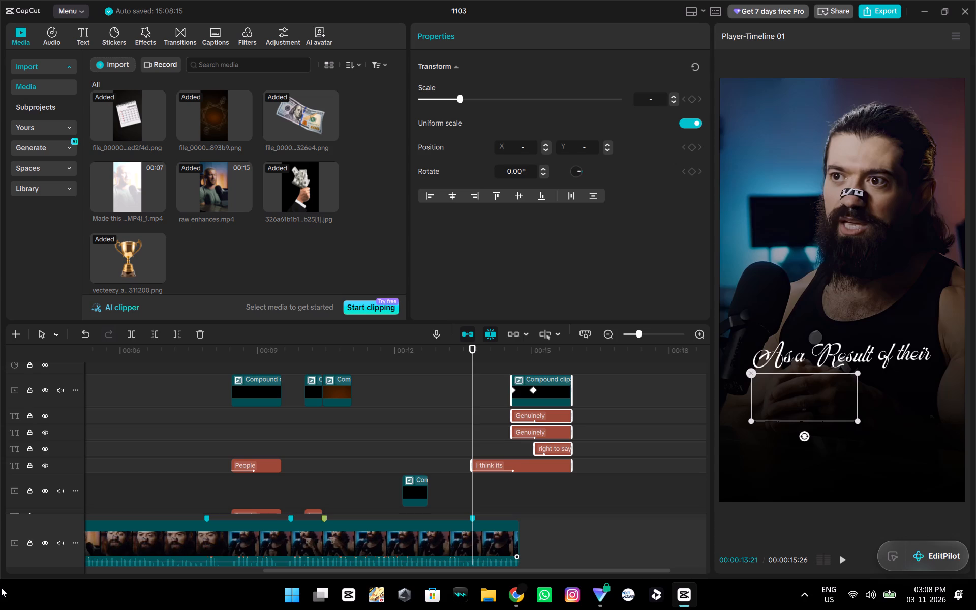
click(533, 472)
key(BackSpace)
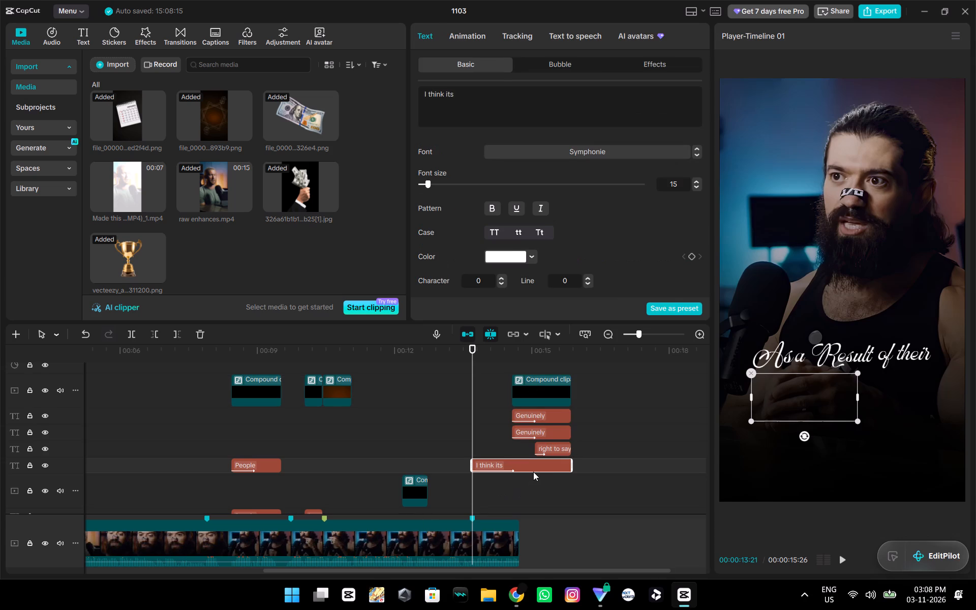
click(544, 453)
key(BackSpace)
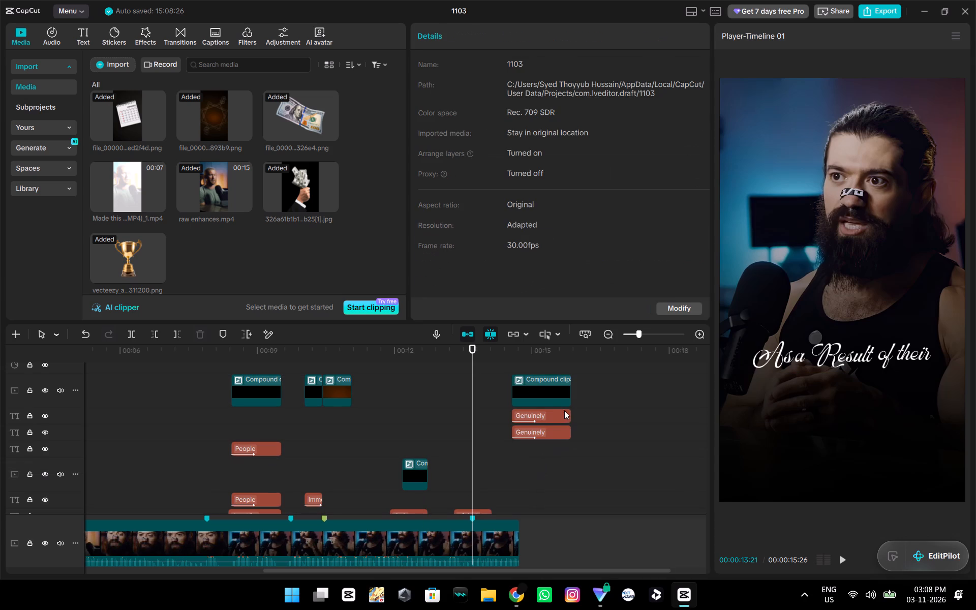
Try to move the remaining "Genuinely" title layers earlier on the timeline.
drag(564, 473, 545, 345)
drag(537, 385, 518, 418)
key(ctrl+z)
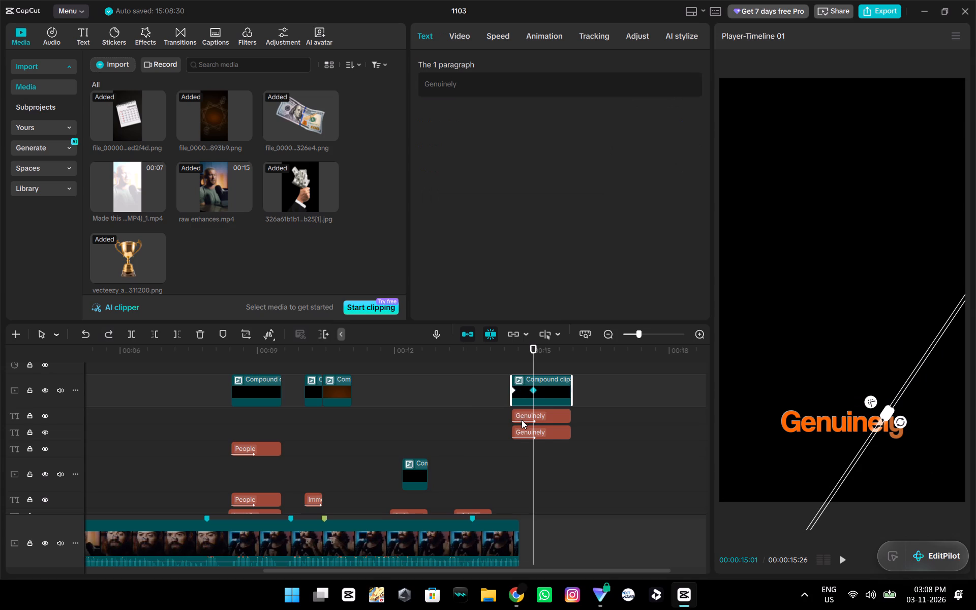
Move the nested compound clip and both "Genuinely" text layers together so they start at the 13:21 marker.
click(484, 427)
drag(484, 427, 475, 426)
drag(530, 463, 533, 343)
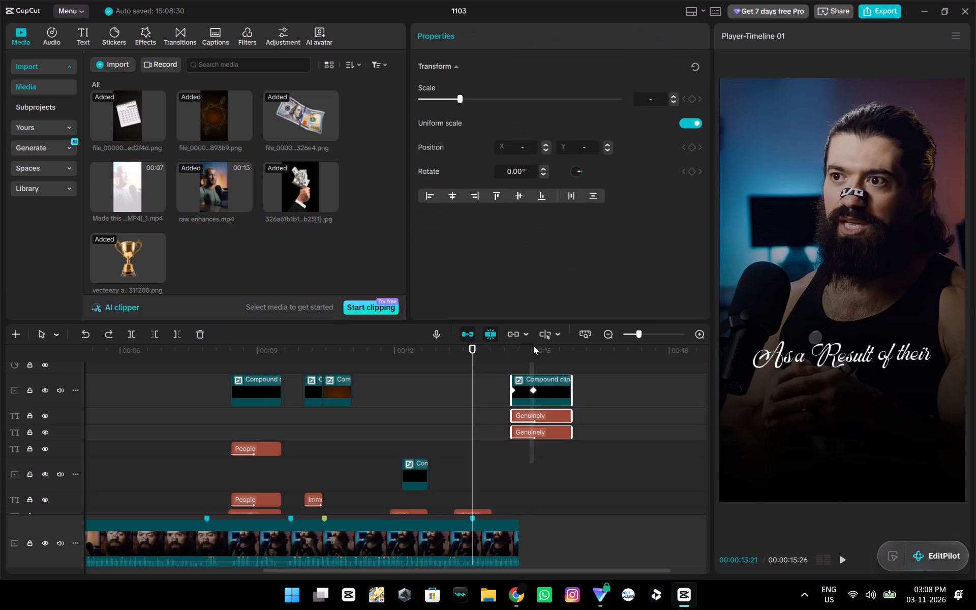
drag(565, 387, 528, 455)
scroll(539, 468, down, 3)
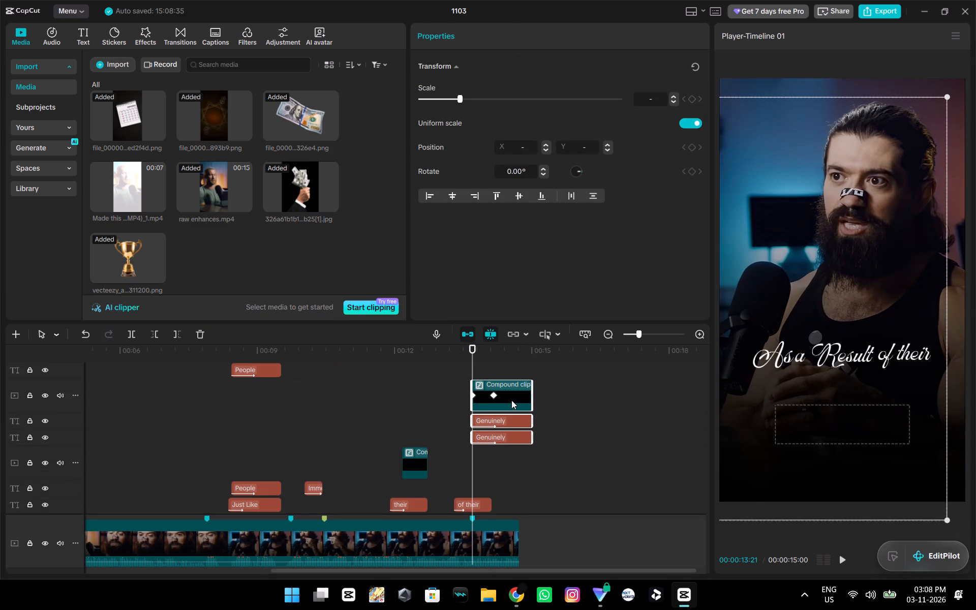
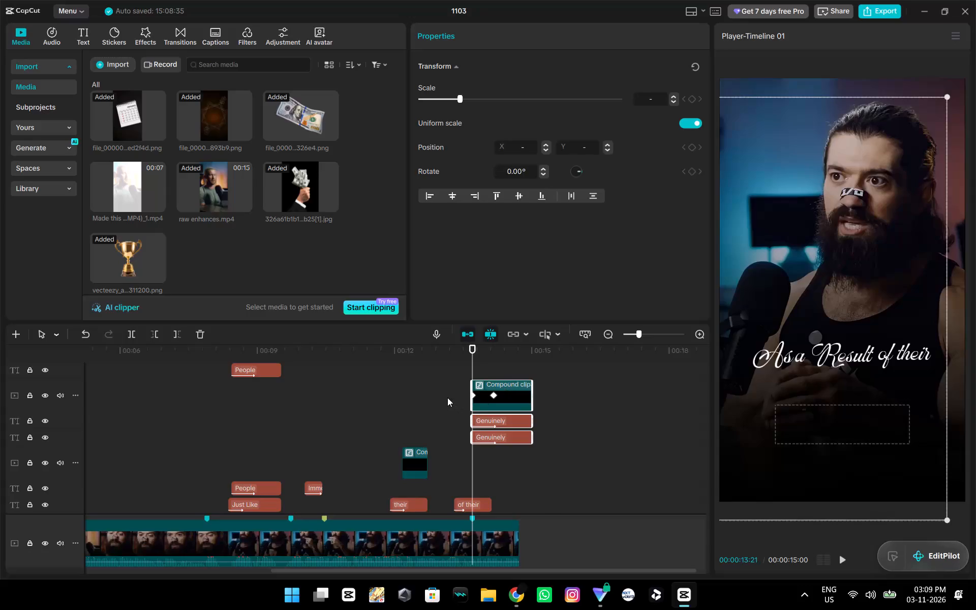
Move the grouped "Genuinely" title layers in the frame so the word sits just beneath the "As a Result of their" caption.
key(space)
key(space)
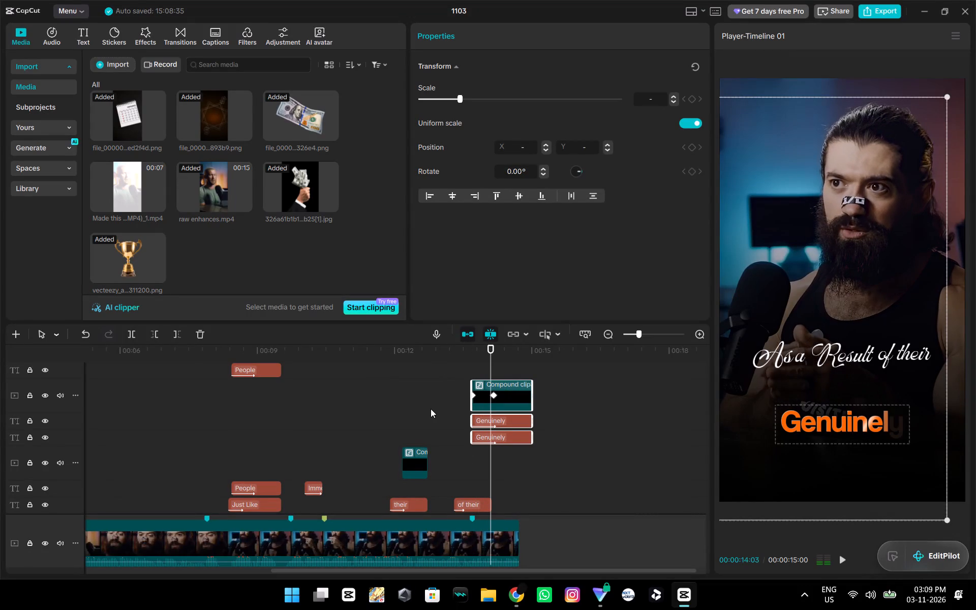
drag(808, 499, 849, 491)
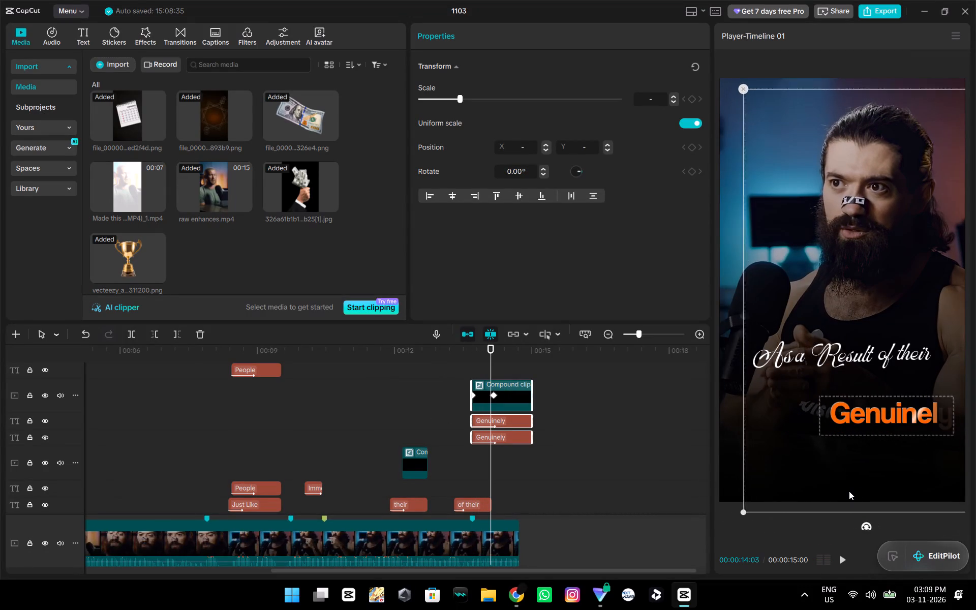
drag(849, 491, 826, 479)
drag(850, 400, 841, 408)
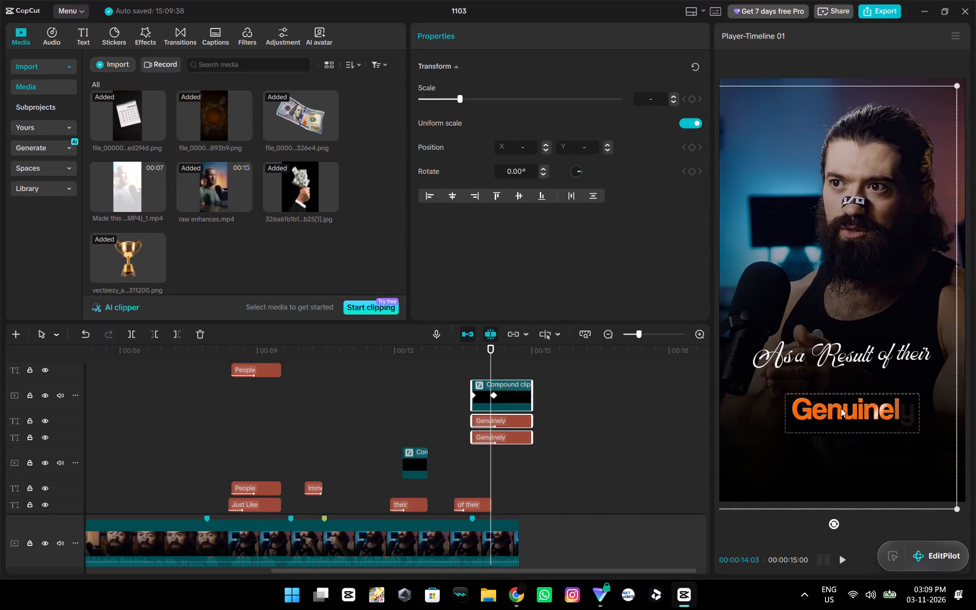
drag(841, 408, 842, 388)
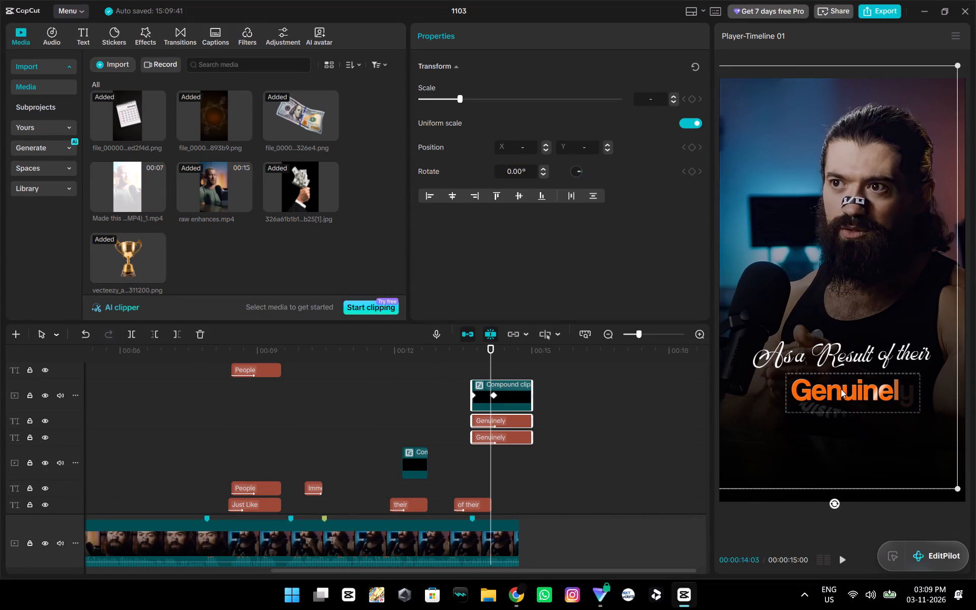
Delete the nested compound clip above the two "Genuinely" text layers and preview the title from 13:21.
click(512, 403)
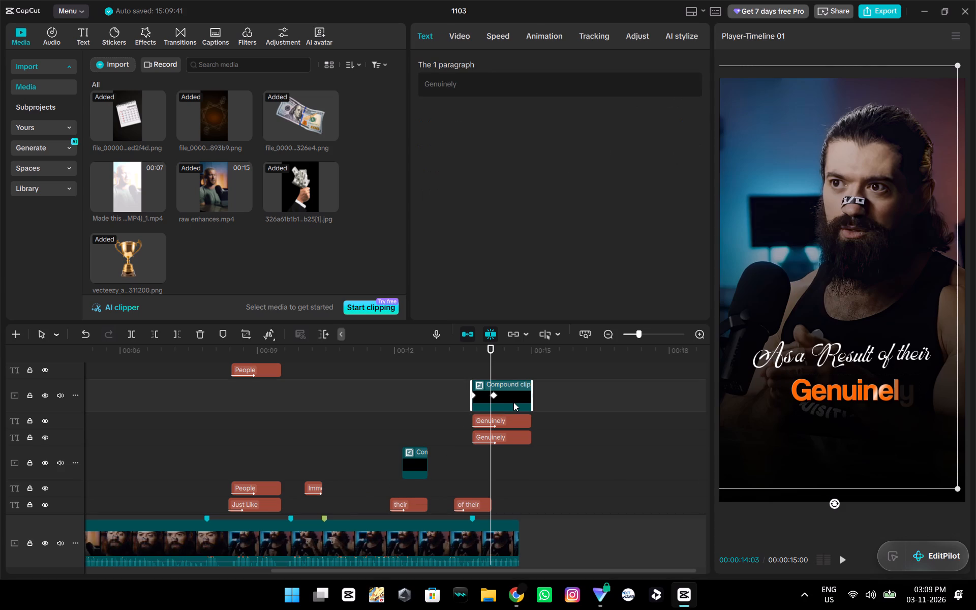
key(BackSpace)
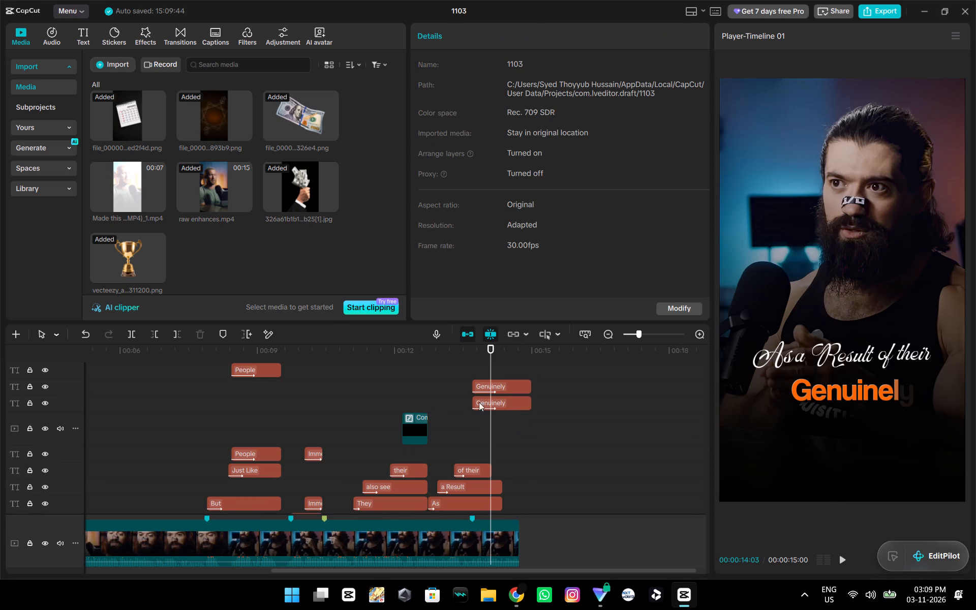
click(465, 431)
drag(465, 431, 480, 426)
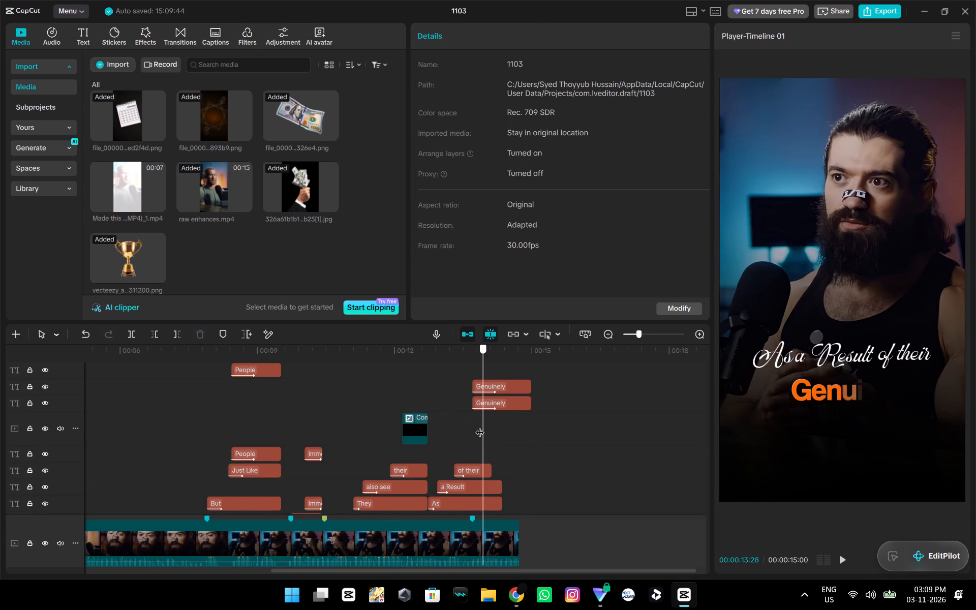
drag(480, 426, 475, 425)
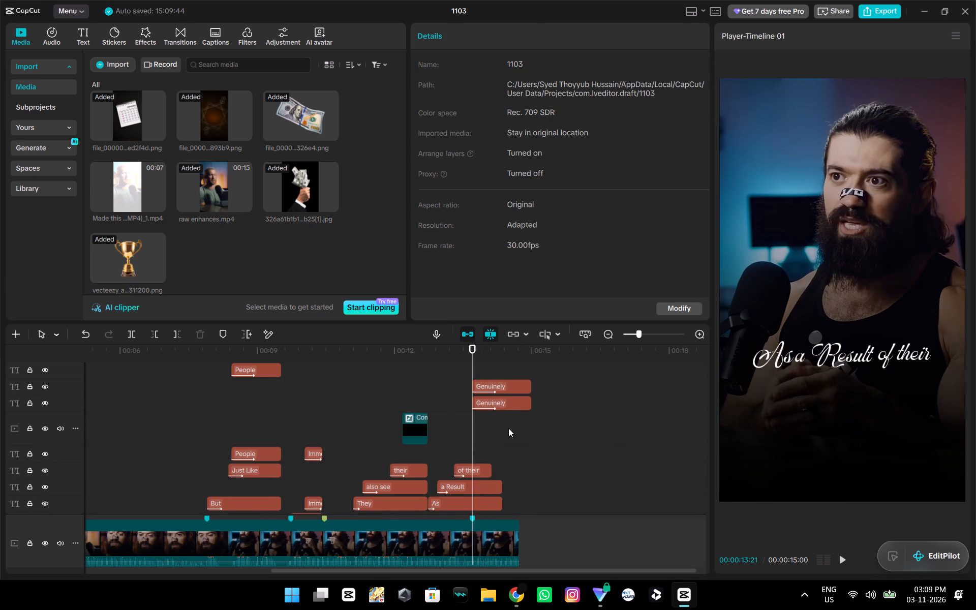
key(space)
double_click(471, 438)
Replace the orange "Genuinely" layer's text with "Behaviour".
click(490, 389)
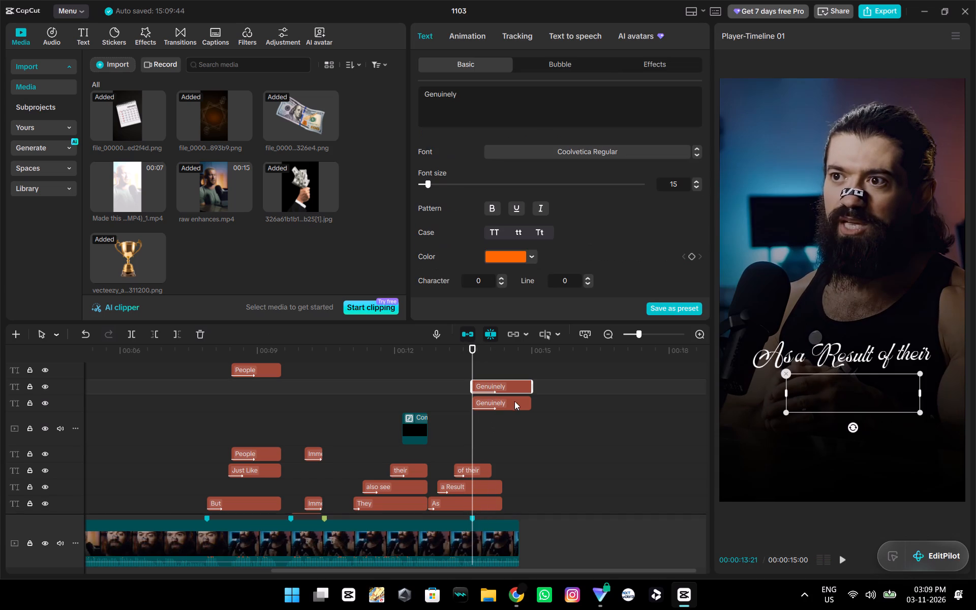
drag(487, 103, 370, 88)
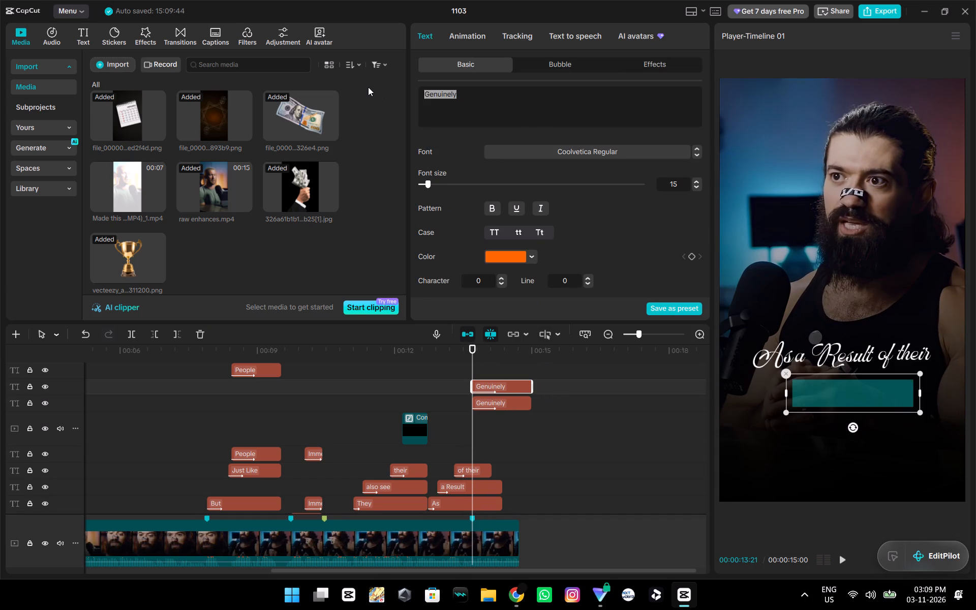
text(ehaviour)
Copy "Behaviour" from the orange layer and paste it over the text of the remaining "Genuinely" layer.
drag(461, 99, 380, 76)
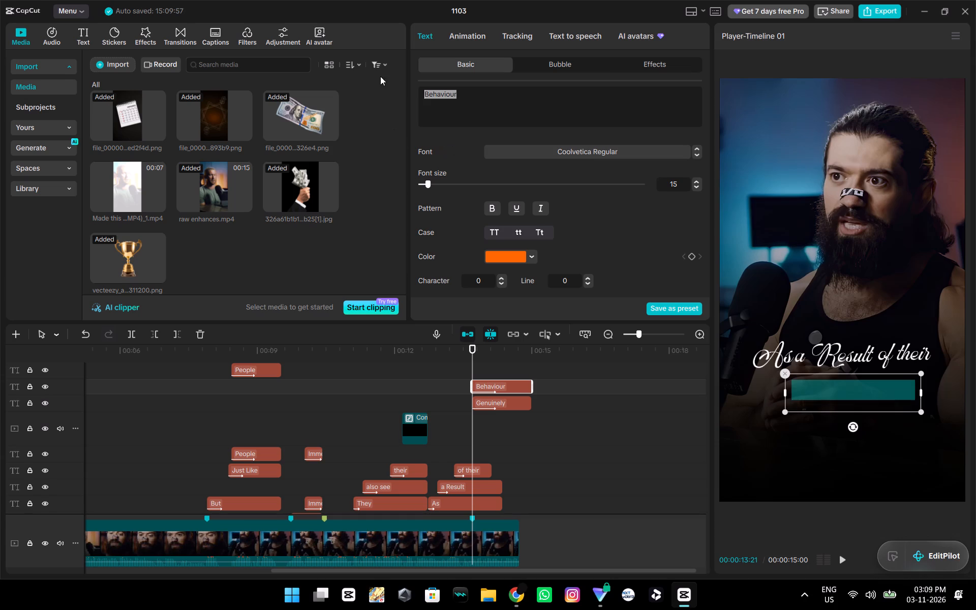
drag(380, 76, 377, 75)
key(ctrl+c)
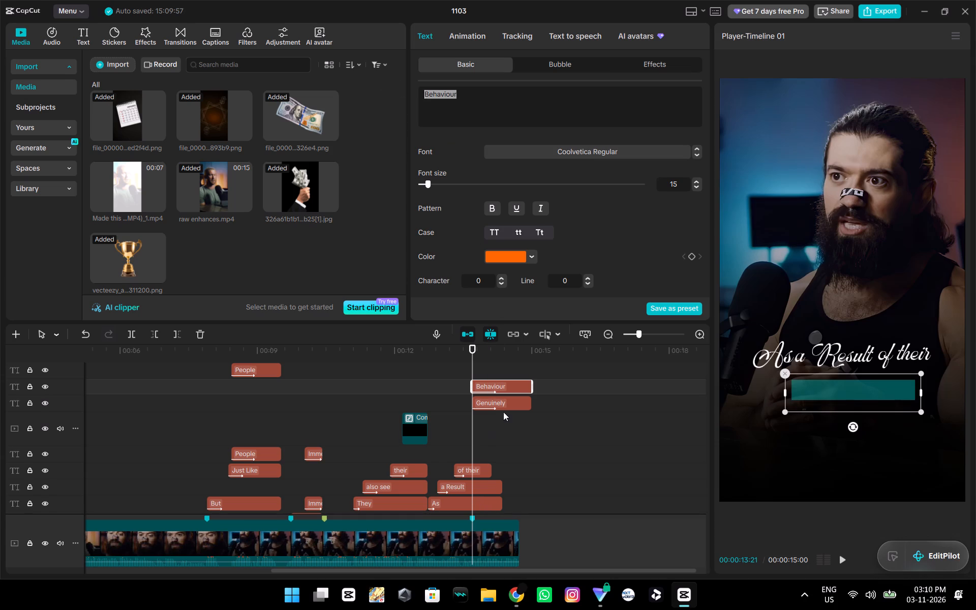
click(497, 404)
drag(473, 94, 354, 76)
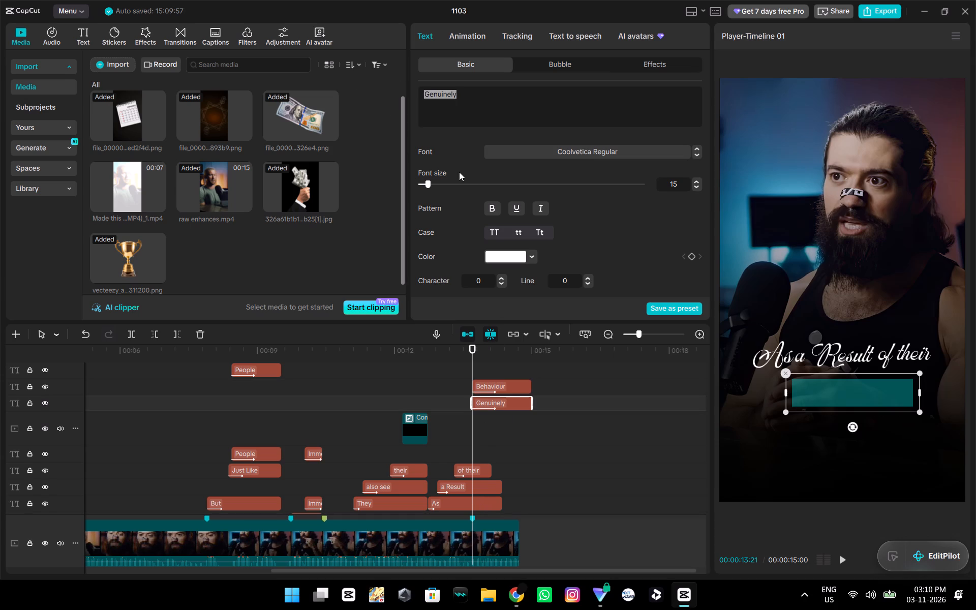
key(ctrl+v)
scroll(474, 177, down, 7)
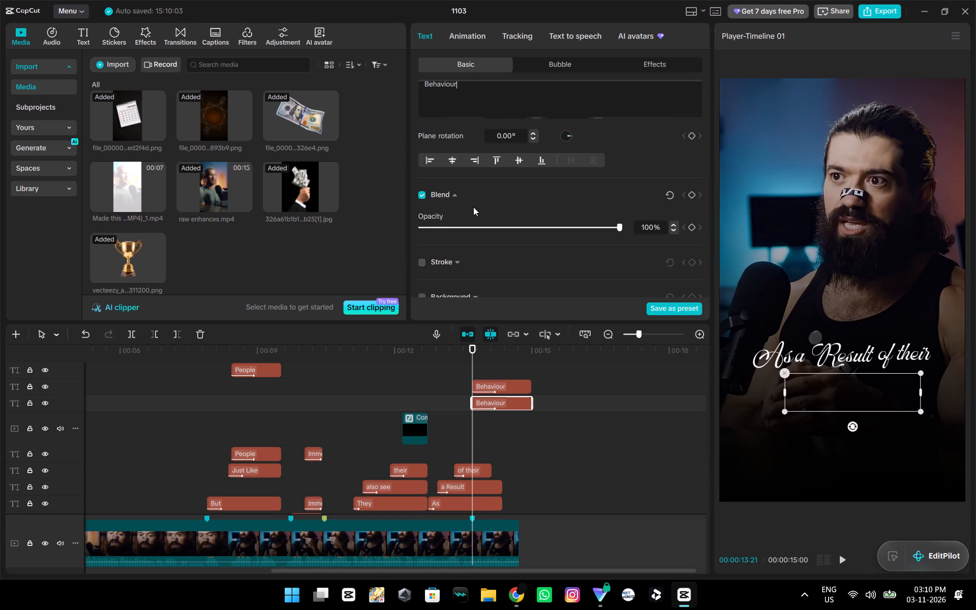
scroll(473, 209, down, 2)
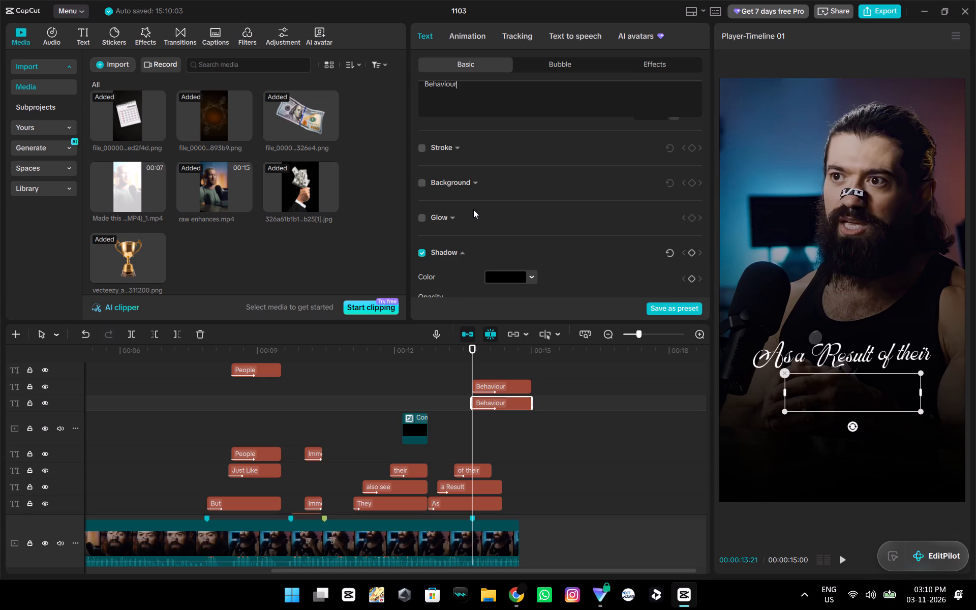
key(ctrl+z)
scroll(473, 209, up, 2)
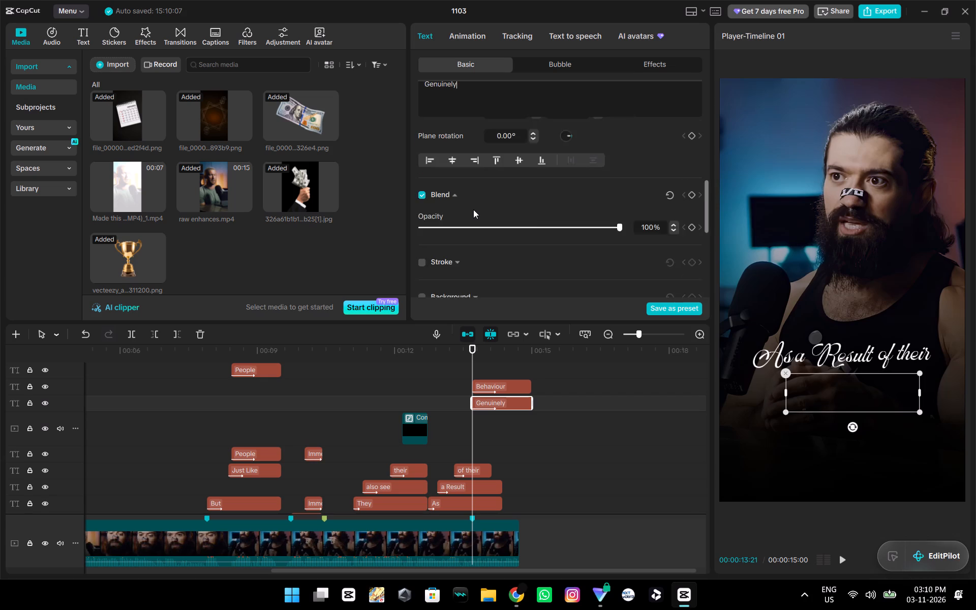
scroll(473, 209, up, 9)
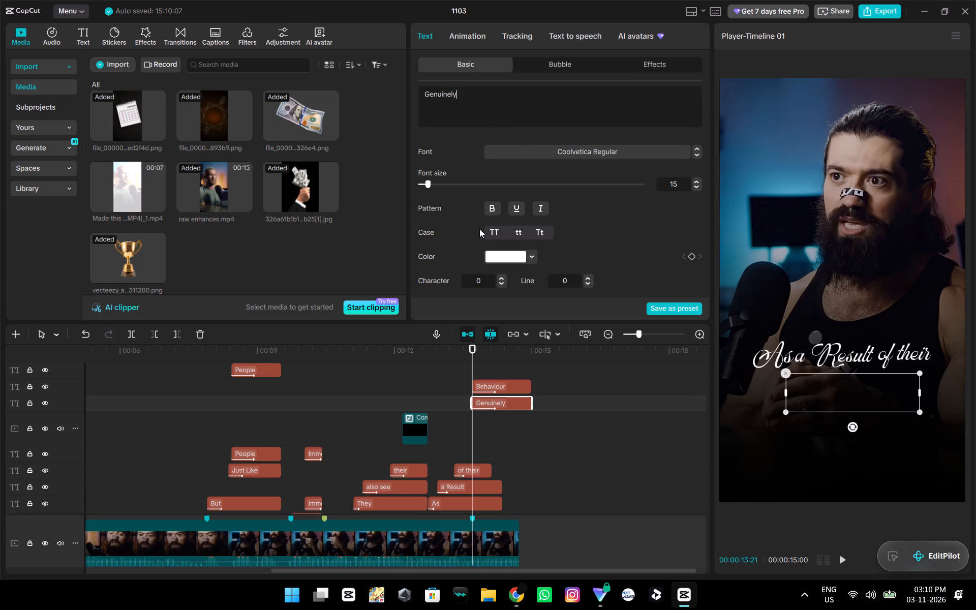
key(ctrl+y)
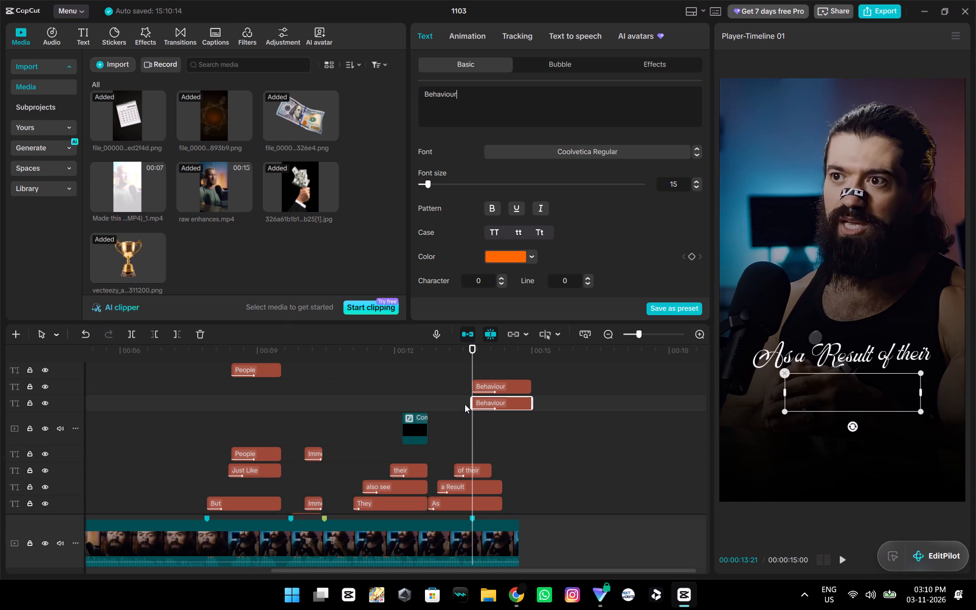
Preview the title, then enlarge both "Behaviour" layers together and position them beneath "As a Result of their".
click(487, 363)
drag(486, 363, 478, 367)
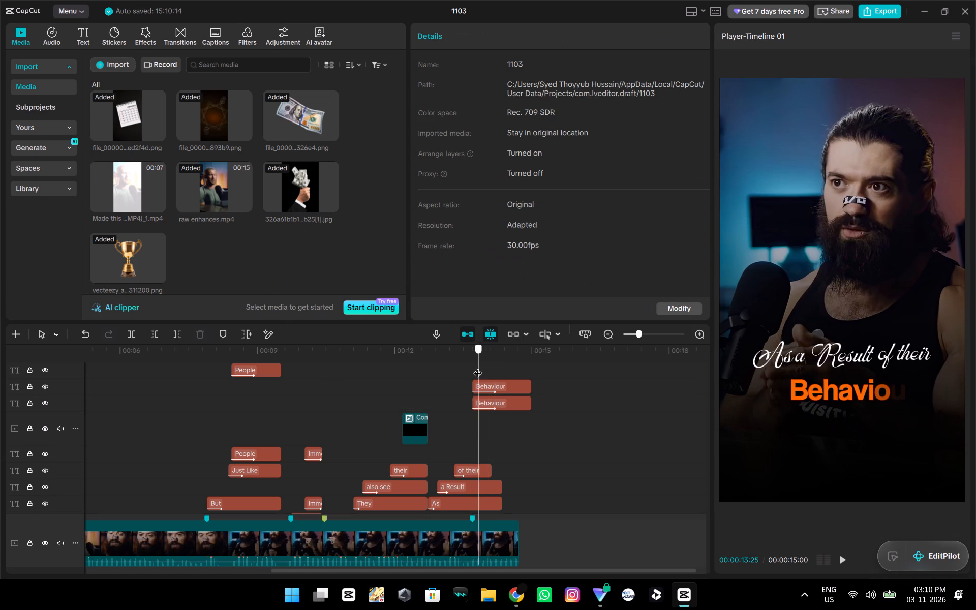
drag(478, 367, 471, 367)
key(space)
key(space)
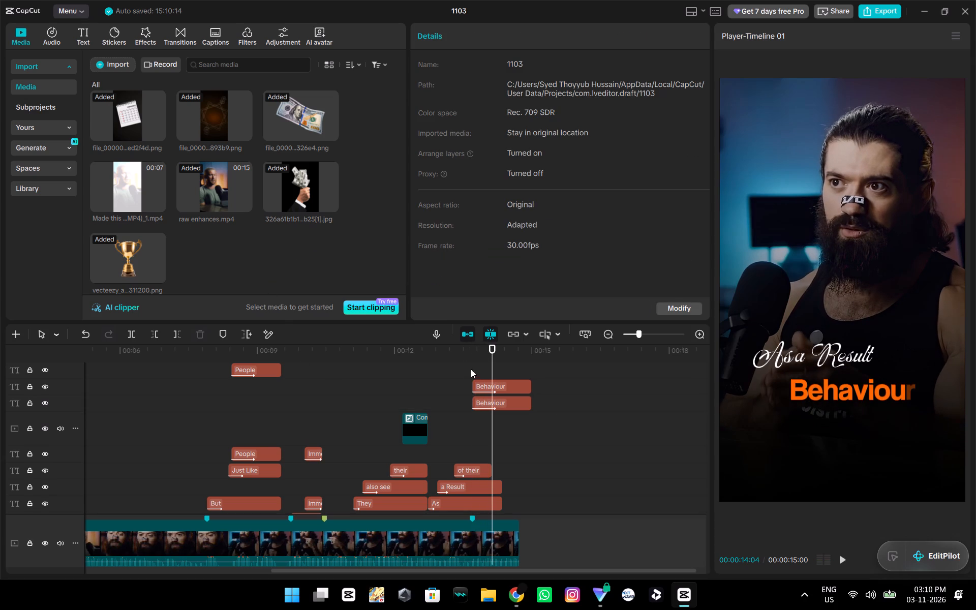
drag(495, 425, 485, 365)
drag(516, 432, 516, 421)
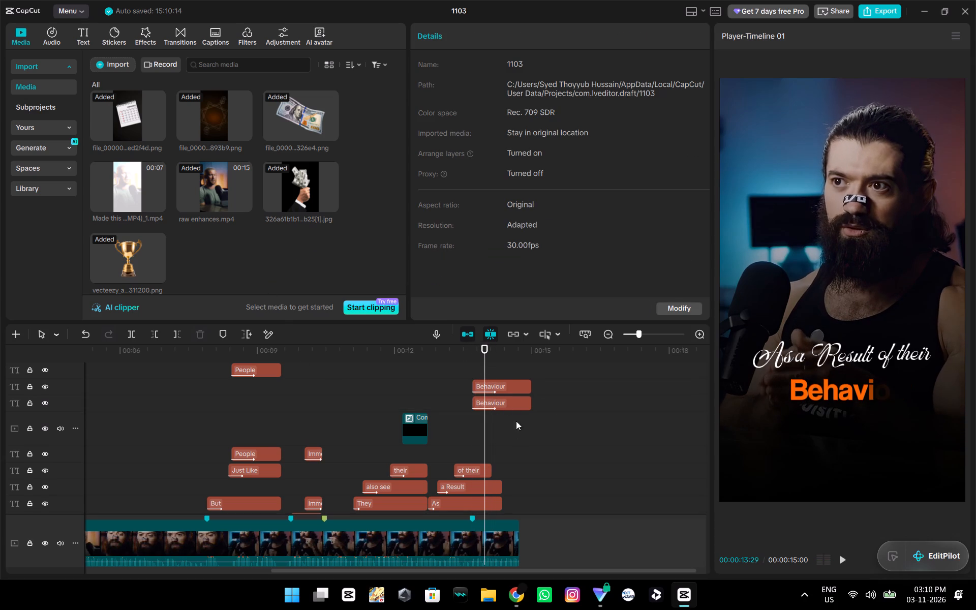
drag(516, 421, 505, 370)
drag(847, 403, 846, 392)
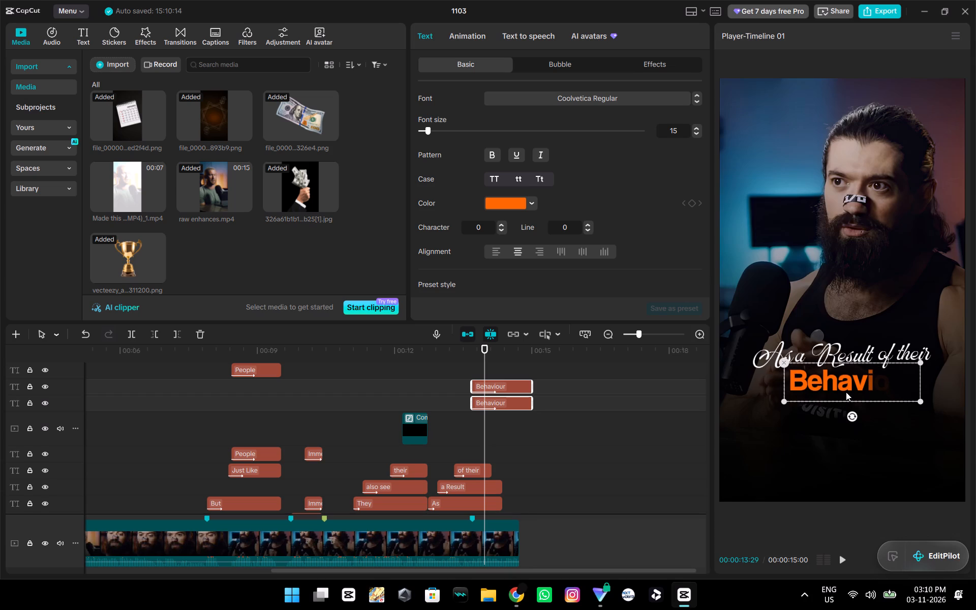
drag(846, 392, 845, 396)
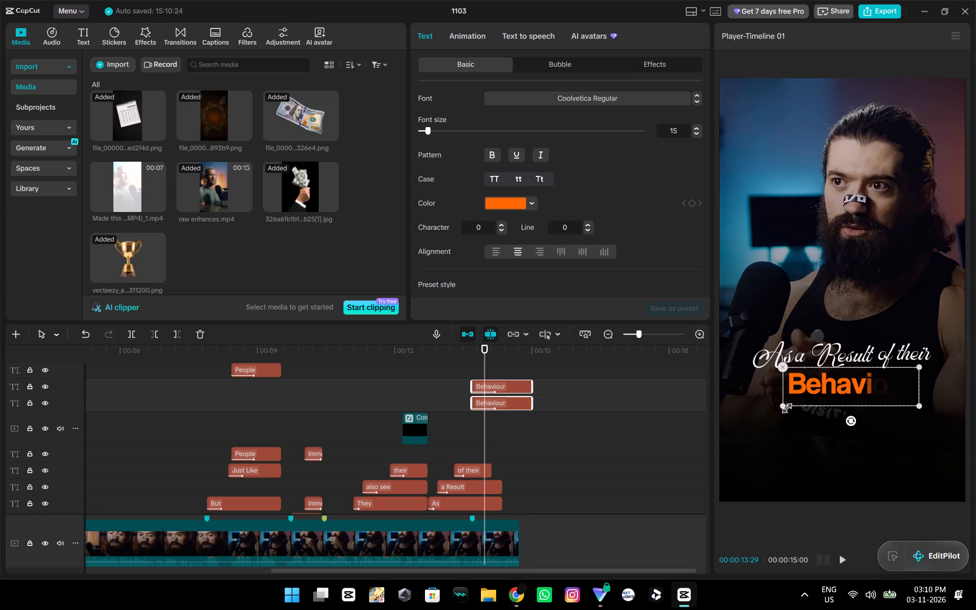
drag(783, 406, 759, 428)
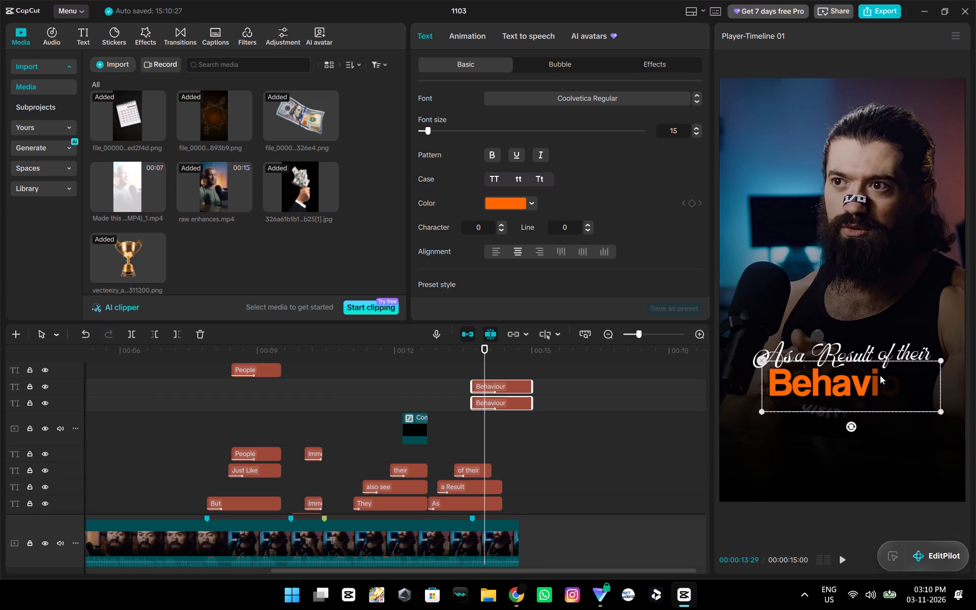
drag(857, 387, 870, 395)
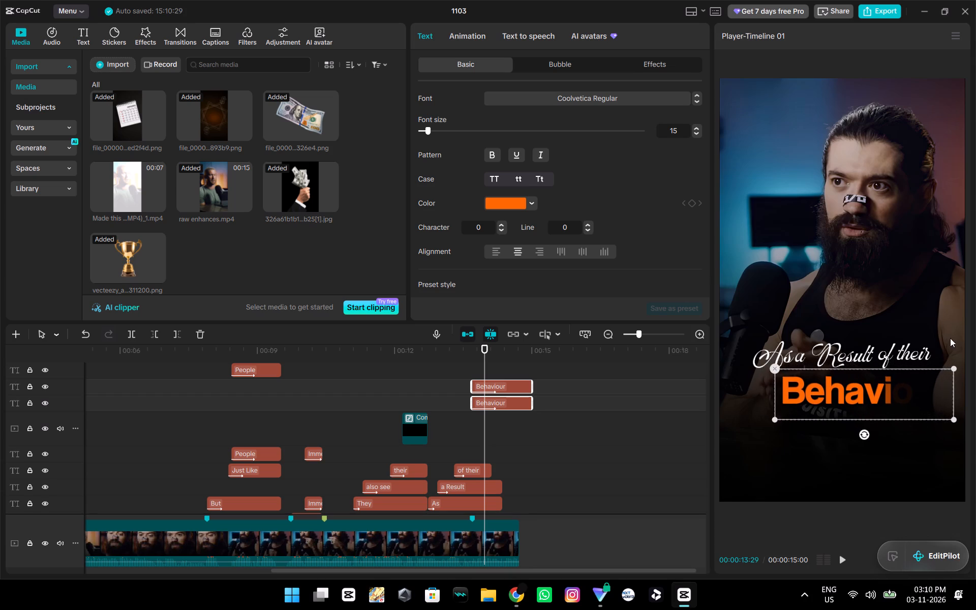
drag(937, 323, 910, 348)
key(ctrl+z)
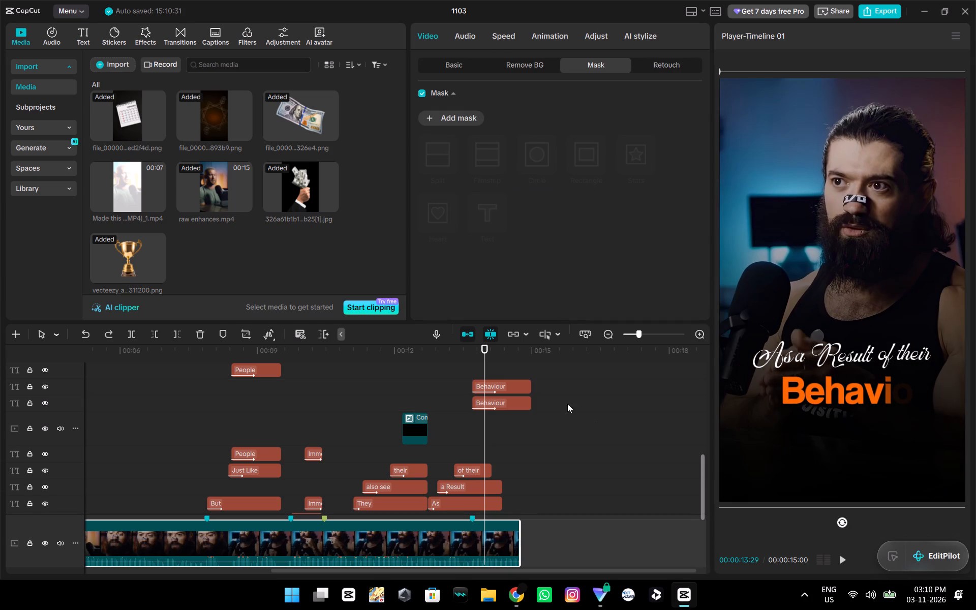
Move the "As", "a Result" and "of their" captions together slightly left and down, closer to "Behaviour".
scroll(501, 436, down, 3)
drag(465, 400, 469, 467)
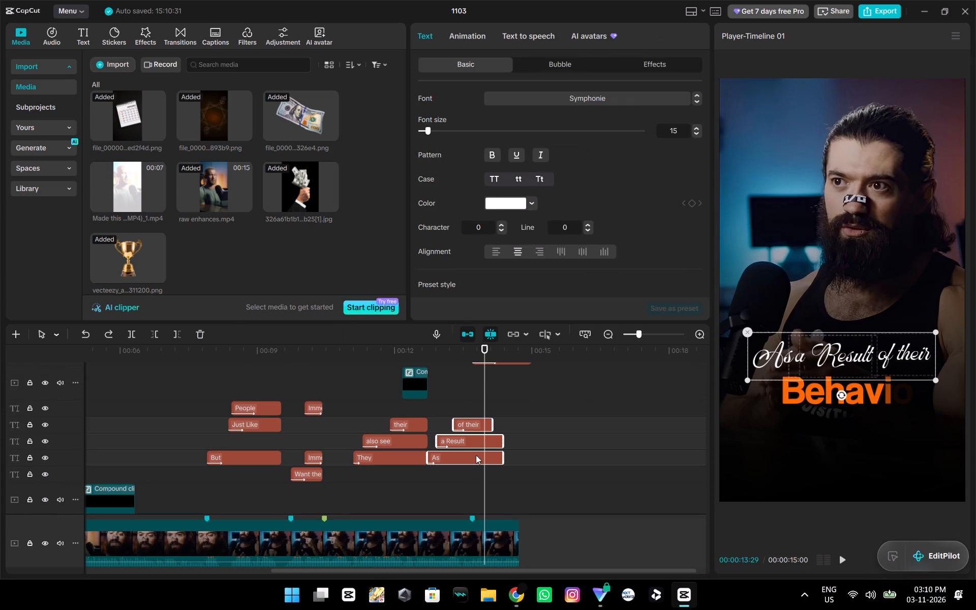
drag(873, 351, 854, 358)
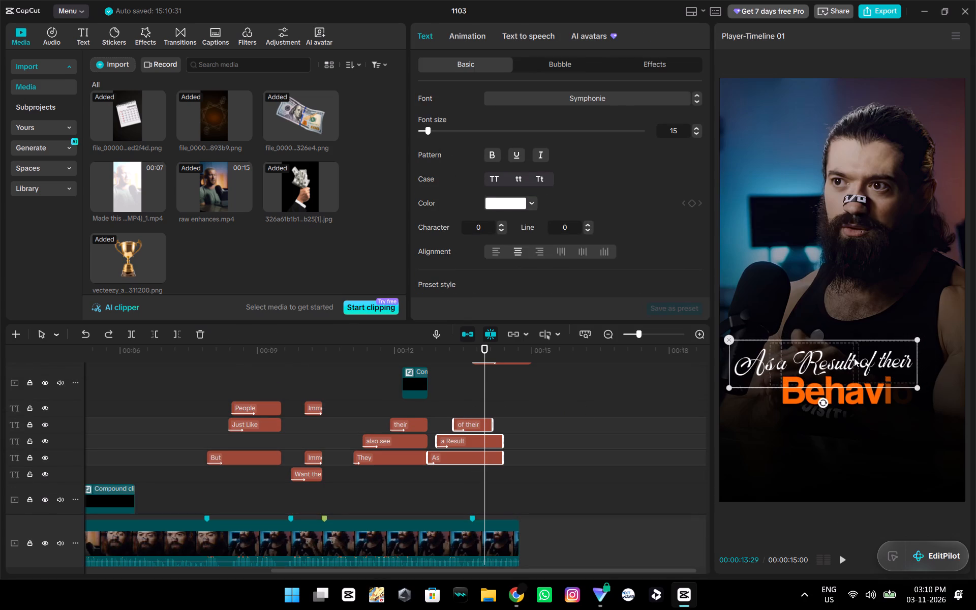
drag(854, 358, 849, 358)
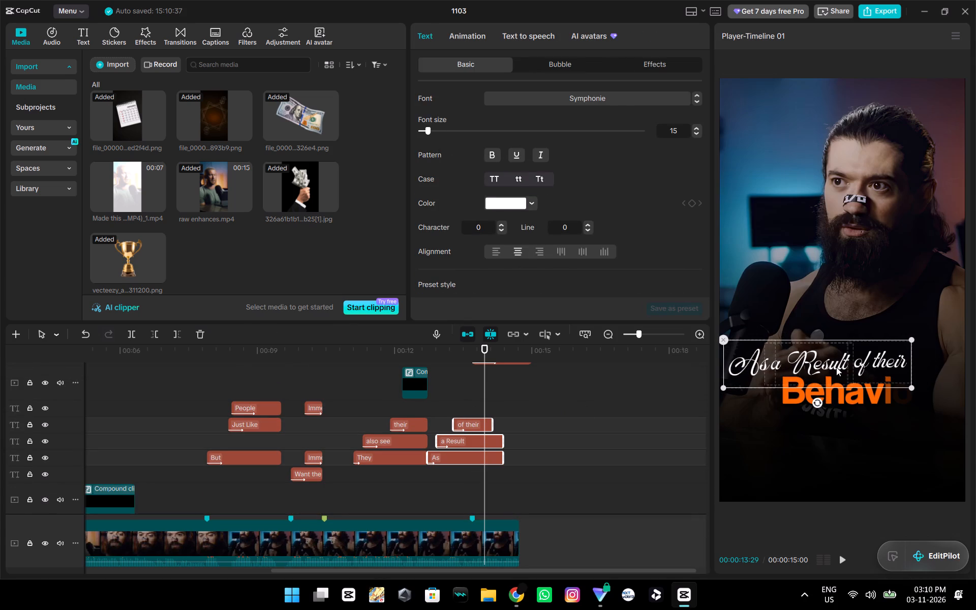
Enlarge both "Behaviour" layers a little more, centre them under the script caption, and preview the result.
scroll(528, 421, up, 3)
drag(500, 421, 482, 339)
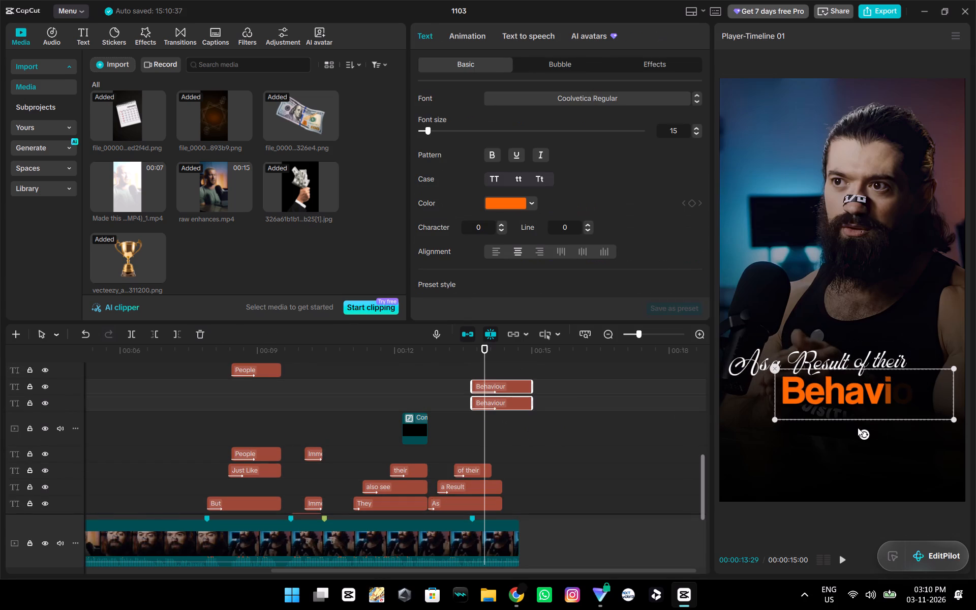
drag(877, 413, 900, 416)
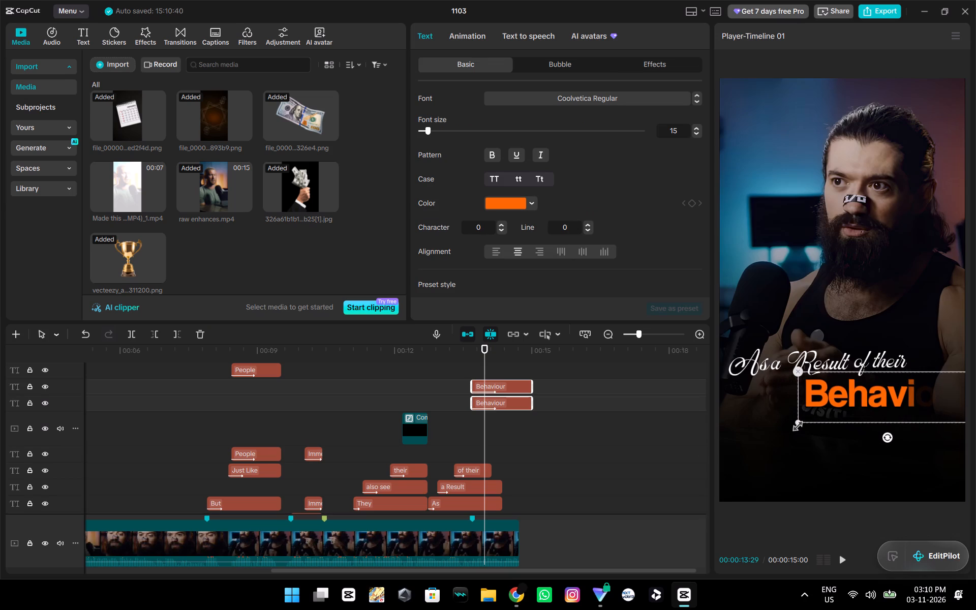
drag(796, 423, 784, 432)
drag(885, 406, 853, 408)
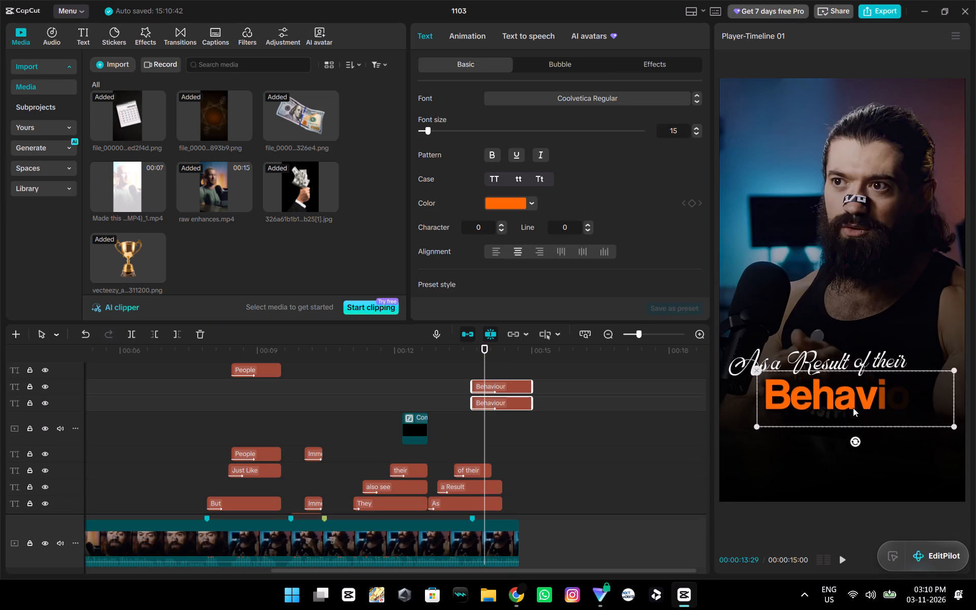
drag(853, 408, 845, 407)
key(space)
key(space)
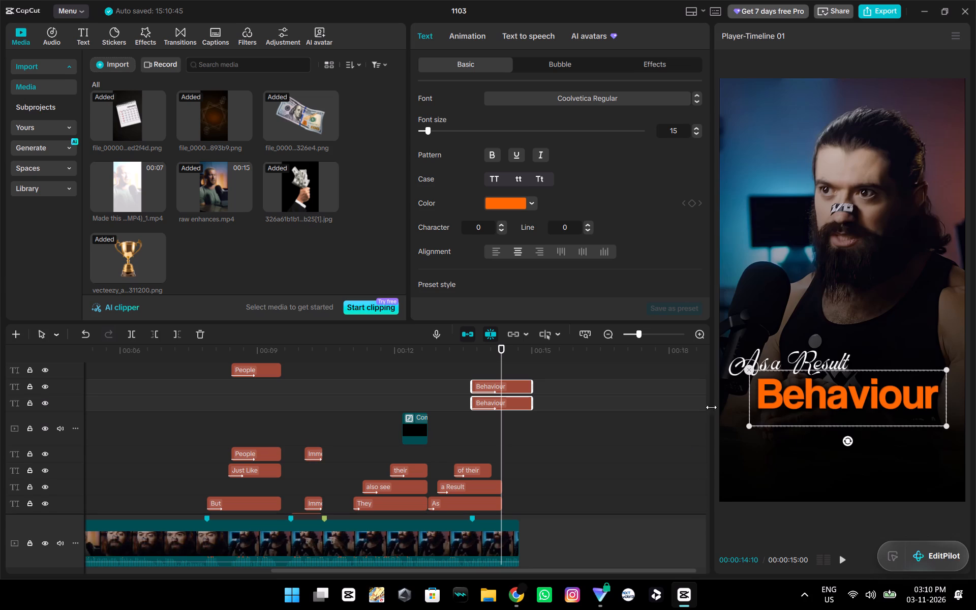
Extend the "of their" caption to 14:10 so it ends together with the "As" and "a Result" captions.
click(485, 466)
drag(492, 469, 499, 469)
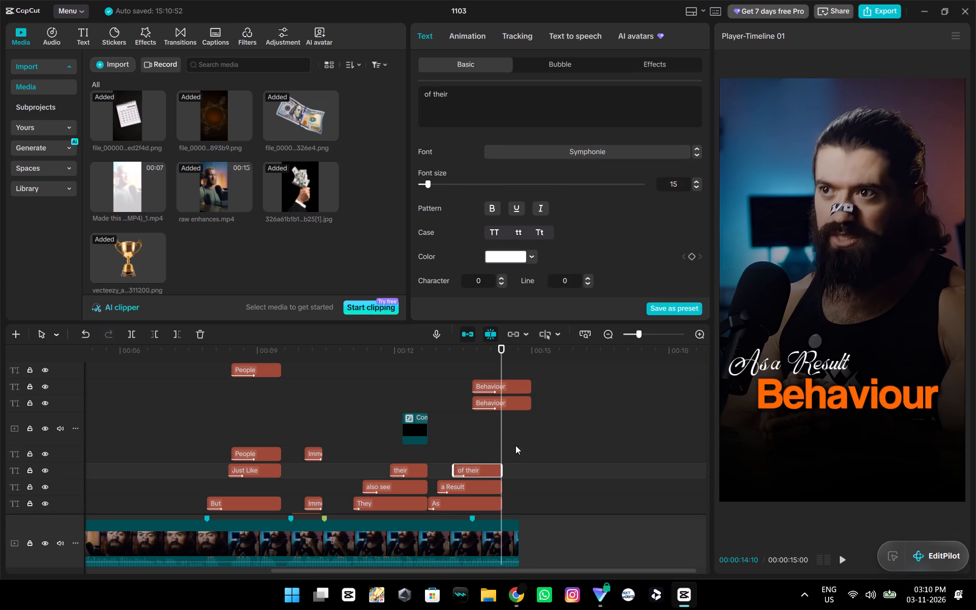
scroll(516, 469, down, 8)
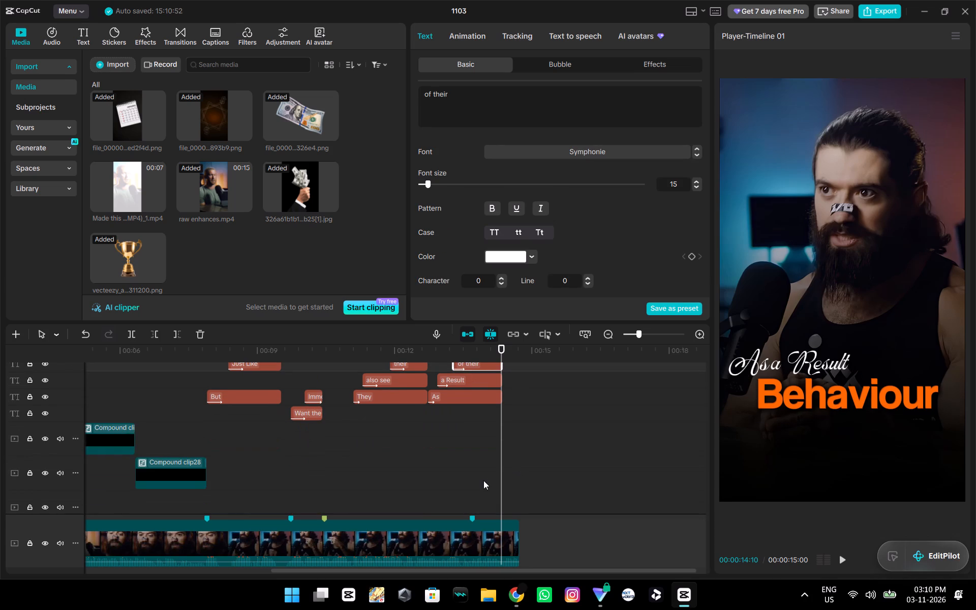
scroll(479, 477, up, 9)
scroll(478, 468, down, 8)
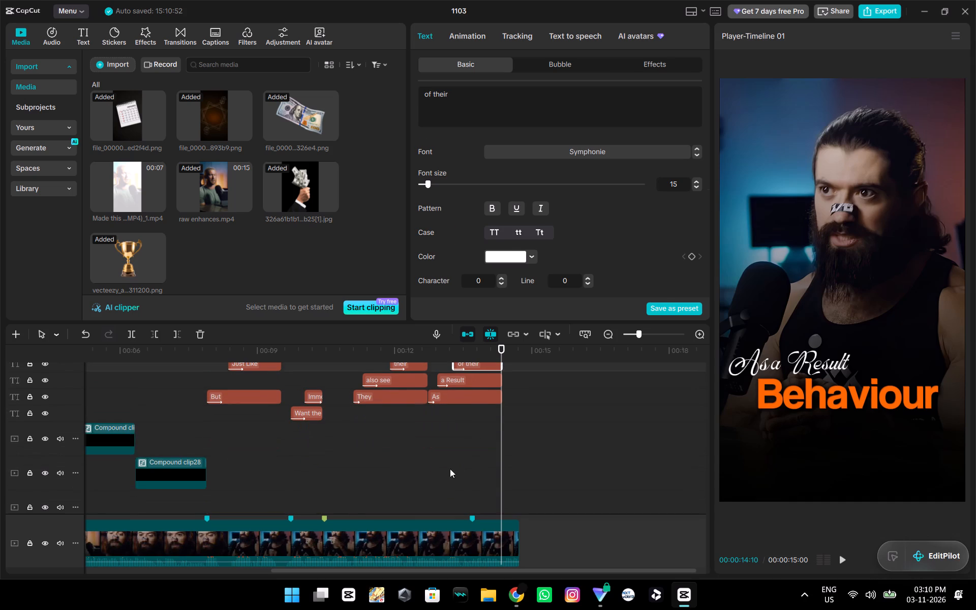
click(450, 469)
drag(449, 469, 440, 471)
key(space)
key(space)
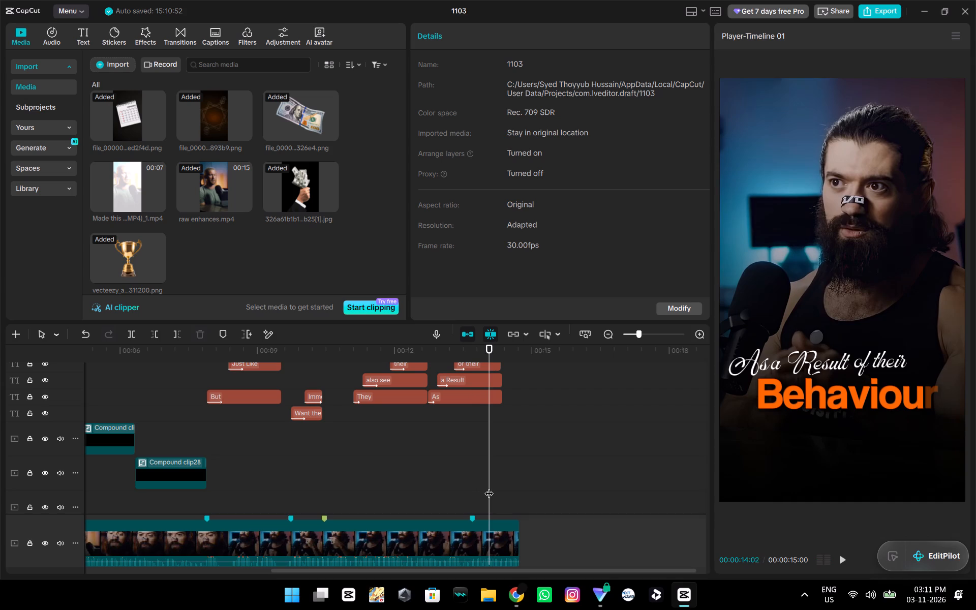
Replay around the end of the spoken "Behaviour" and add a marker to the main video clip at 14:00.
ctrl+scroll(496, 501, up, 17)
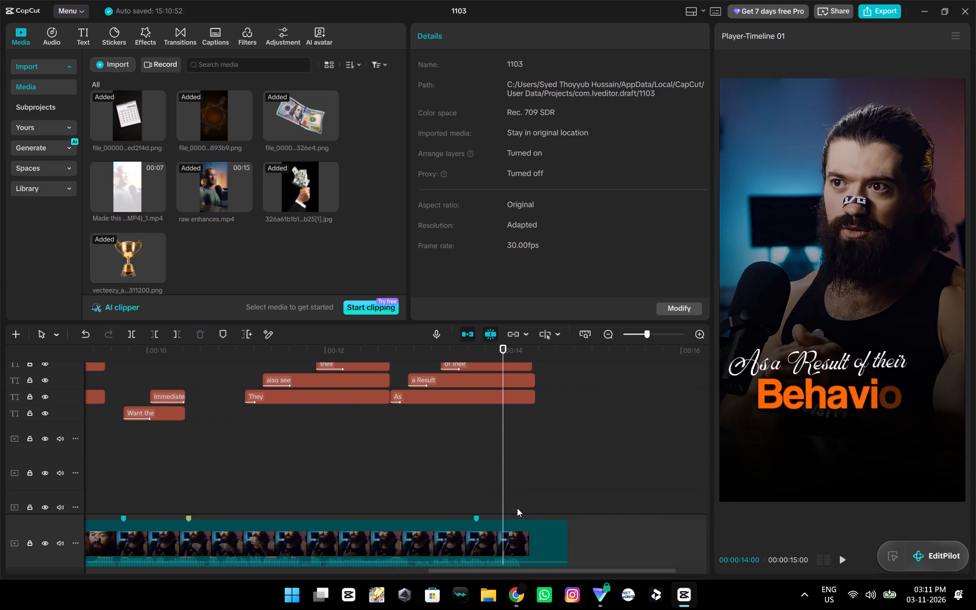
ctrl+scroll(517, 508, up, 20)
ctrl+scroll(517, 508, up, 1)
key(space)
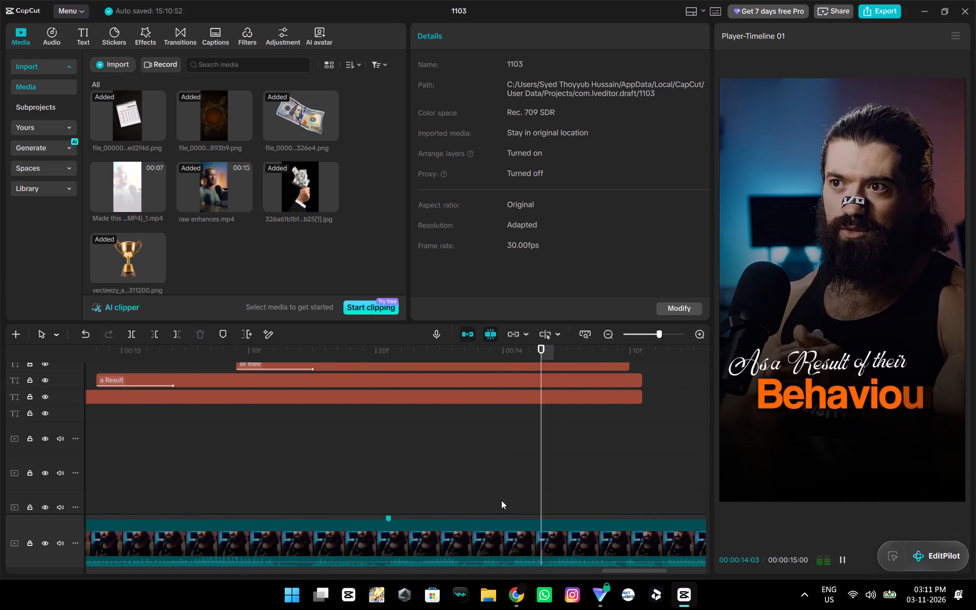
click(501, 500)
drag(501, 500, 512, 504)
key(space)
double_click(511, 504)
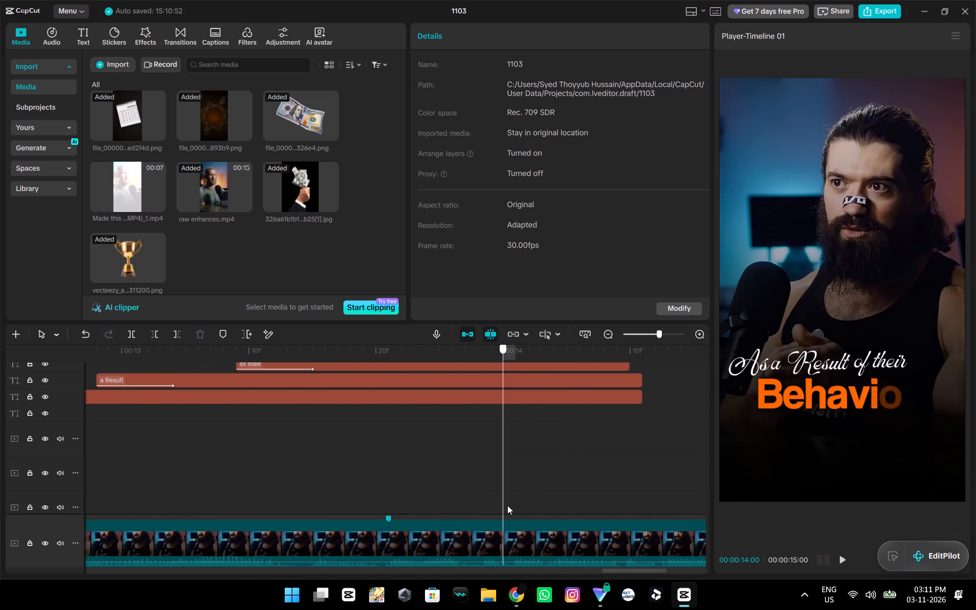
key(space)
click(507, 505)
click(513, 531)
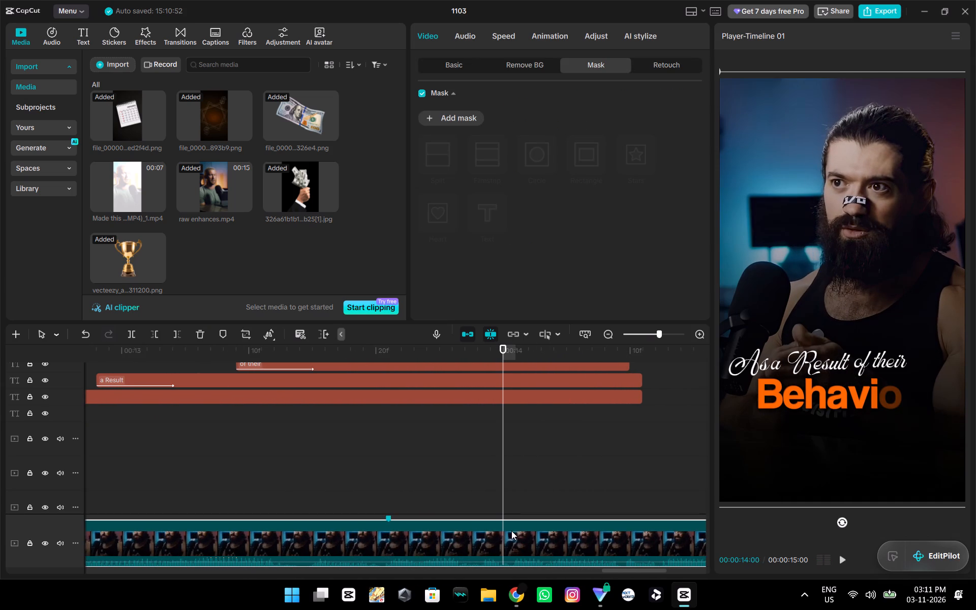
key(m)
Trim the "As", "a Result" and "of their" captions together so they end at the 14:00 marker.
ctrl+scroll(452, 497, down, 19)
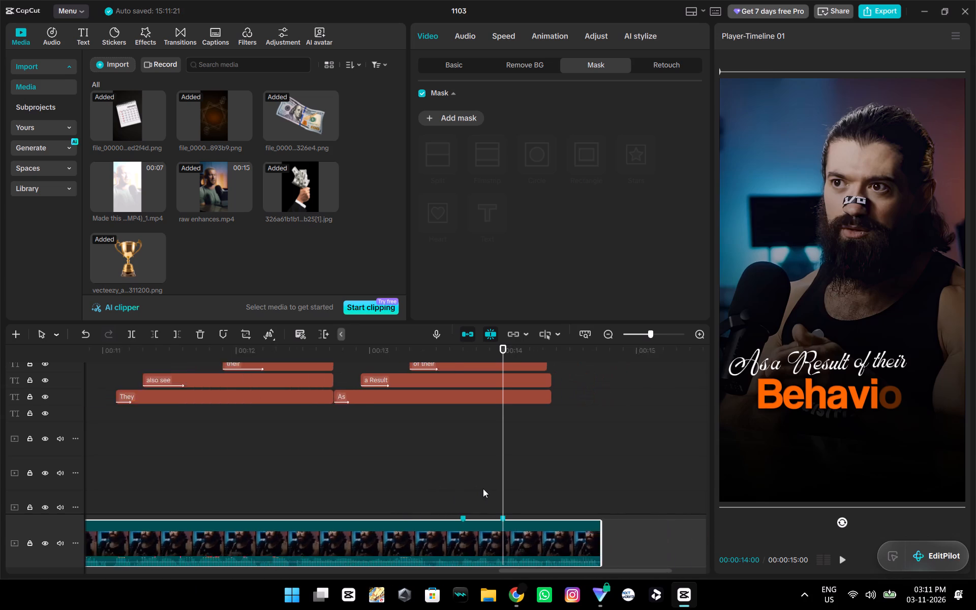
ctrl+scroll(483, 489, down, 2)
scroll(479, 485, up, 5)
click(491, 473)
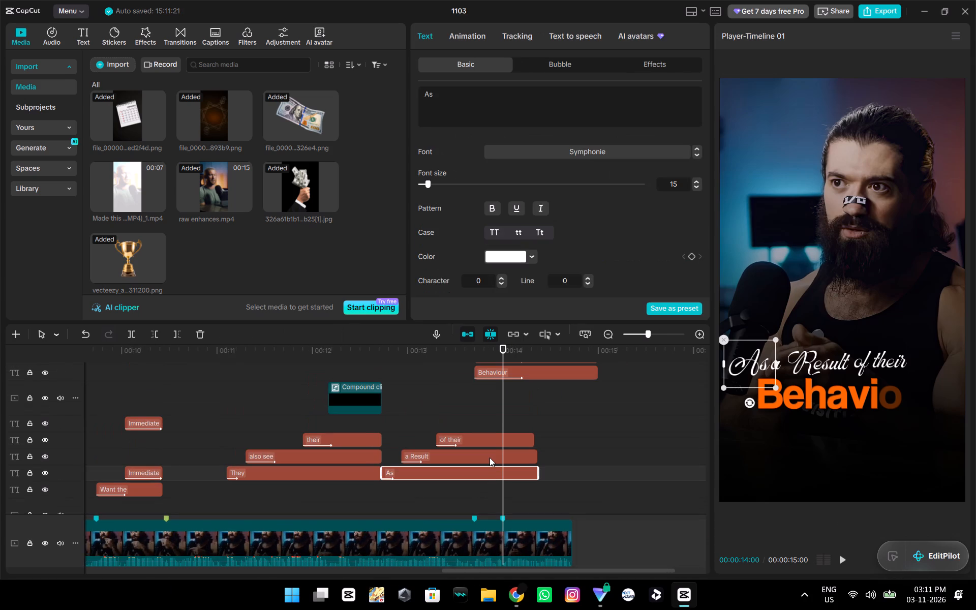
ctrl+click(490, 457)
ctrl+click(486, 446)
key(w)
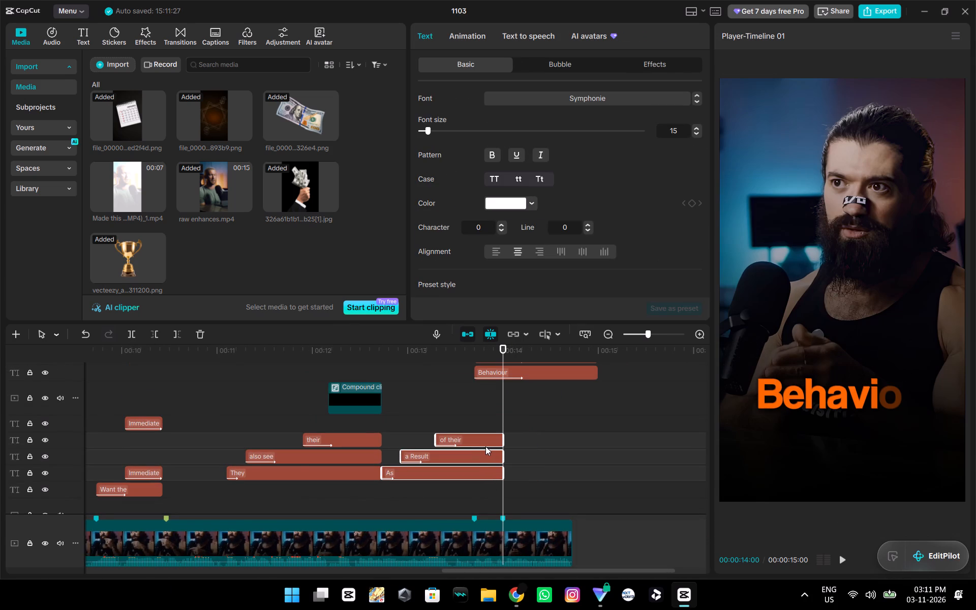
Trim both "Behaviour" layers together so they end at the 14:00 marker.
scroll(484, 445, up, 4)
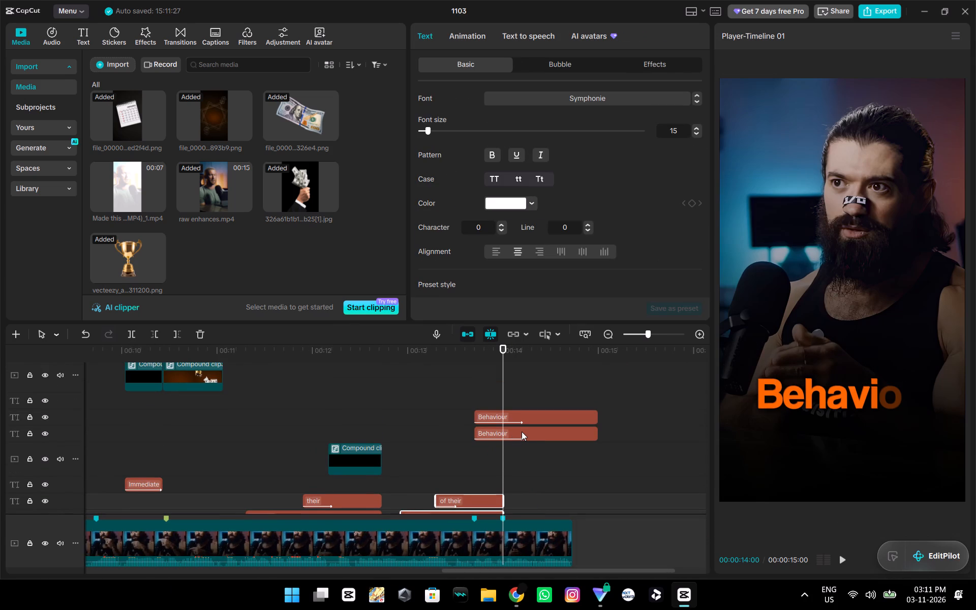
click(535, 436)
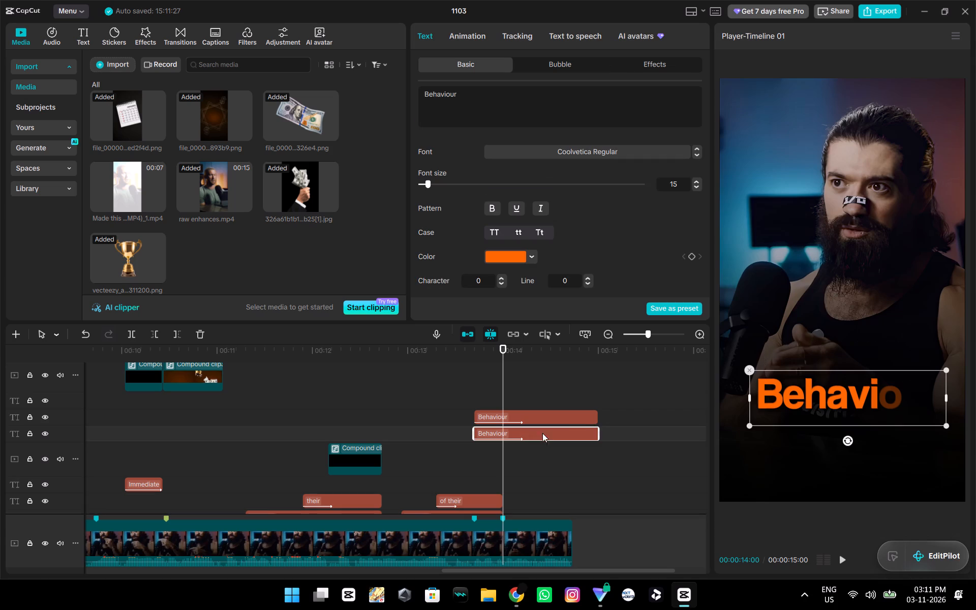
ctrl+click(586, 418)
drag(601, 416, 597, 416)
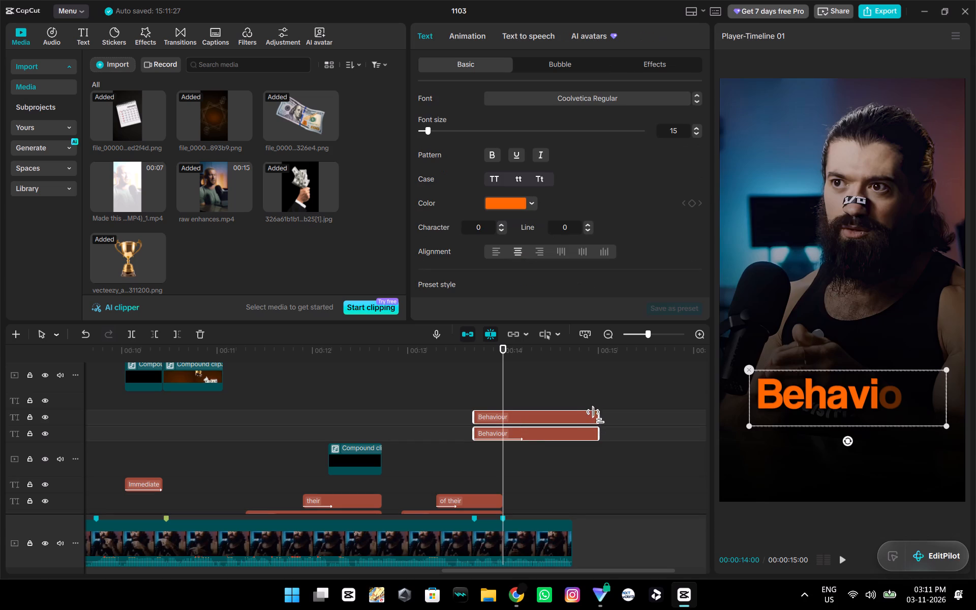
drag(597, 416, 506, 426)
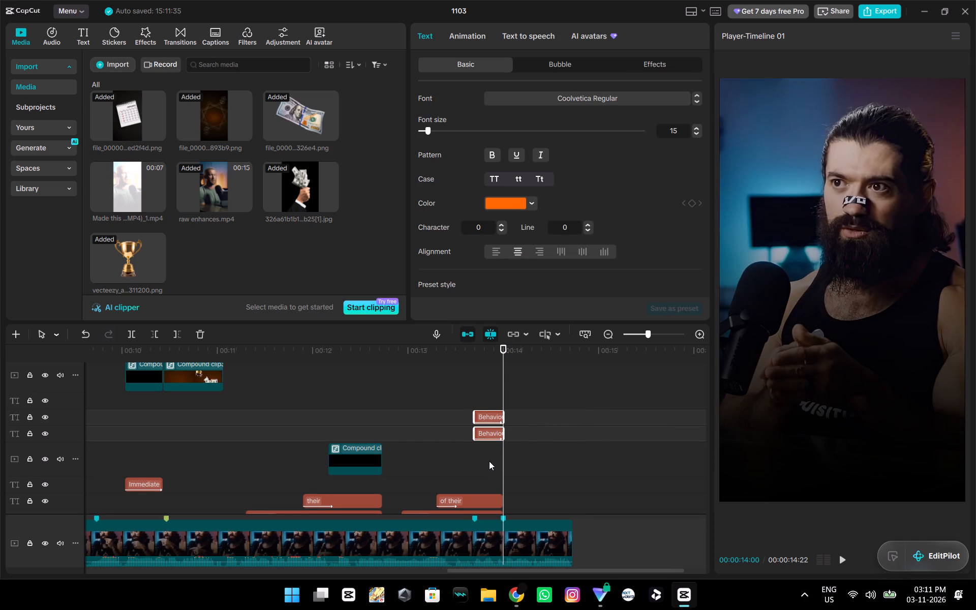
Shorten the Type 2 entrance animation to 0.1 s on each of the two "Behaviour" layers.
click(487, 424)
click(487, 417)
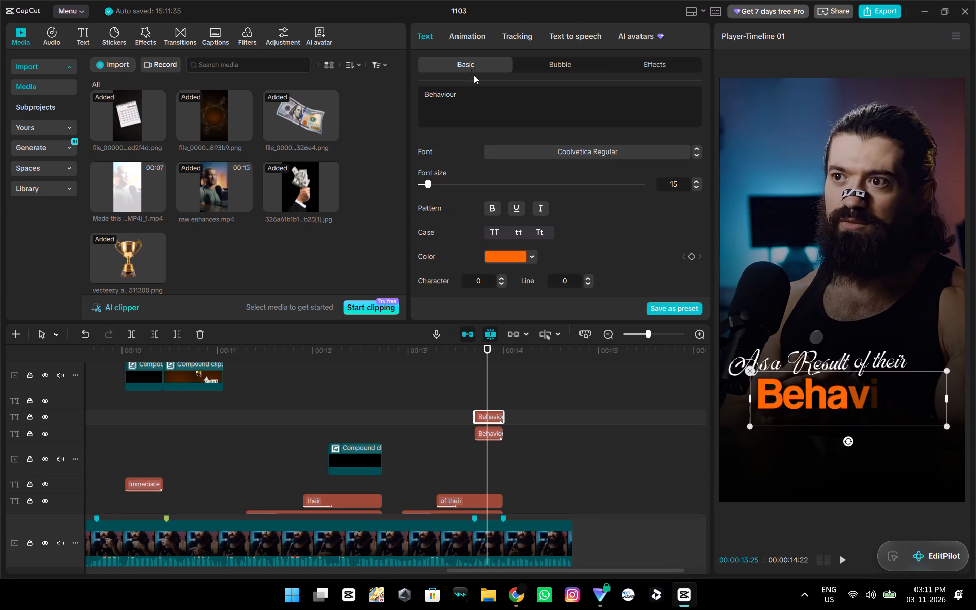
click(463, 34)
double_click(493, 311)
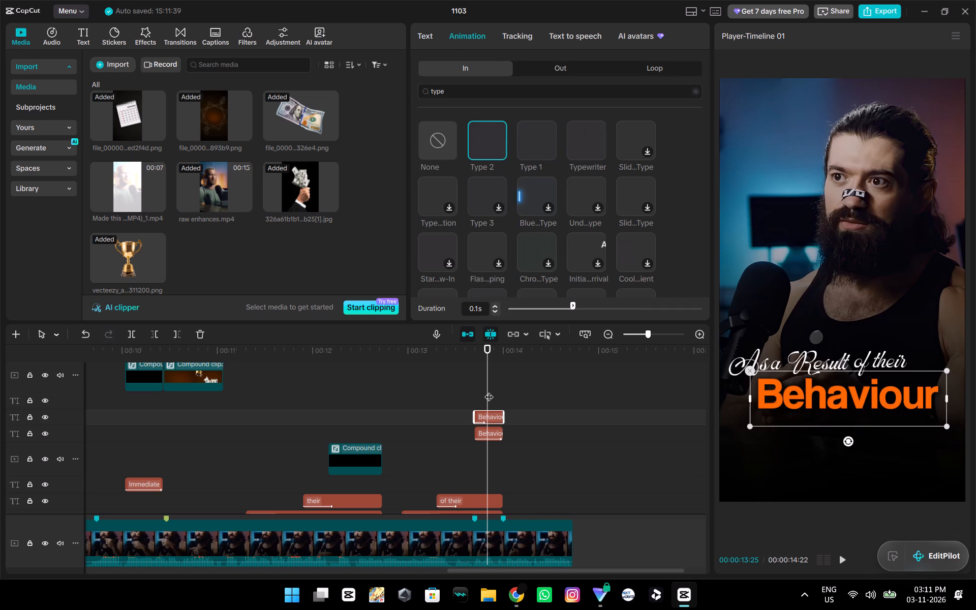
click(481, 431)
click(472, 33)
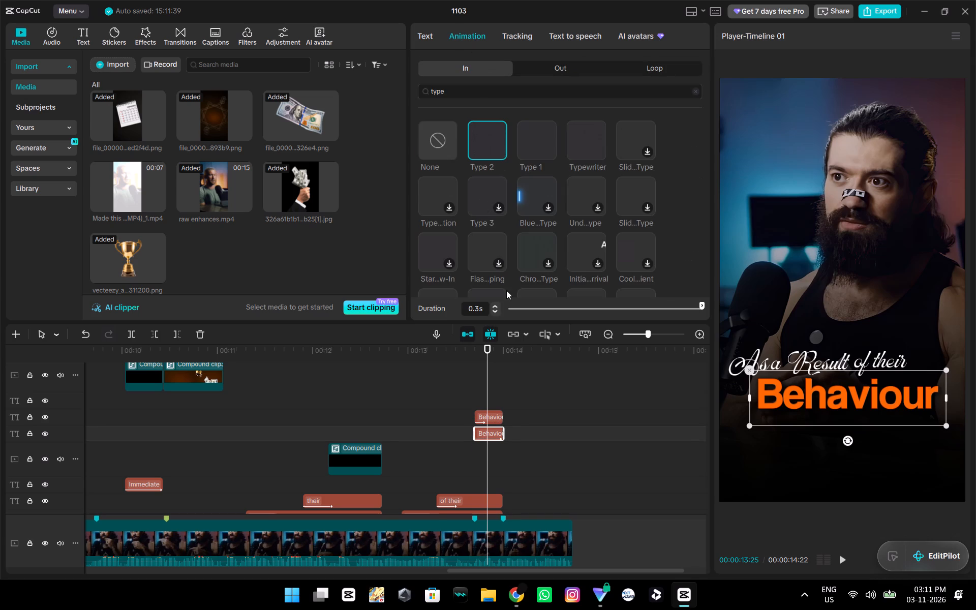
double_click(494, 311)
Duplicate the lower "Behaviour" layer at 13:21 and place the copy above the other two layers.
click(477, 407)
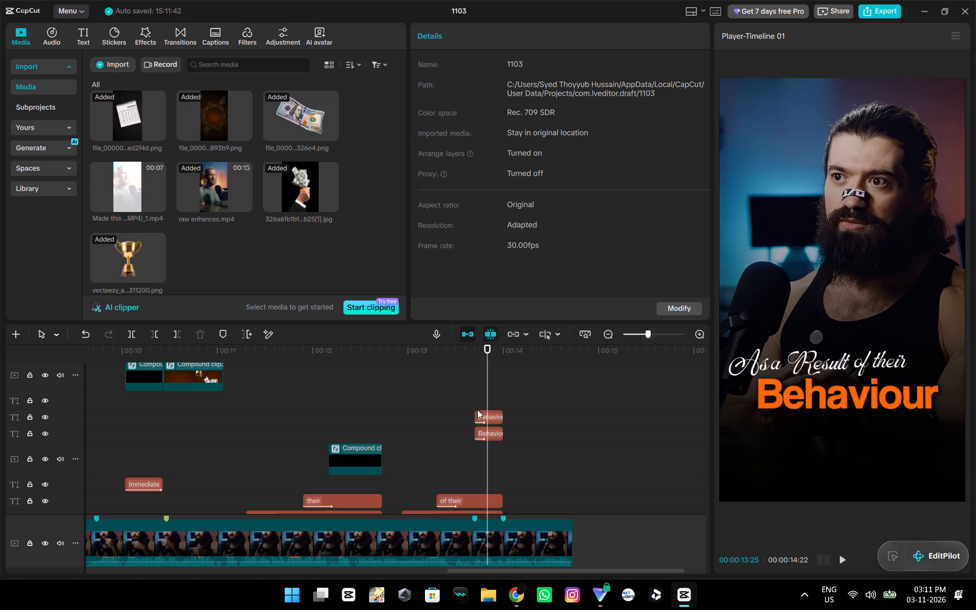
click(486, 421)
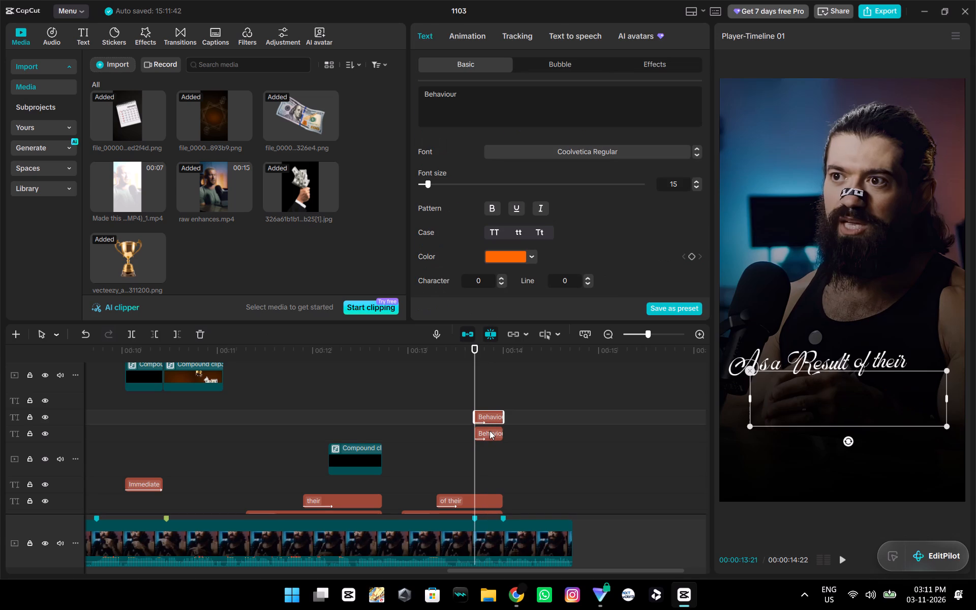
click(490, 436)
key(ctrl+c)
key(ctrl+v)
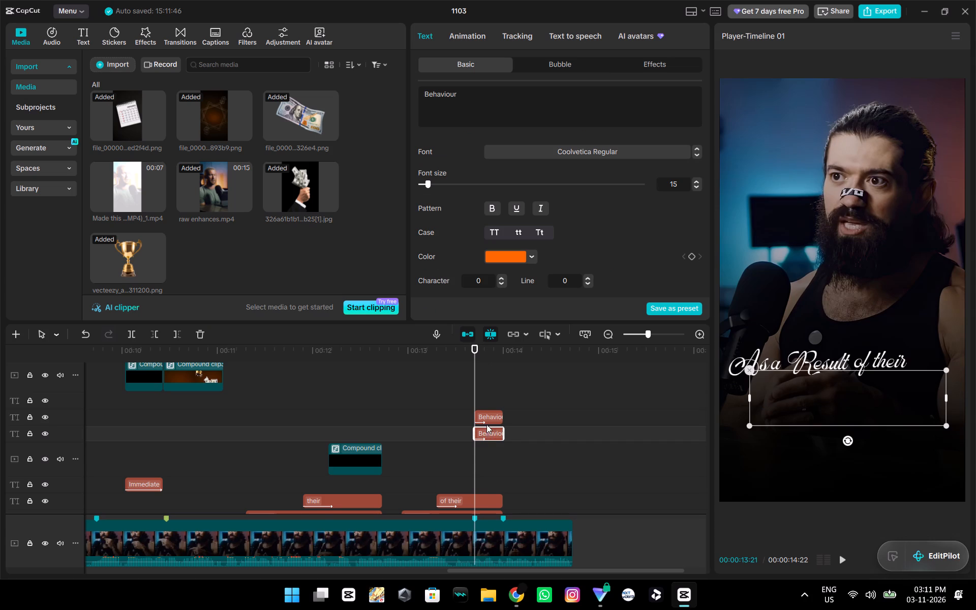
drag(490, 435, 493, 411)
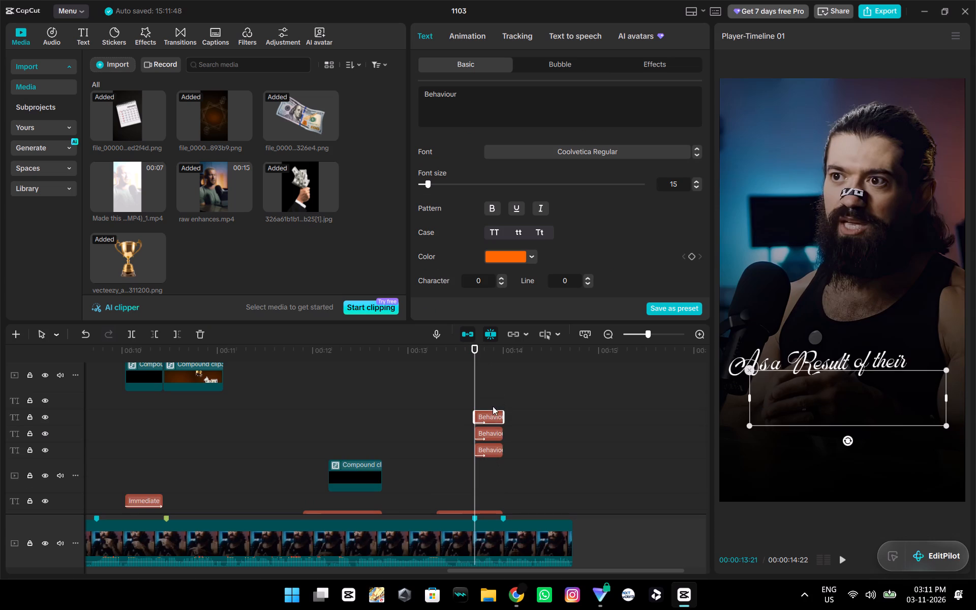
Compare the shadow settings of the three "Behaviour" layers and turn off the shadow on the middle and topmost ones.
click(491, 413)
click(491, 430)
click(495, 445)
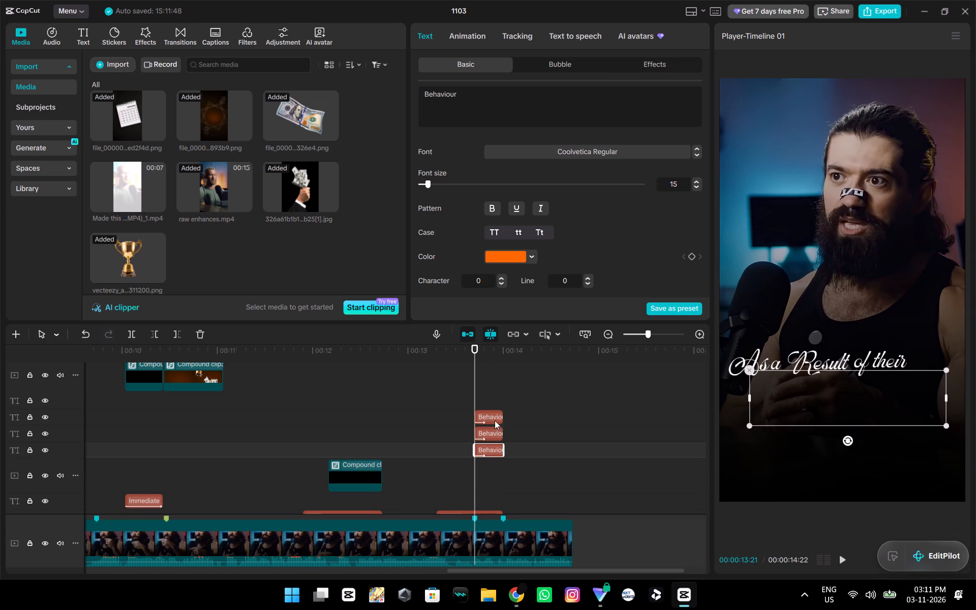
click(494, 416)
scroll(513, 268, down, 9)
scroll(416, 225, down, 1)
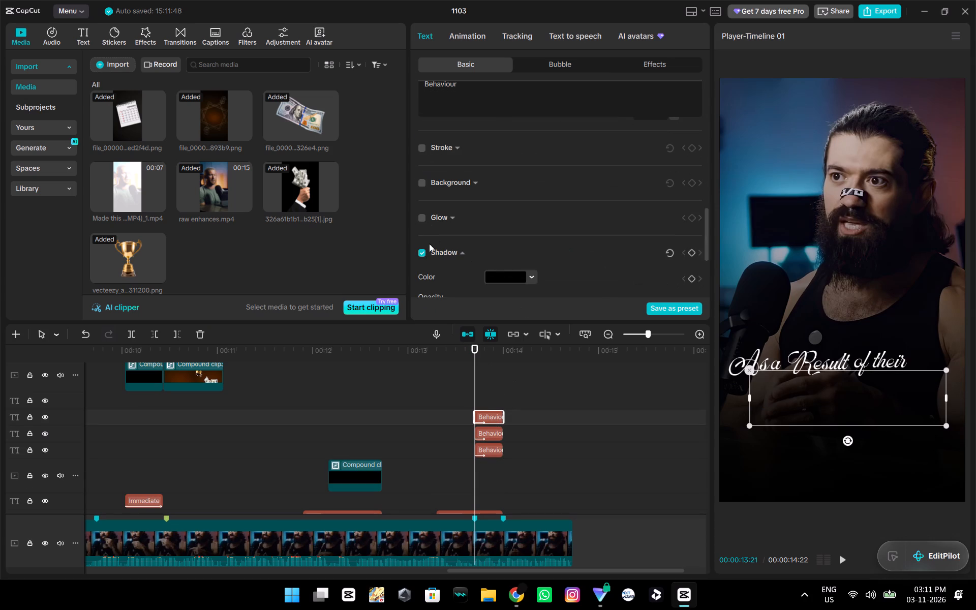
scroll(434, 257, down, 2)
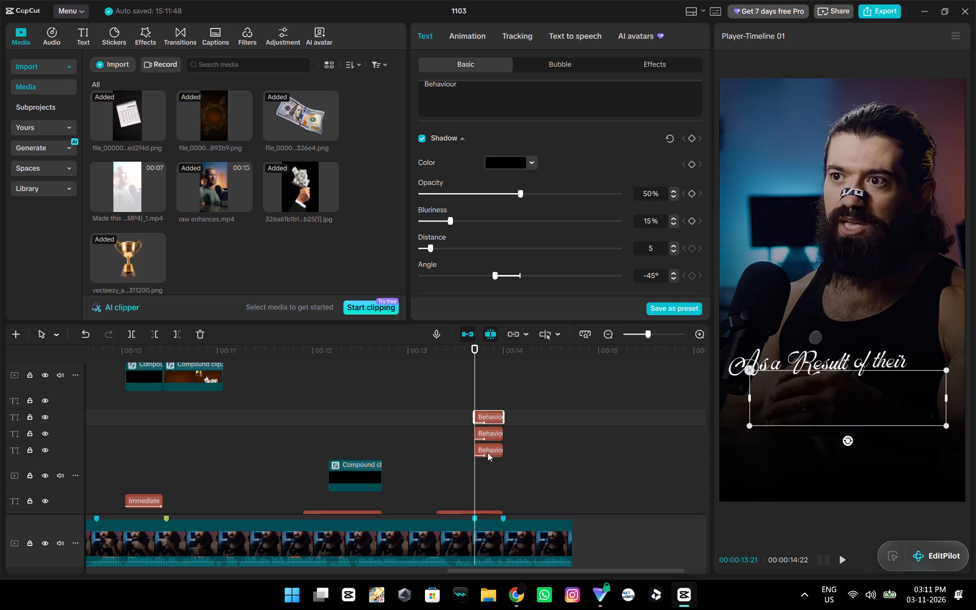
click(487, 452)
scroll(459, 239, down, 7)
scroll(455, 224, up, 2)
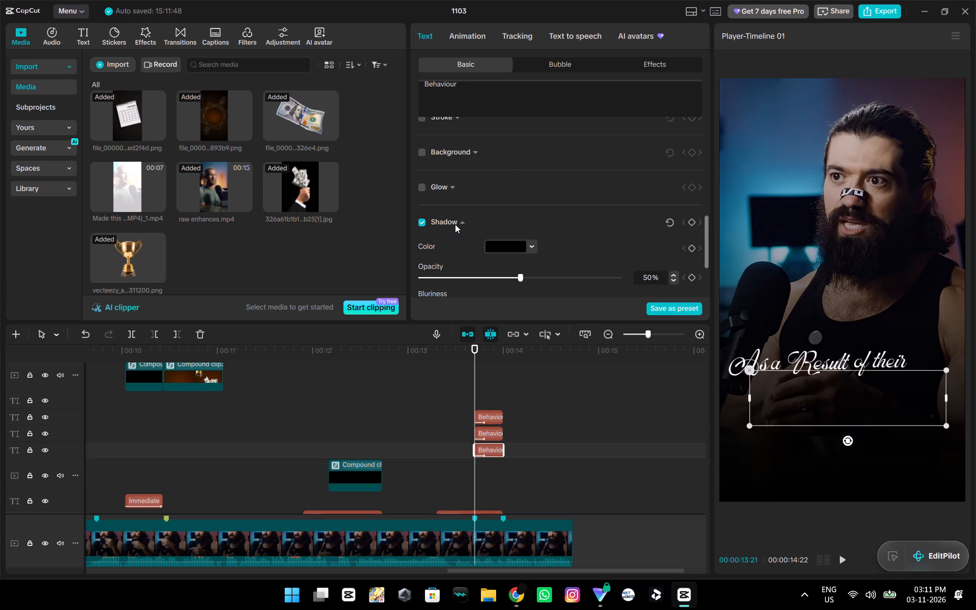
click(490, 433)
click(423, 221)
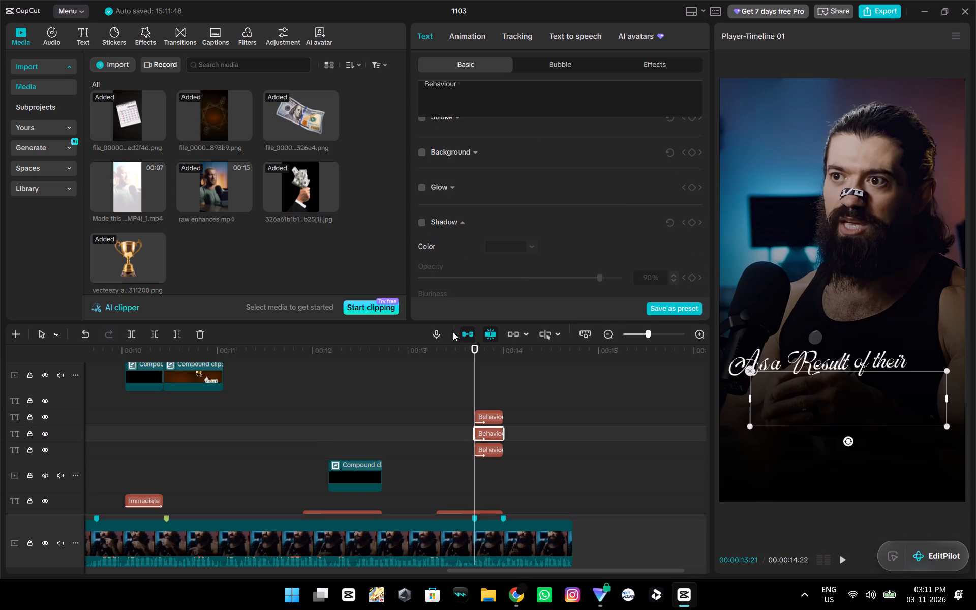
click(488, 419)
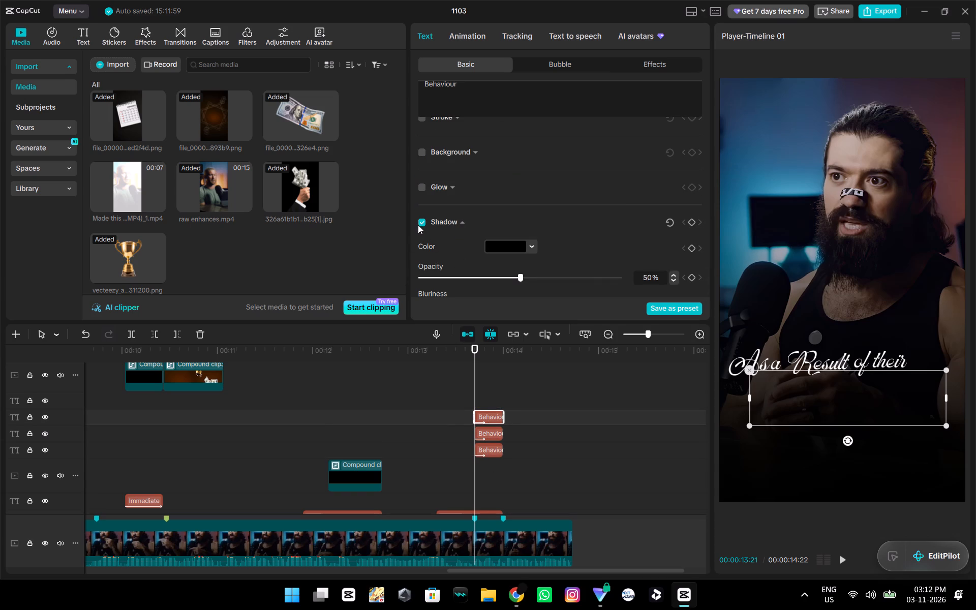
click(418, 225)
click(421, 221)
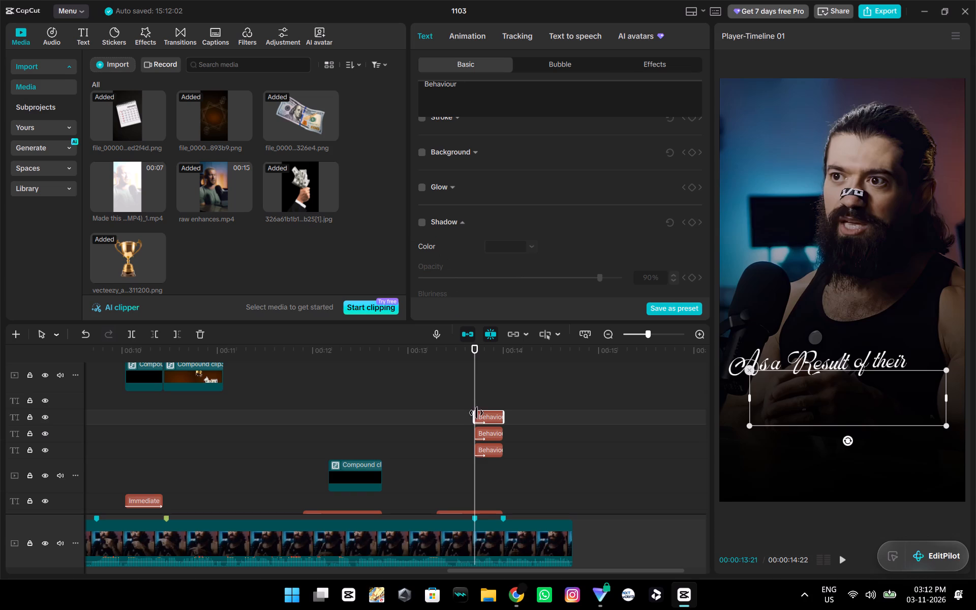
Change the text colour of the topmost "Behaviour" layer to white (FFFFFF).
scroll(446, 227, up, 9)
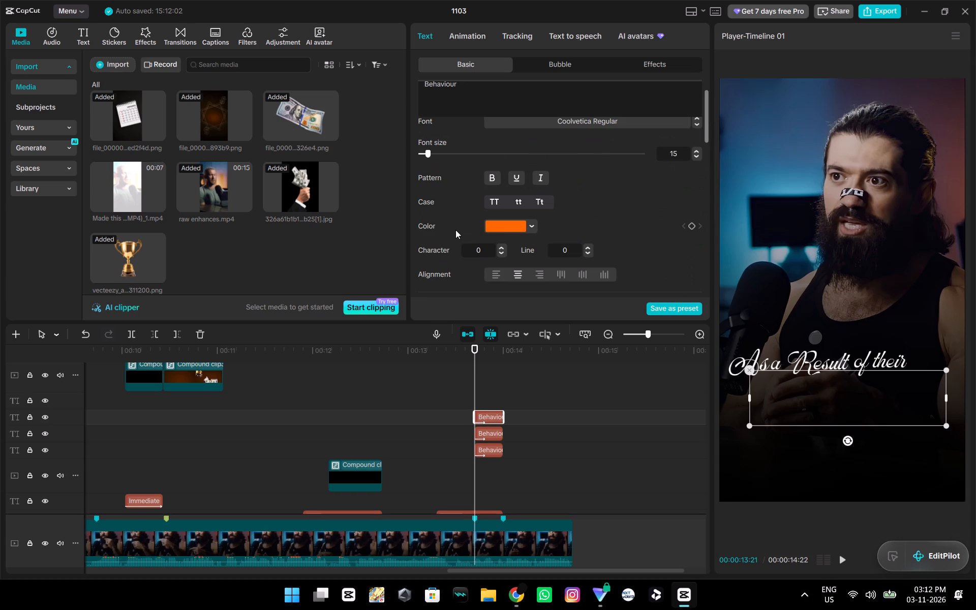
click(499, 230)
triple_click(474, 381)
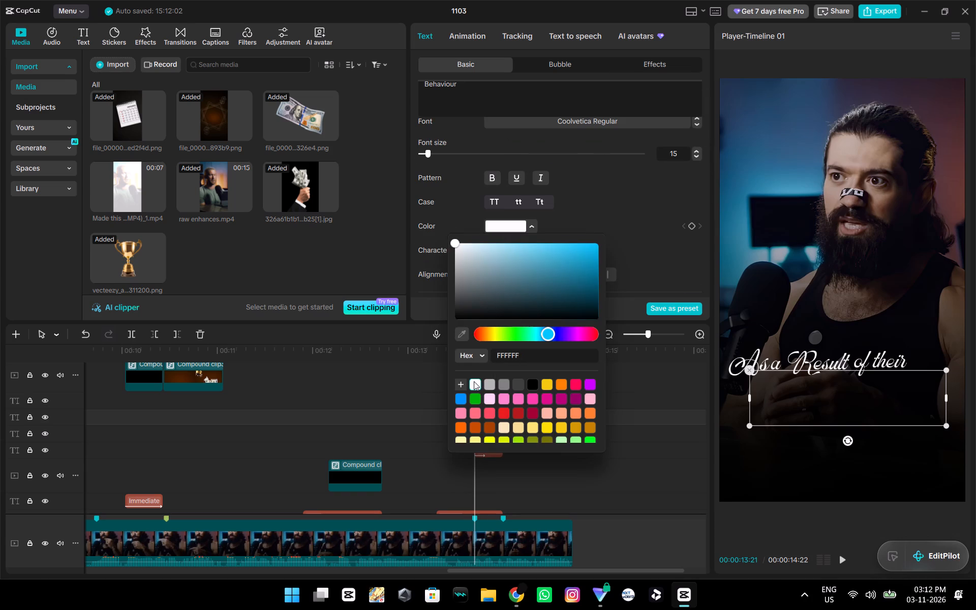
click(592, 203)
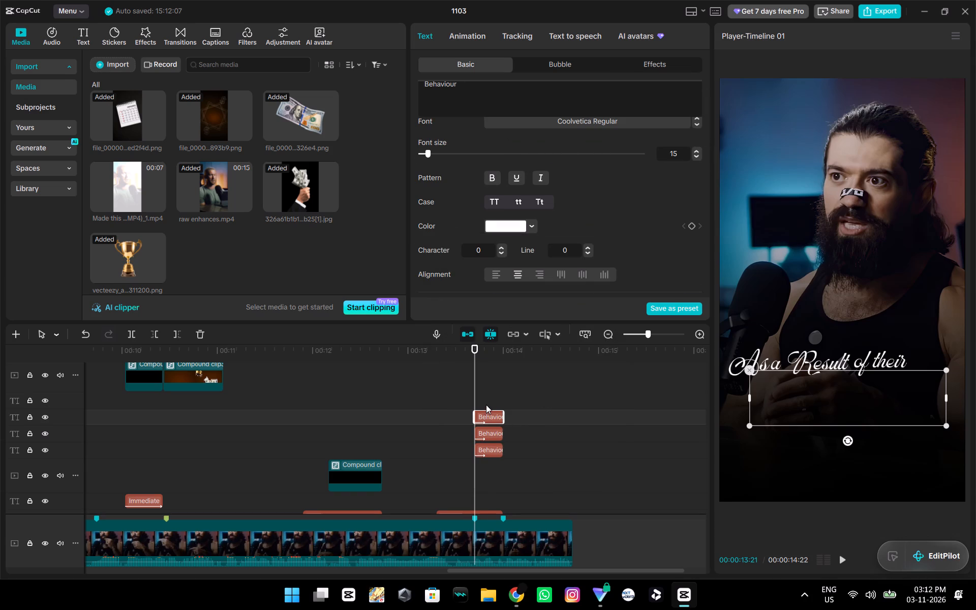
Move the playhead to 13:25 and change the text colour of the lowest "Behaviour" layer to white.
click(487, 402)
click(488, 452)
click(494, 260)
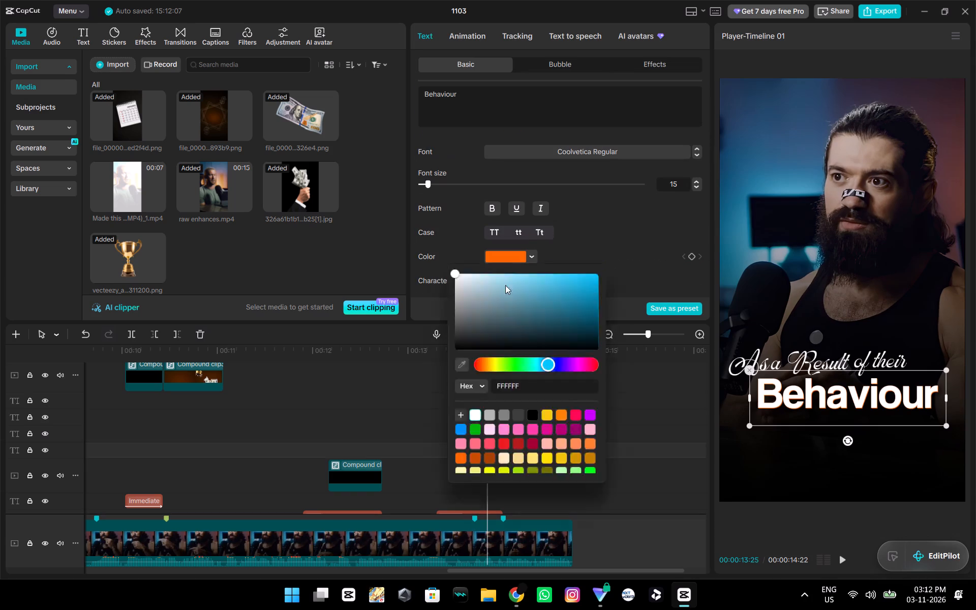
triple_click(475, 418)
click(475, 418)
click(486, 417)
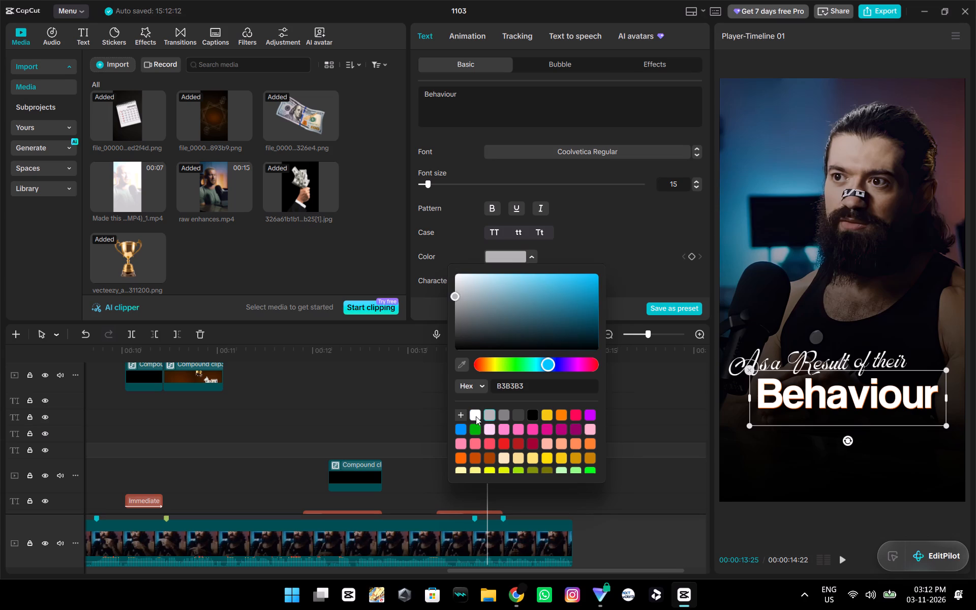
click(476, 416)
click(598, 234)
Examine the lowest "Behaviour" layer's shadow settings and inspect the layered title's edges up close in the preview.
scroll(558, 255, down, 4)
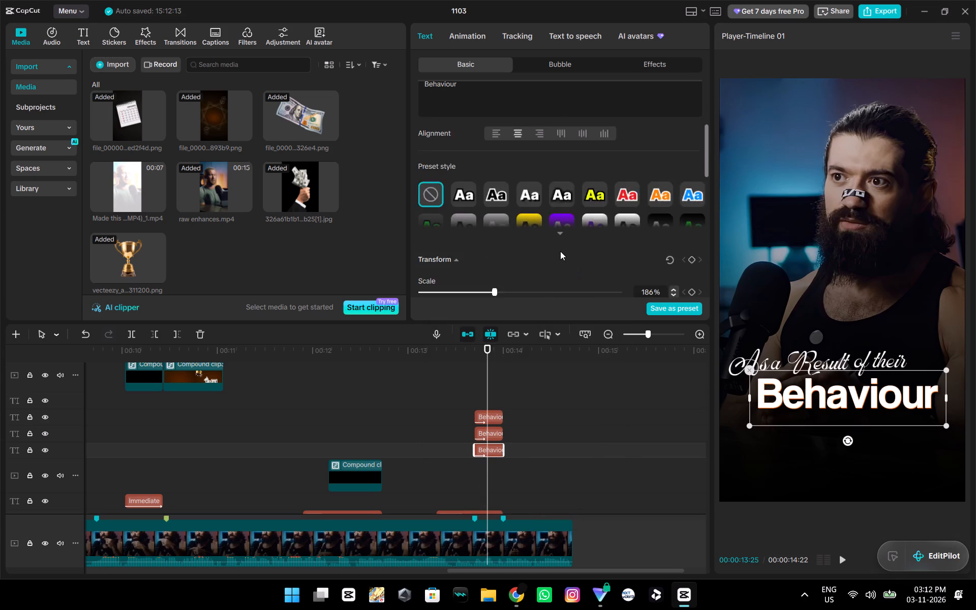
scroll(560, 251, down, 9)
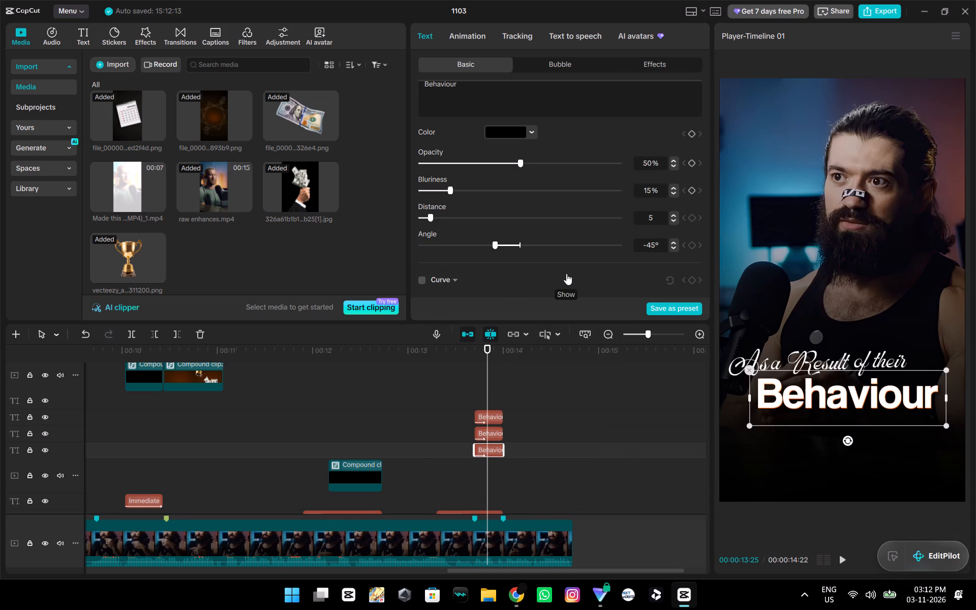
scroll(528, 247, down, 4)
ctrl+scroll(770, 430, up, 12)
scroll(782, 404, down, 7)
ctrl+scroll(758, 339, up, 7)
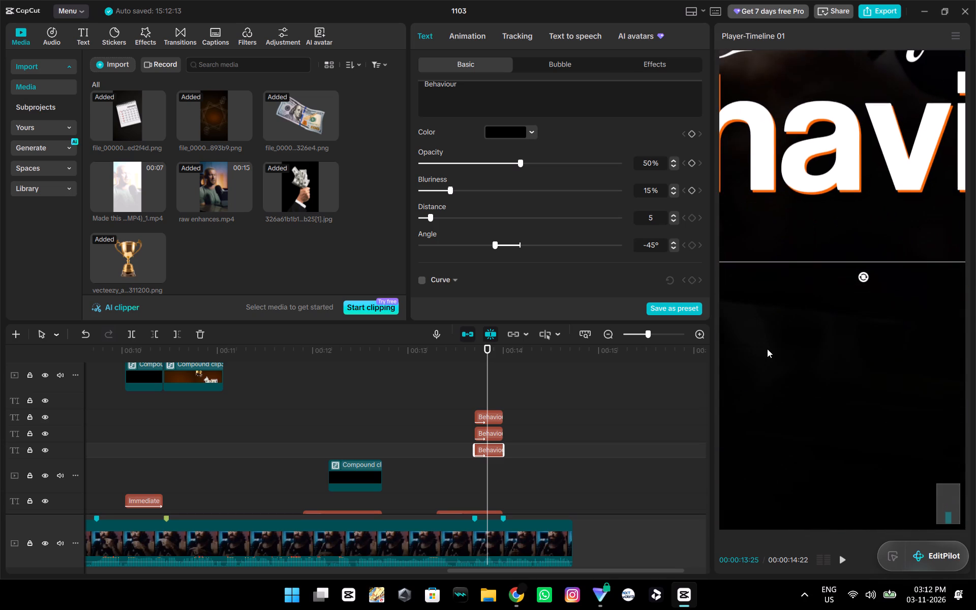
ctrl+scroll(767, 349, up, 6)
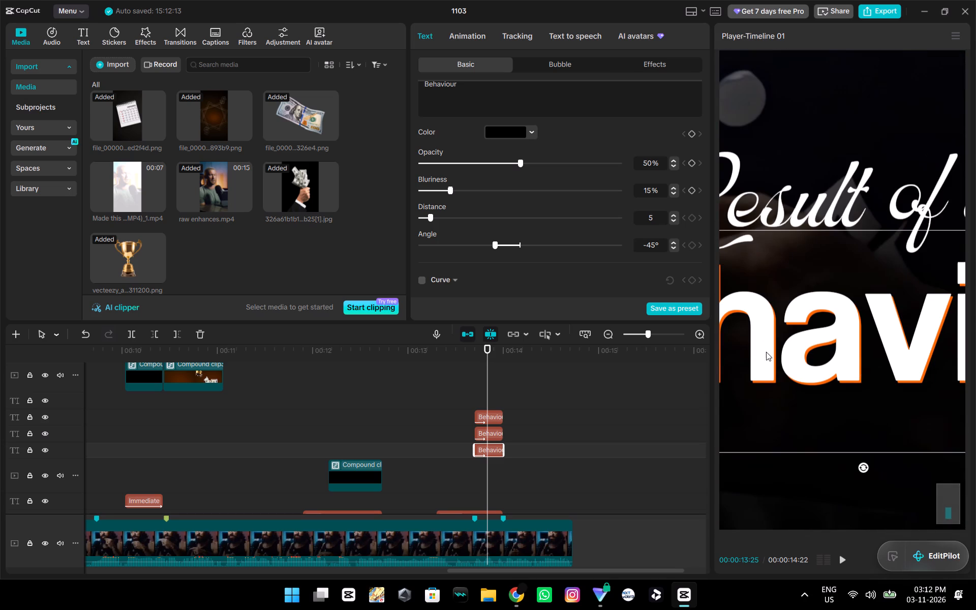
click(766, 352)
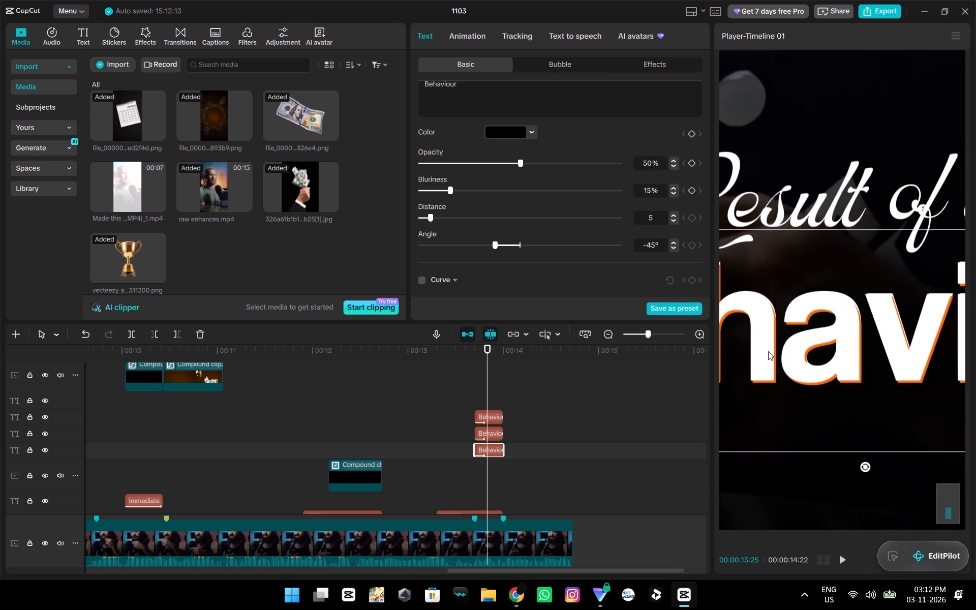
key(ctrl+z)
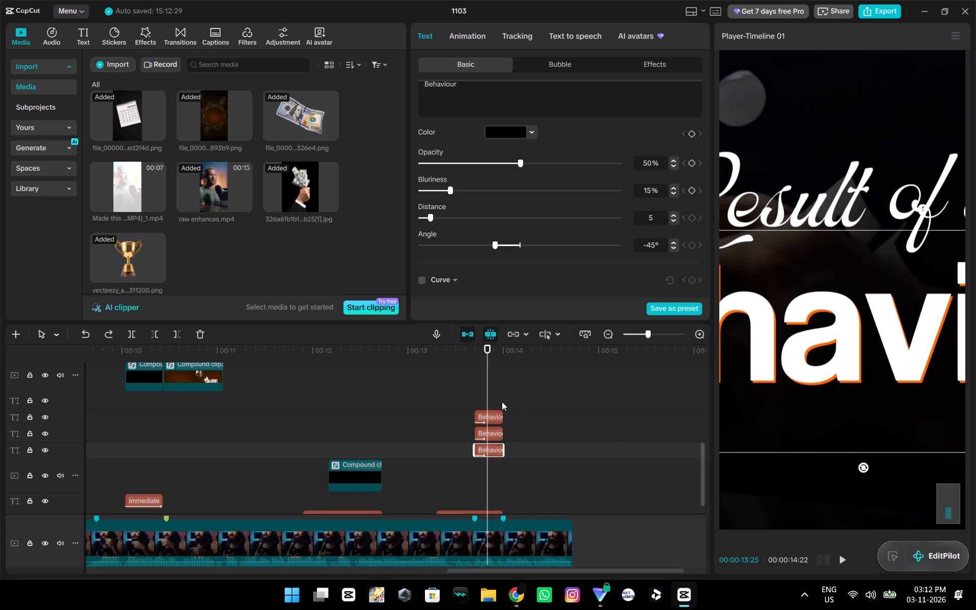
Turn the topmost white "Behaviour" layer into a compound clip.
click(490, 415)
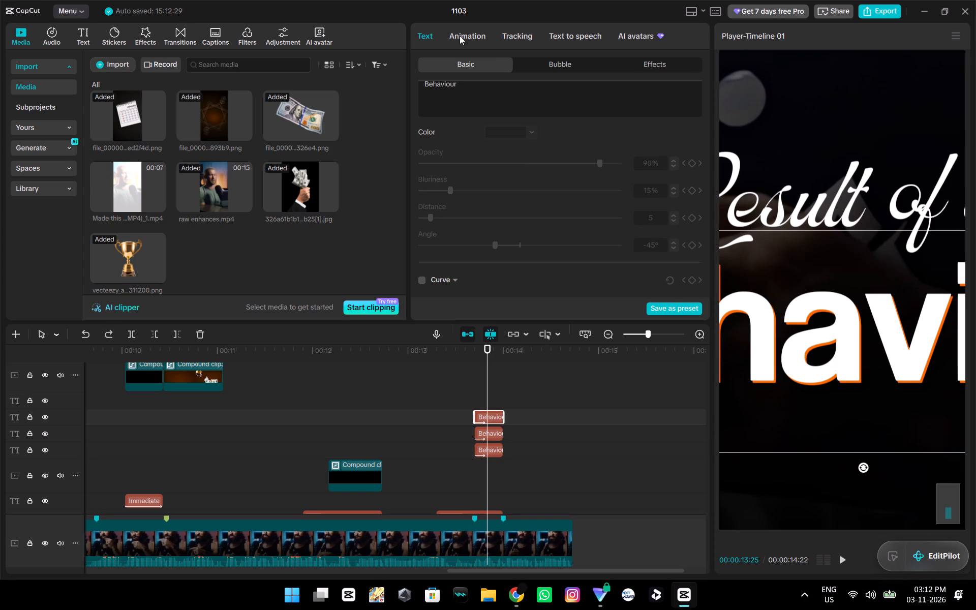
key(alt+g)
right_click(492, 419)
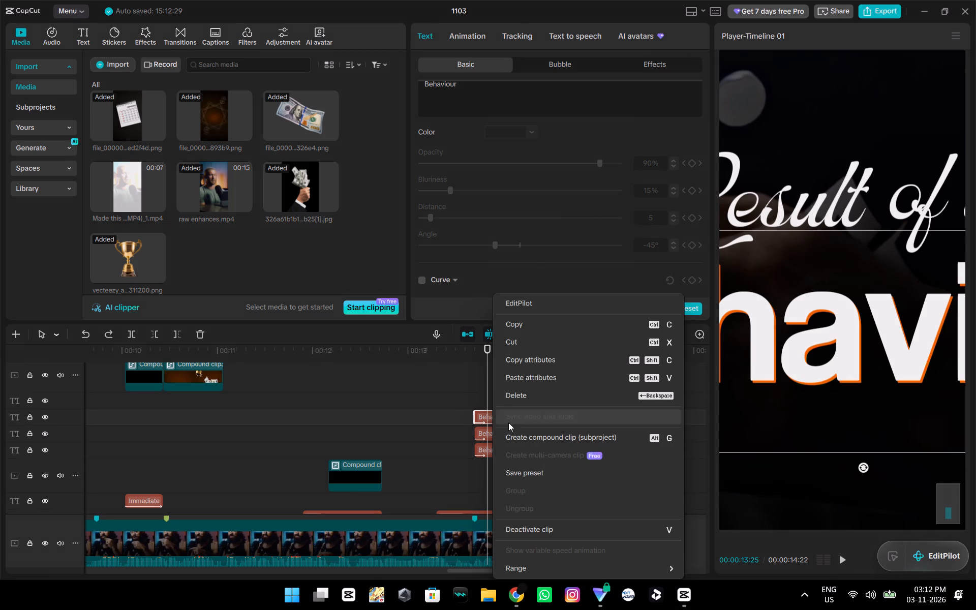
click(537, 435)
Add a Filmstrip mask to the new "Behaviour" compound clip and narrow it to a thin band.
click(465, 29)
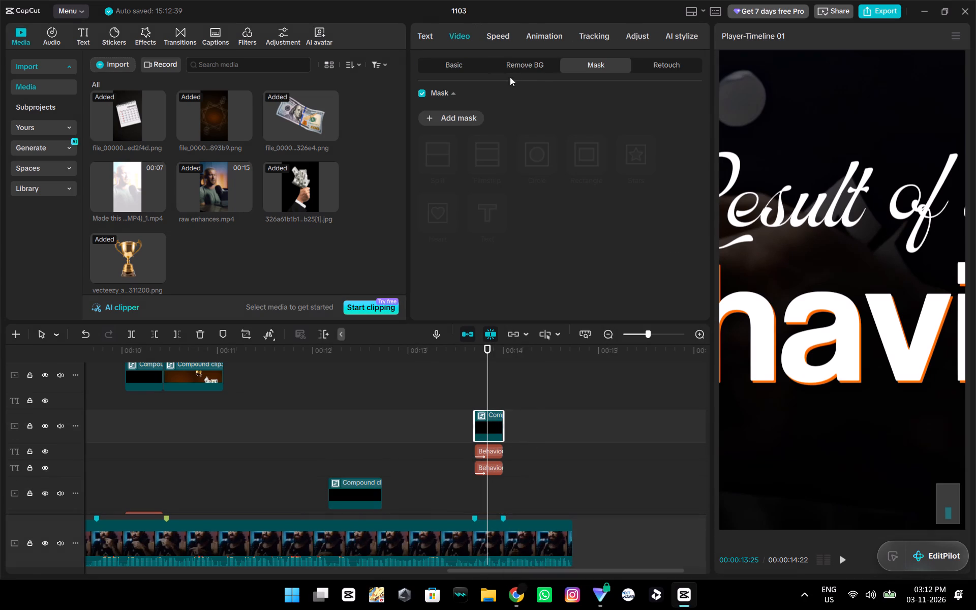
click(479, 122)
click(444, 158)
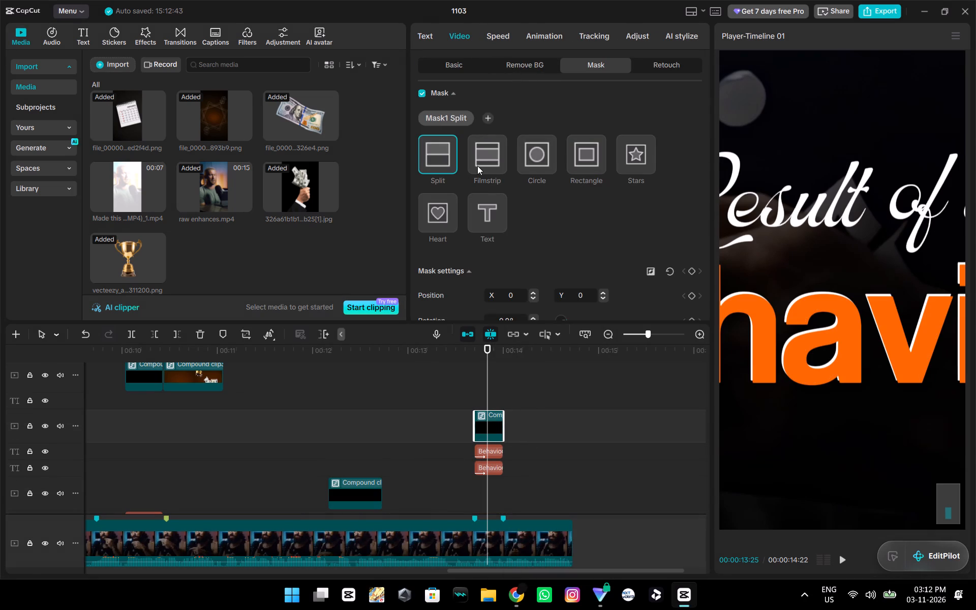
click(477, 166)
drag(843, 152, 855, 79)
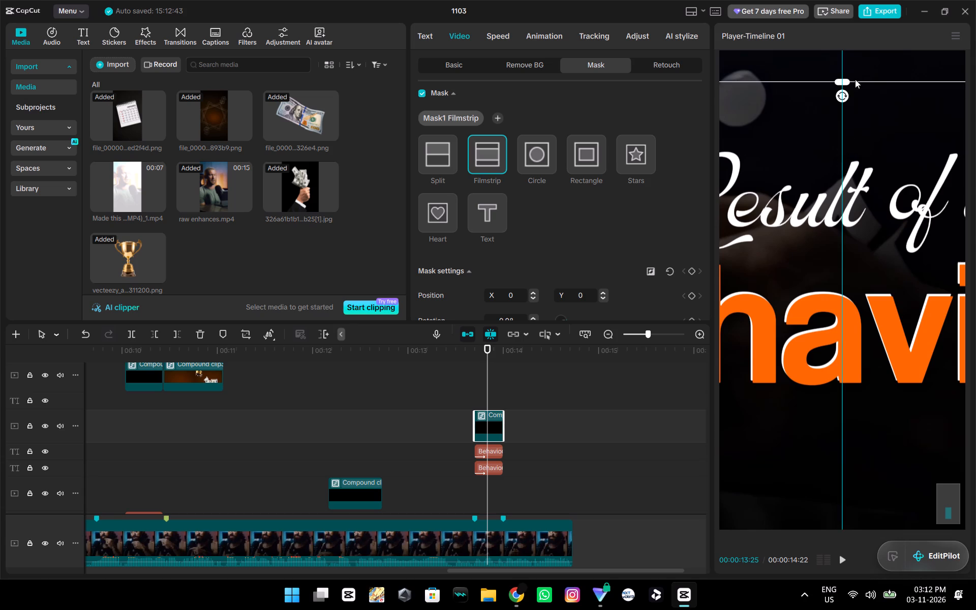
drag(855, 79, 852, 80)
drag(866, 65, 848, 380)
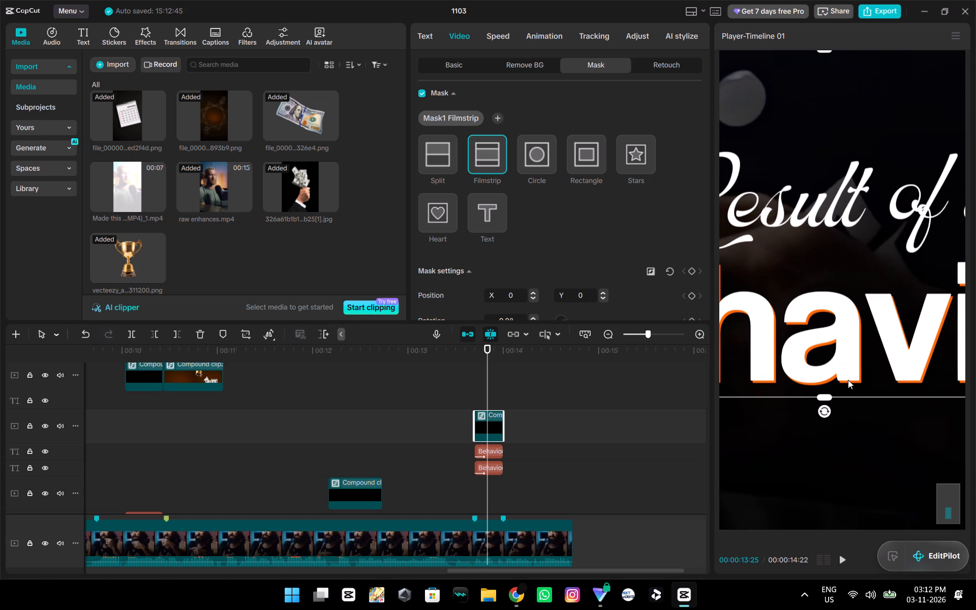
drag(848, 380, 847, 380)
drag(827, 398, 831, 237)
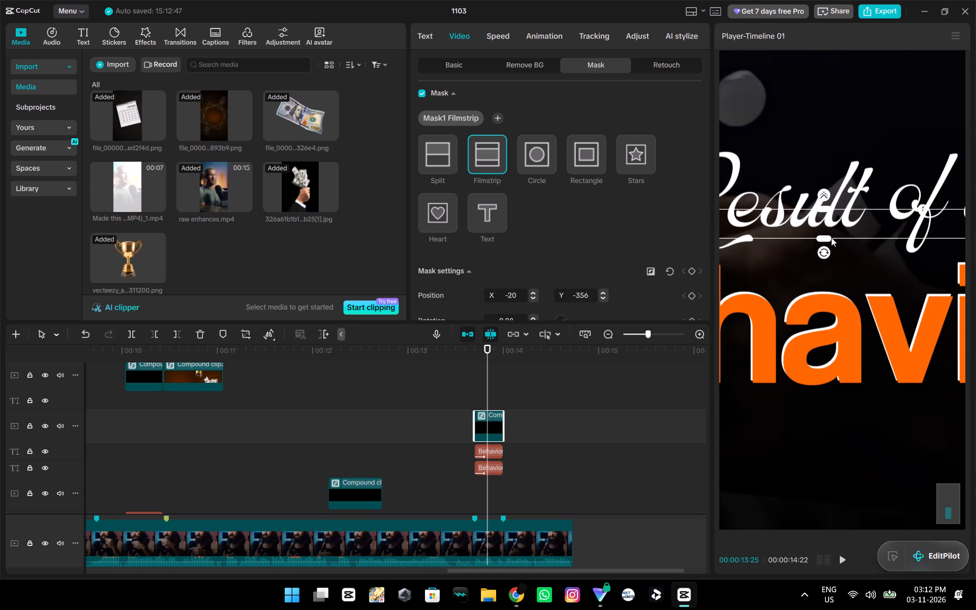
drag(831, 237, 835, 228)
Tilt the thin mask band to -30° and place it near the start of "Behaviour" at about X -223, Y -405.
drag(842, 222, 794, 334)
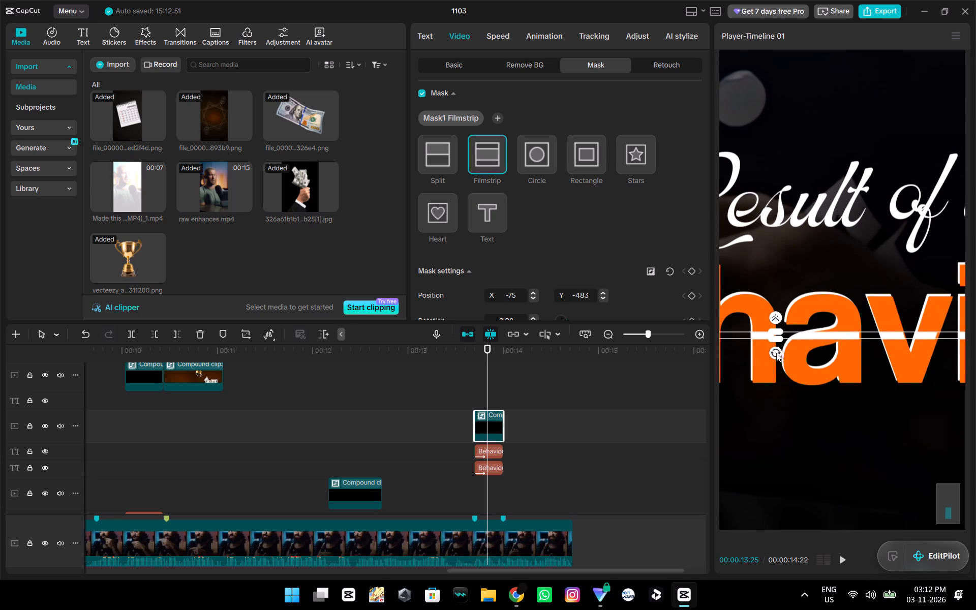
drag(772, 355, 778, 343)
ctrl+scroll(800, 370, down, 3)
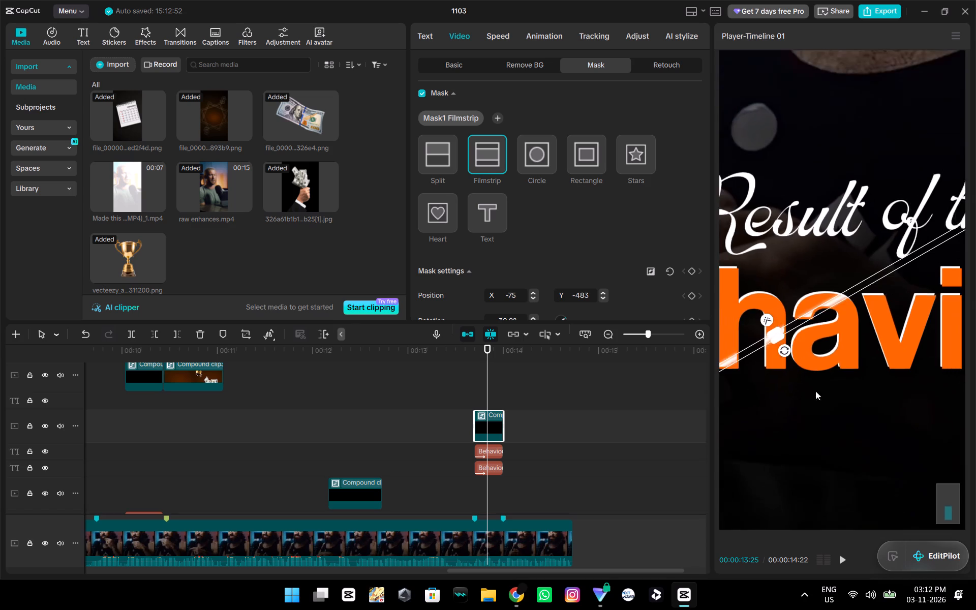
ctrl+scroll(815, 391, down, 11)
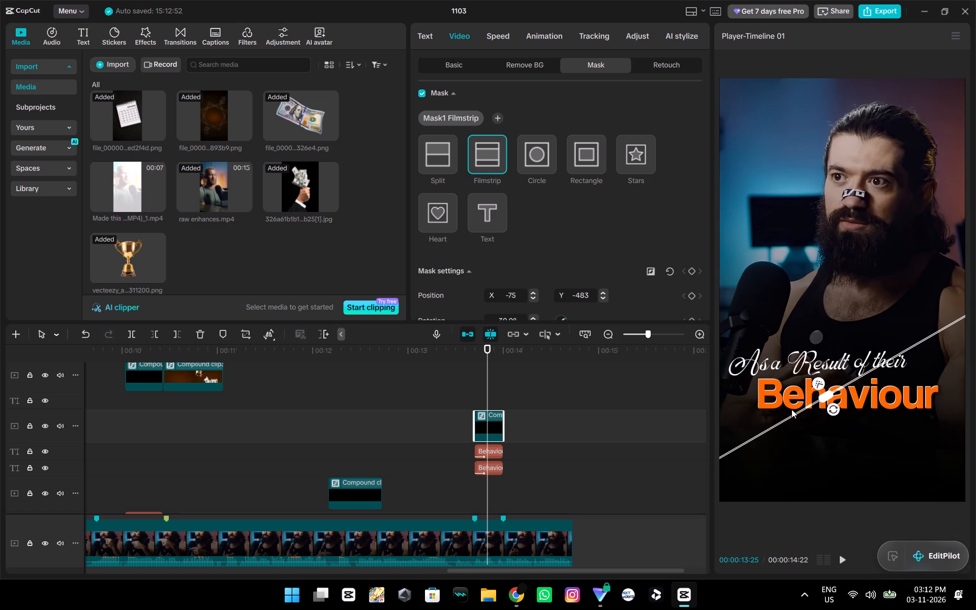
drag(791, 416, 759, 399)
Tilt the mask band to about -36°, soften its edges and slightly adjust its width over the "Be" letters.
ctrl+scroll(774, 413, up, 3)
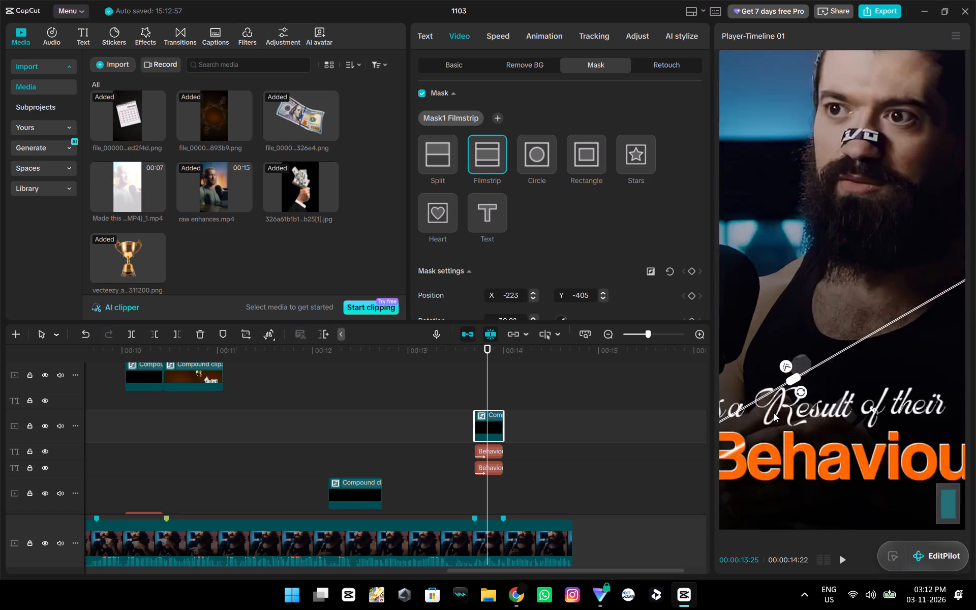
ctrl+scroll(774, 413, up, 3)
scroll(789, 407, down, 5)
ctrl+scroll(756, 374, up, 3)
middle_drag(772, 399, 917, 415)
click(858, 301)
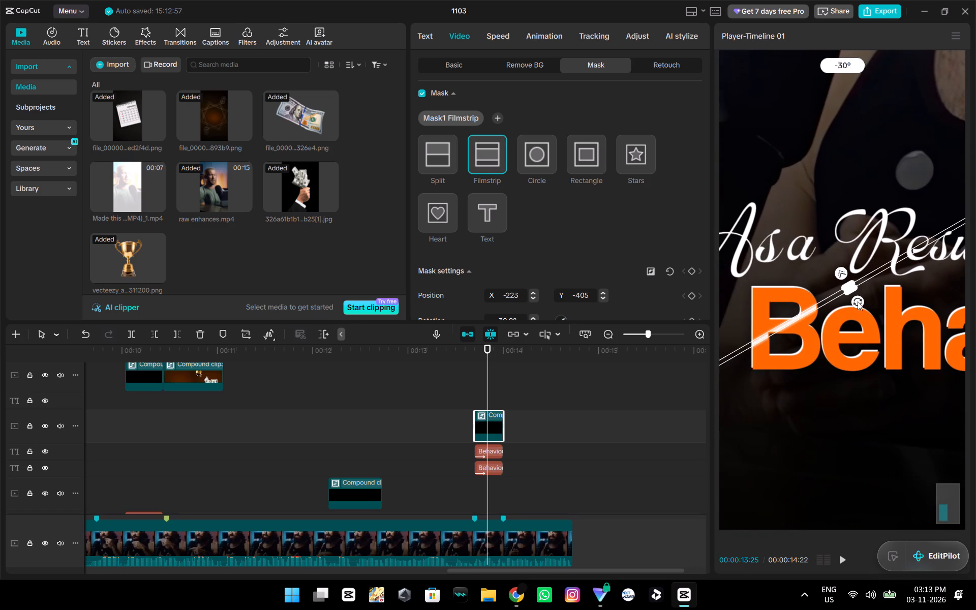
drag(838, 278, 835, 270)
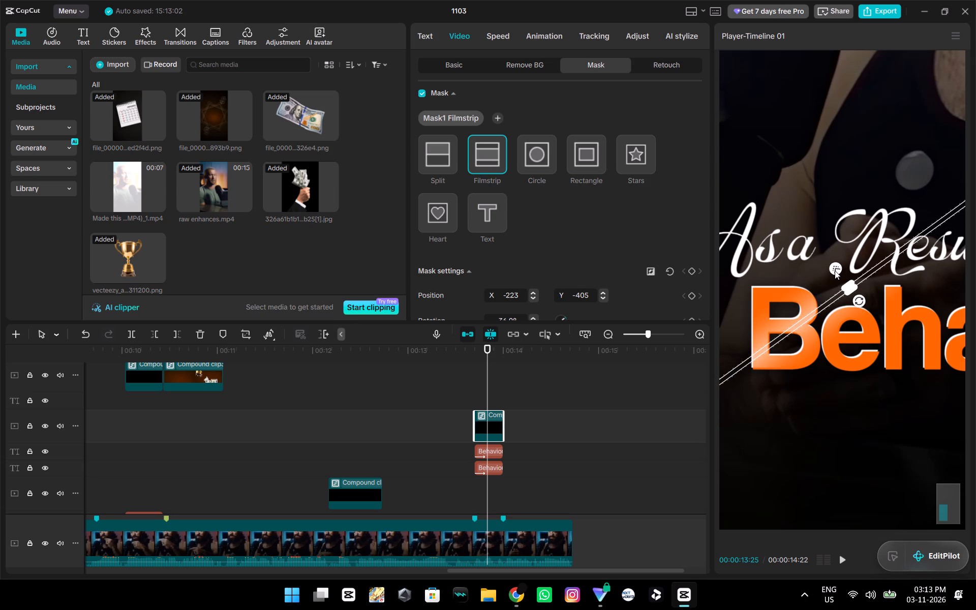
drag(835, 270, 834, 270)
drag(834, 270, 834, 271)
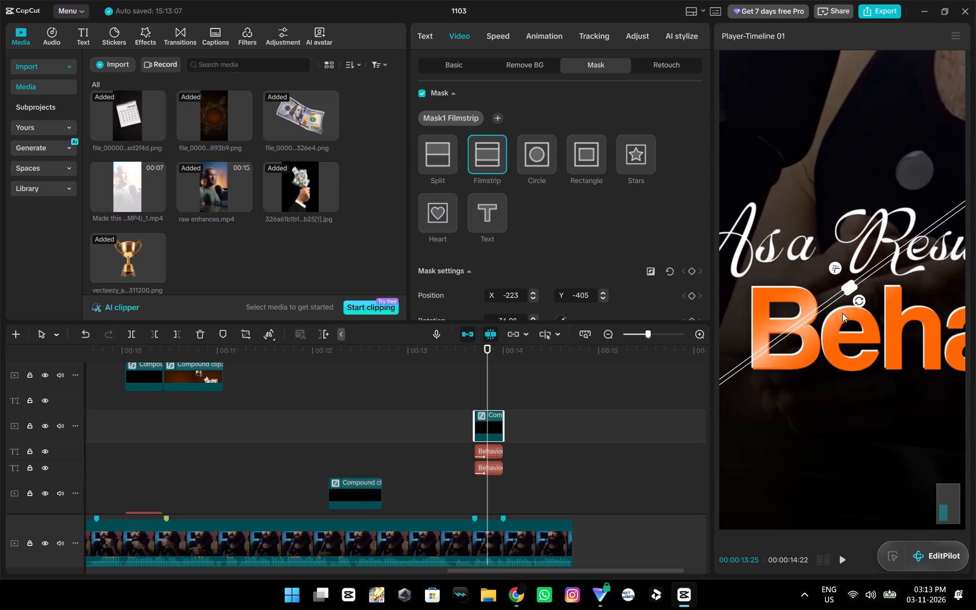
click(833, 268)
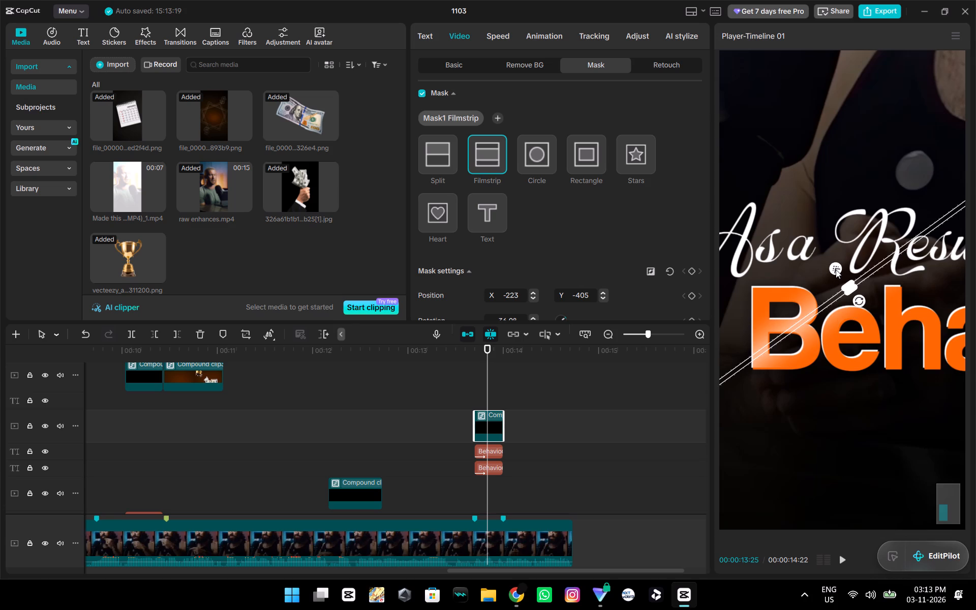
click(835, 268)
click(857, 302)
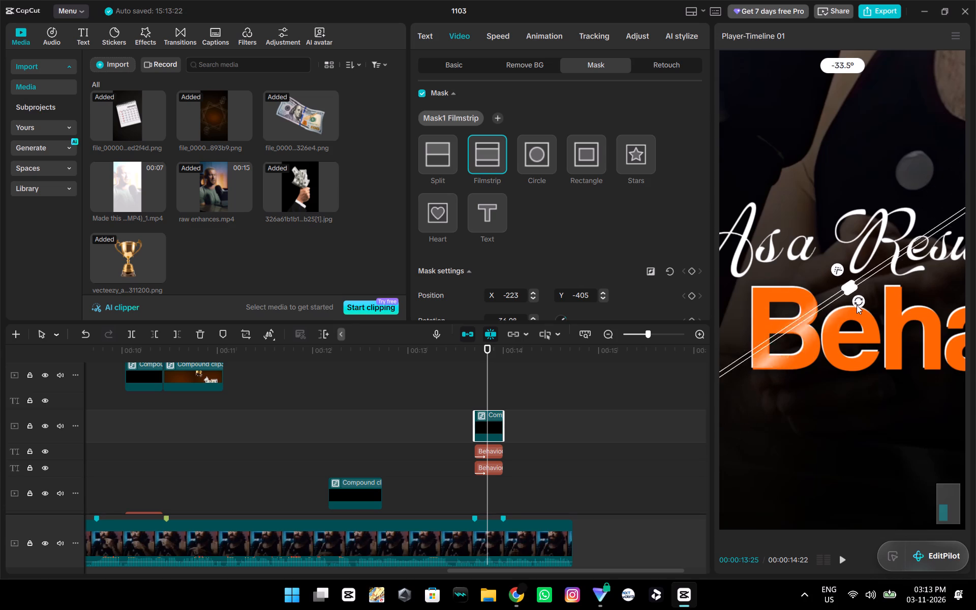
drag(849, 288, 844, 294)
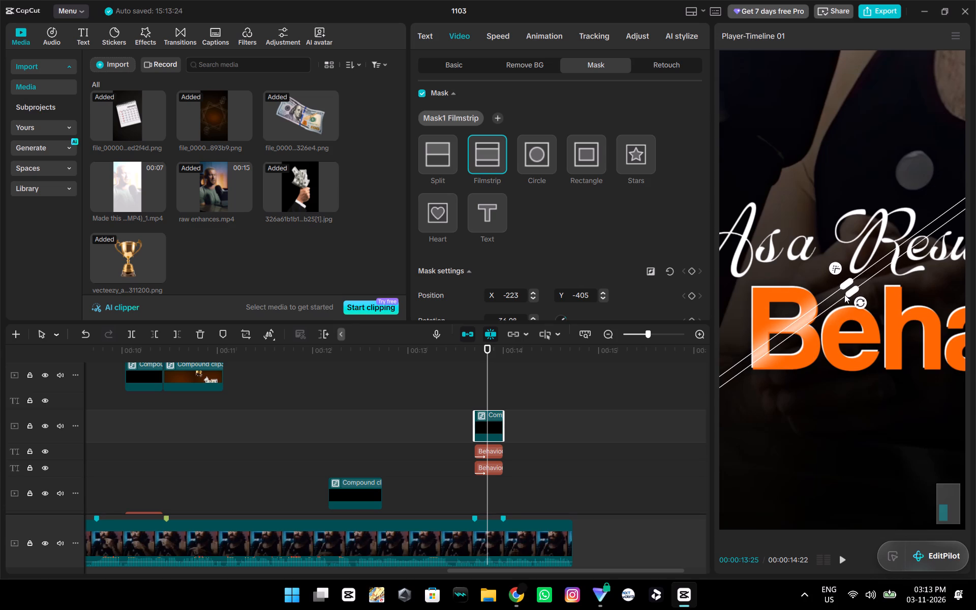
drag(844, 294, 844, 292)
Move the mask band onto the "B" at X -266, Y -419 and tilt it to about -49°.
drag(861, 279, 824, 304)
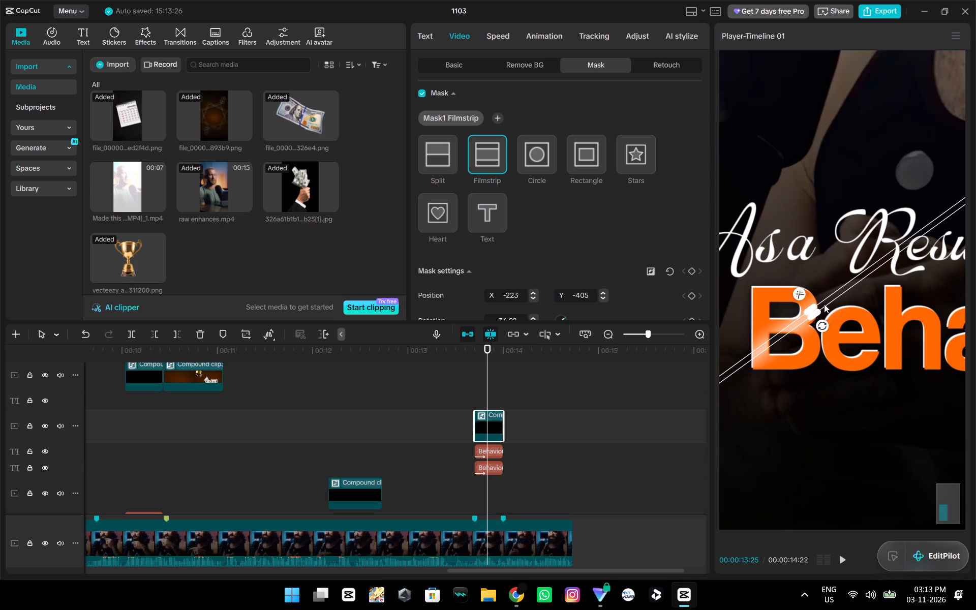
drag(824, 304, 830, 293)
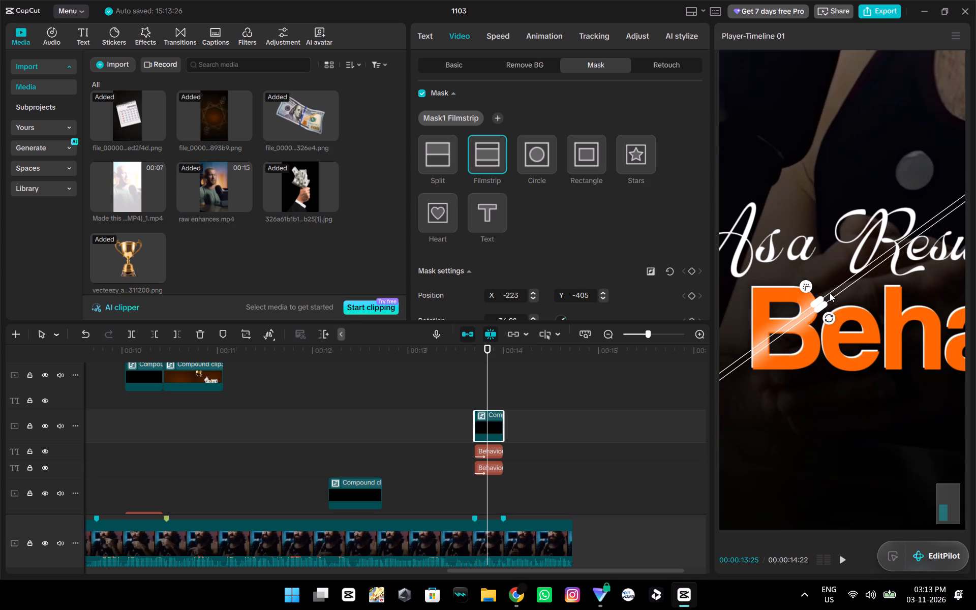
drag(830, 293, 834, 288)
click(836, 312)
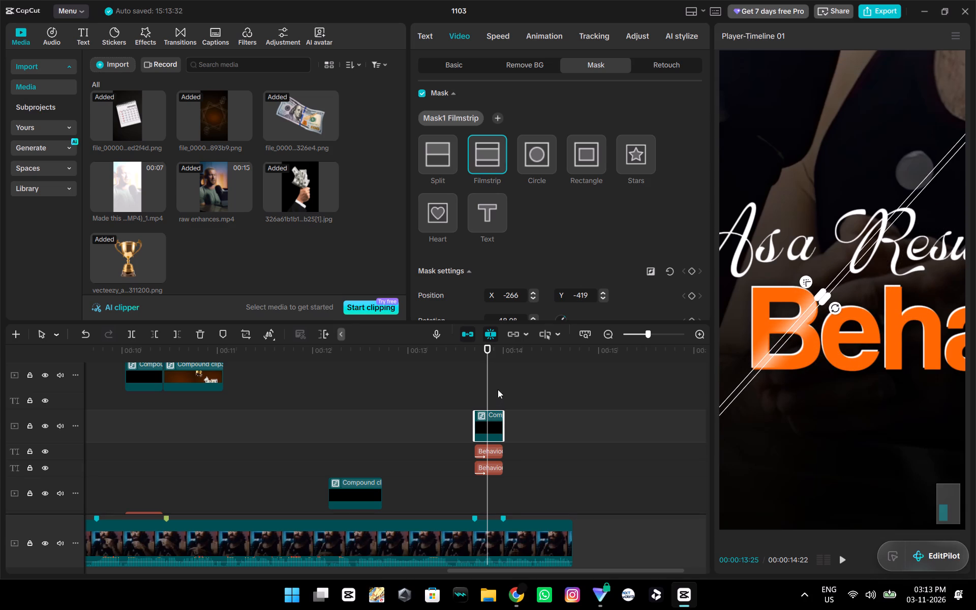
Add a mask settings keyframe at 00:00:13:22, near the start of the "Behaviour" compound clip.
drag(492, 388, 476, 393)
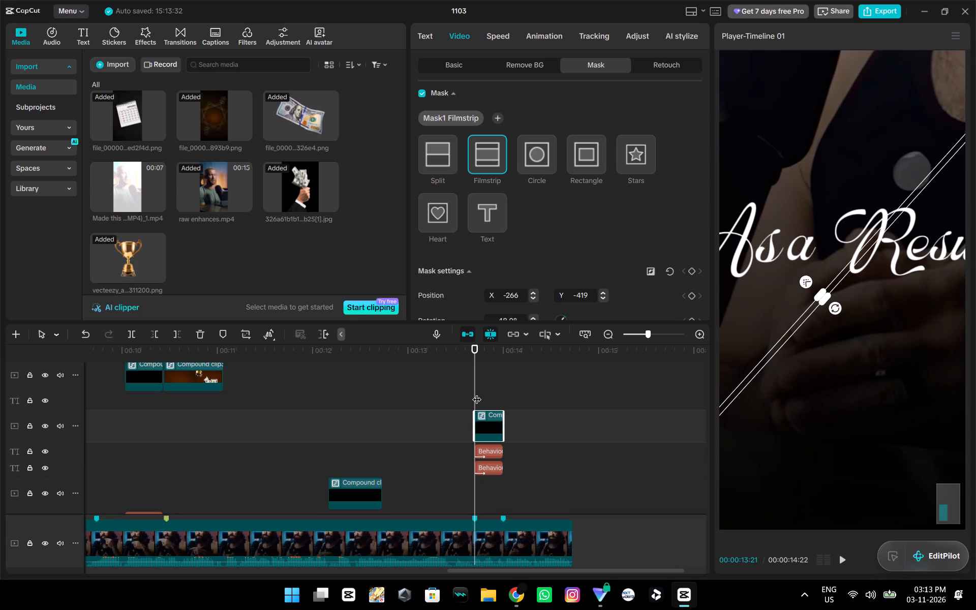
key(Right)
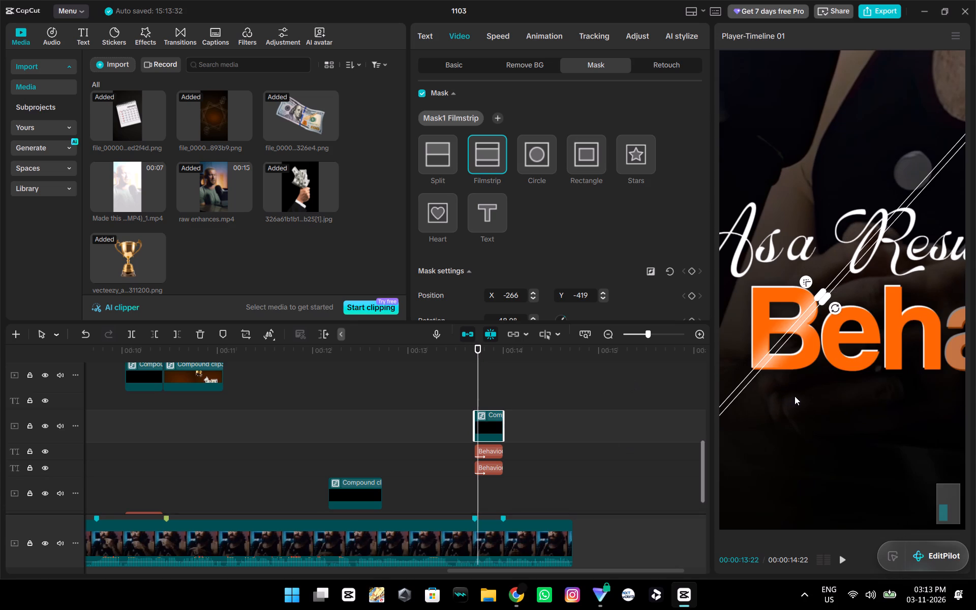
ctrl+scroll(796, 396, down, 6)
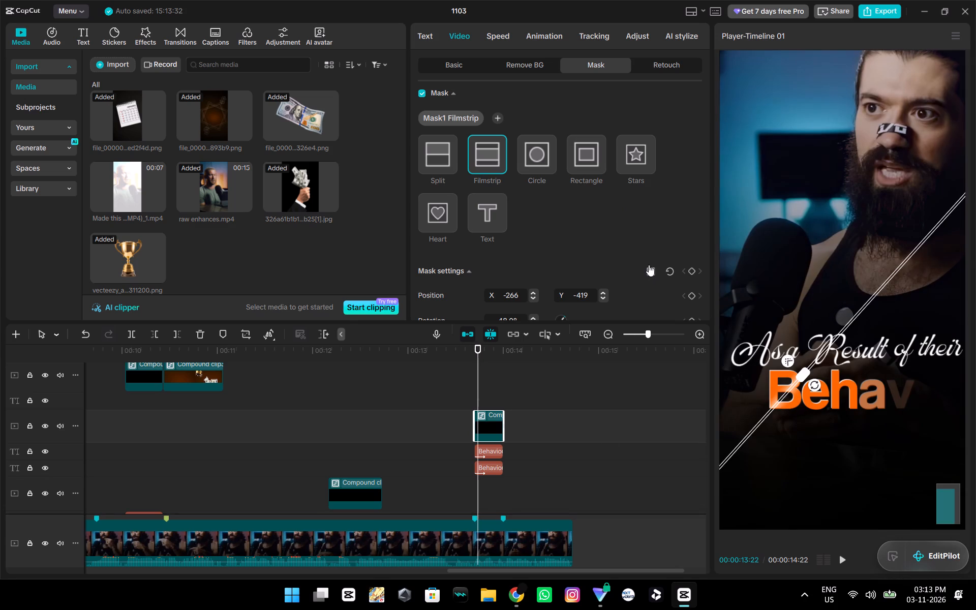
click(690, 274)
At 00:00:13:29, move the mask band across "Behaviour" to X -115, Y -650, and shift the resulting keyframe to the clip's end.
key(Right)
key(Right)
key(Right)
key(Right)
key(Right)
key(Right)
key(Right)
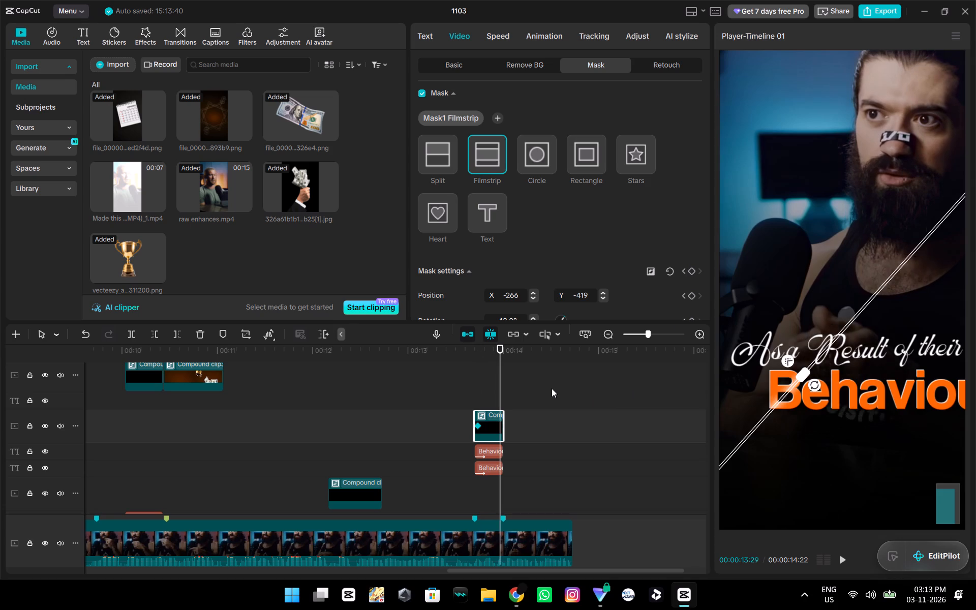
key(Right)
key(Left)
drag(866, 302, 956, 385)
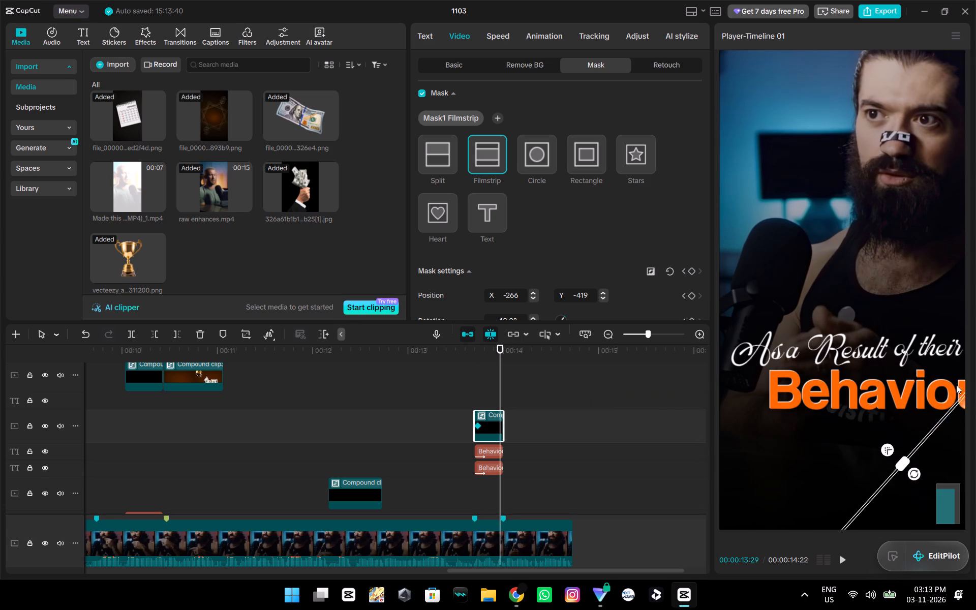
drag(956, 385, 909, 368)
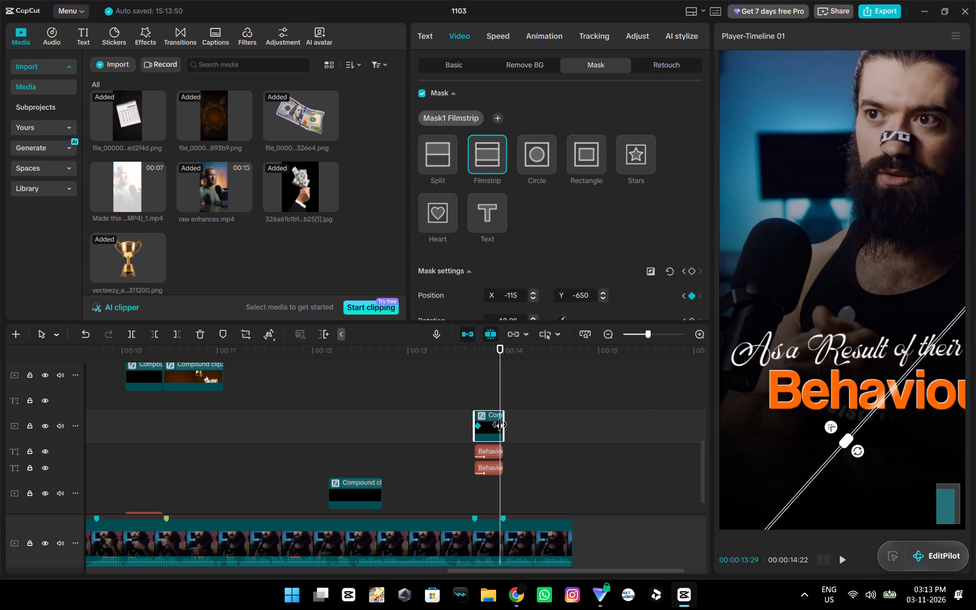
drag(500, 425, 504, 427)
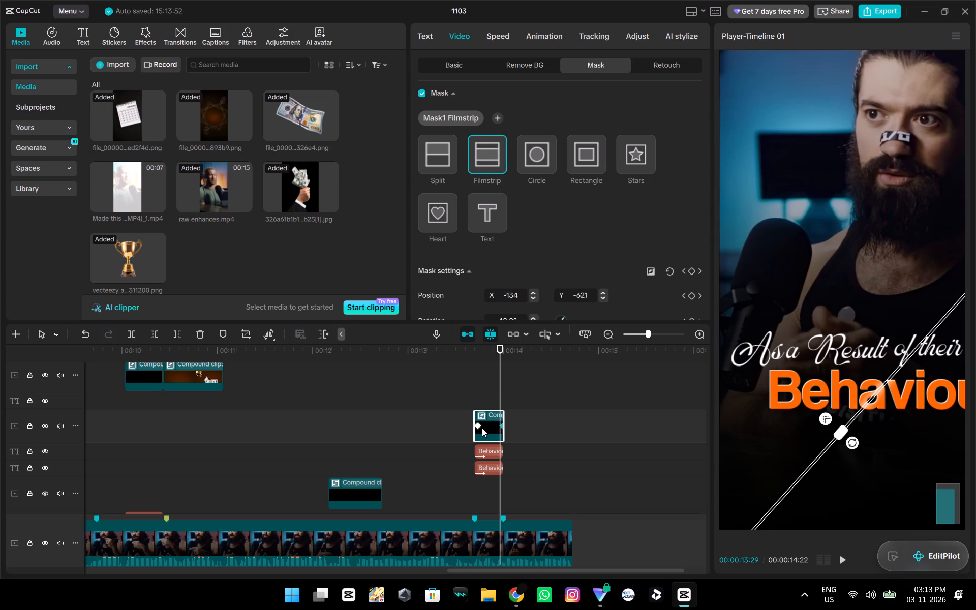
click(479, 426)
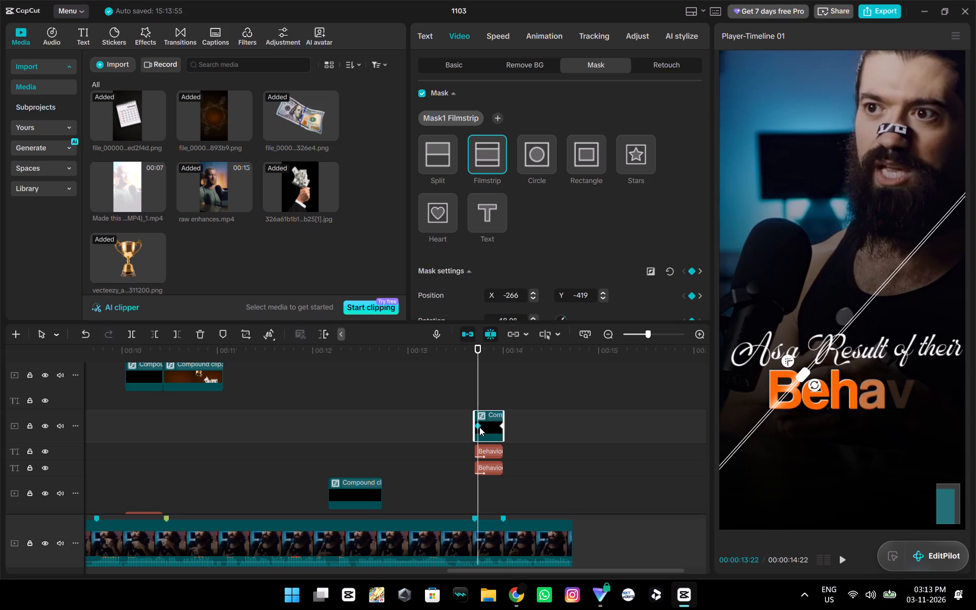
Play back the end of the video around the "Behaviour" title to check the moving light streak.
ctrl+scroll(533, 419, down, 15)
click(484, 425)
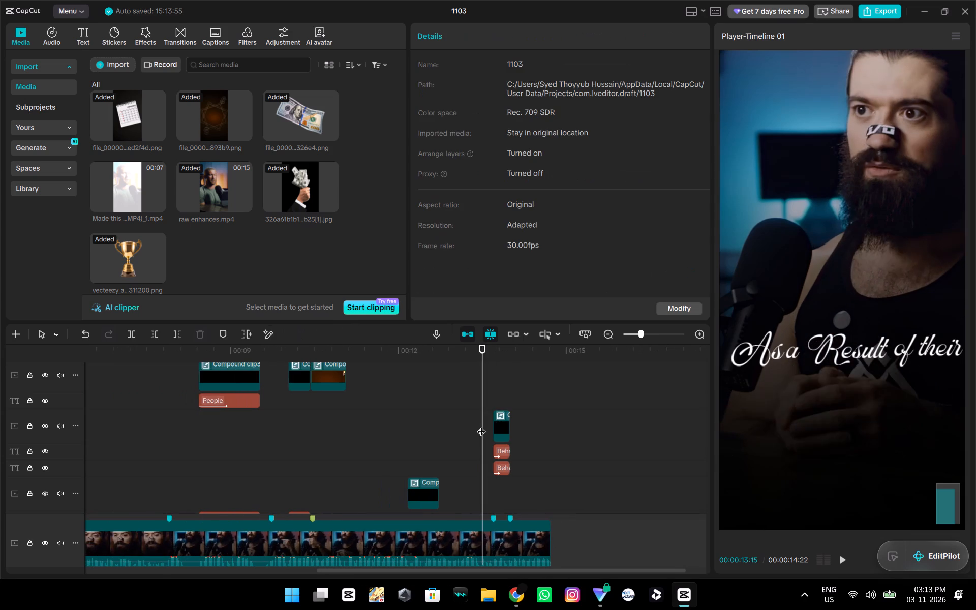
key(space)
key(space)
ctrl+scroll(882, 373, down, 6)
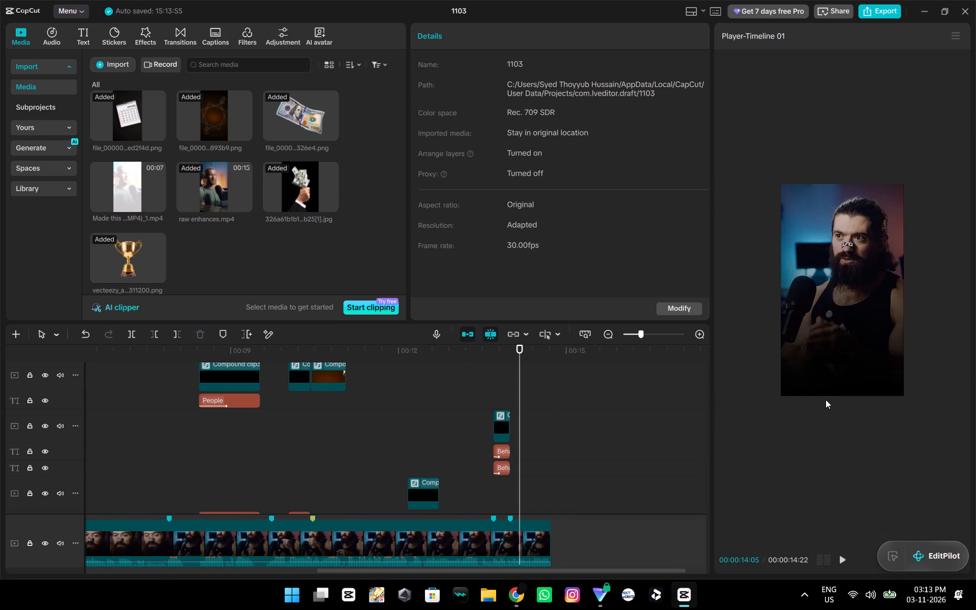
ctrl+scroll(826, 394, up, 3)
click(476, 413)
key(space)
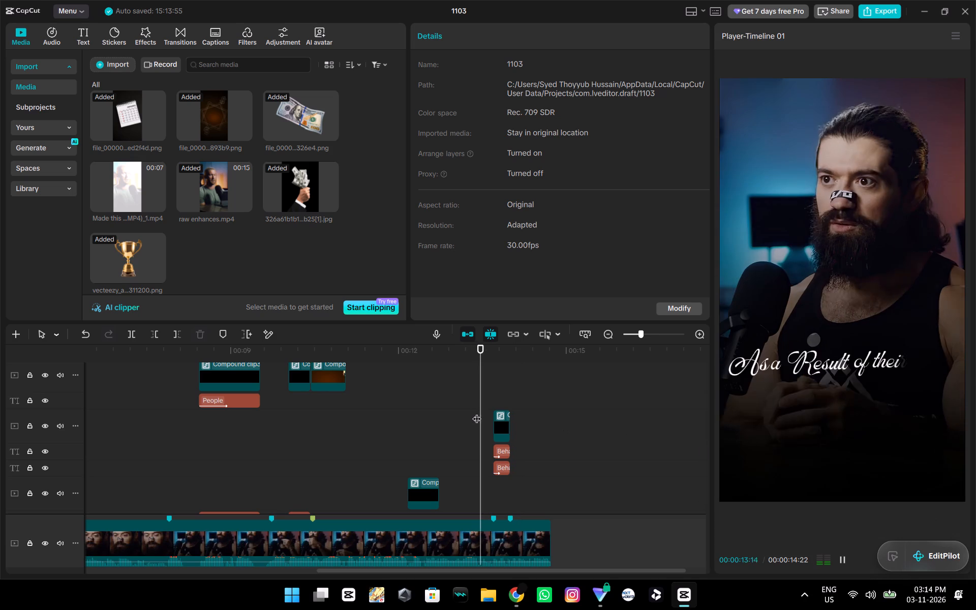
key(space)
scroll(567, 445, up, 2)
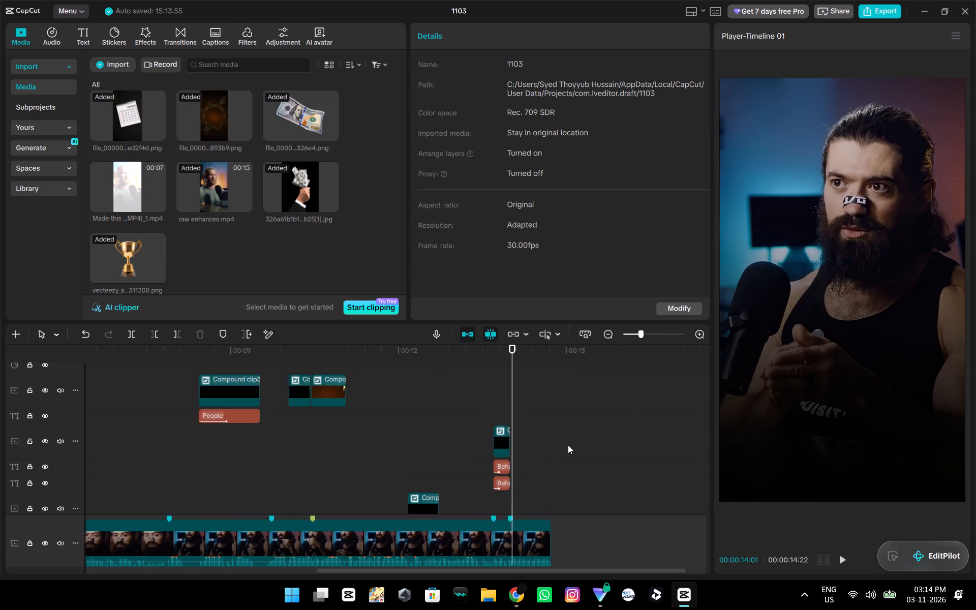
scroll(568, 445, up, 20)
scroll(568, 445, up, 20)
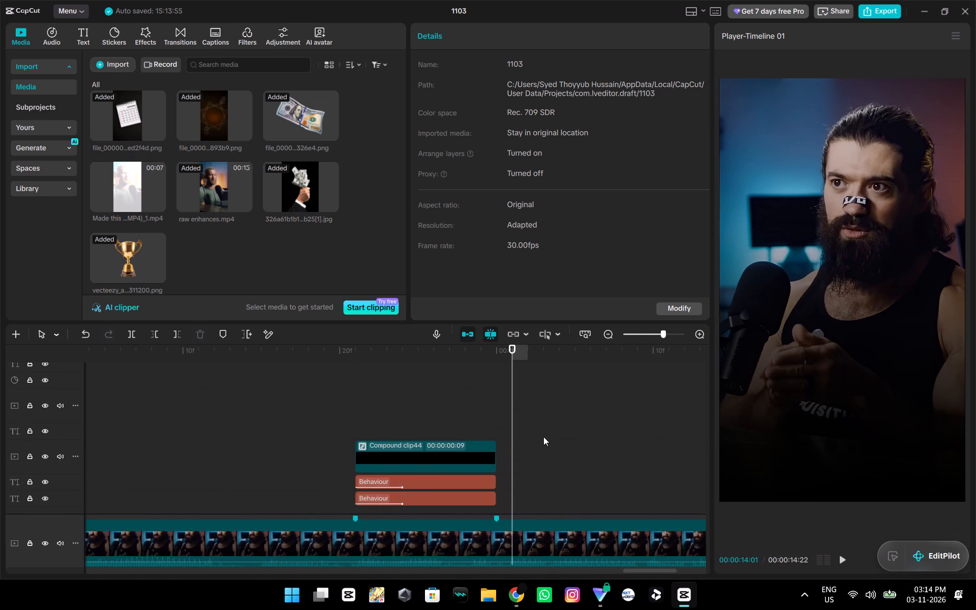
drag(513, 442, 500, 443)
ctrl+scroll(593, 468, down, 5)
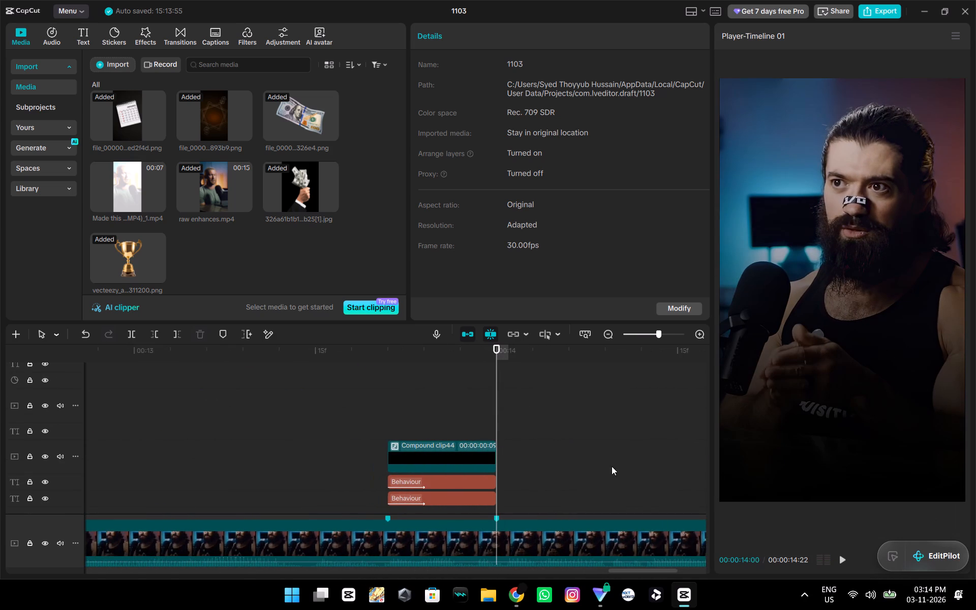
ctrl+scroll(612, 466, down, 13)
key(space)
key(space)
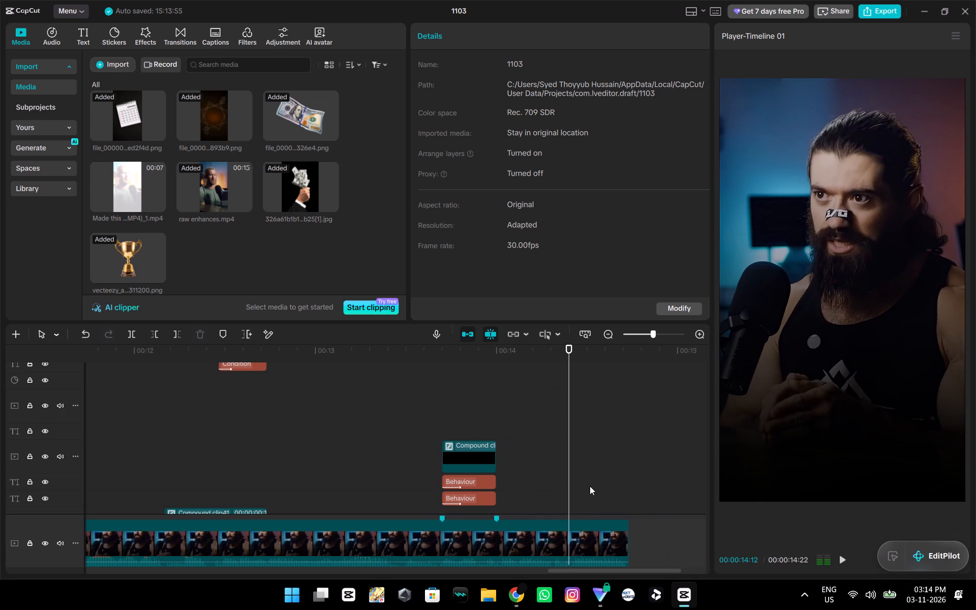
Play the video from the beginning and scrub through the rest to review the animated captions.
key(space)
key(space)
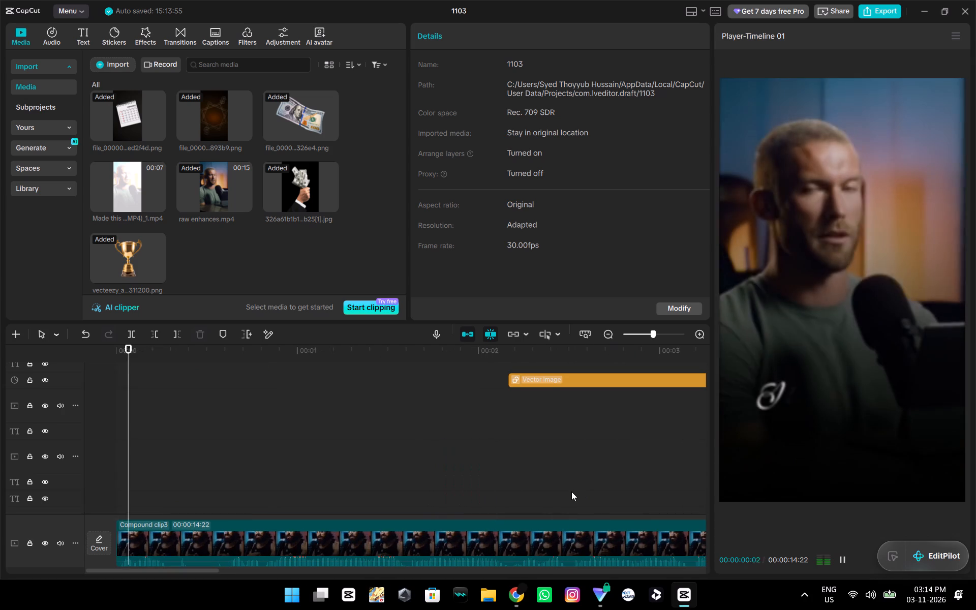
key(space)
ctrl+scroll(561, 480, down, 17)
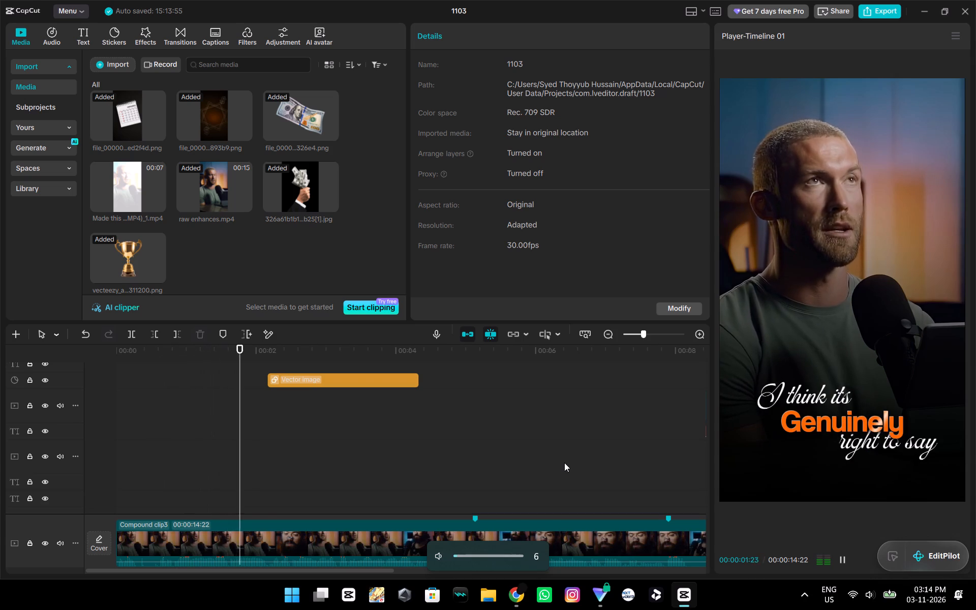
key(space)
scroll(515, 471, up, 7)
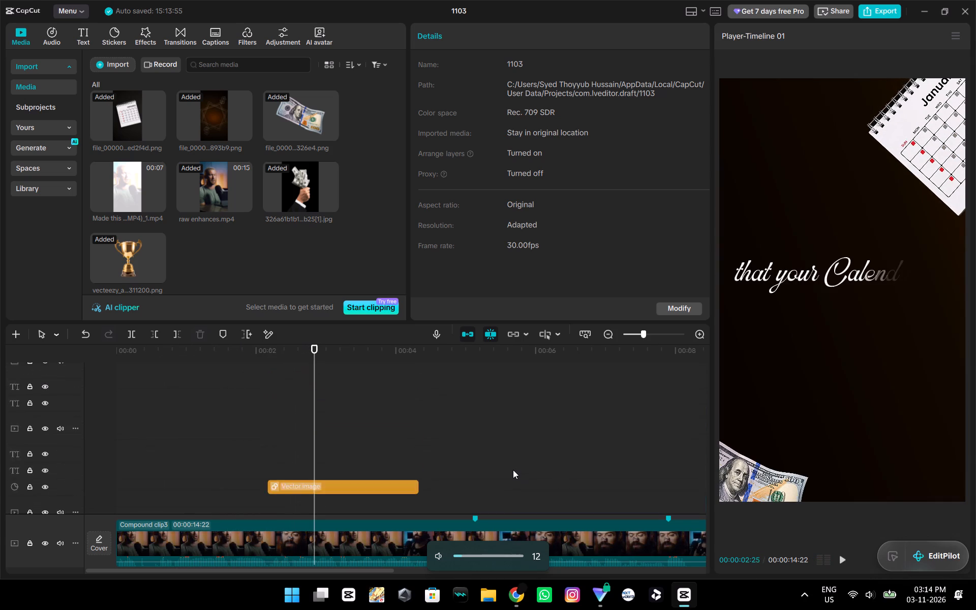
scroll(513, 470, up, 13)
scroll(524, 468, down, 20)
scroll(524, 468, down, 3)
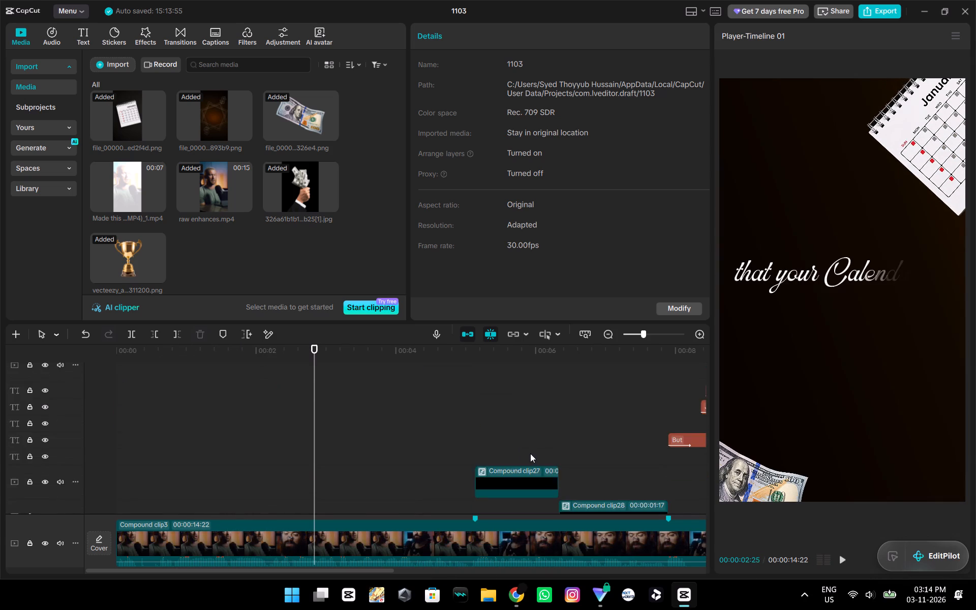
scroll(530, 453, down, 10)
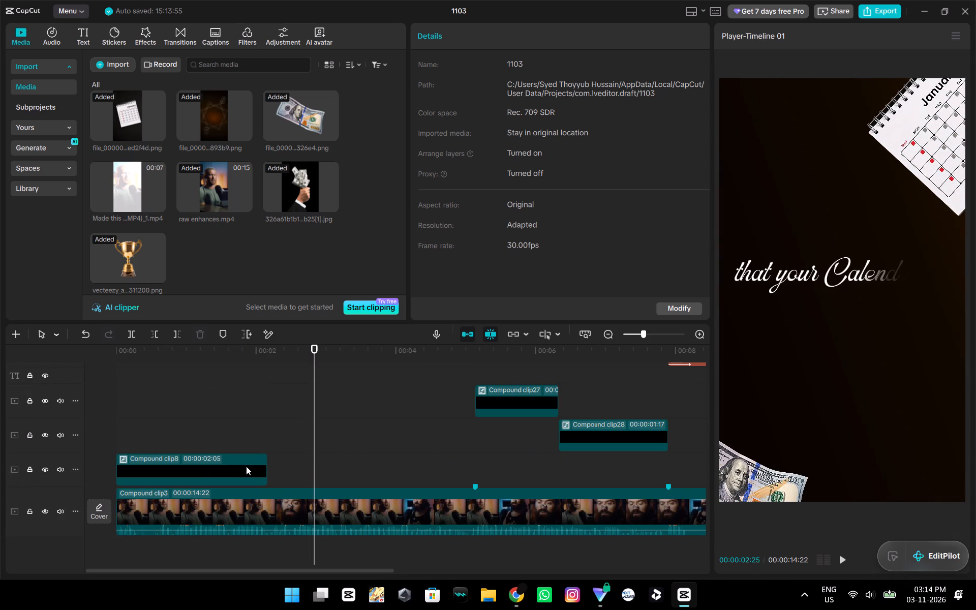
scroll(290, 432, up, 18)
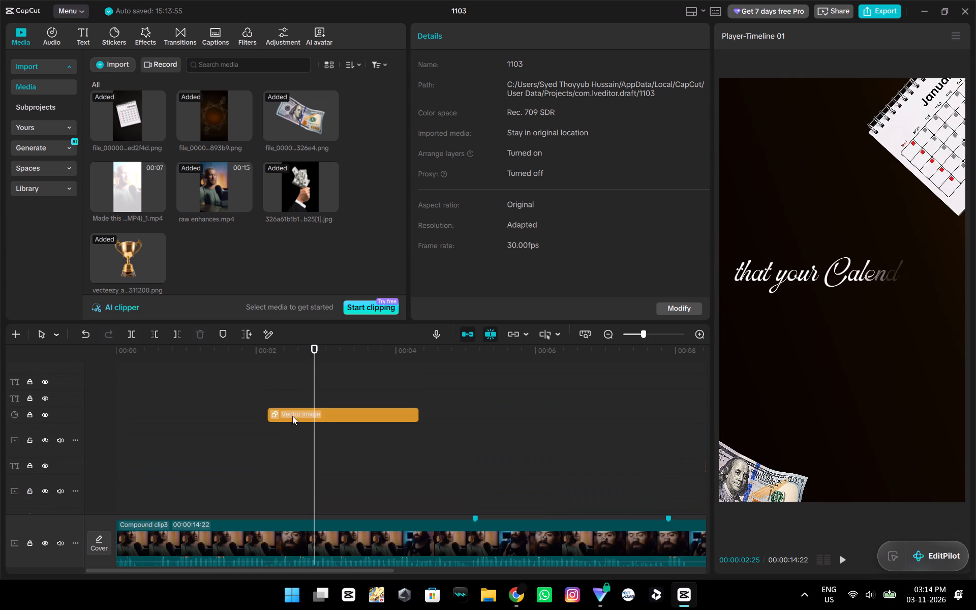
click(282, 391)
drag(282, 391, 287, 403)
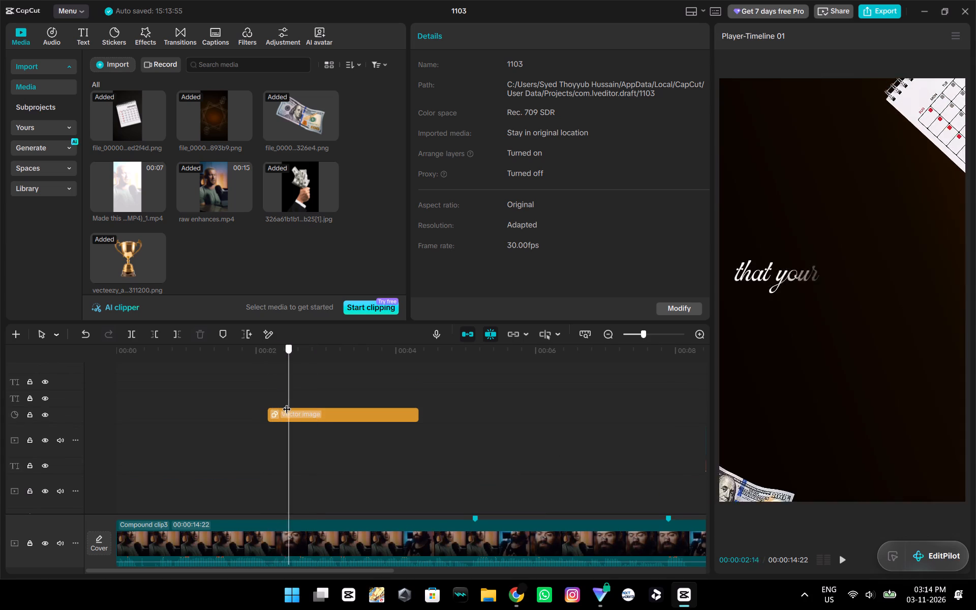
drag(287, 403, 441, 537)
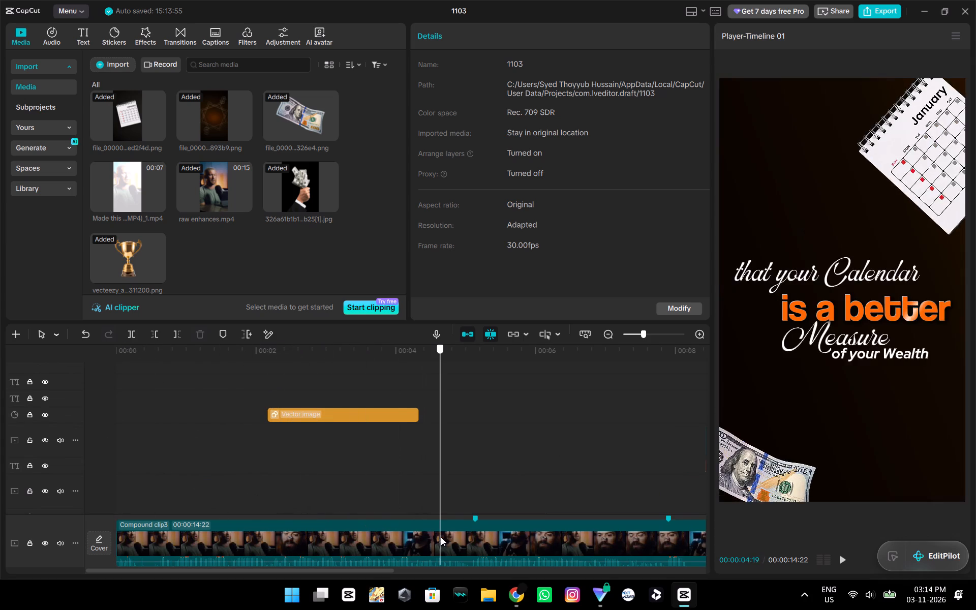
drag(441, 537, 536, 533)
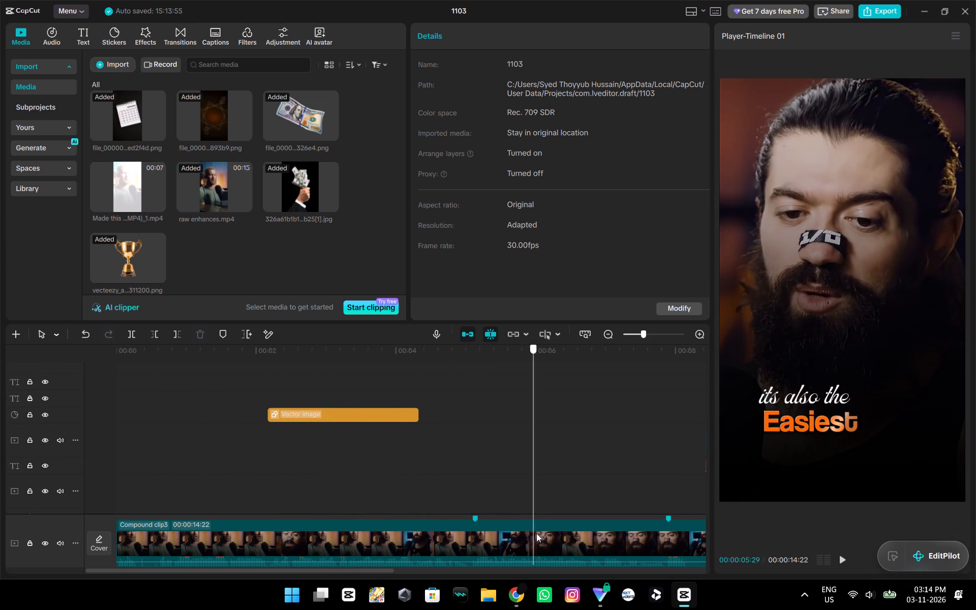
drag(536, 533, 714, 544)
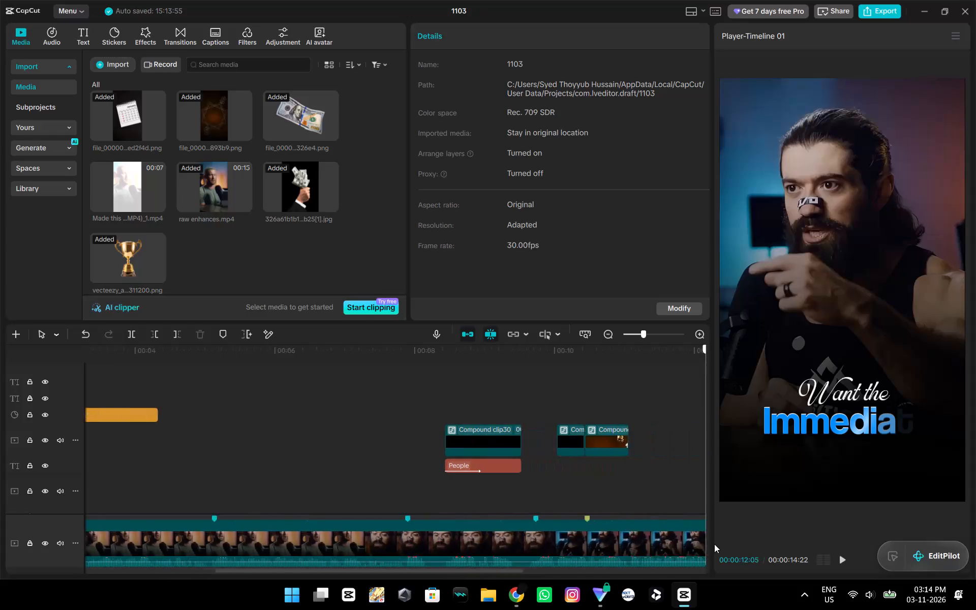
drag(714, 544, 423, 552)
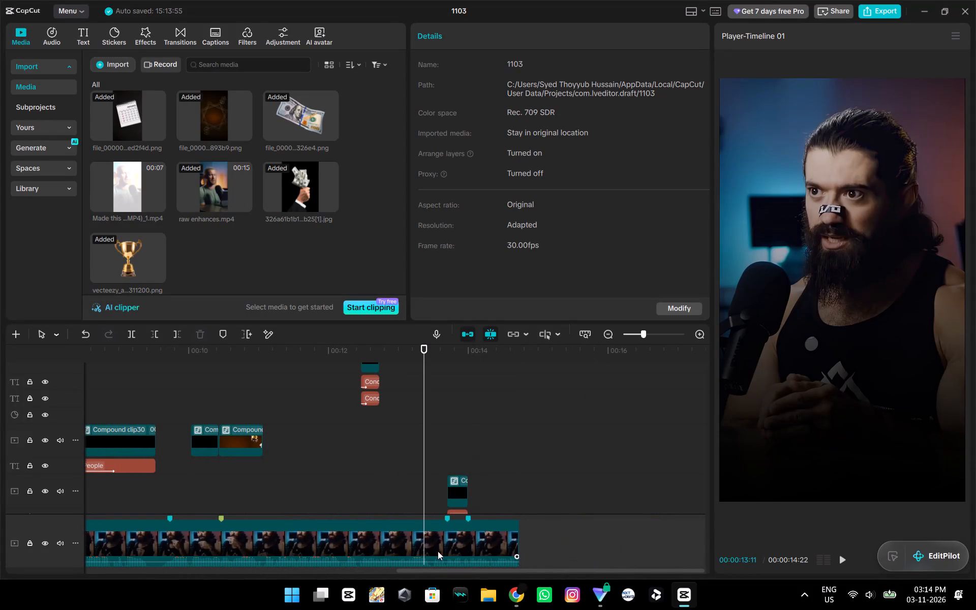
Switch to the NxtWave learning portal in Chrome and open the REST APIs lecture from the day's schedule.
click(620, 598)
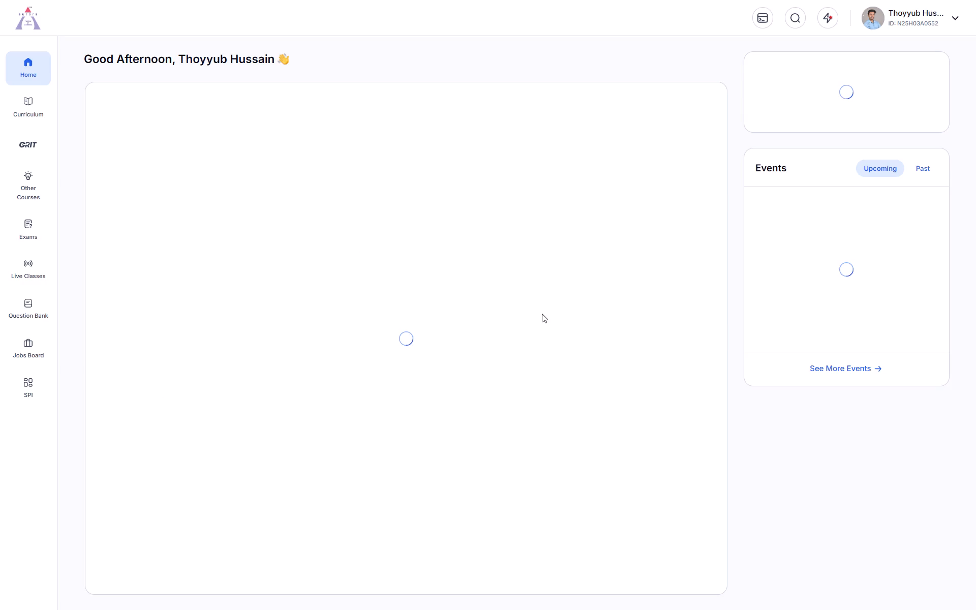
click(483, 40)
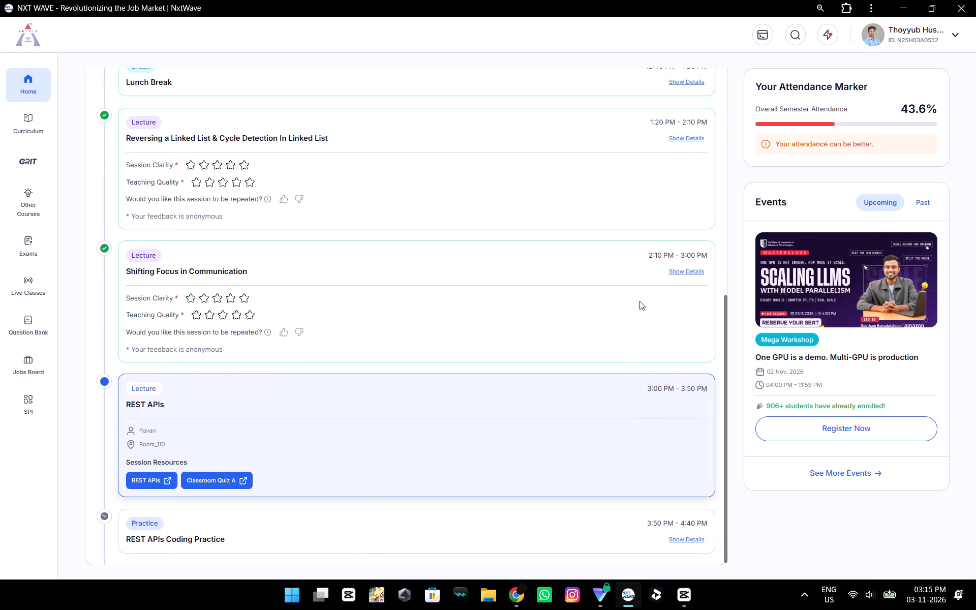
click(162, 479)
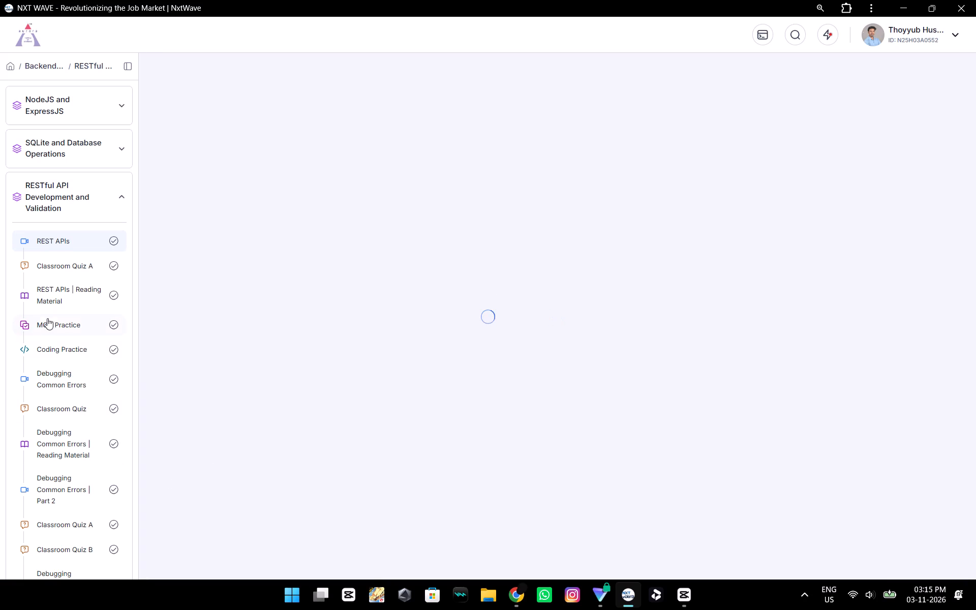
Open the "Cricket Team" question from the first Coding Practice in the SQLite and Database Operations module.
click(74, 149)
click(20, 69)
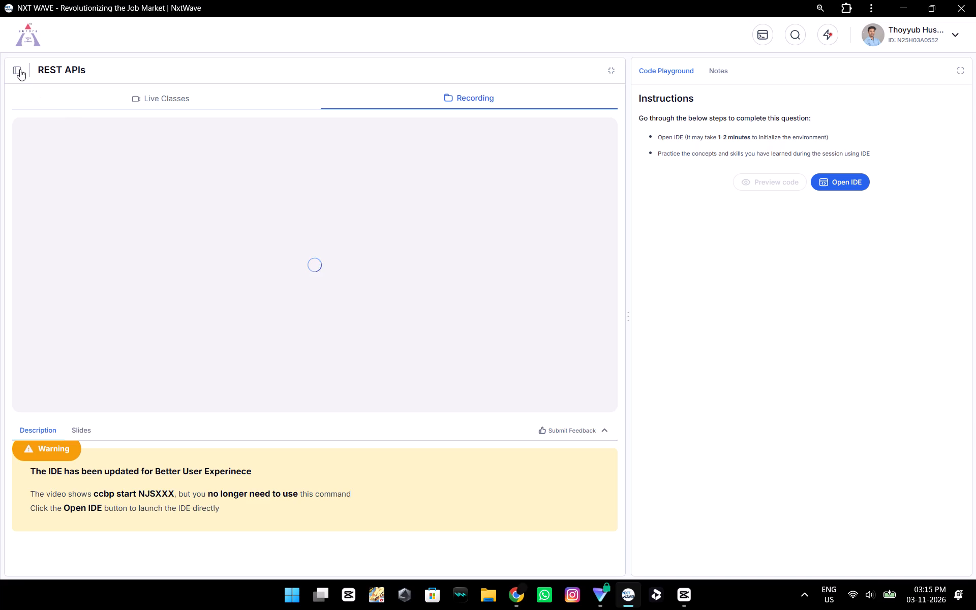
click(42, 146)
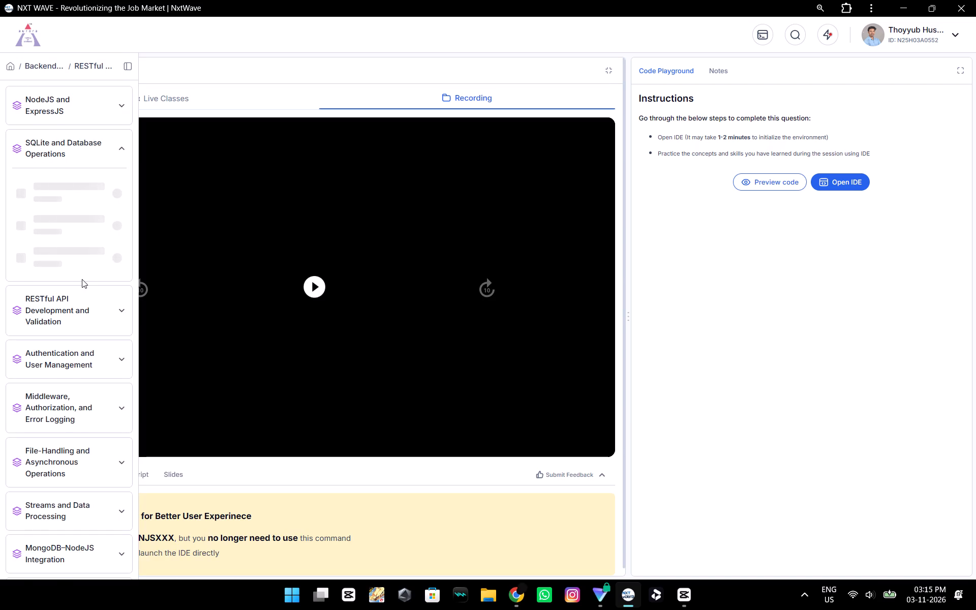
click(57, 343)
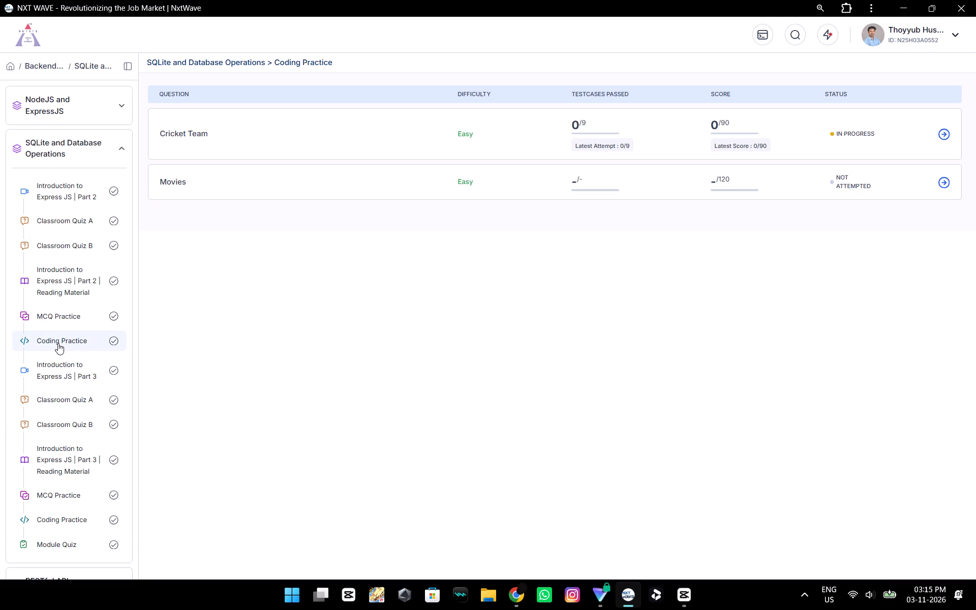
click(324, 134)
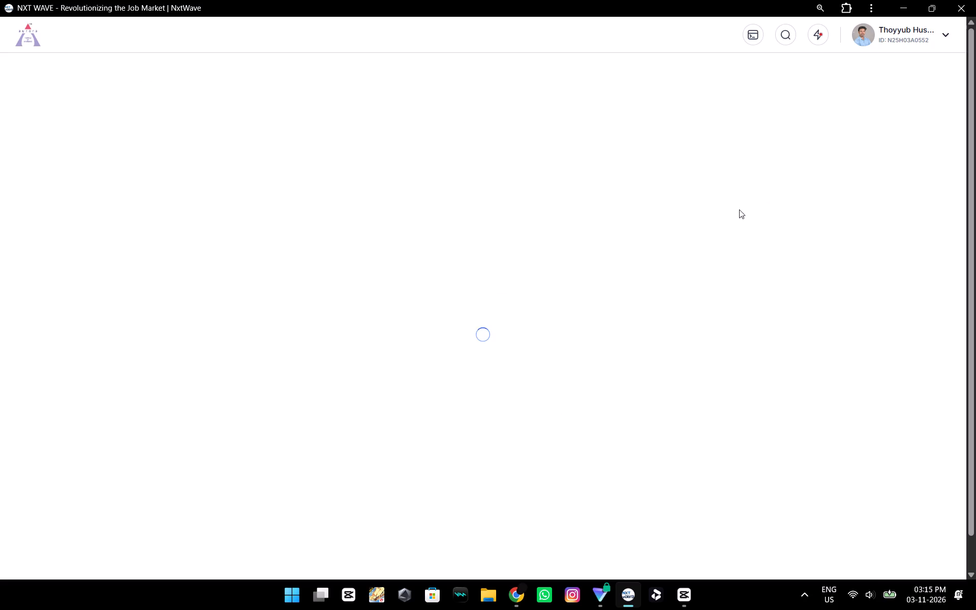
Open the online IDE for the "Cricket Team" coding question.
click(801, 278)
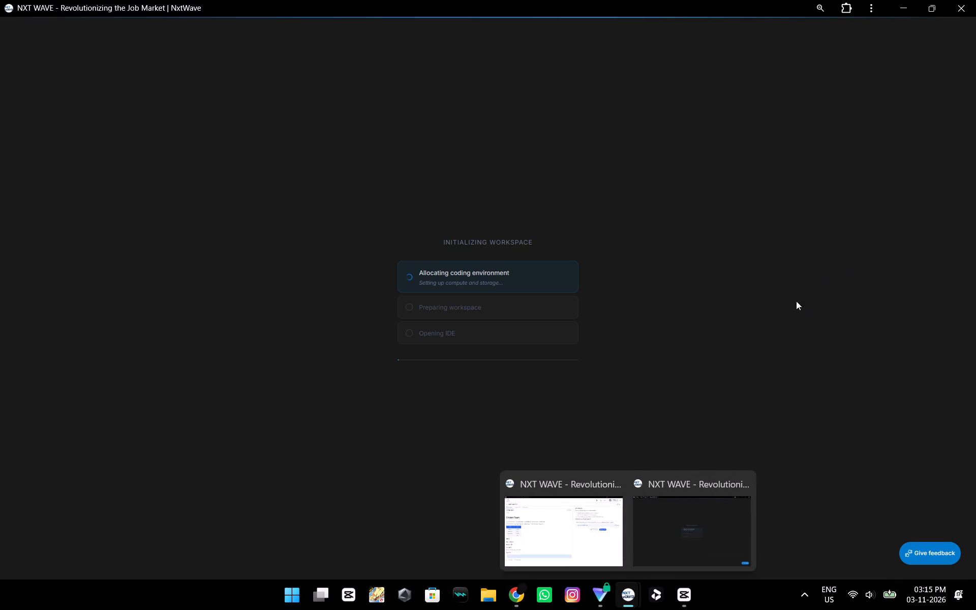
Close the "Cricket Team" question window, leaving the page, and minimize the loading IDE window to return to CapCut.
click(902, 0)
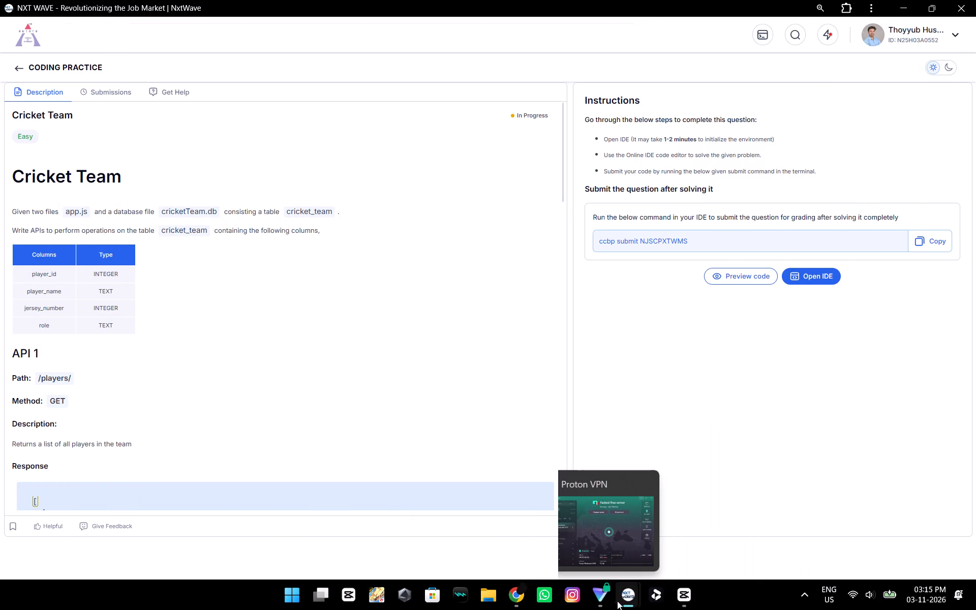
click(614, 476)
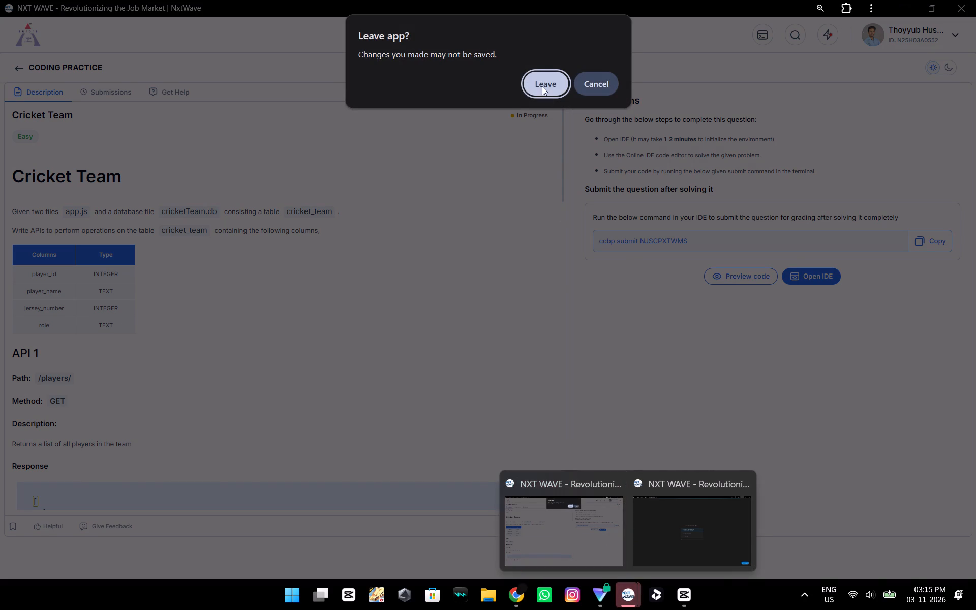
click(542, 86)
click(631, 601)
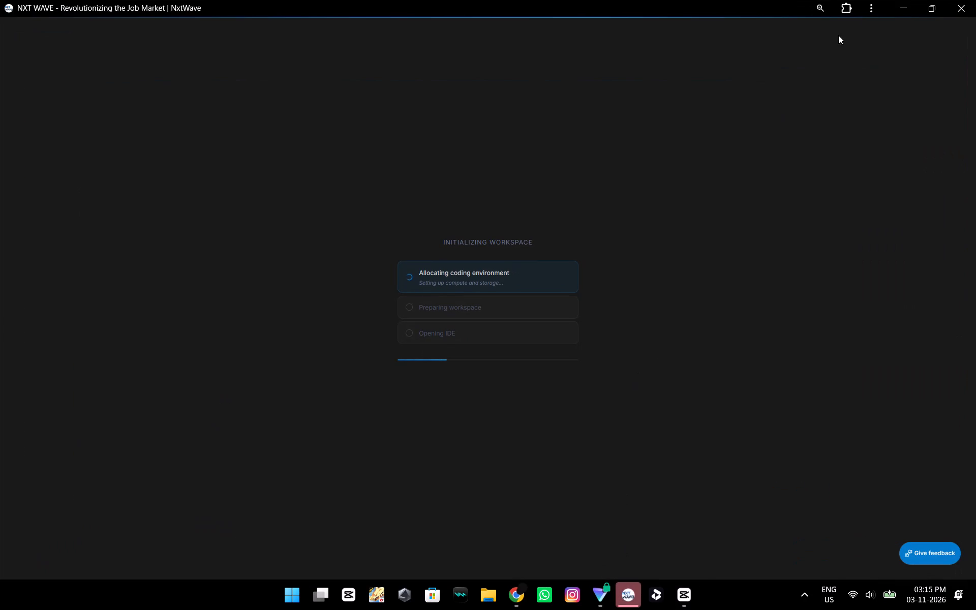
click(903, 0)
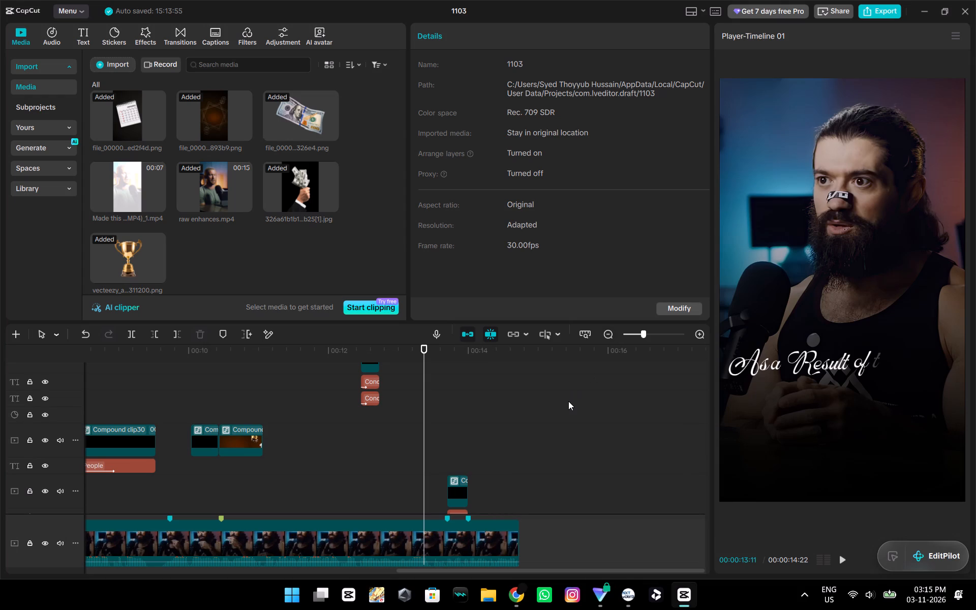
Play the video's ending around the "As a Result of their" caption, look over the timeline tracks, and return the playhead to the start.
key(space)
key(space)
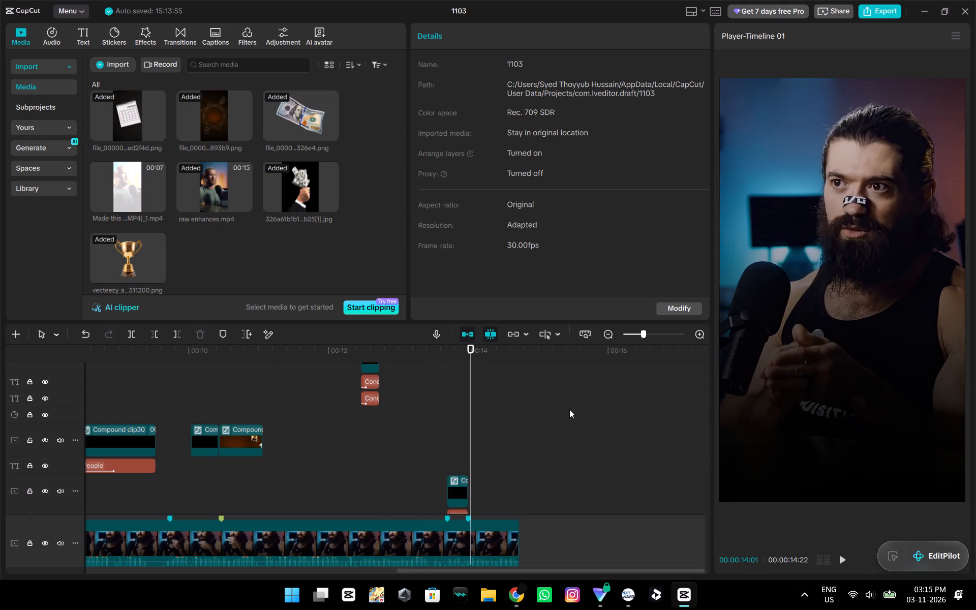
scroll(567, 410, down, 14)
click(471, 475)
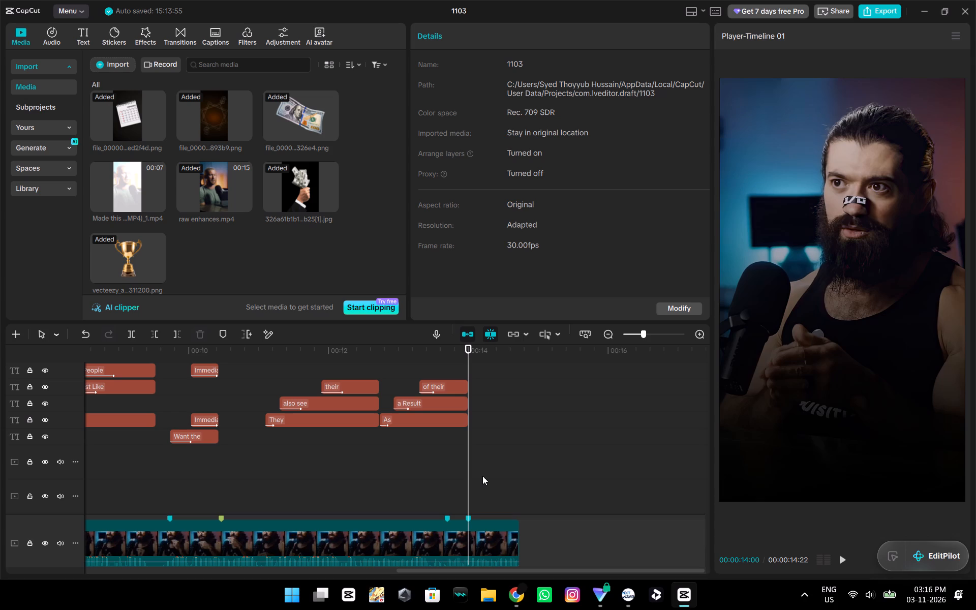
drag(451, 477, 157, 500)
ctrl+scroll(228, 491, down, 20)
click(217, 420)
drag(217, 420, 28, 433)
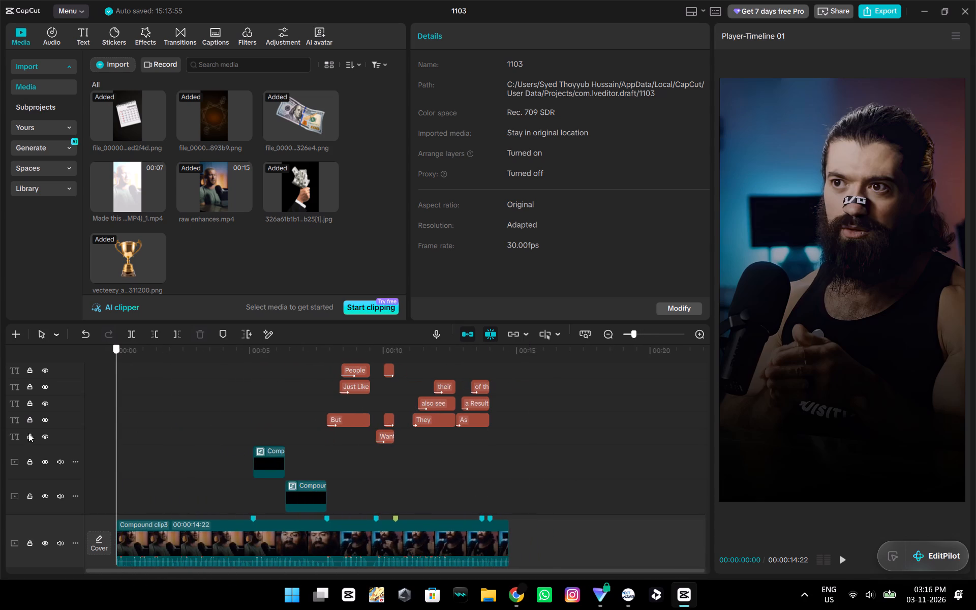
drag(28, 433, 18, 433)
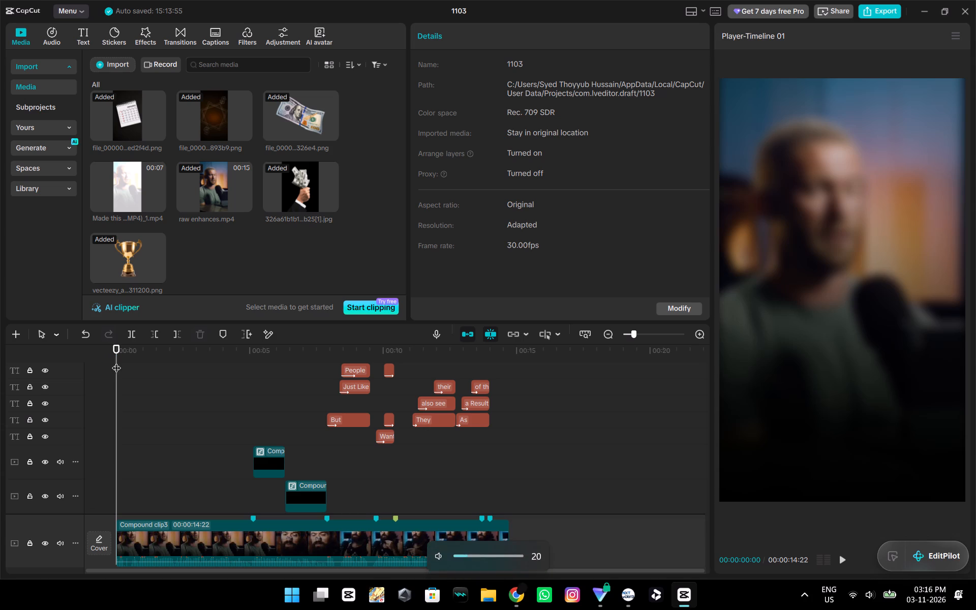
Switch to the NxtWave IDE in Chrome and open app.js from the coding-practice-4a folder.
key(alt+Tab)
click(477, 444)
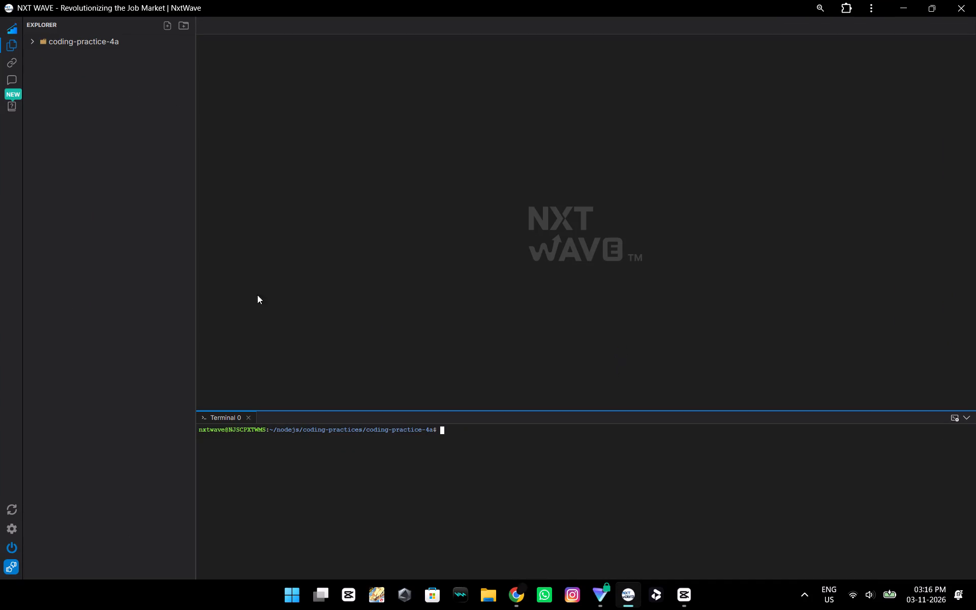
click(94, 44)
click(117, 76)
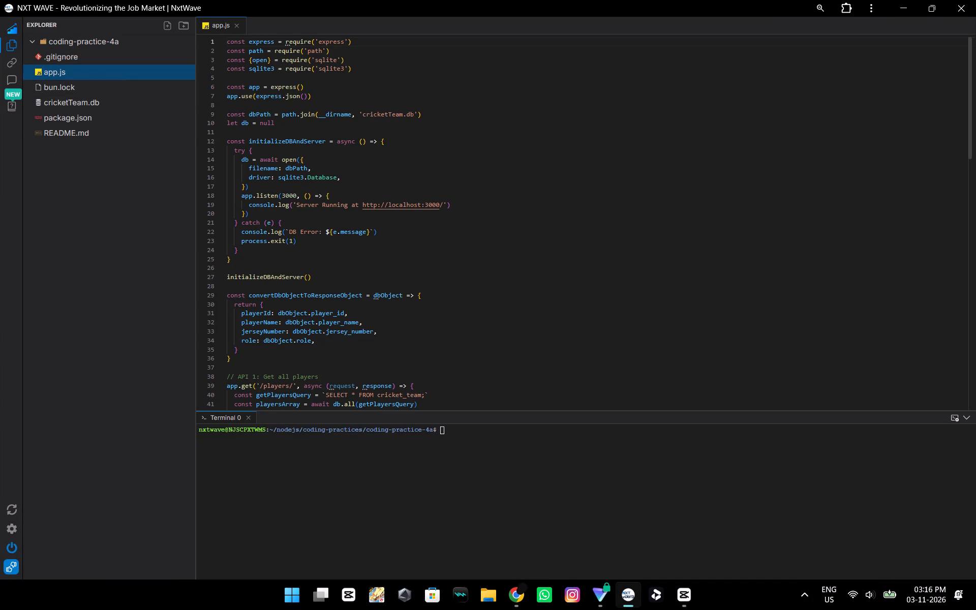
Install the sqlite, sqlite3, express and nodemon packages with npm in the IDE terminal.
click(532, 437)
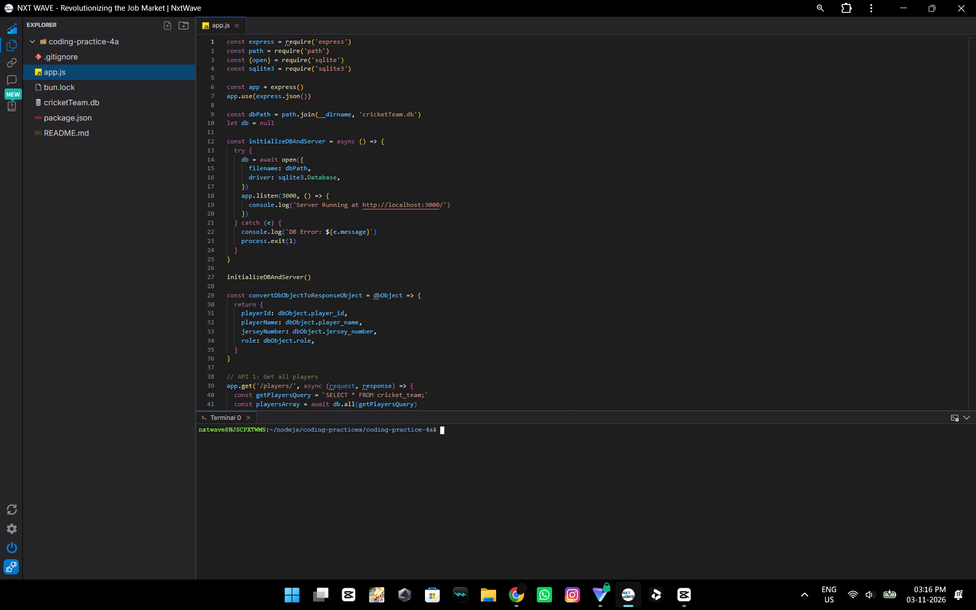
text(npm i sqlite)
key(space)
text(sqlite3)
key(space)
text(express nodemon)
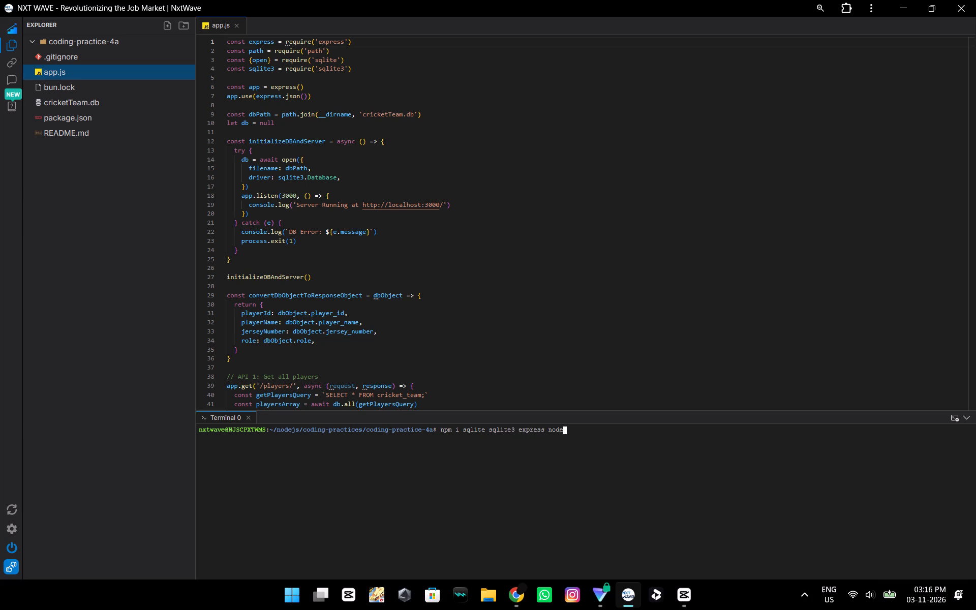
key(Return)
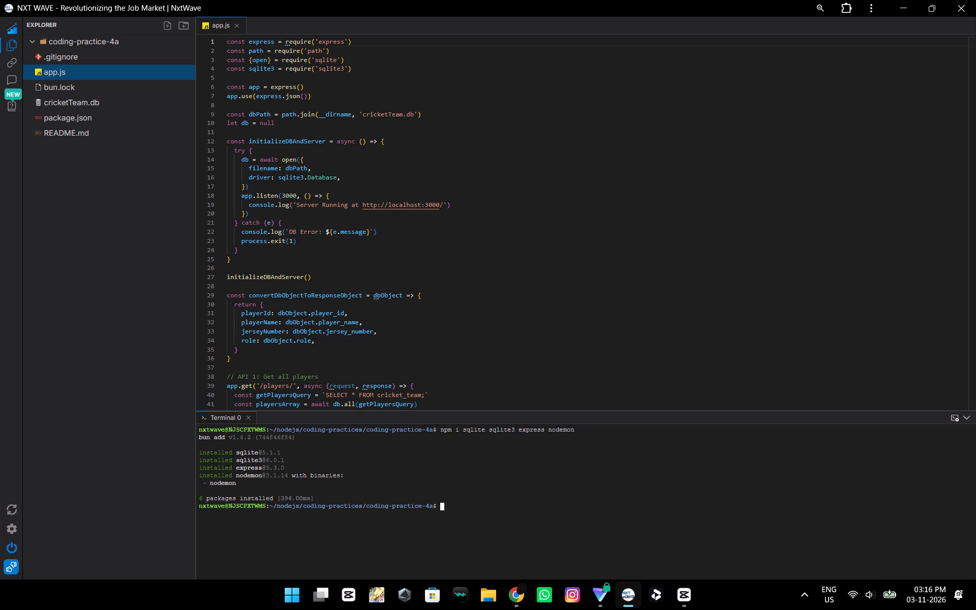
Switch back to CapCut and play the video from the start through the "As a Result of their" caption.
key(alt+Tab)
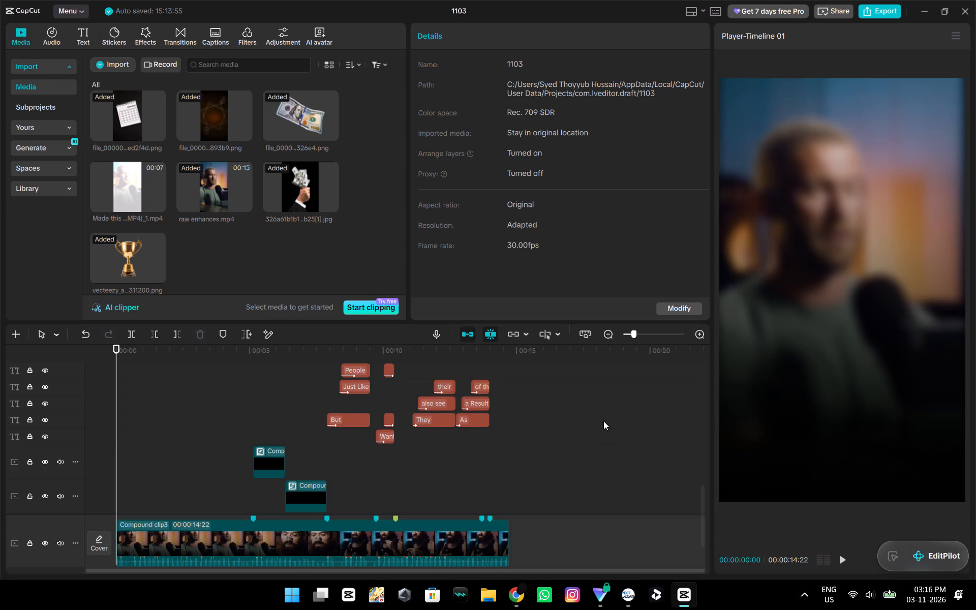
key(space)
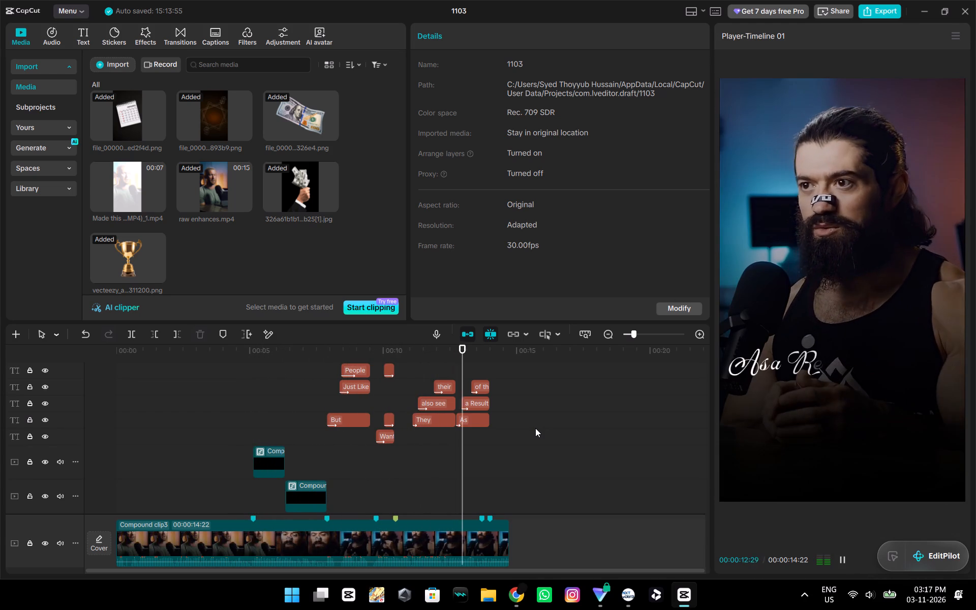
key(space)
scroll(377, 453, down, 6)
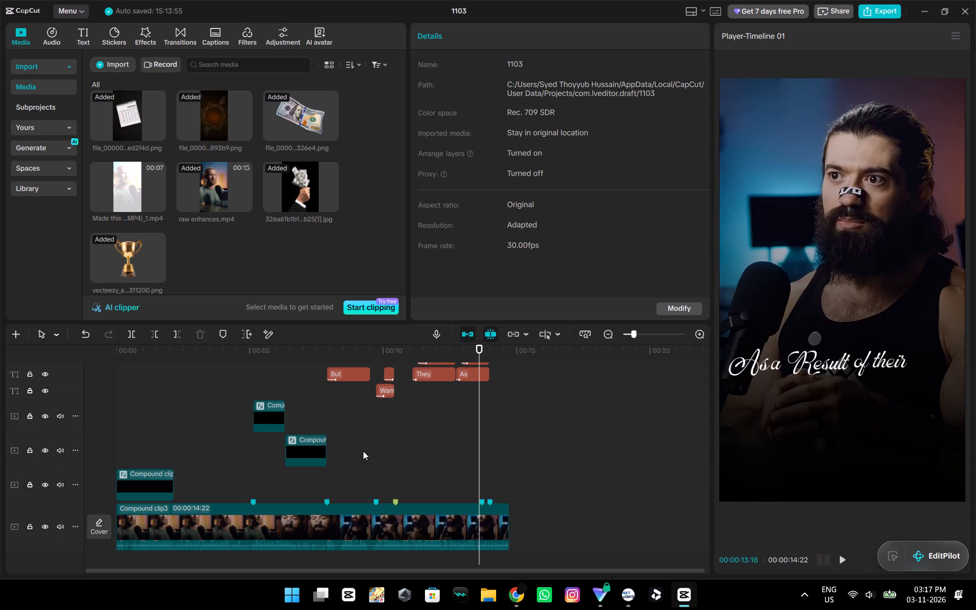
scroll(362, 451, up, 18)
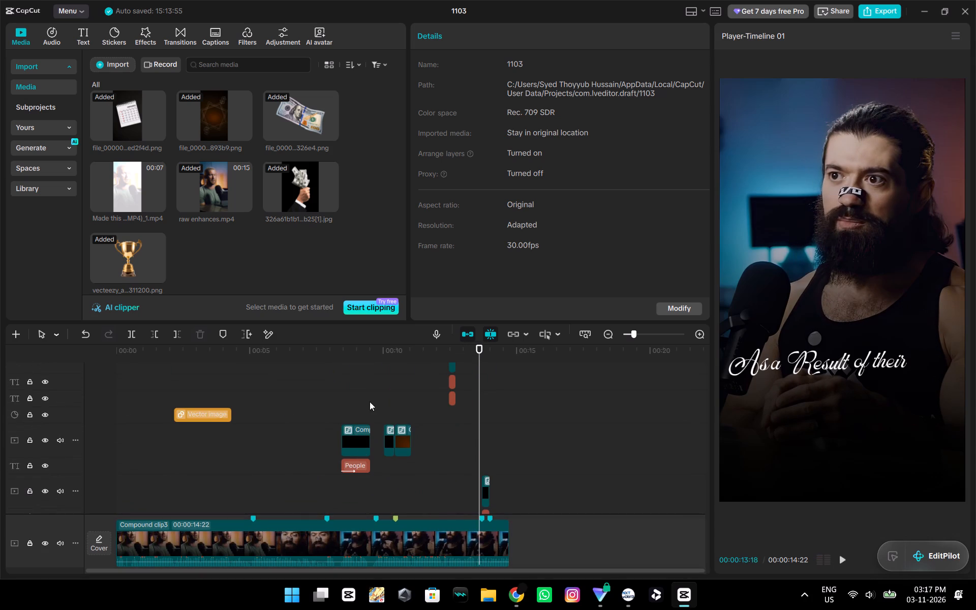
Replay the "REWARD" scene with the trophy and money several times to check its entrance and timing.
click(367, 399)
drag(367, 399, 400, 408)
click(405, 444)
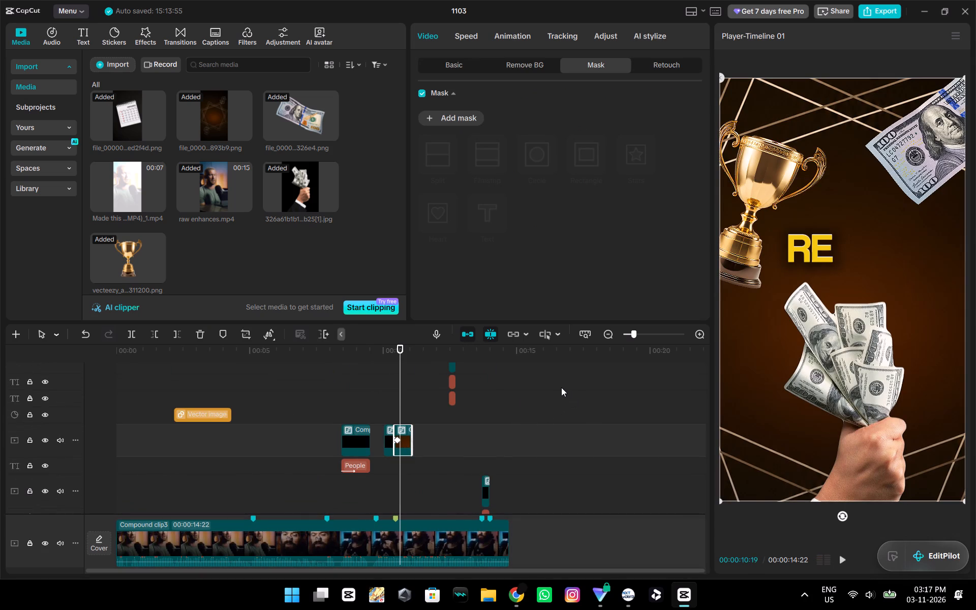
key(space)
key(space)
key(space)
key(space)
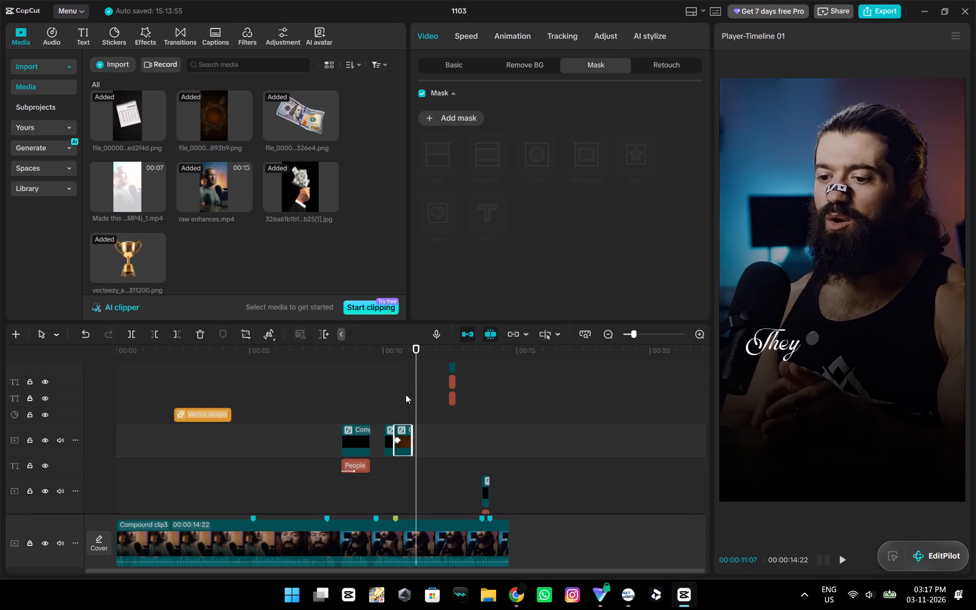
click(404, 393)
drag(403, 393, 392, 402)
key(space)
key(space)
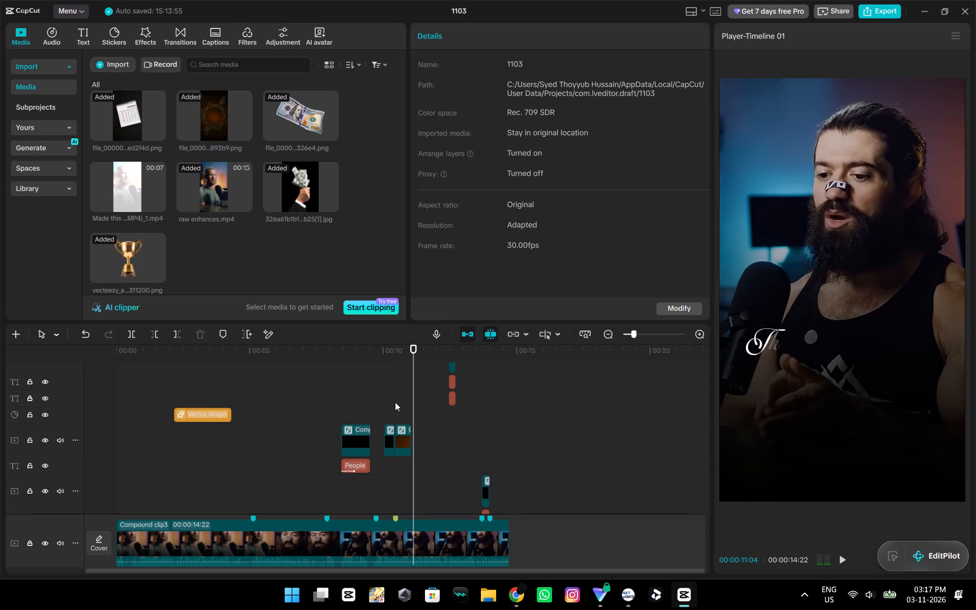
key(space)
click(398, 402)
drag(398, 402, 395, 412)
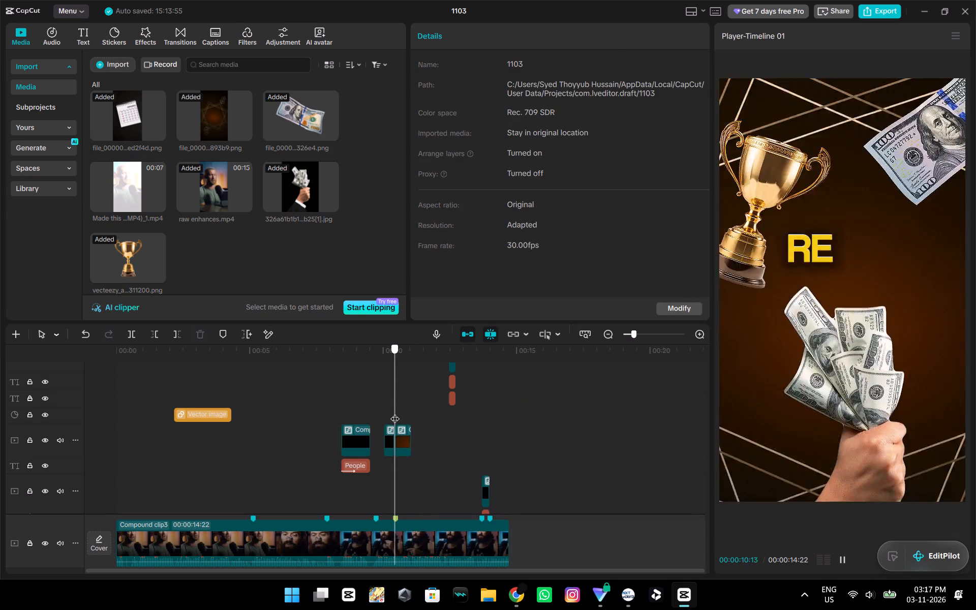
drag(395, 412, 396, 421)
Move the opening keyframe of the "REWARD" compound clip slightly later on the timeline and play the scene to check it.
ctrl+scroll(398, 426, up, 6)
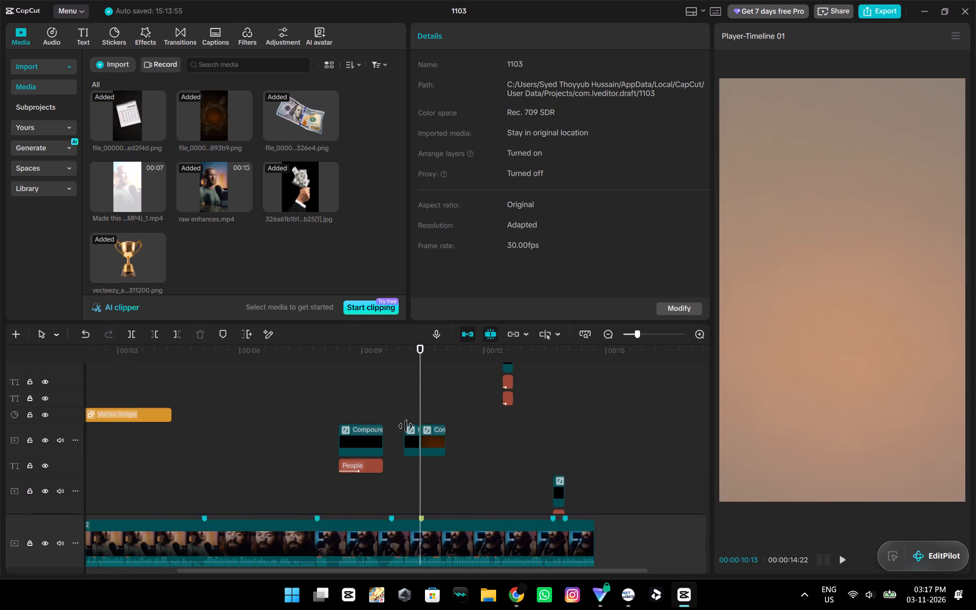
ctrl+scroll(406, 426, up, 12)
ctrl+click(448, 433)
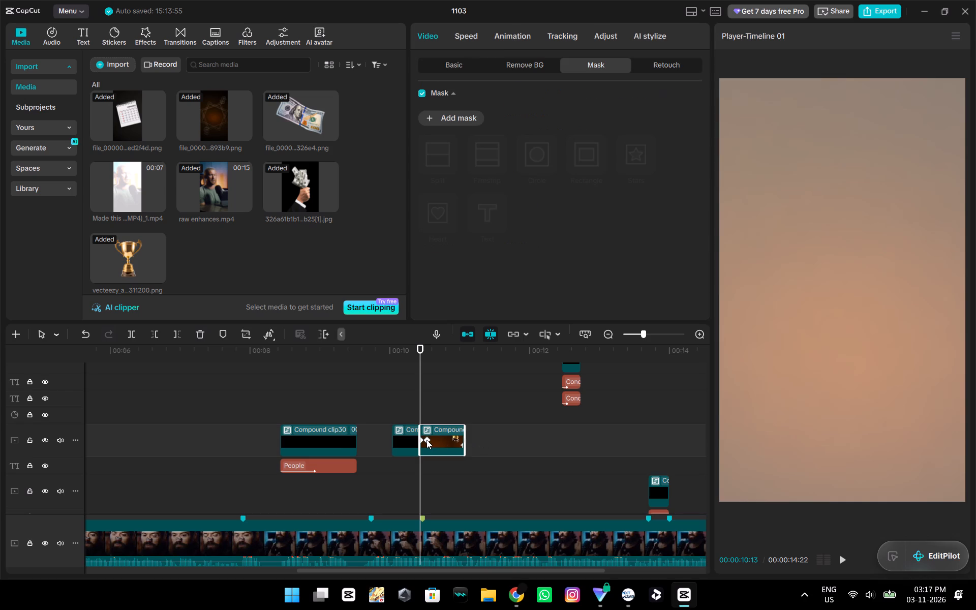
click(426, 440)
drag(426, 440, 436, 442)
key(space)
key(space)
click(426, 405)
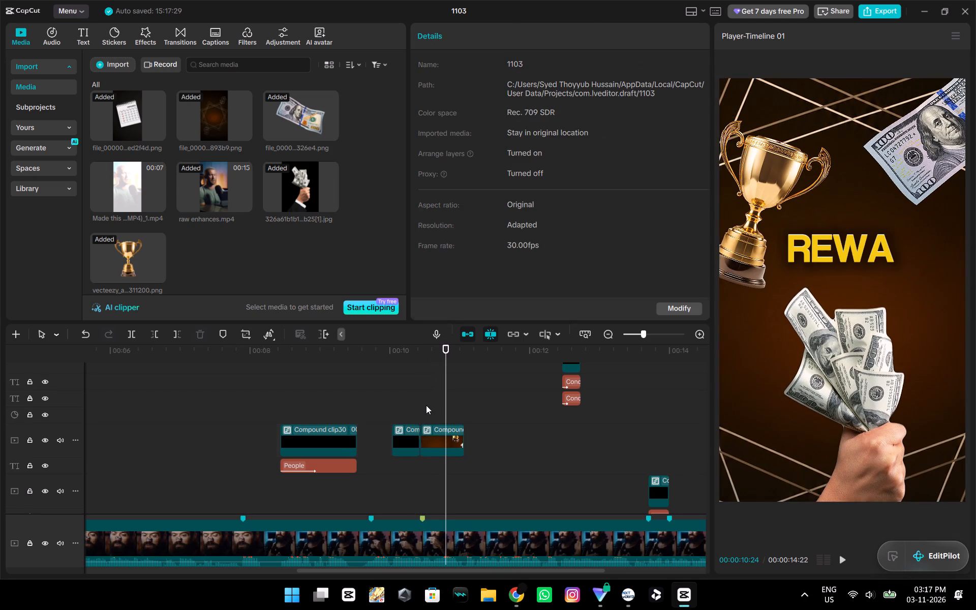
key(space)
key(space)
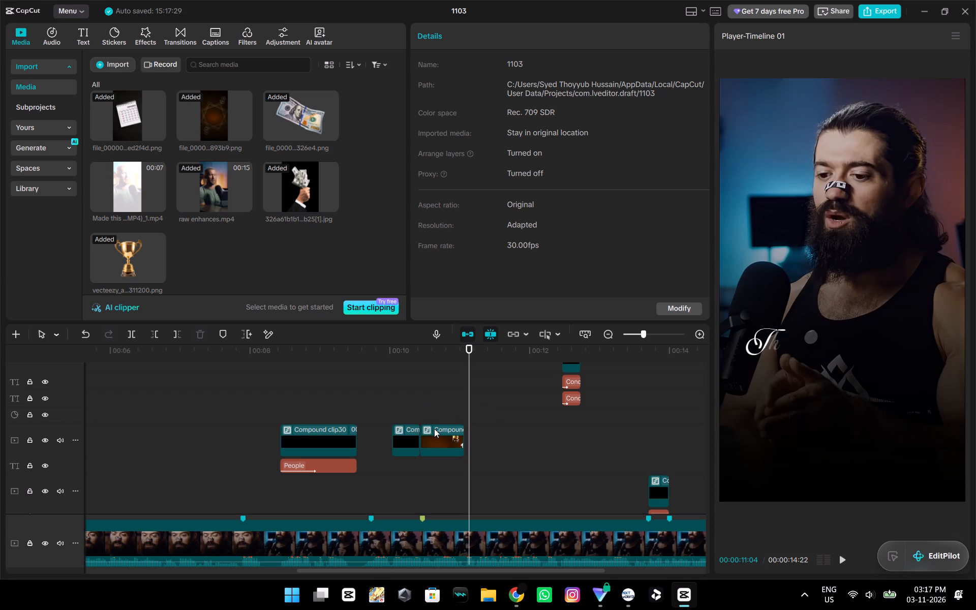
Ungroup the "REWARD" scene's compound clip into its separate layers.
click(432, 429)
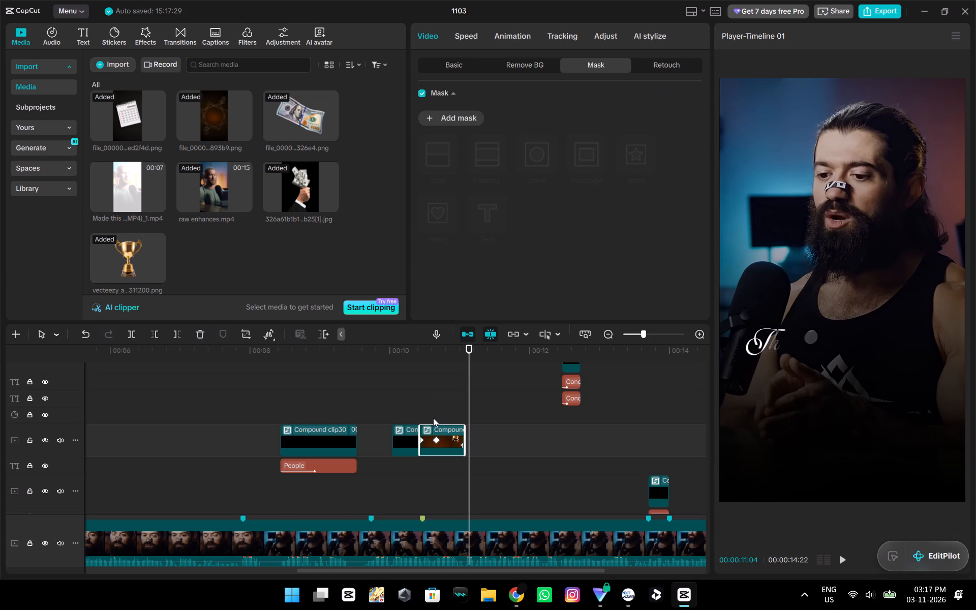
key(alt+shift+g)
Disable the dark brown background image clip under the trophy layer and play the scene to check it.
scroll(433, 421, down, 6)
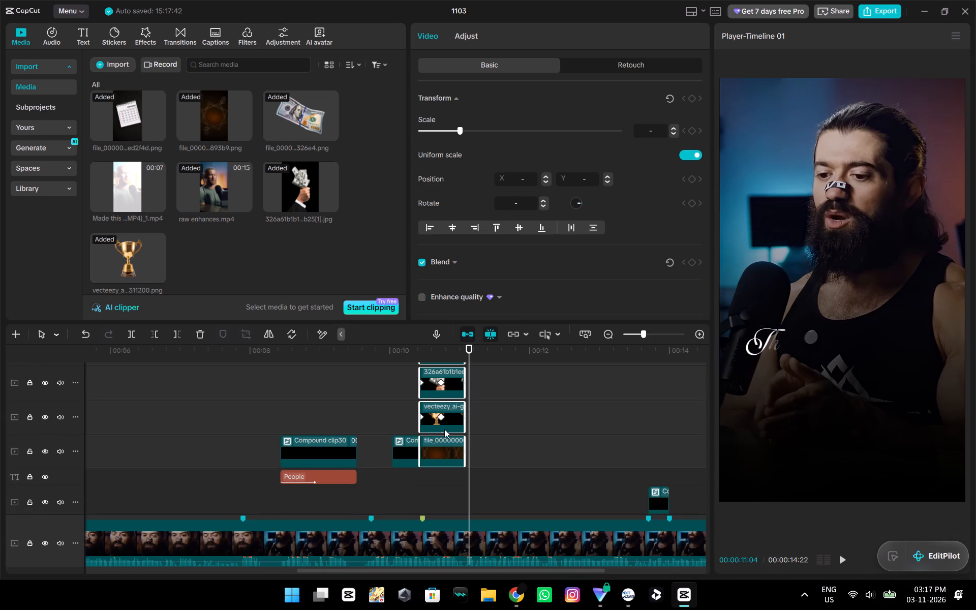
click(444, 448)
key(v)
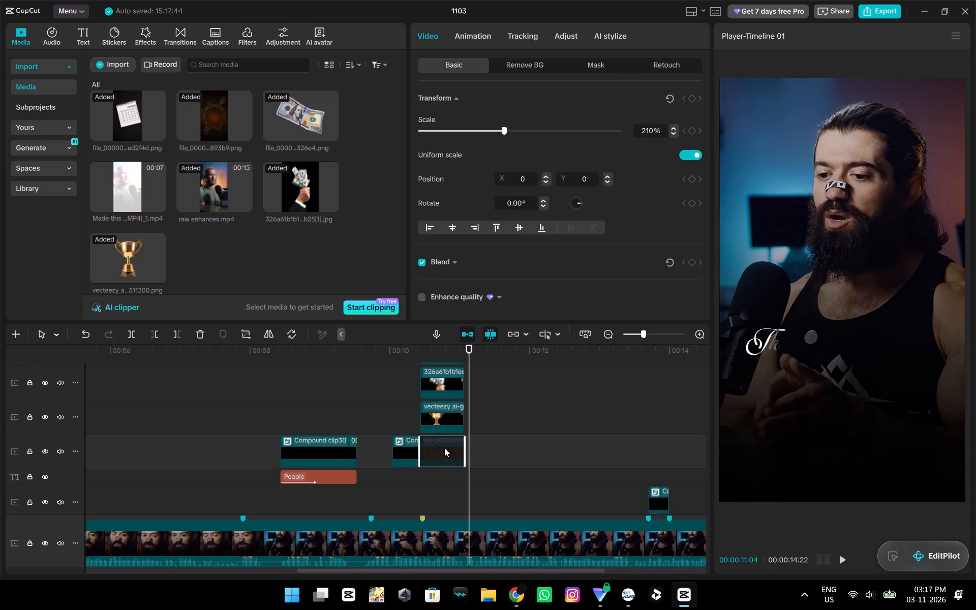
click(402, 409)
key(space)
key(space)
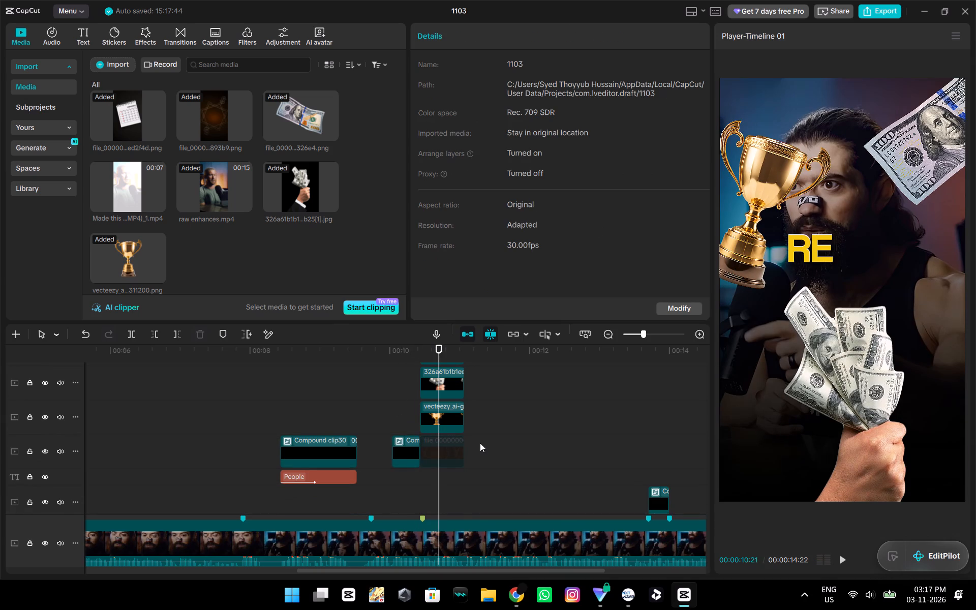
Disable both "REWARD" text clips and the compound clip directly above them, and play the scene to check it.
scroll(480, 443, up, 15)
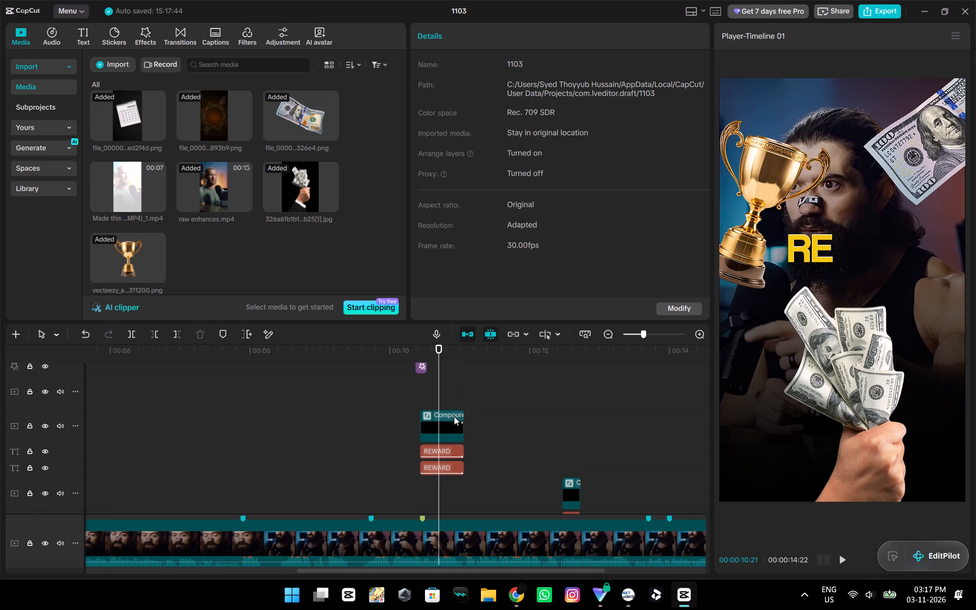
key(space)
key(space)
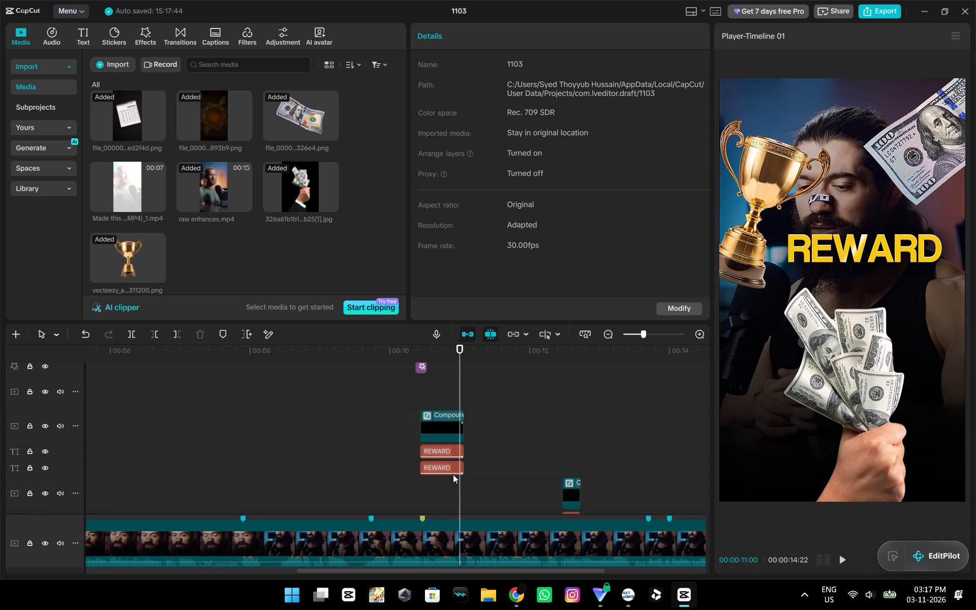
drag(441, 479, 430, 399)
key(v)
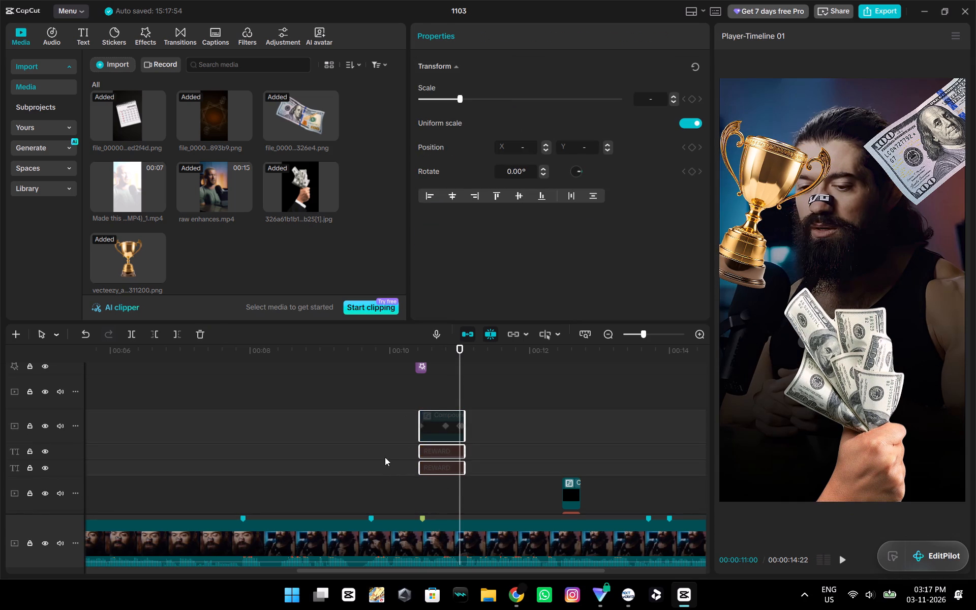
click(385, 457)
key(space)
key(space)
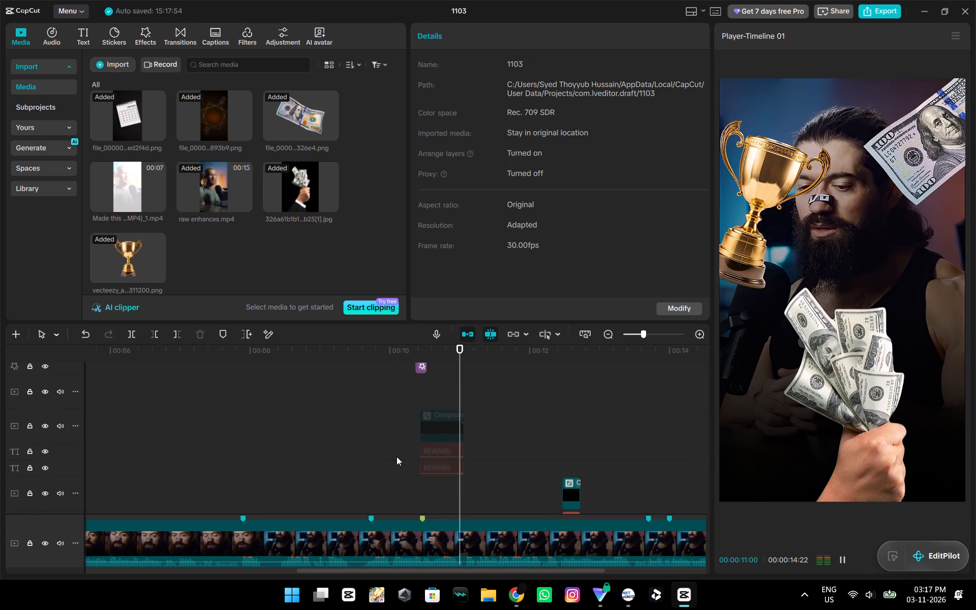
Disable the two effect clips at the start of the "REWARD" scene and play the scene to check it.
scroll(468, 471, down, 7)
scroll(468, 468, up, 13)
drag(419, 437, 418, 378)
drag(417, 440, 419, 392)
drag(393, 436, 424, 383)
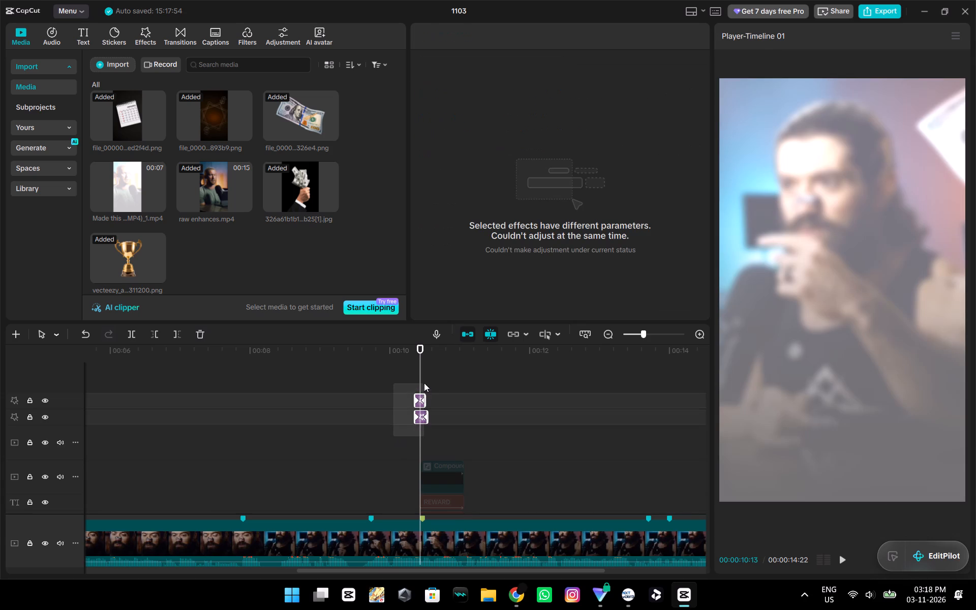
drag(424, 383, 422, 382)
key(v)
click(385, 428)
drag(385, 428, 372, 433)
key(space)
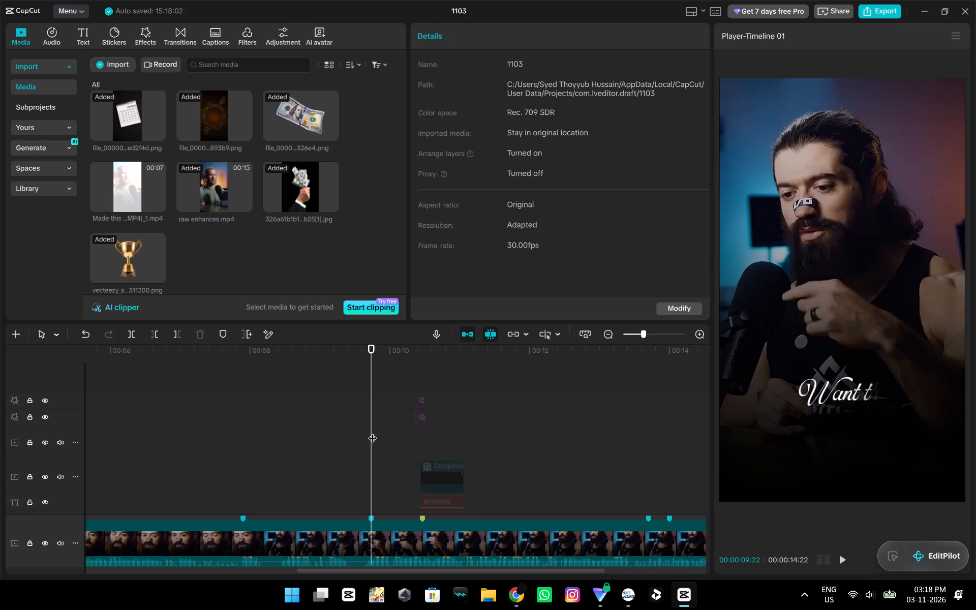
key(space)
Undo the recent clip disabling, the ungrouping and the keyframe move so the "REWARD" scene is a compound clip again.
scroll(445, 475, down, 5)
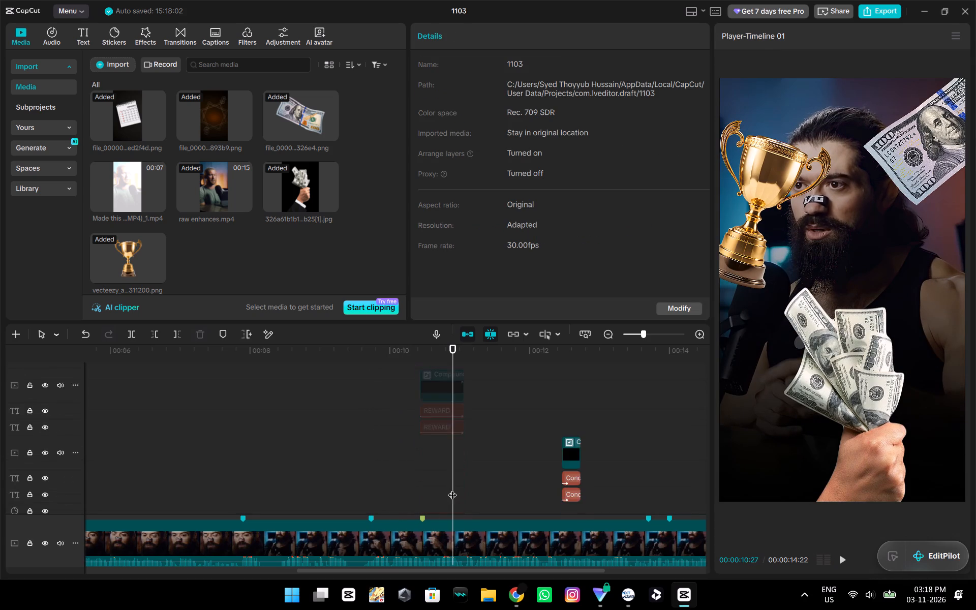
scroll(452, 489, down, 7)
scroll(454, 489, up, 6)
key(ctrl+z)
key(ctrl+z)
key(ctrl+z)
key(ctrl+z)
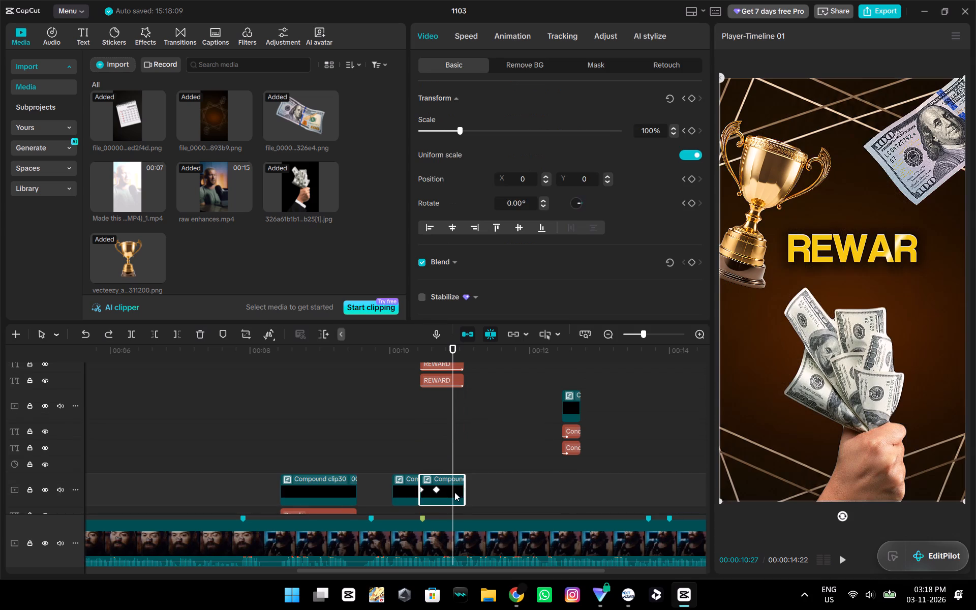
key(ctrl+z)
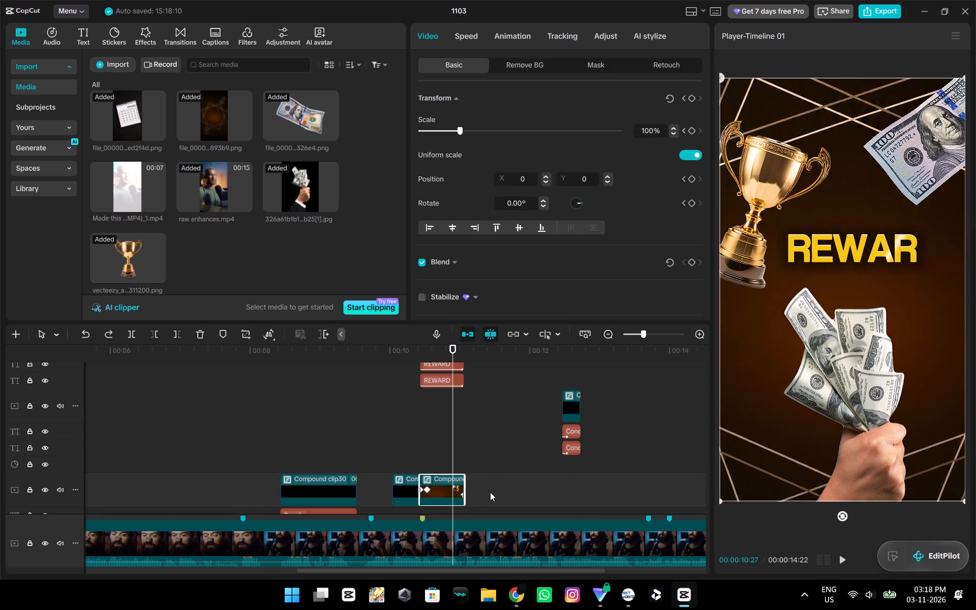
Move the early keyframe of the "REWARD" compound clip slightly later on the timeline and play the scene to check it.
drag(425, 492, 433, 492)
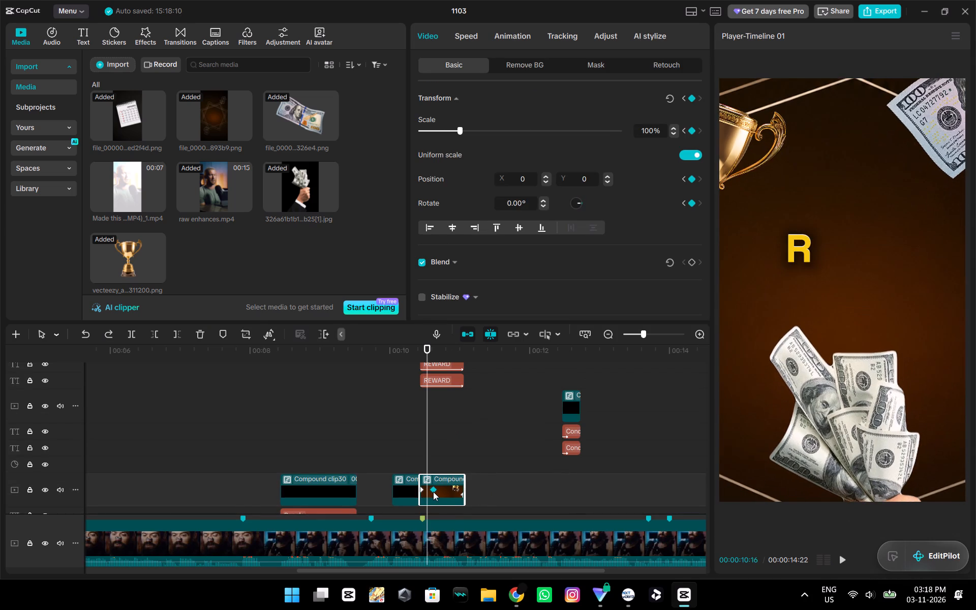
drag(433, 492, 425, 492)
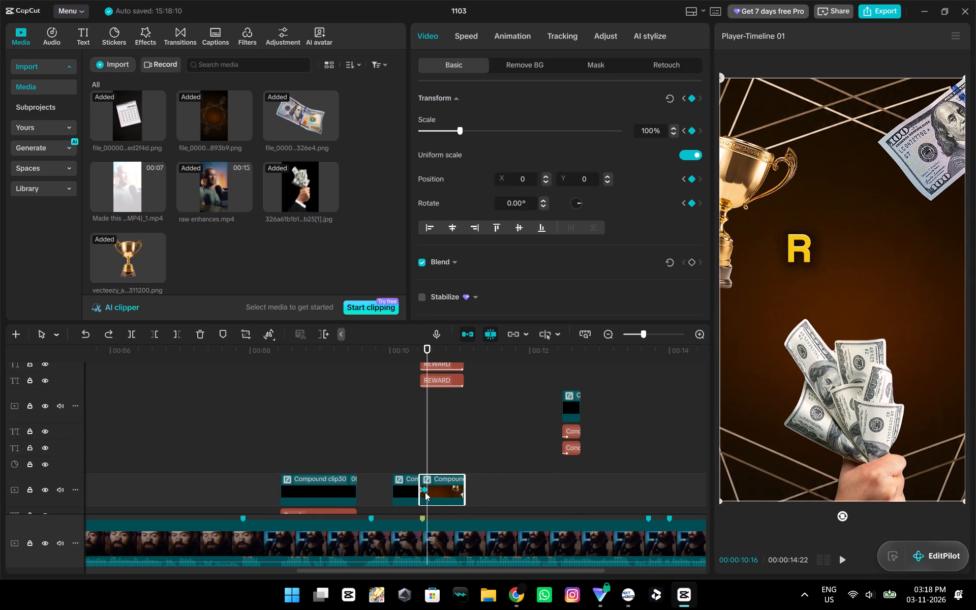
drag(425, 492, 432, 493)
click(418, 454)
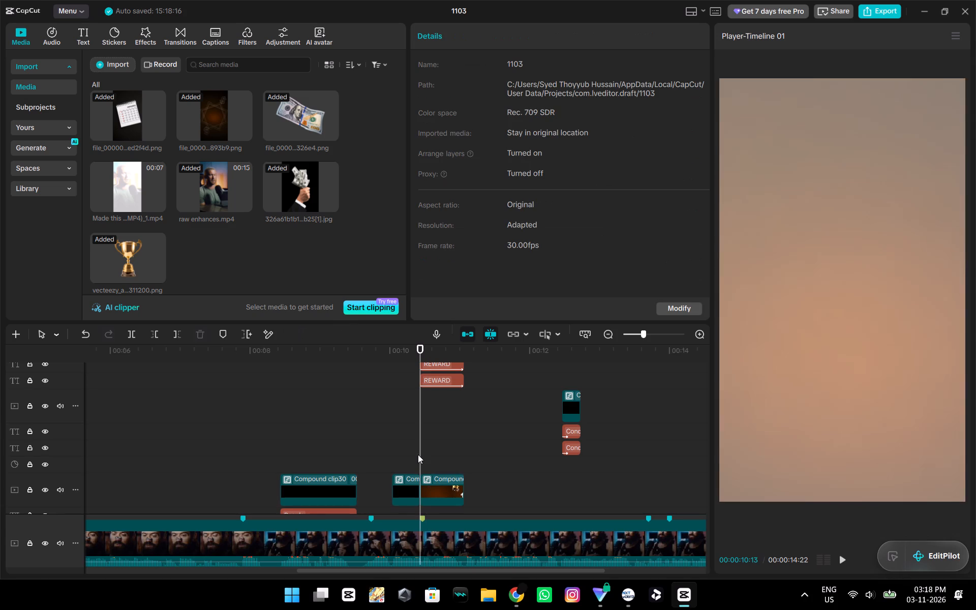
key(space)
key(space)
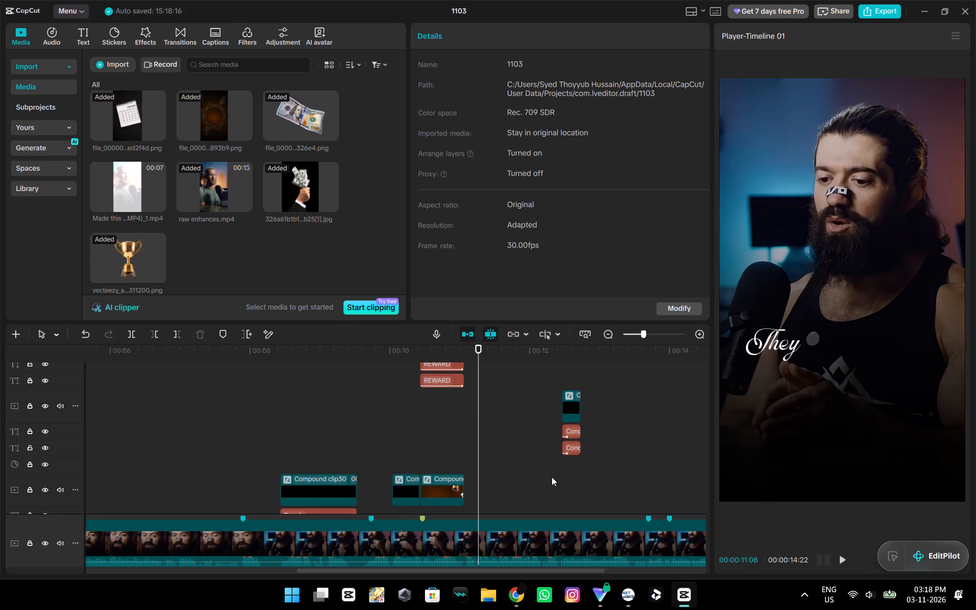
Ungroup the "REWARD" scene's compound clip into its separate layers again, with the playhead at 00:00:10:18.
click(449, 490)
click(447, 460)
drag(447, 460, 431, 462)
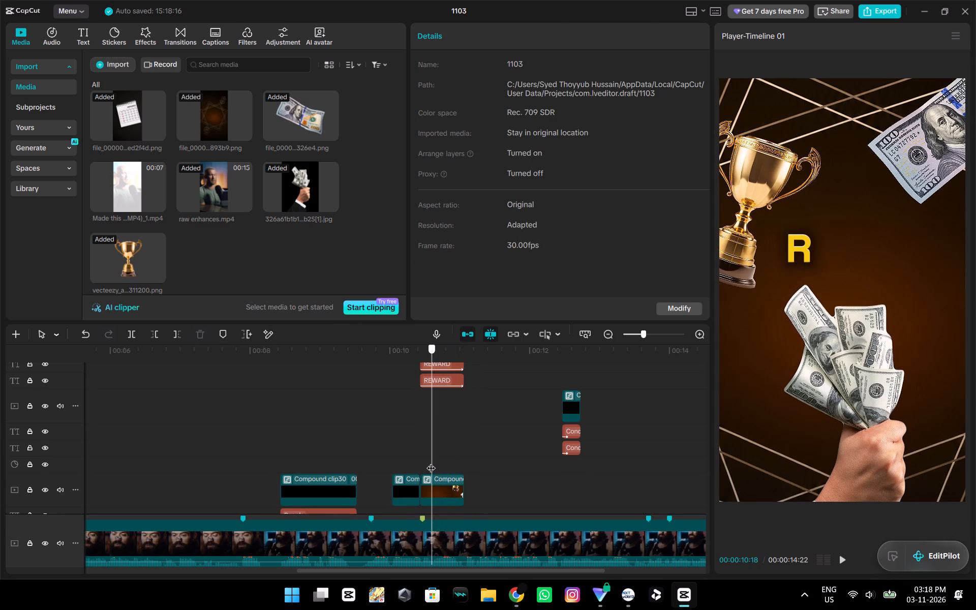
drag(431, 462, 432, 462)
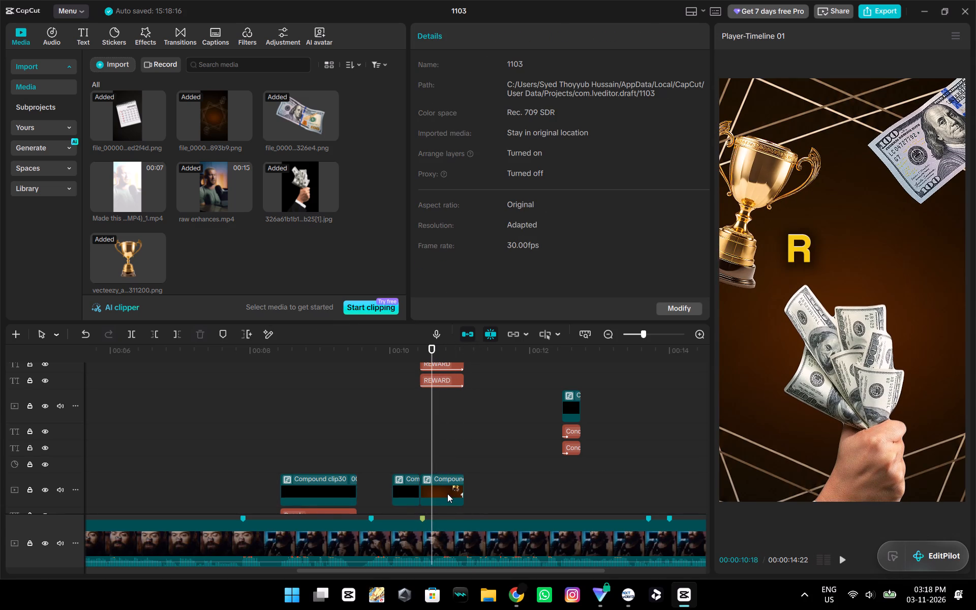
click(447, 493)
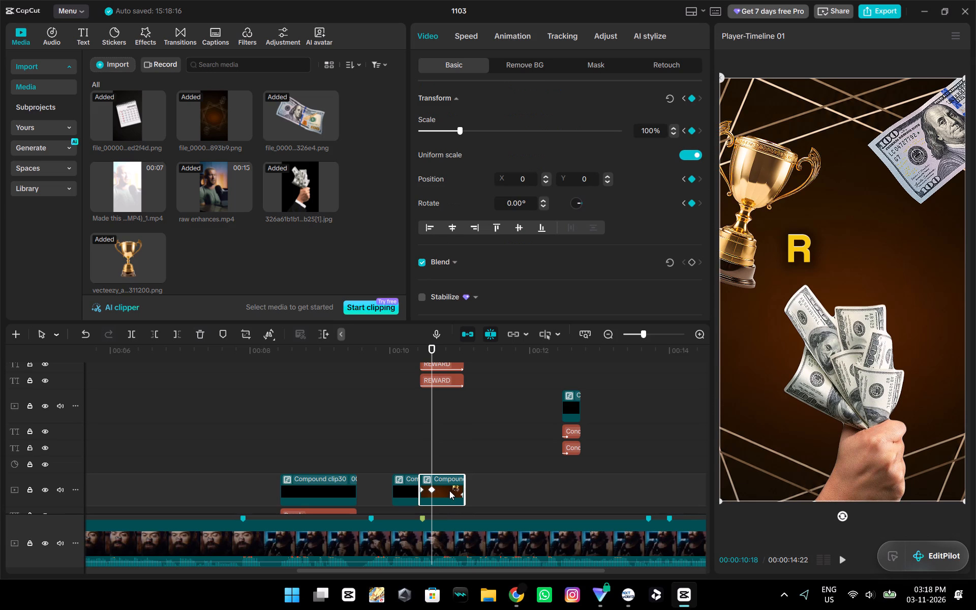
key(alt+shift+g)
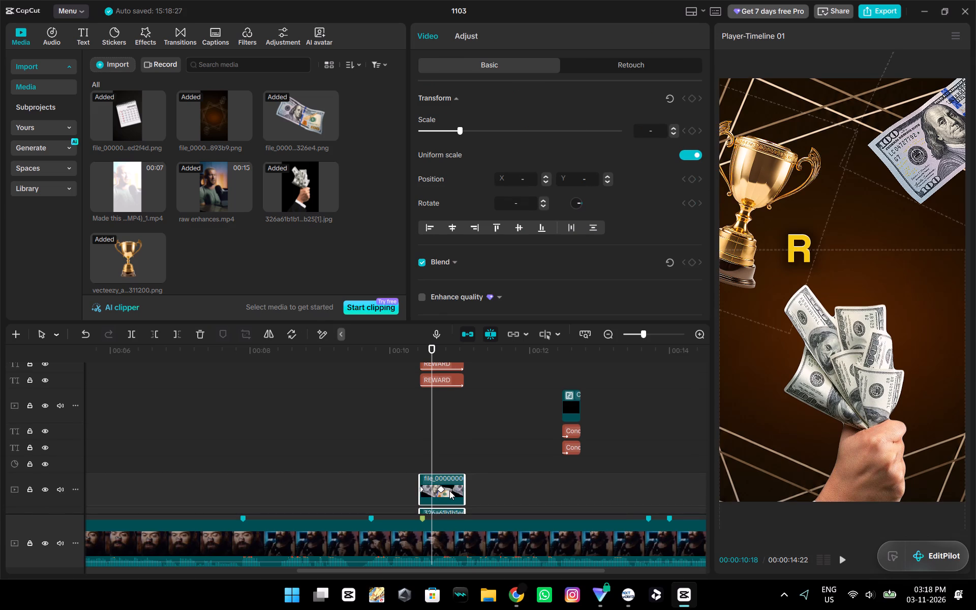
Shrink the dark brown geometric background image under the trophy layer to 79% and centre it in the frame at X 0, Y 0.
scroll(447, 456, down, 10)
click(442, 439)
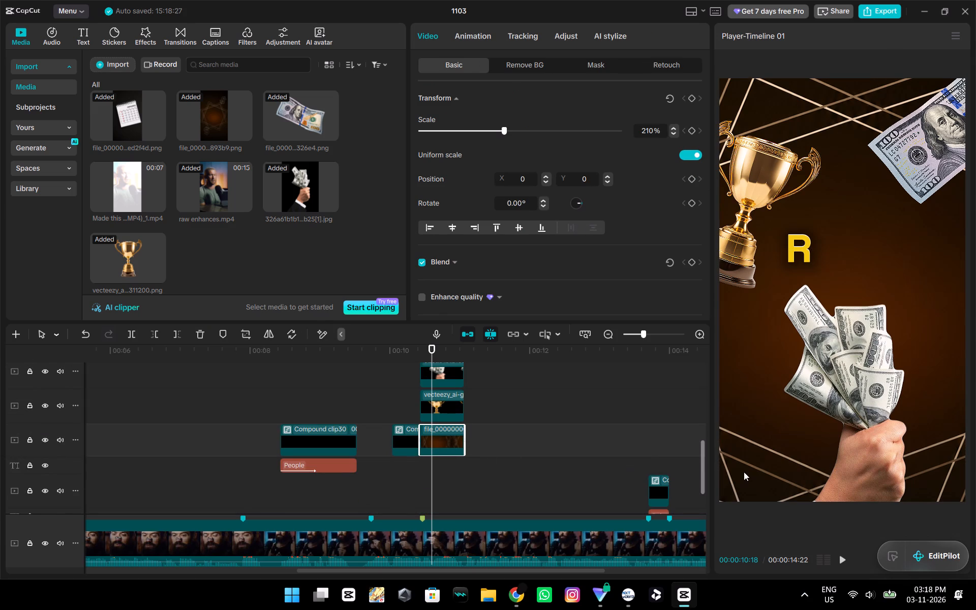
drag(802, 413, 876, 261)
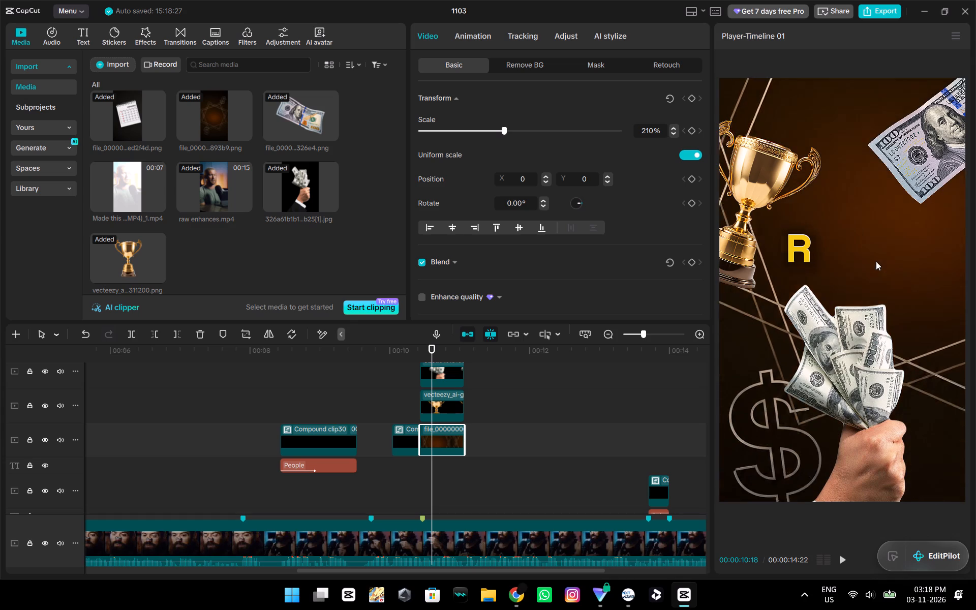
drag(876, 261, 975, 83)
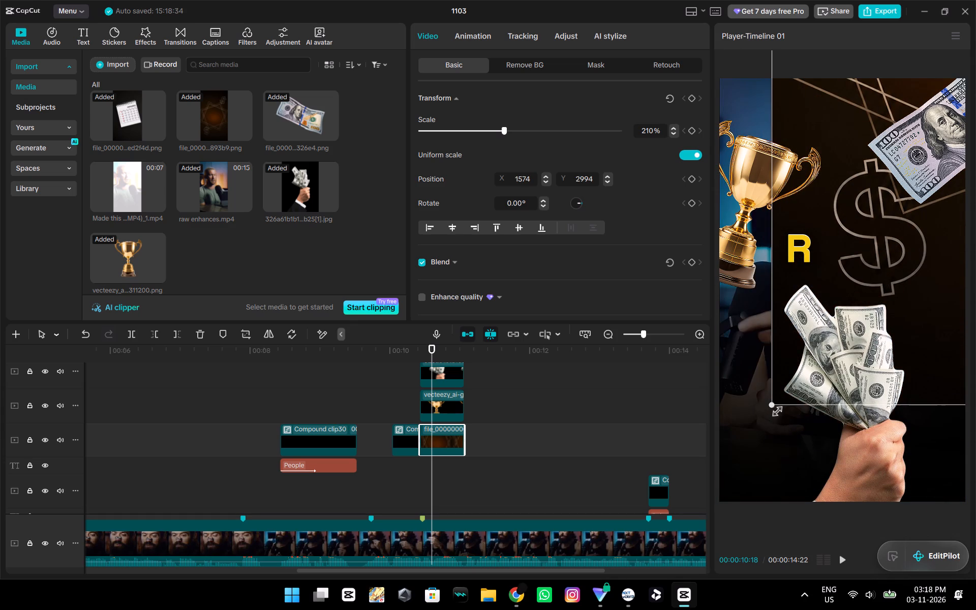
drag(772, 404, 851, 271)
drag(923, 226, 912, 254)
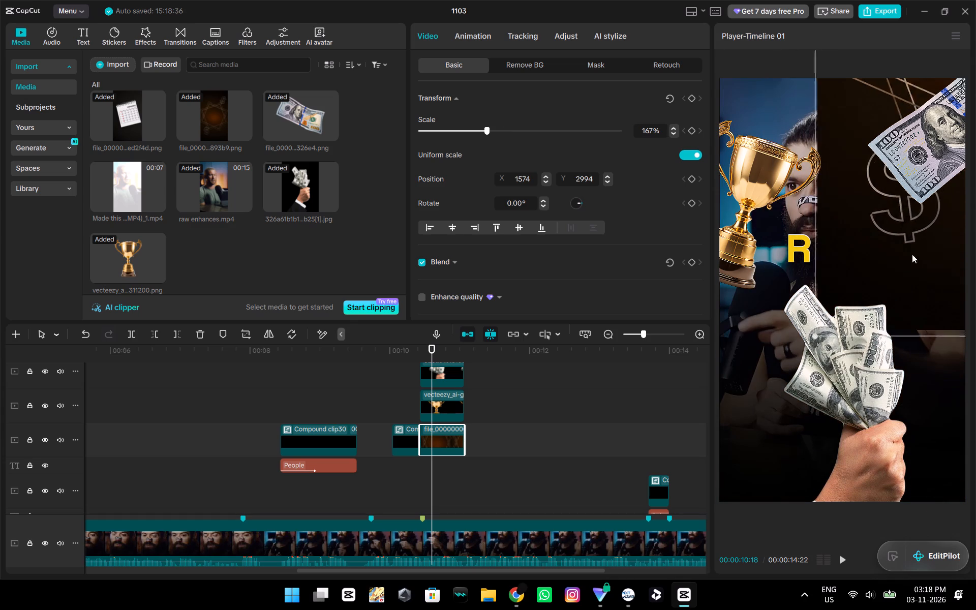
drag(912, 254, 805, 430)
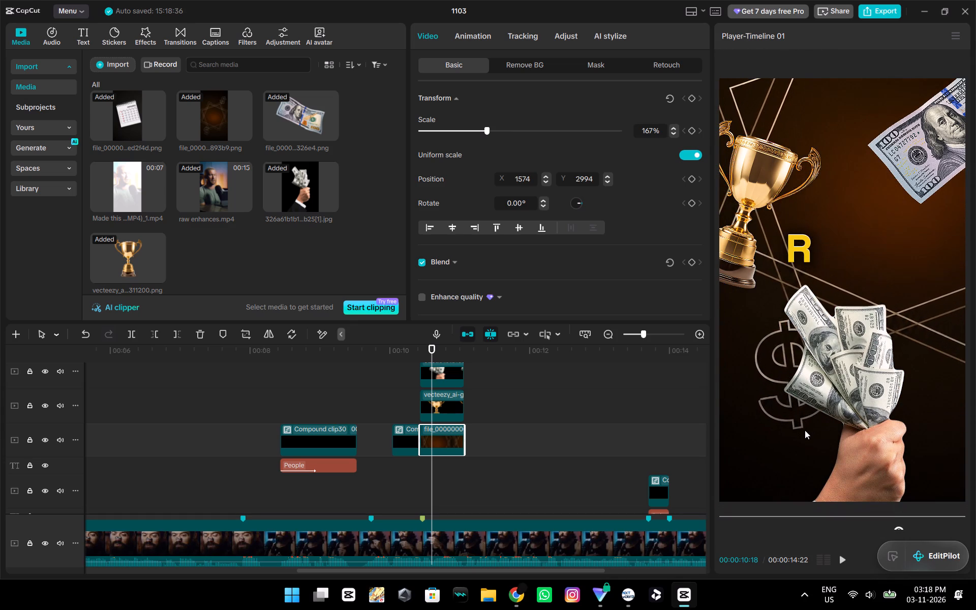
drag(805, 430, 810, 439)
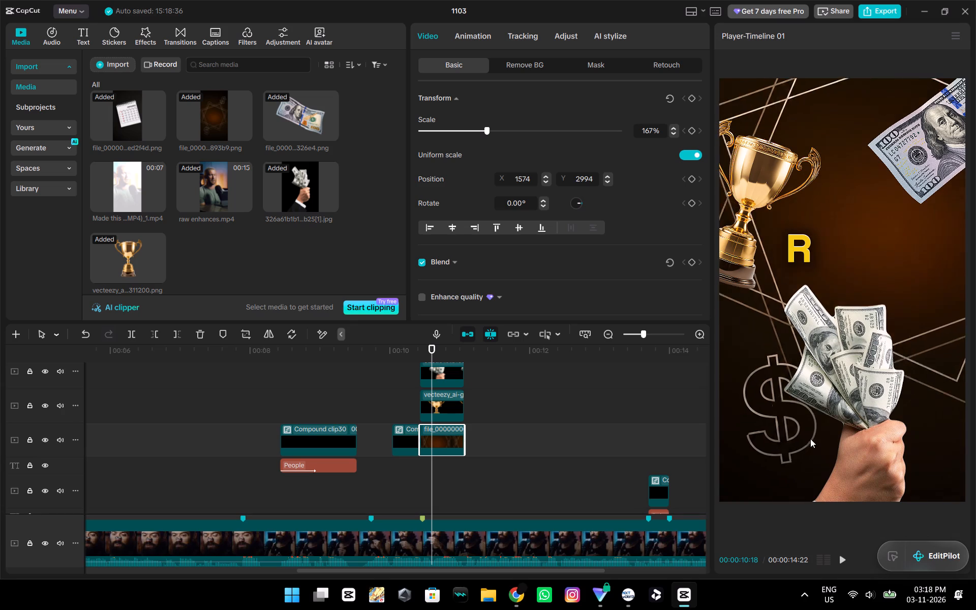
drag(810, 439, 816, 419)
drag(747, 465, 789, 407)
drag(758, 444, 832, 319)
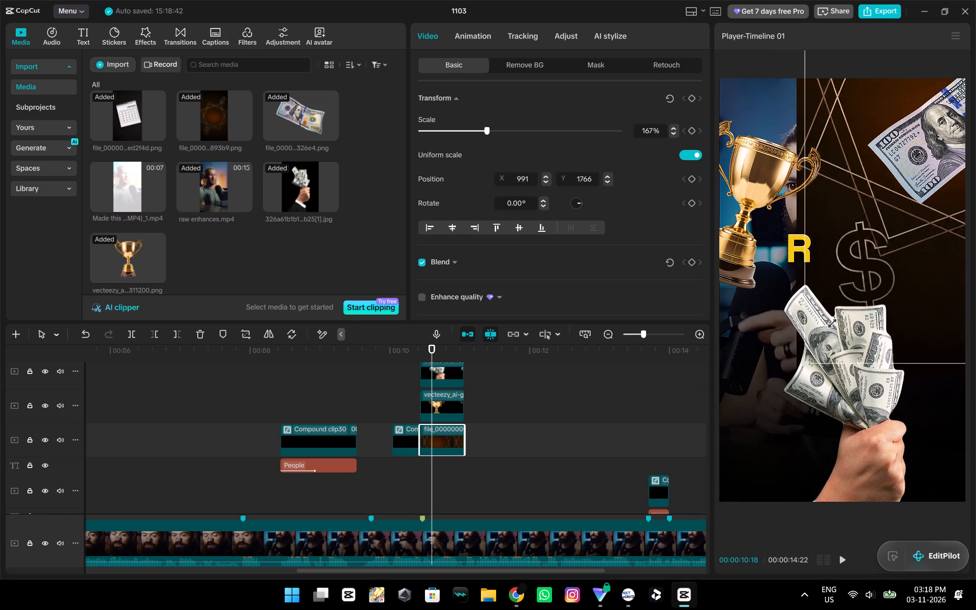
drag(832, 319, 853, 284)
drag(894, 241, 793, 418)
drag(725, 512, 747, 479)
drag(740, 483, 757, 451)
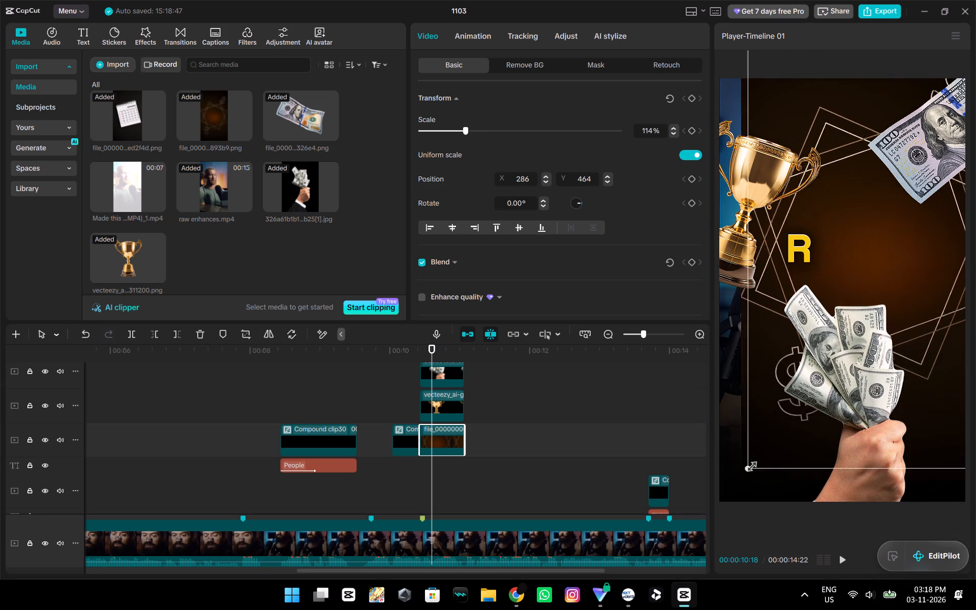
drag(757, 451, 797, 377)
drag(906, 273, 889, 328)
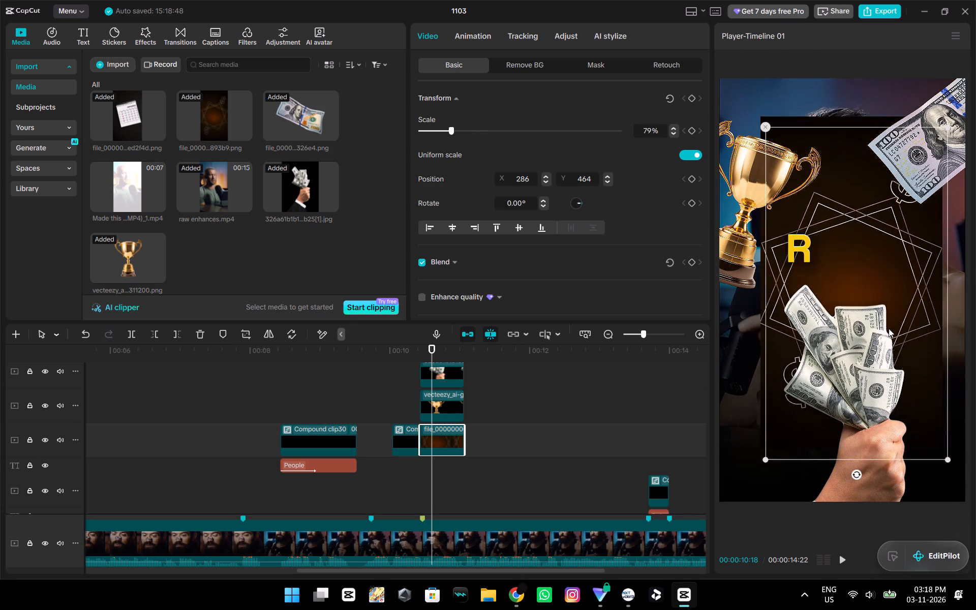
drag(889, 328, 871, 327)
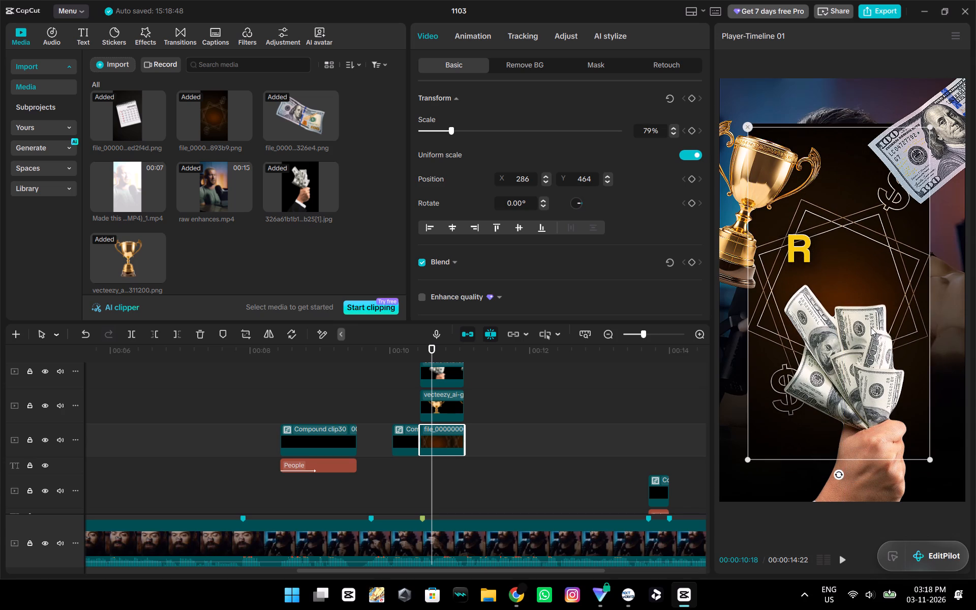
drag(871, 327, 875, 325)
Enlarge the brown background image to 110% scale so it fills the frame and play the "REWARD" scene to check it.
drag(749, 456, 710, 527)
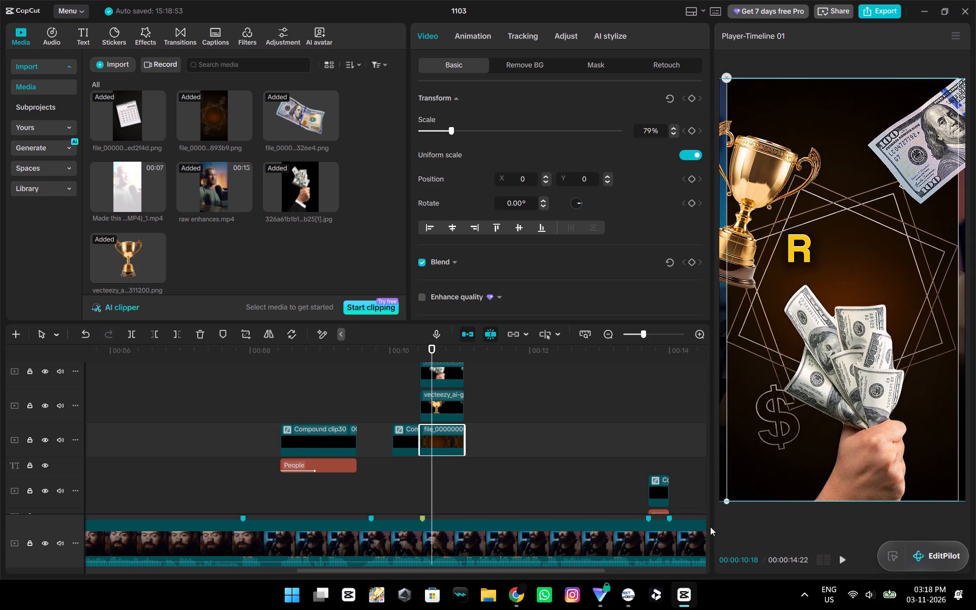
drag(710, 527, 687, 532)
triple_click(671, 128)
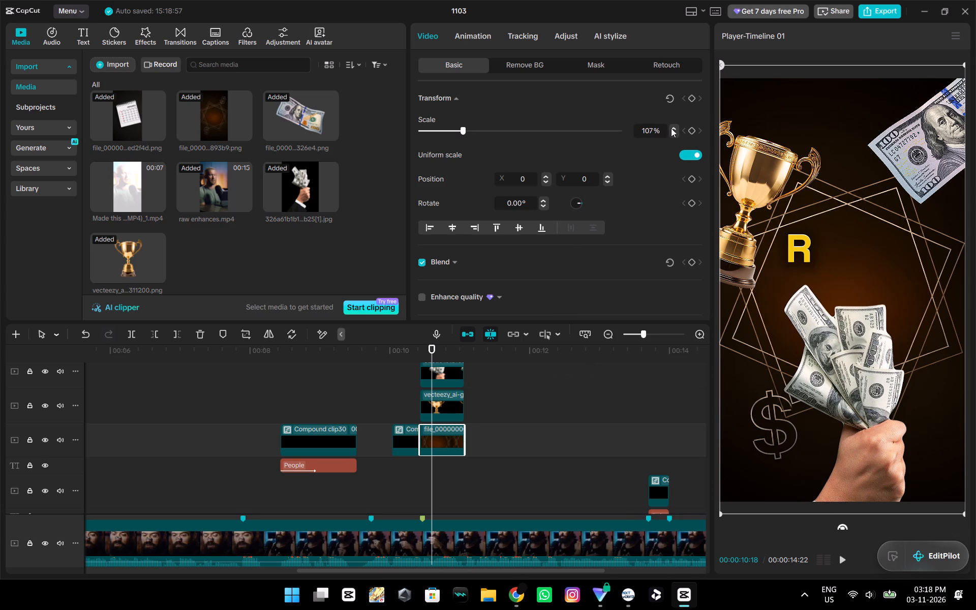
click(671, 129)
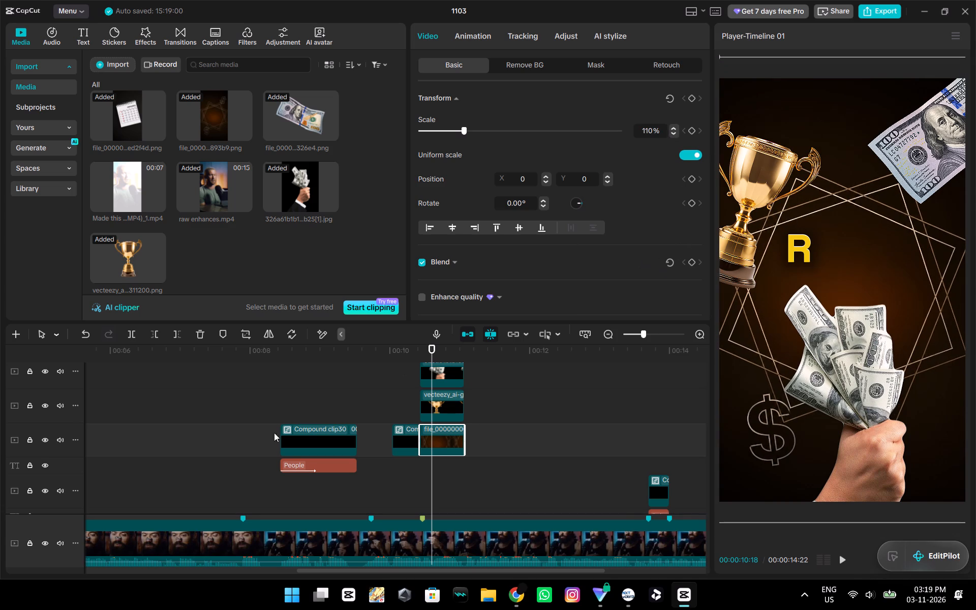
click(411, 404)
key(space)
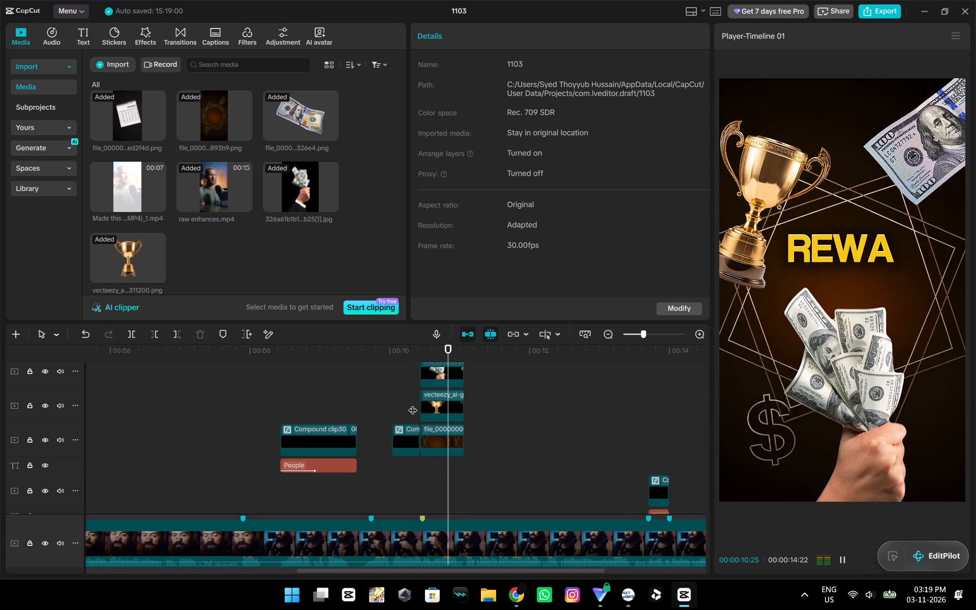
key(space)
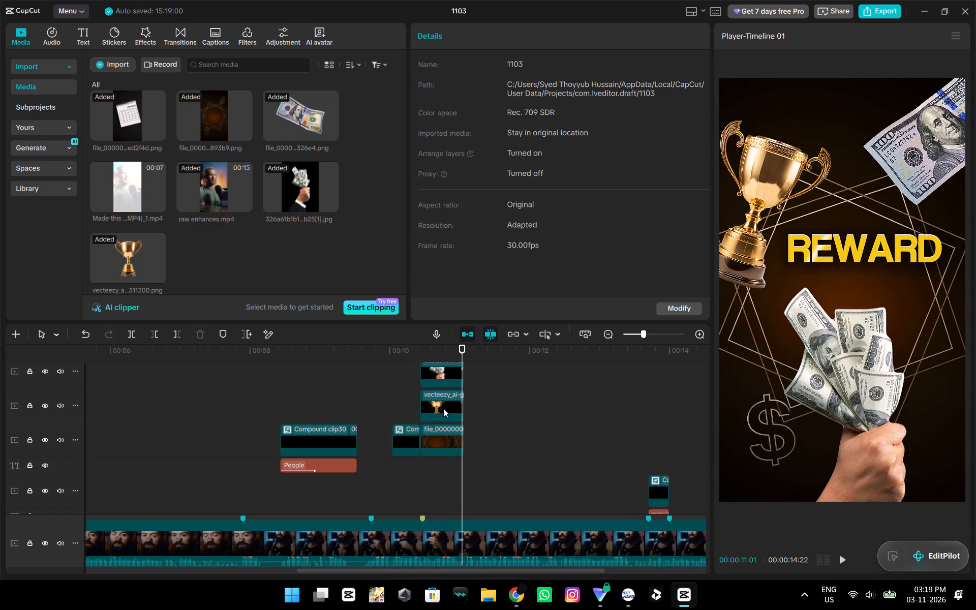
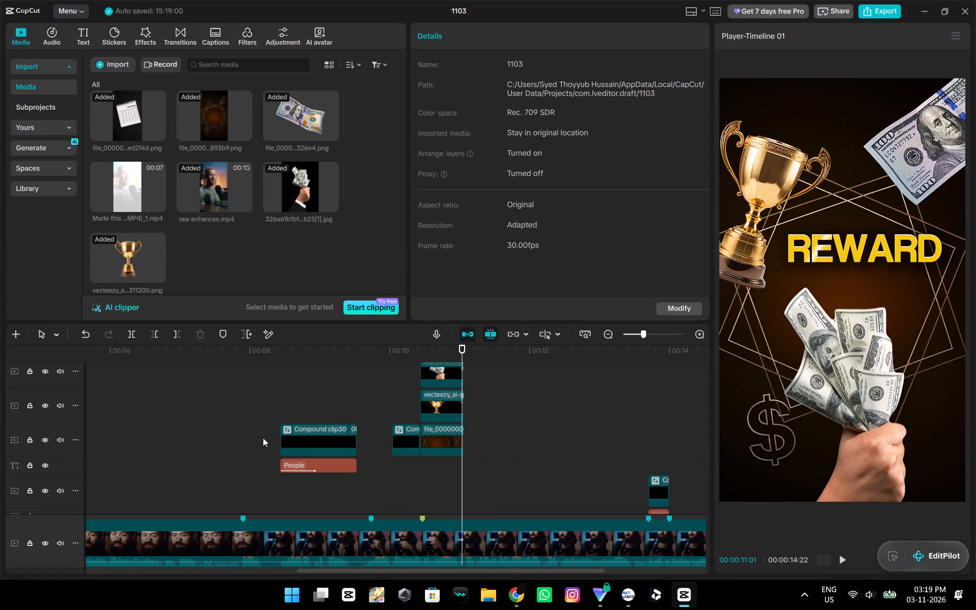
Delete the keyframed compound clip stacked above the two "REWARD" text layers.
ctrl+scroll(377, 463, down, 5)
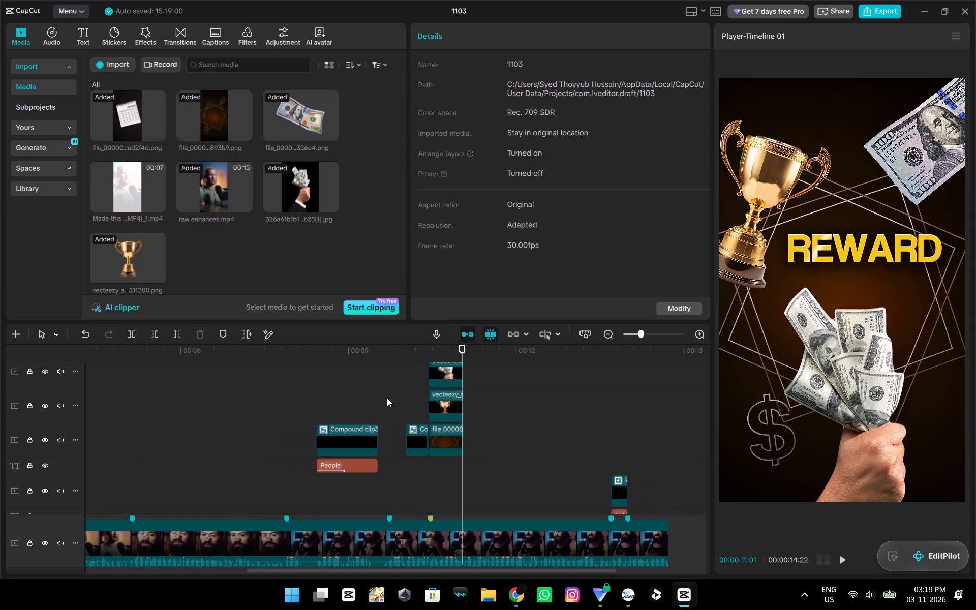
click(387, 398)
key(space)
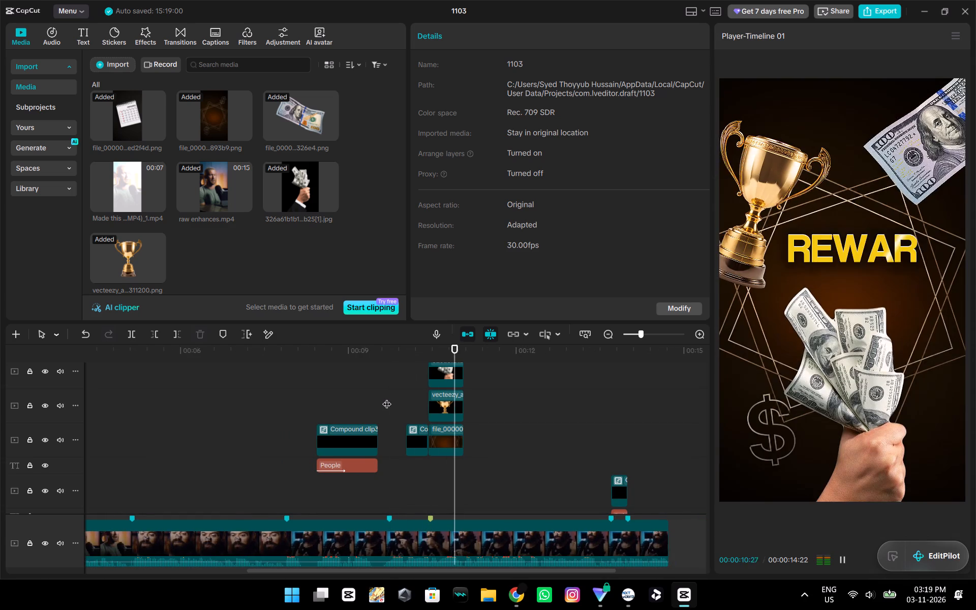
key(space)
scroll(453, 418, up, 13)
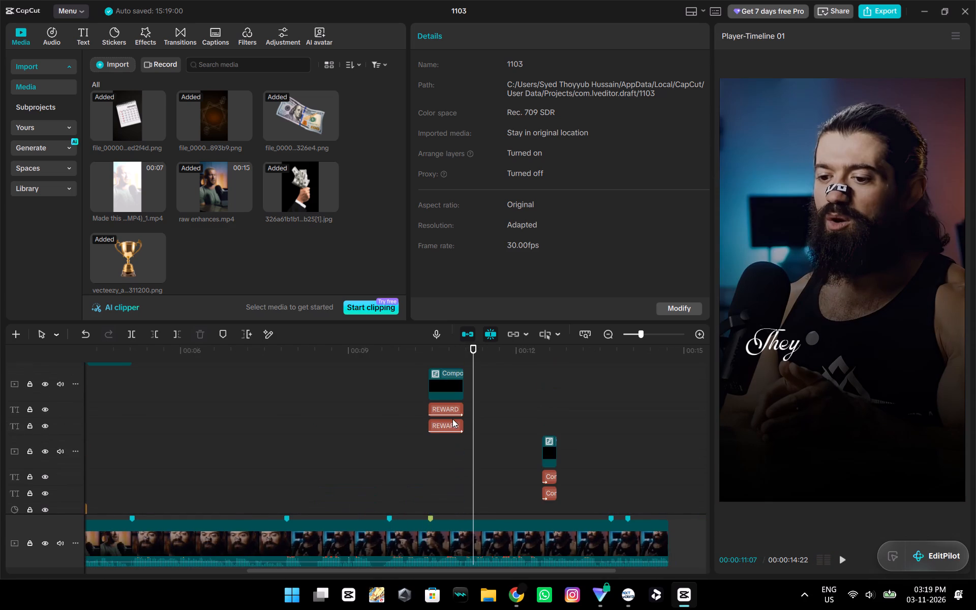
scroll(446, 440, up, 3)
click(446, 439)
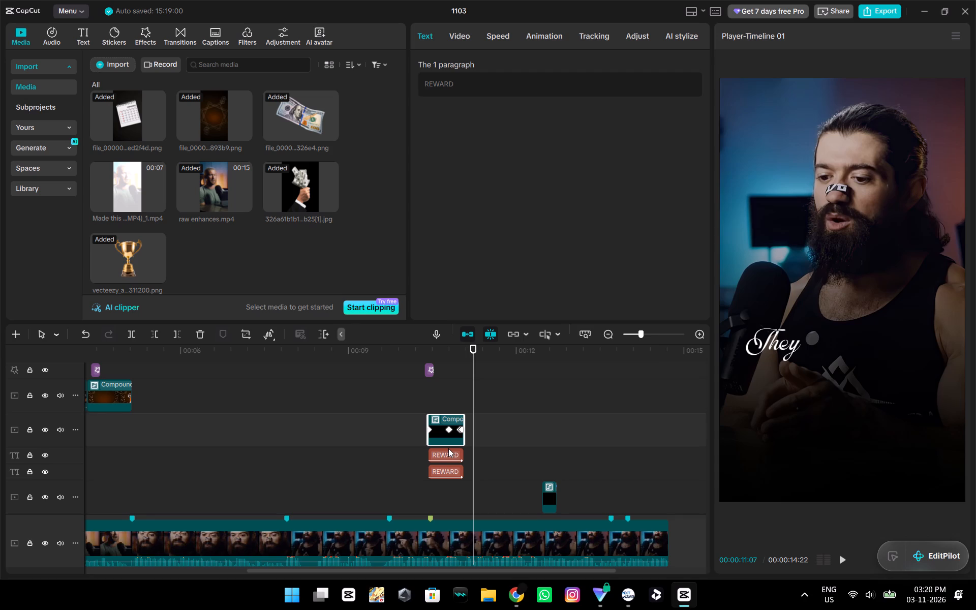
key(BackSpace)
Scrub through the start of the "REWARD" scene to check it with only the two text layers.
click(435, 399)
drag(435, 399, 429, 399)
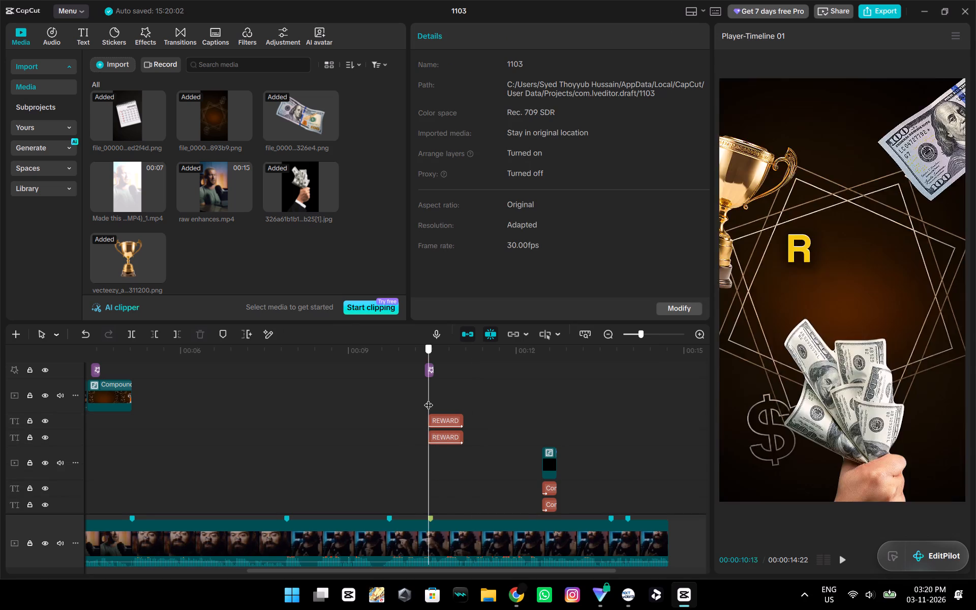
drag(429, 399, 445, 401)
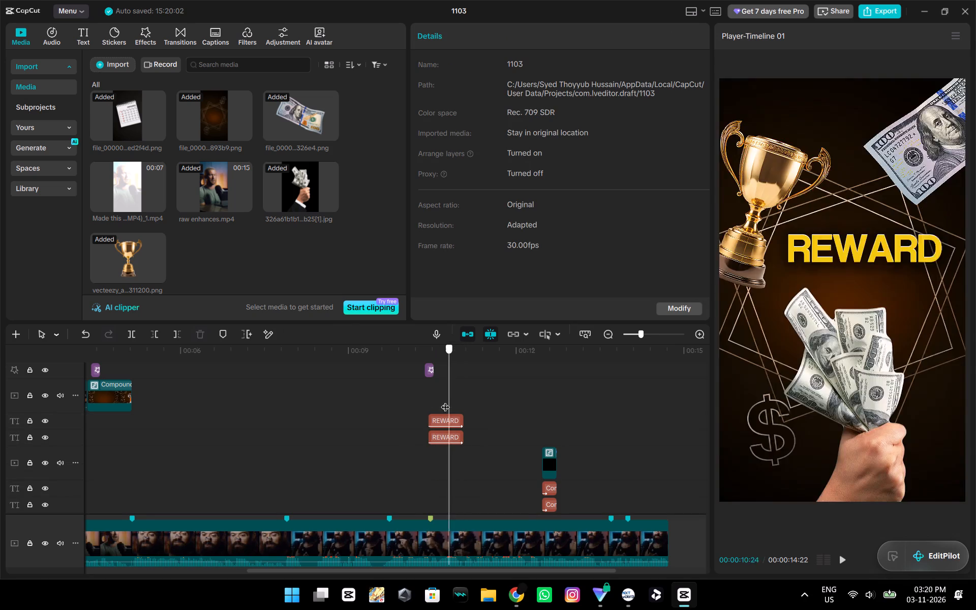
drag(445, 401, 428, 405)
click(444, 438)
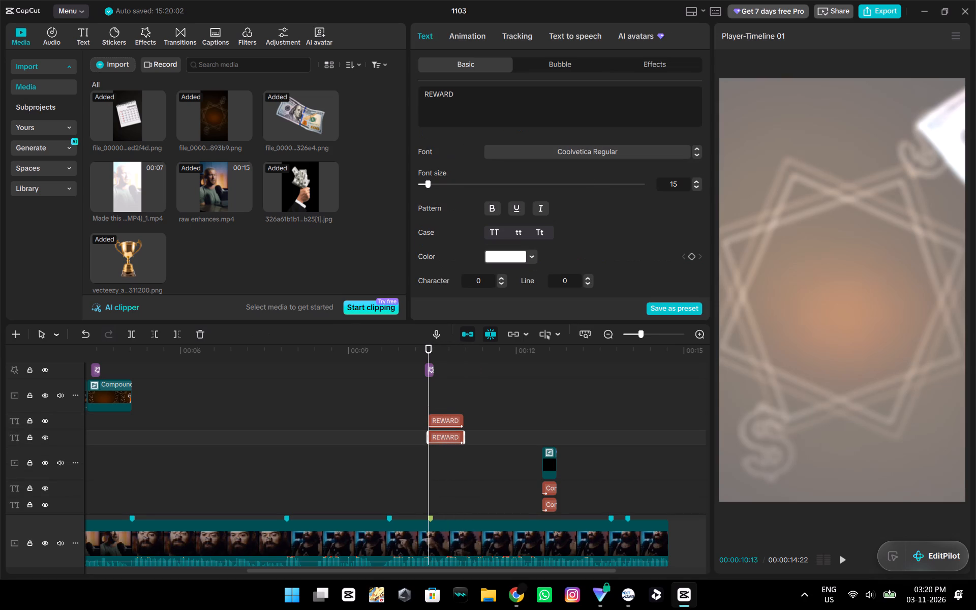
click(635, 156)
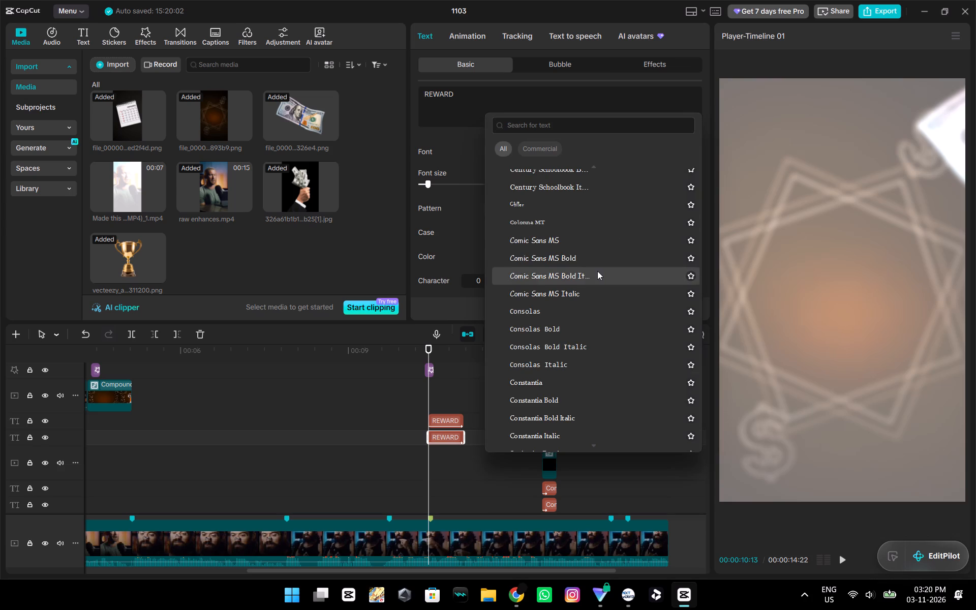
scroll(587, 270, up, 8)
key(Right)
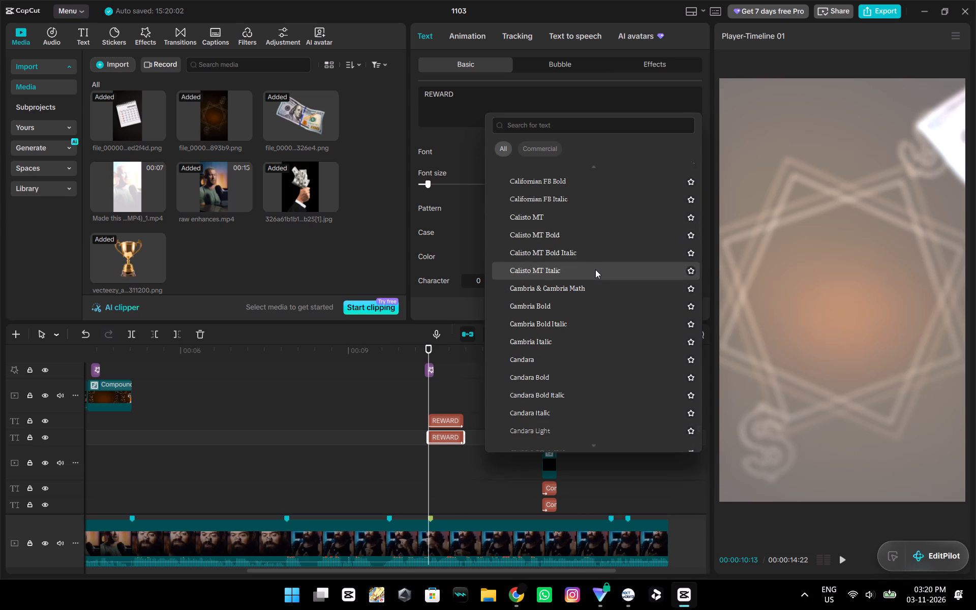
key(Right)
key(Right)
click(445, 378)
Change the font of the yellow "REWARD" text layer to Frick0.3-Rg.
drag(444, 378, 449, 383)
click(446, 417)
click(533, 154)
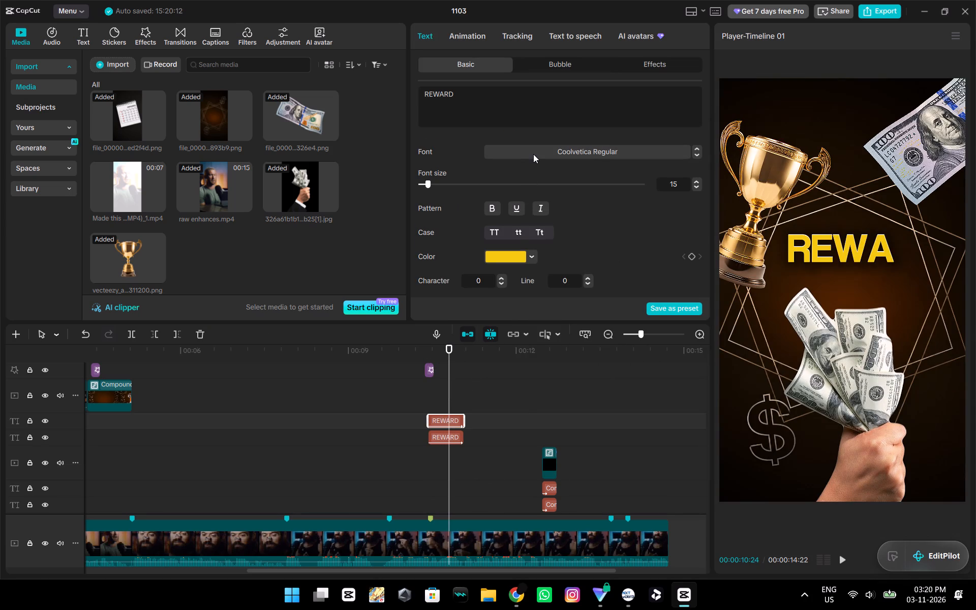
scroll(550, 189, up, 5)
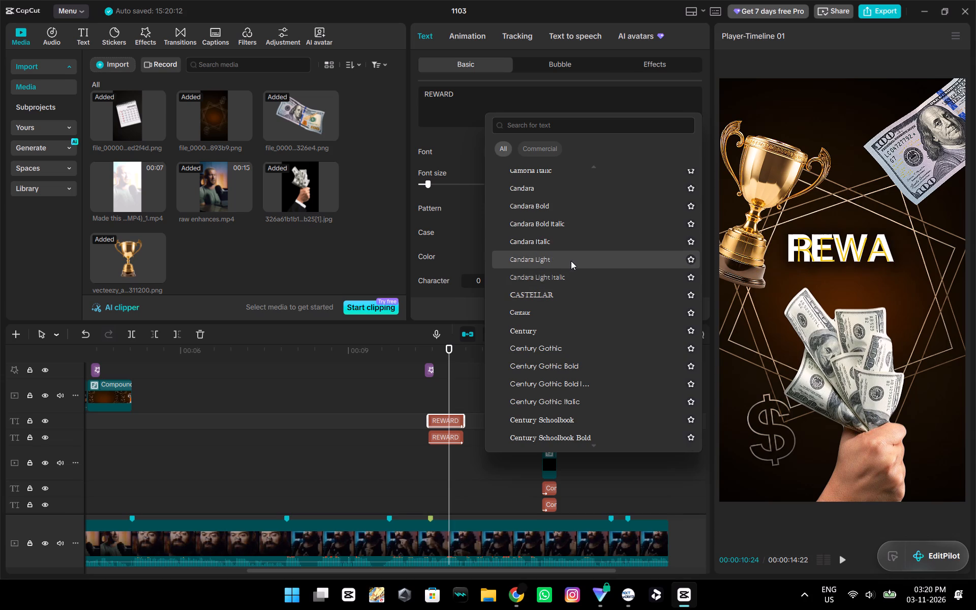
scroll(571, 261, up, 20)
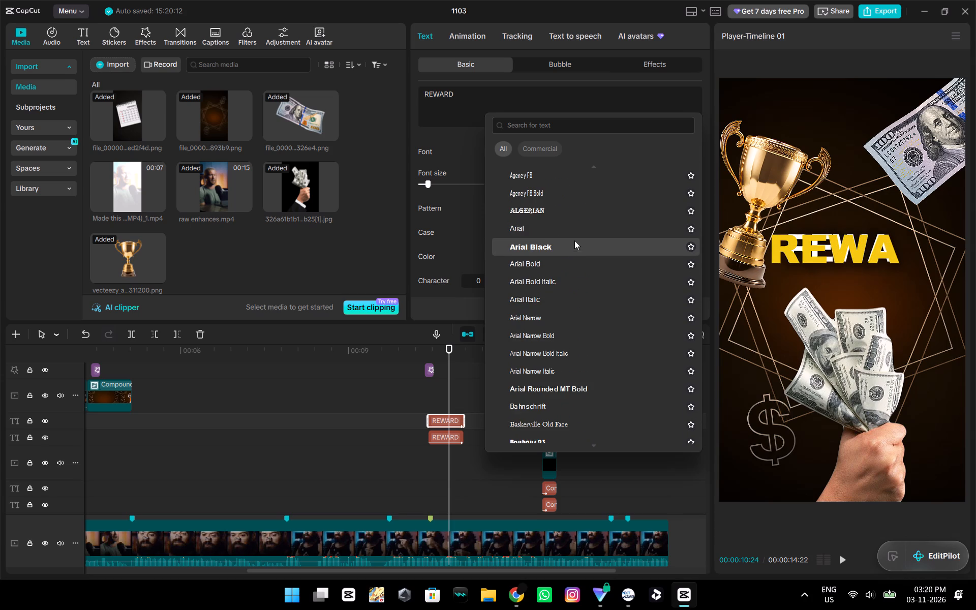
scroll(573, 216, up, 2)
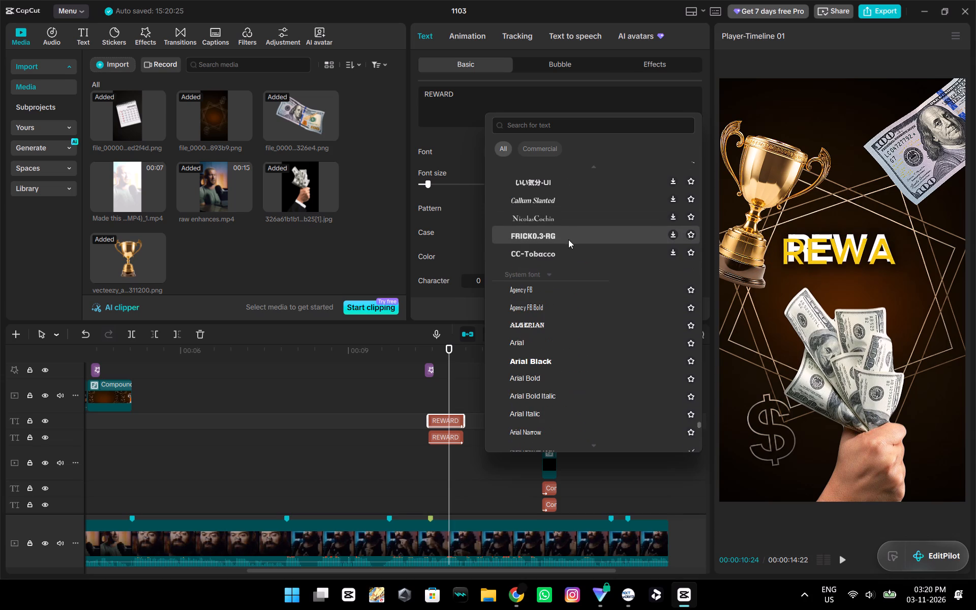
click(568, 240)
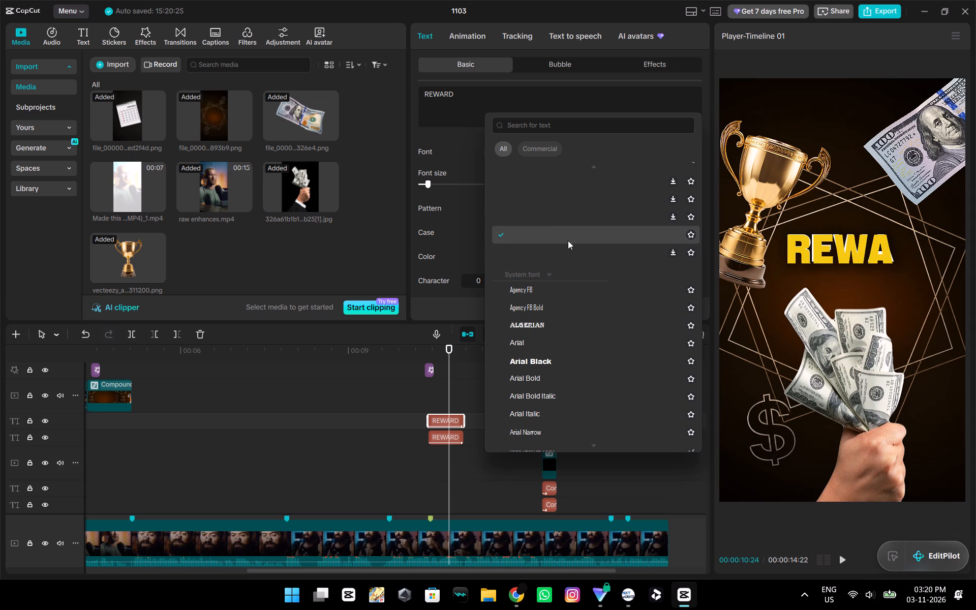
scroll(568, 240, up, 1)
scroll(568, 240, down, 1)
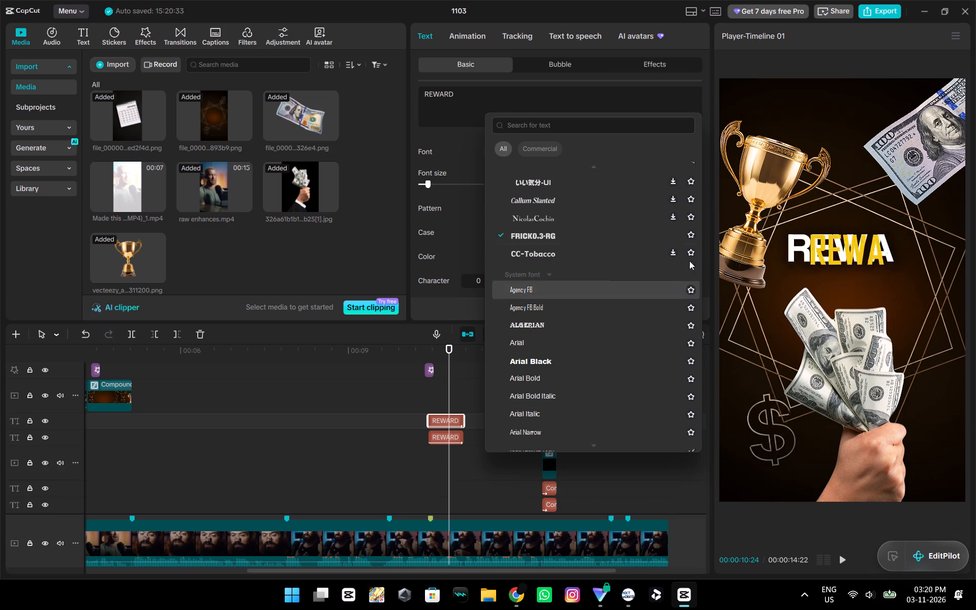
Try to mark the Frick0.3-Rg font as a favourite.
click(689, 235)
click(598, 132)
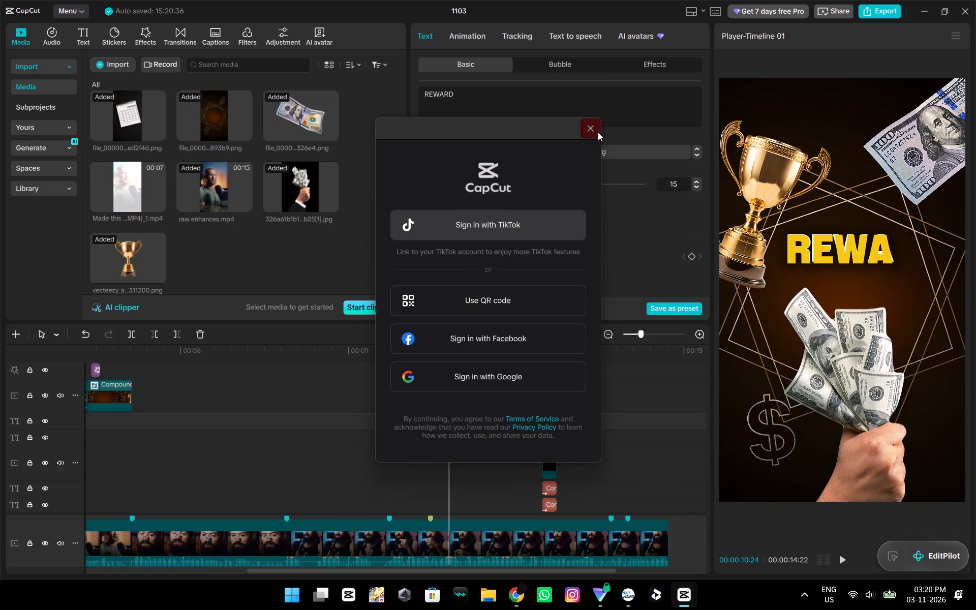
Search the fonts for "FRICKO" and apply Frick0.3-Rg to the white "REWARD" text layer.
click(445, 438)
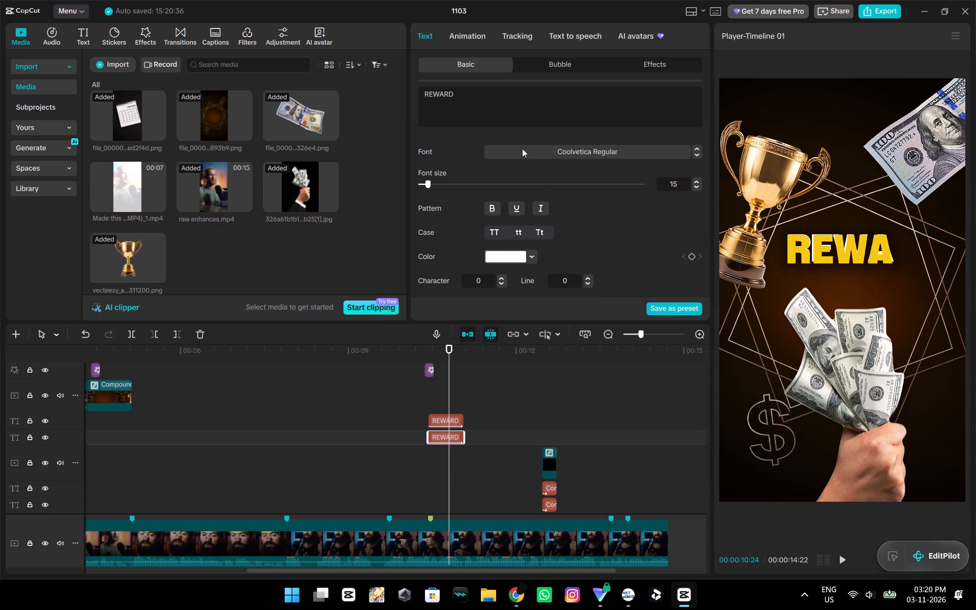
click(522, 148)
click(526, 126)
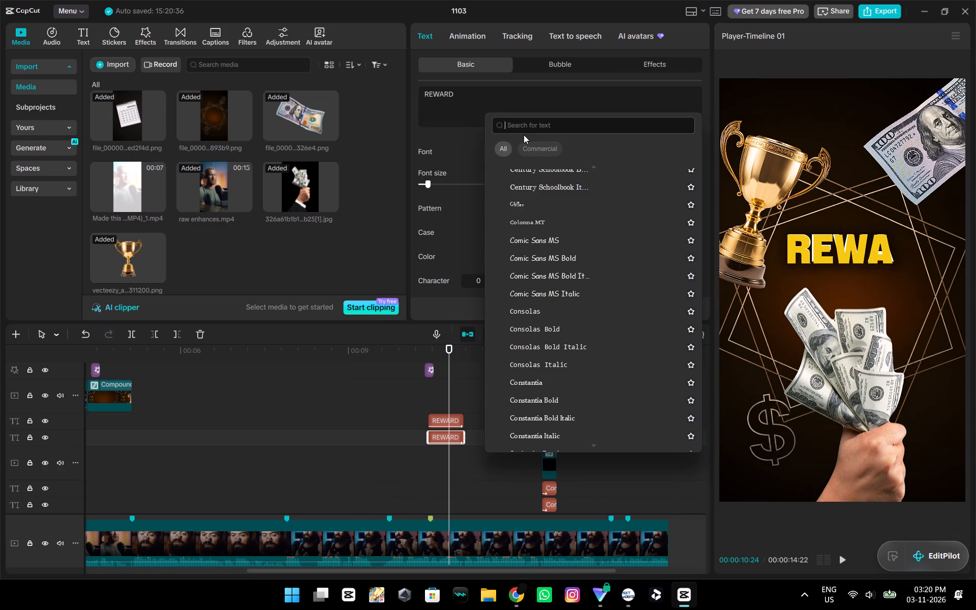
key(f)
key(r)
text(ICKO)
key(Return)
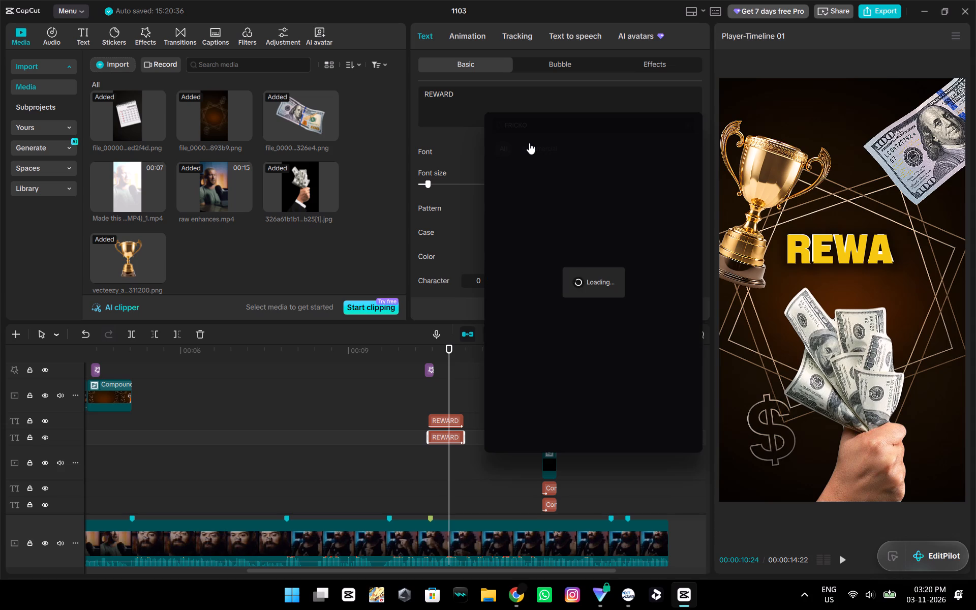
click(553, 197)
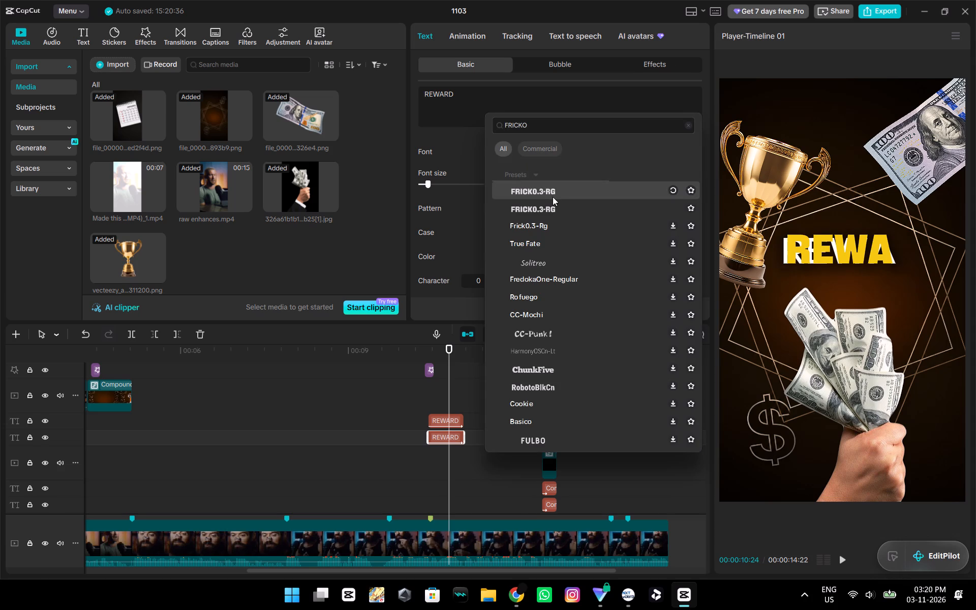
click(447, 421)
Duplicate the white "REWARD" text at 00:00:10:13 and place the copy on a track above the other two text layers.
click(453, 441)
key(ctrl+c)
click(418, 395)
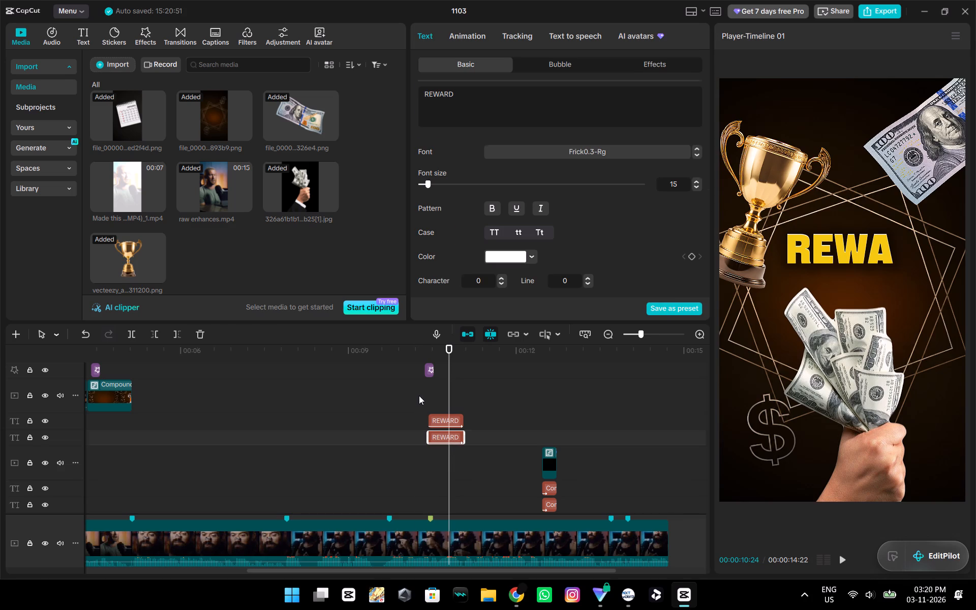
drag(422, 396, 432, 399)
key(ctrl+v)
drag(450, 440, 453, 412)
Turn off the shadow on the topmost white "REWARD" text copy.
scroll(461, 217, down, 7)
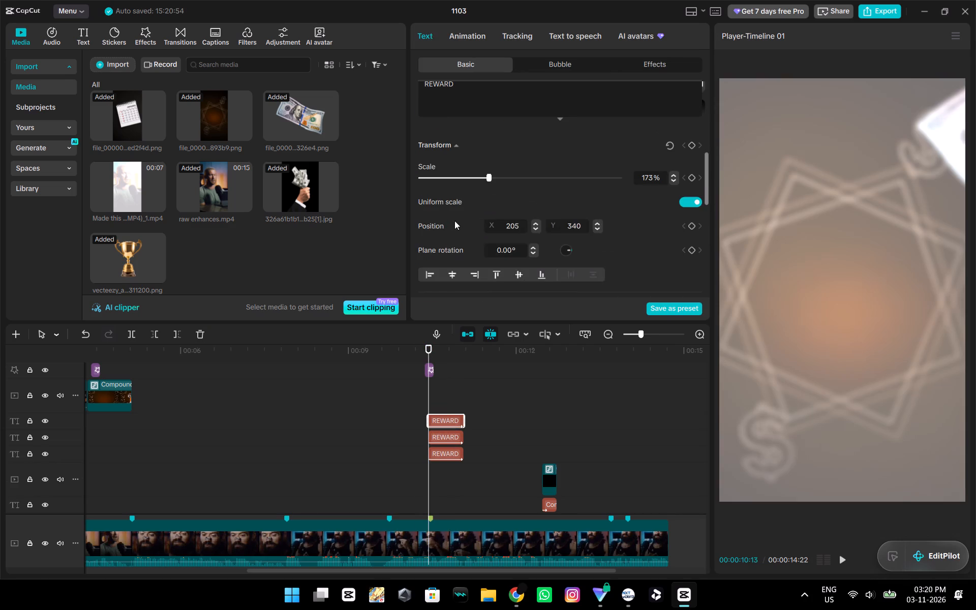
scroll(434, 240, down, 4)
click(419, 139)
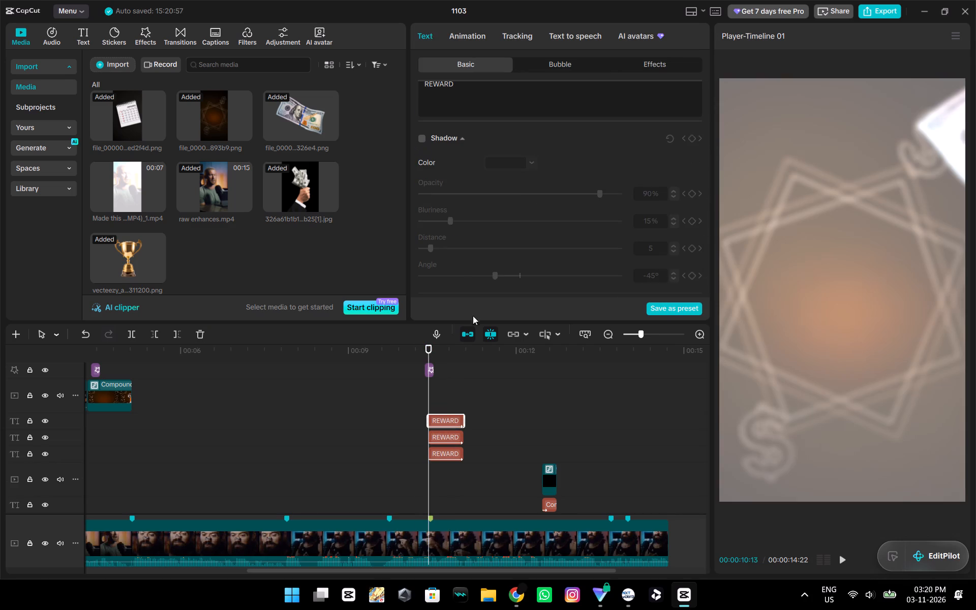
scroll(476, 192, up, 12)
Play the "REWARD" scene to check the text in its new font.
key(space)
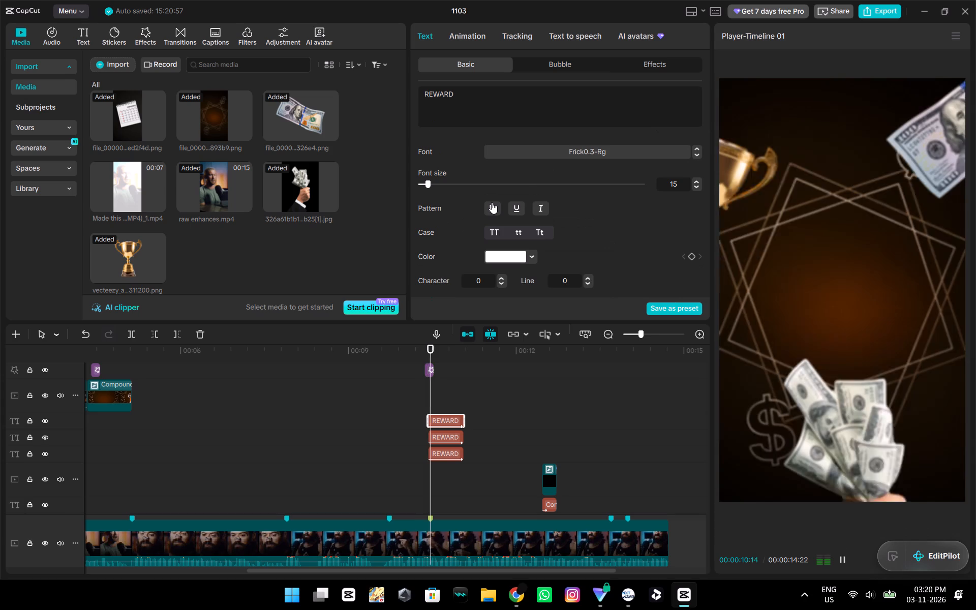
key(space)
key(space)
key(space)
key(space)
key(space)
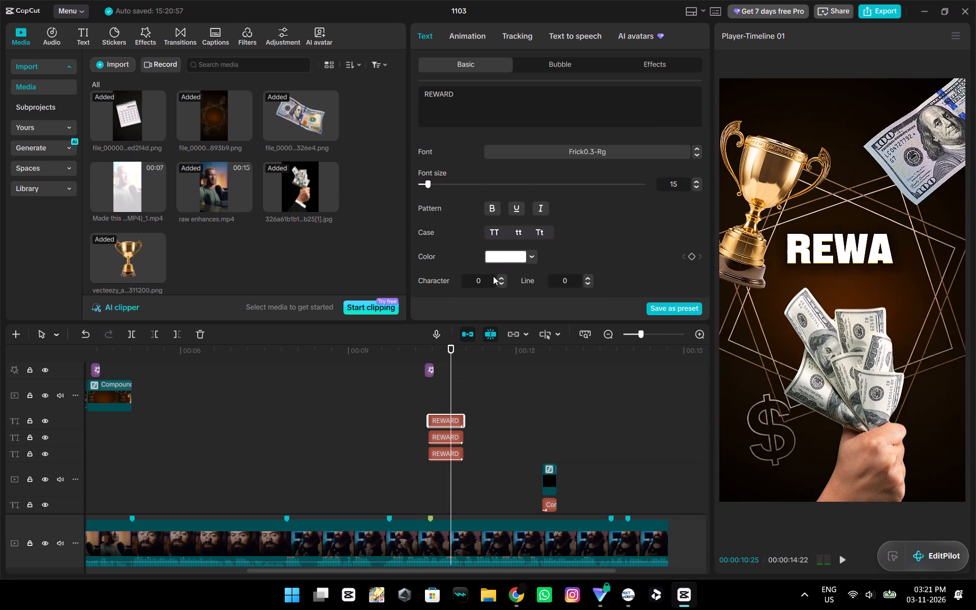
key(space)
key(space)
Convert the topmost white "REWARD" text layer into a compound clip.
double_click(453, 403)
click(451, 418)
click(472, 34)
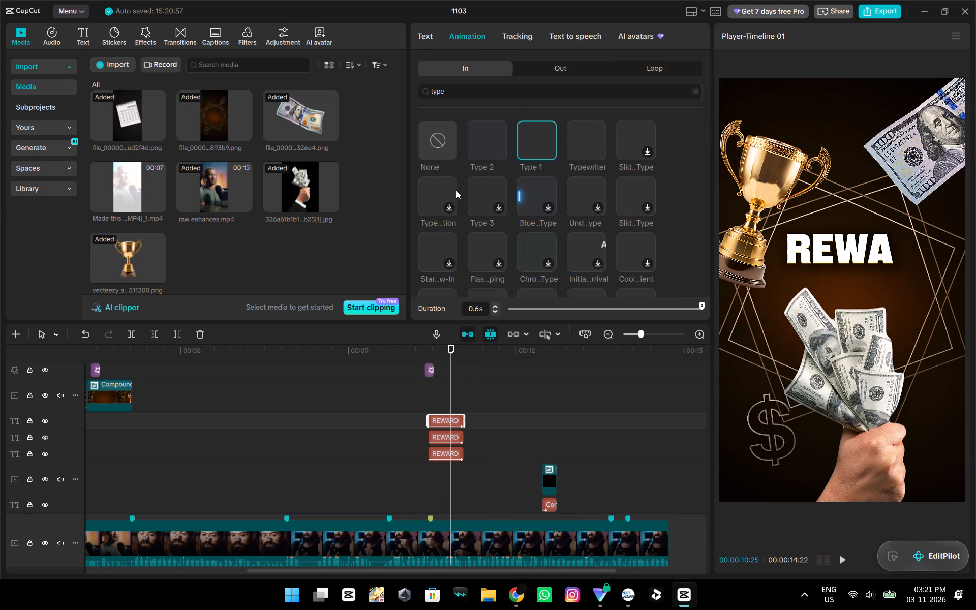
key(alt+g)
click(456, 404)
click(442, 417)
key(alt+g)
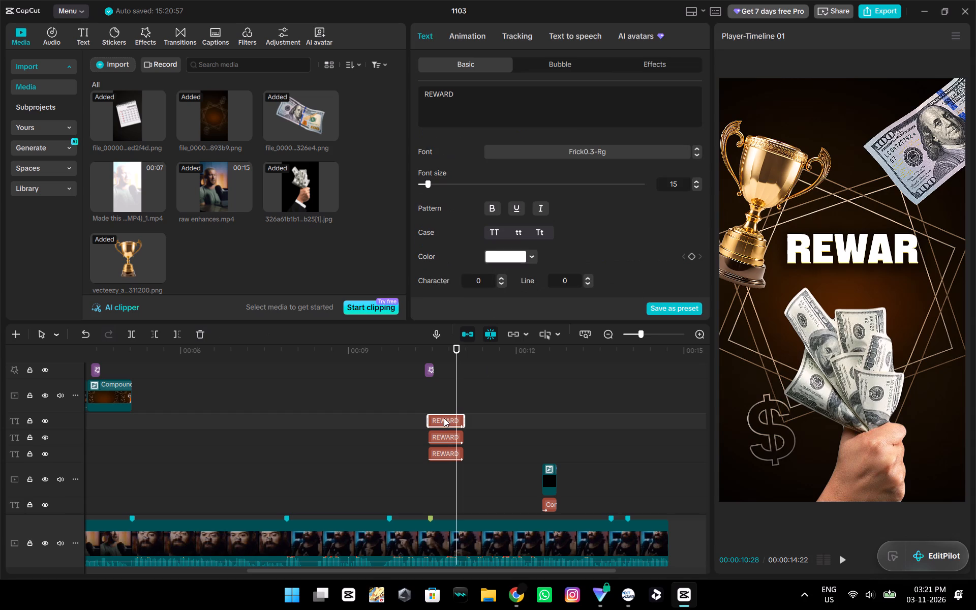
right_click(444, 418)
click(516, 438)
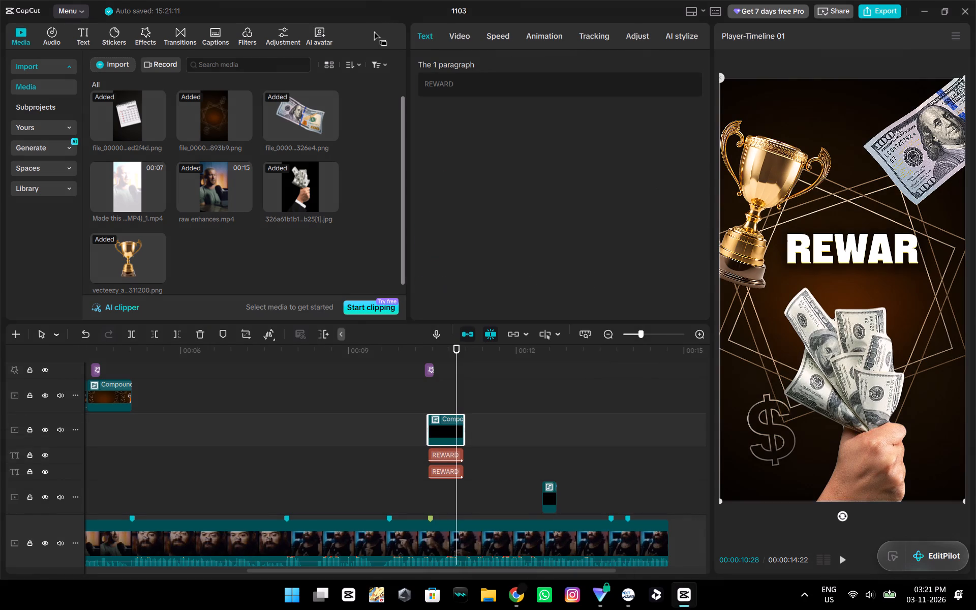
Add a Filmstrip mask to the topmost "REWARD" compound clip and narrow it to a thin strip.
click(451, 34)
click(606, 66)
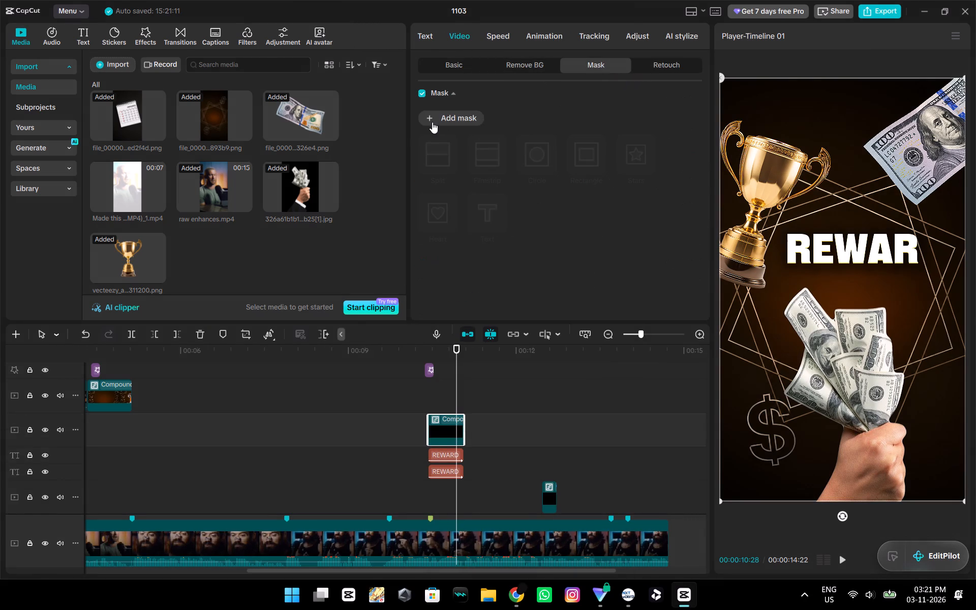
click(432, 122)
click(481, 148)
drag(846, 226, 851, 268)
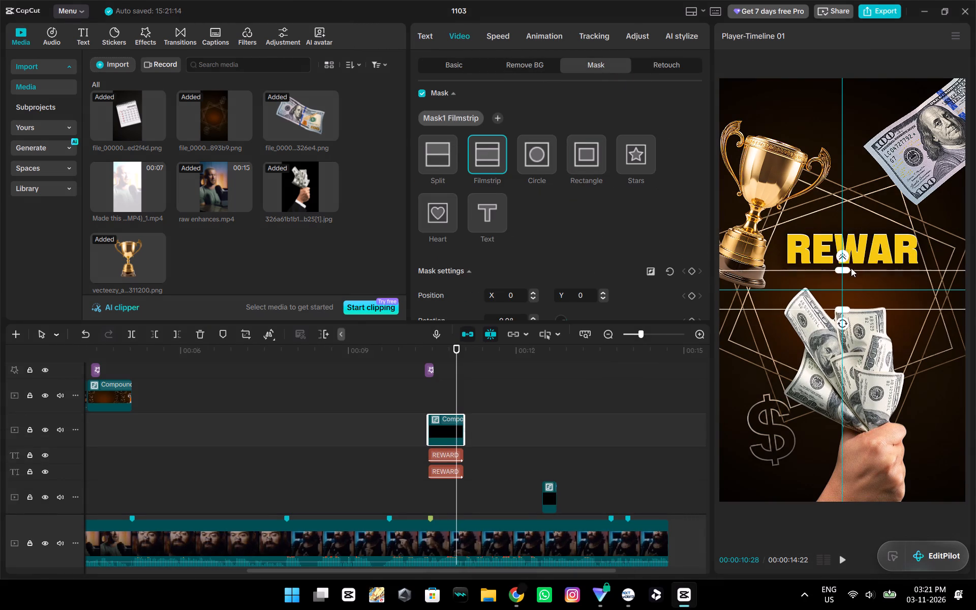
drag(851, 268, 855, 285)
Move the Filmstrip mask onto the "REWARD" text, tilt it diagonally, and place it near the first letters at about X -99, Y 269.
drag(862, 290, 854, 252)
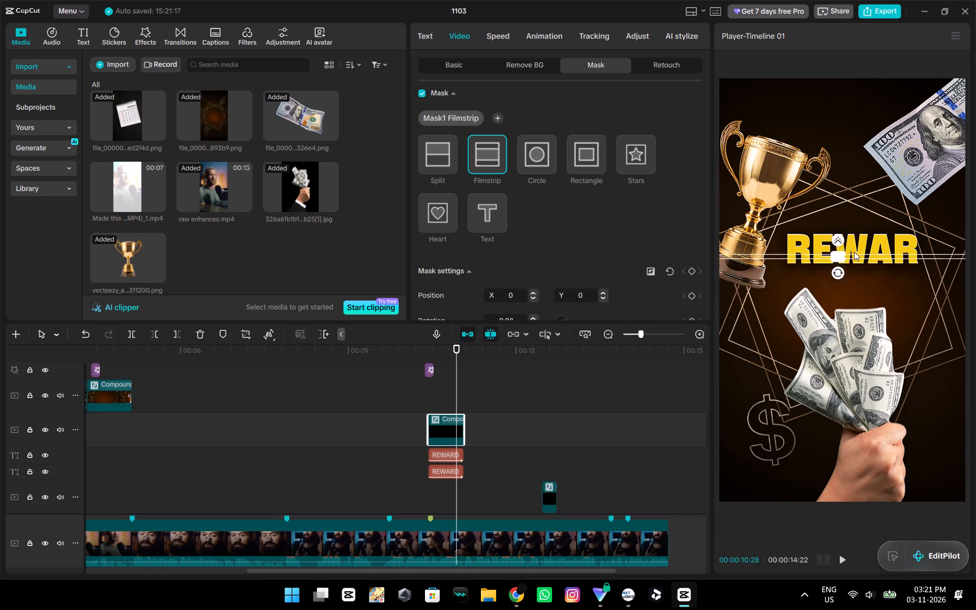
drag(854, 252, 849, 246)
drag(829, 263, 842, 254)
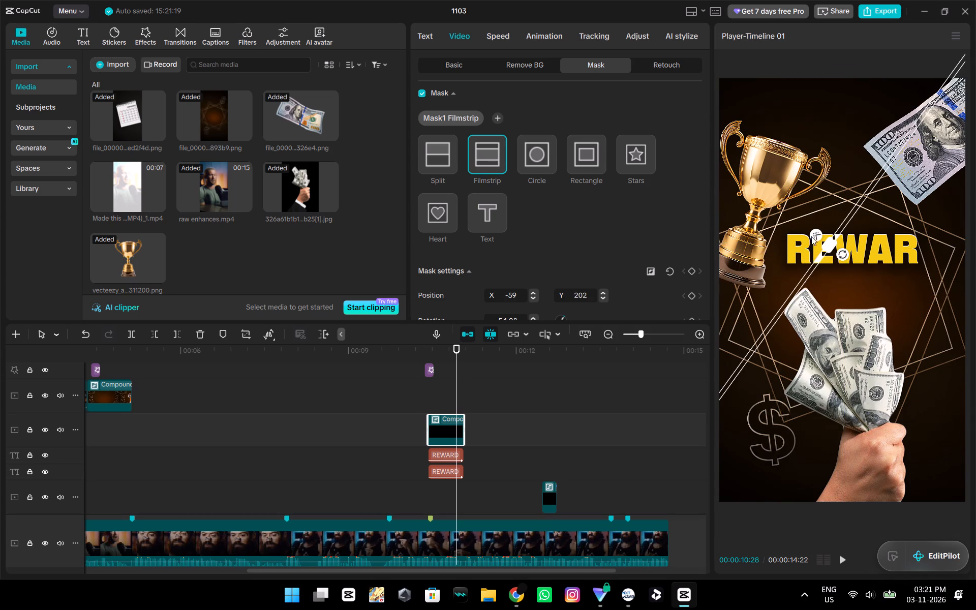
drag(815, 234, 807, 229)
drag(818, 264, 809, 251)
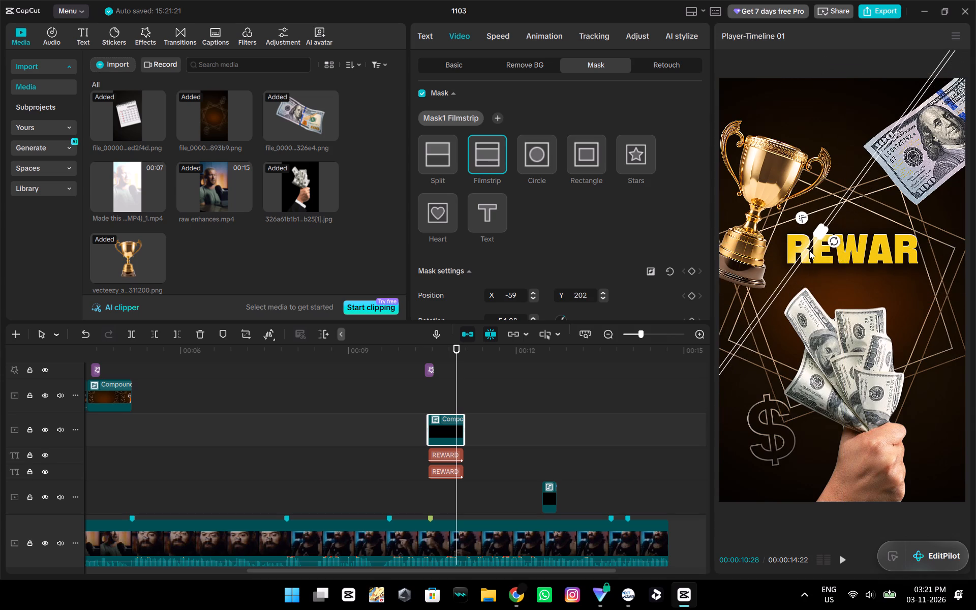
drag(809, 251, 809, 249)
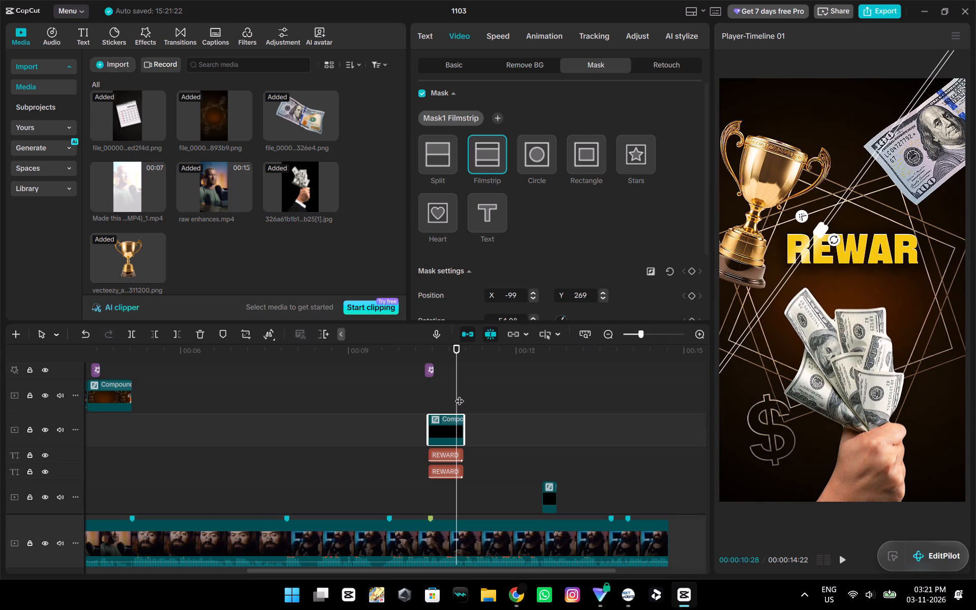
Add a keyframe for all mask settings on the "REWARD" compound clip at 00:00:10:16.
drag(460, 394, 434, 405)
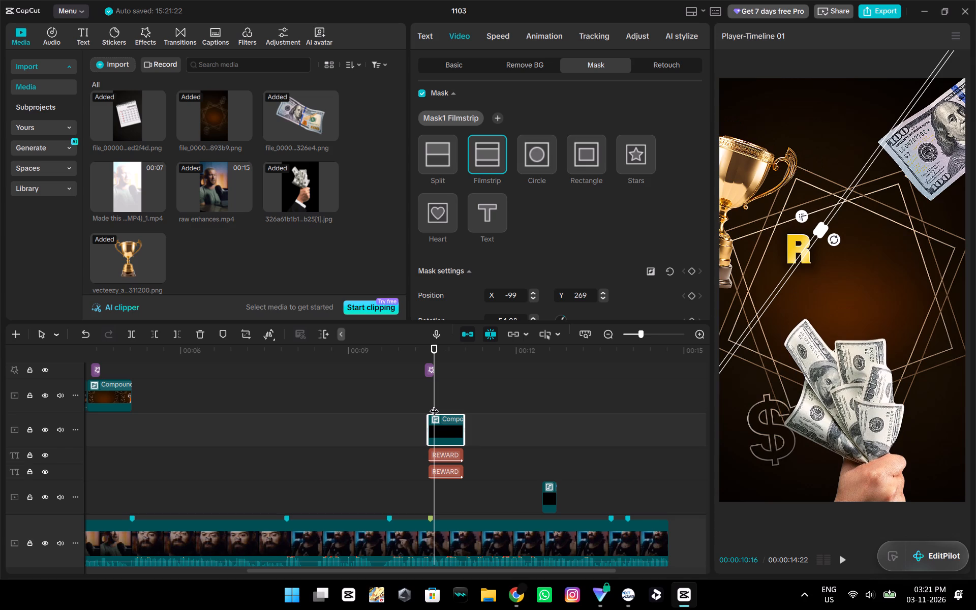
click(690, 273)
At 00:00:11:00, move the diagonal mask across the "REWARD" text to about X 251, Y 281 to keyframe the end of its shine.
key(Right)
key(Right)
key(Right)
key(Right)
key(Right)
key(Right)
key(Right)
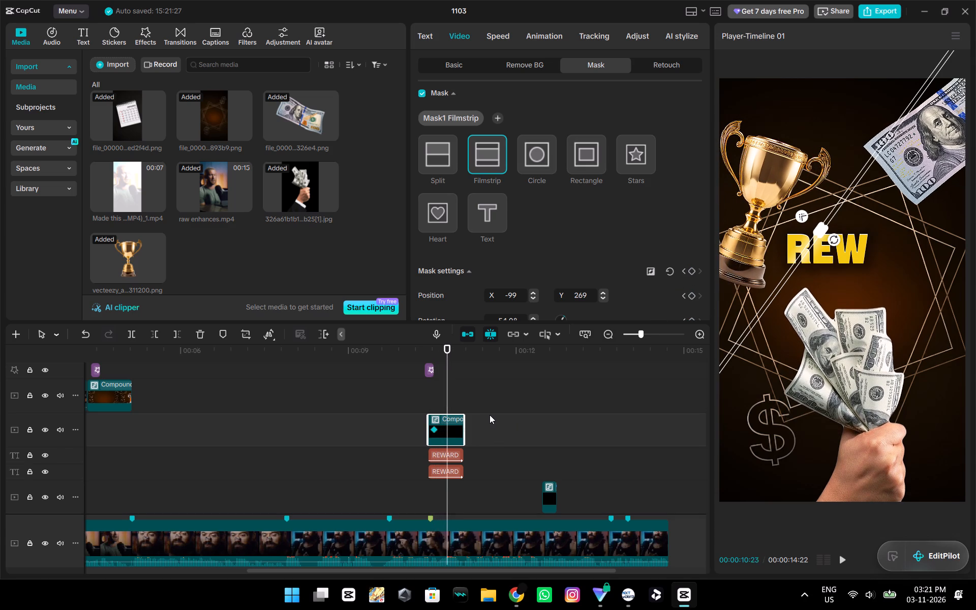
key(Right)
key(Right)
key(Right)
key(Right)
key(Right)
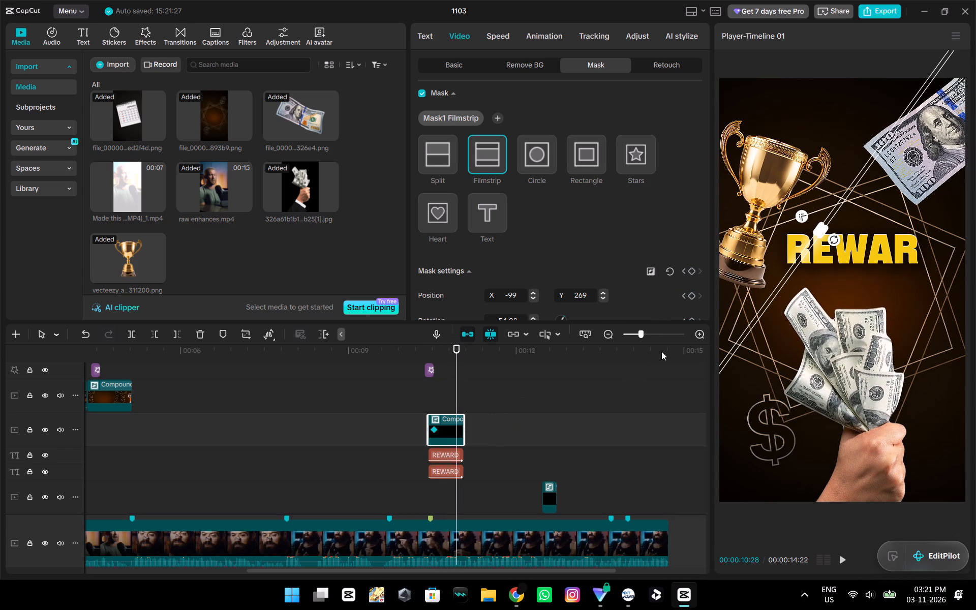
key(Right)
key(Right)
drag(800, 258, 812, 260)
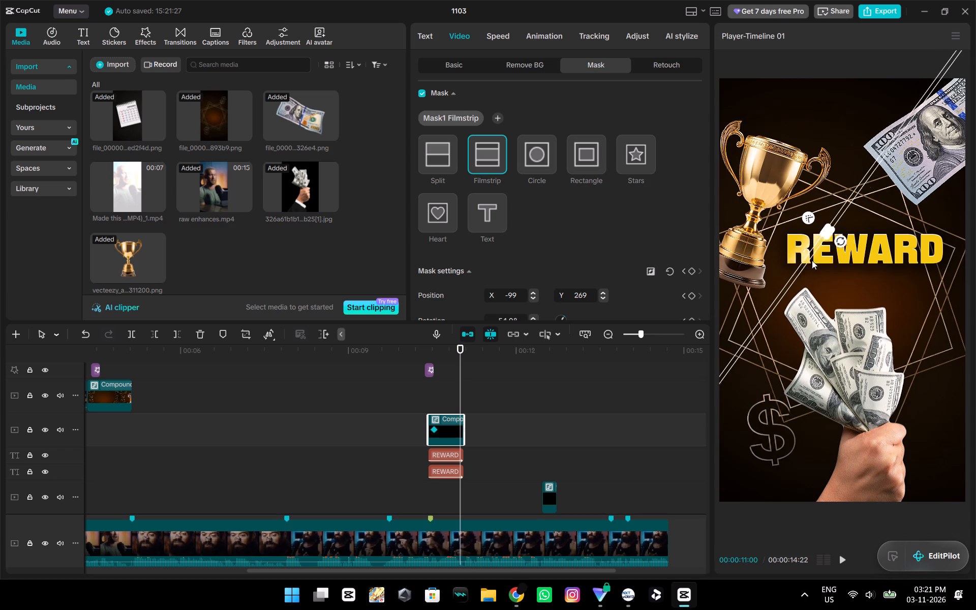
drag(812, 260, 877, 256)
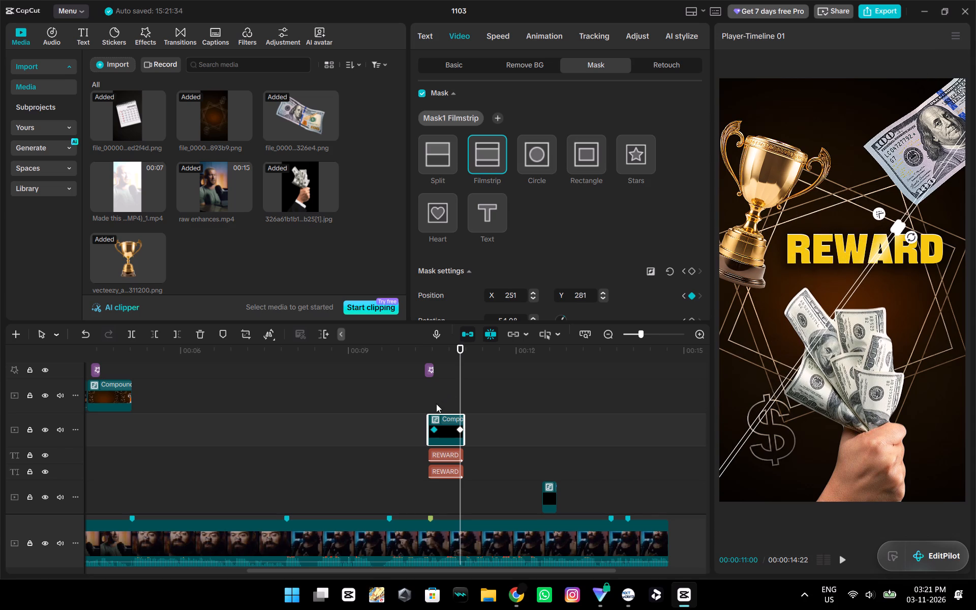
Play the "REWARD" scene and the captions after it to check the mask shine.
click(436, 404)
drag(435, 403, 426, 402)
key(space)
key(space)
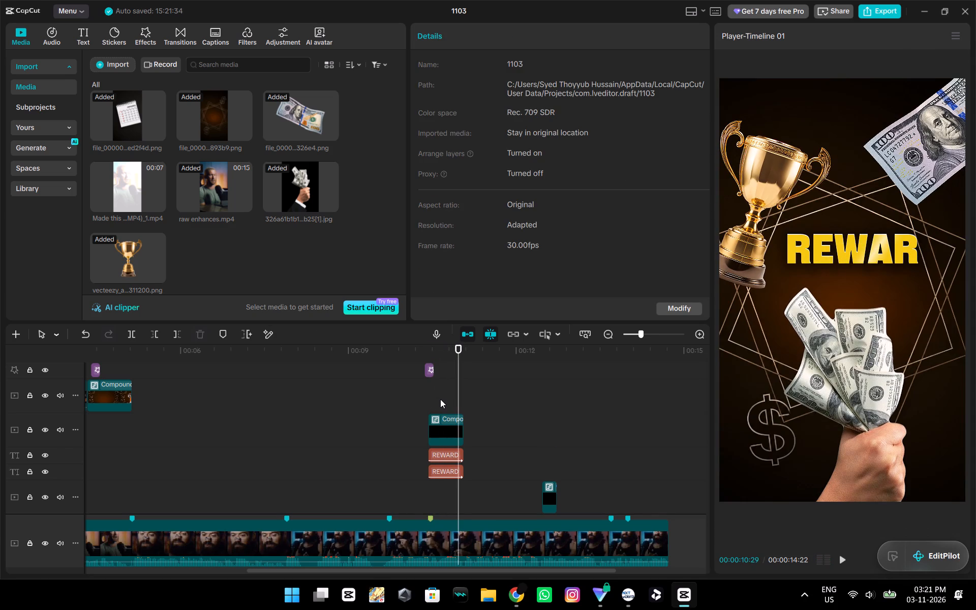
key(space)
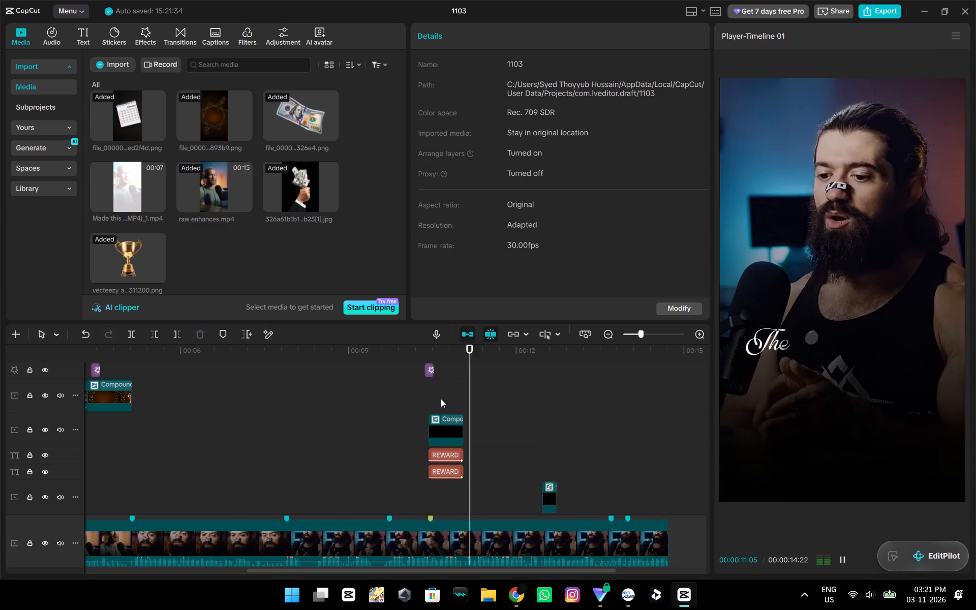
key(space)
ctrl+scroll(528, 426, down, 14)
key(space)
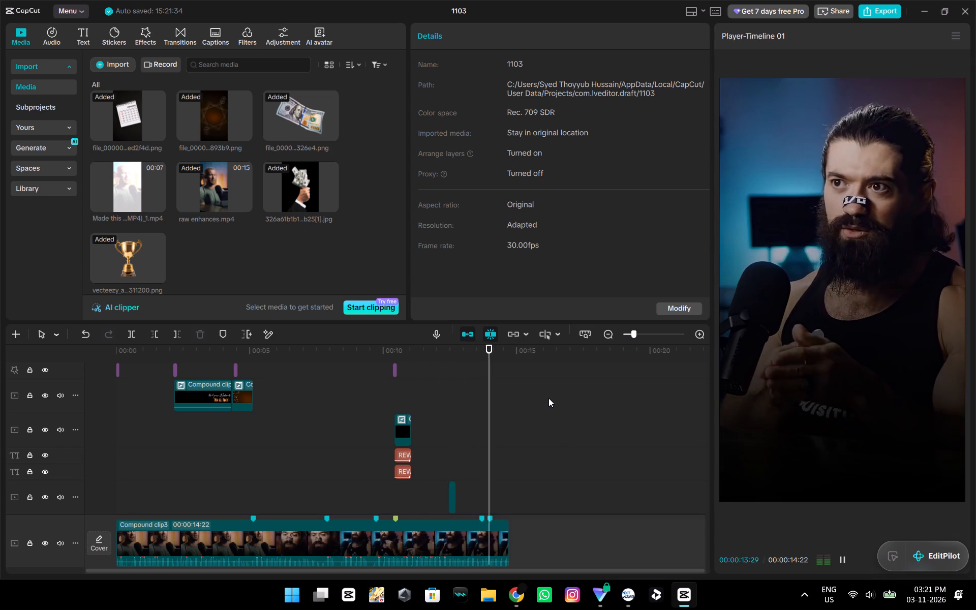
key(space)
Examine the caption and compound clip tracks around 00:00:14:00, near the end of the video.
ctrl+scroll(583, 486, up, 5)
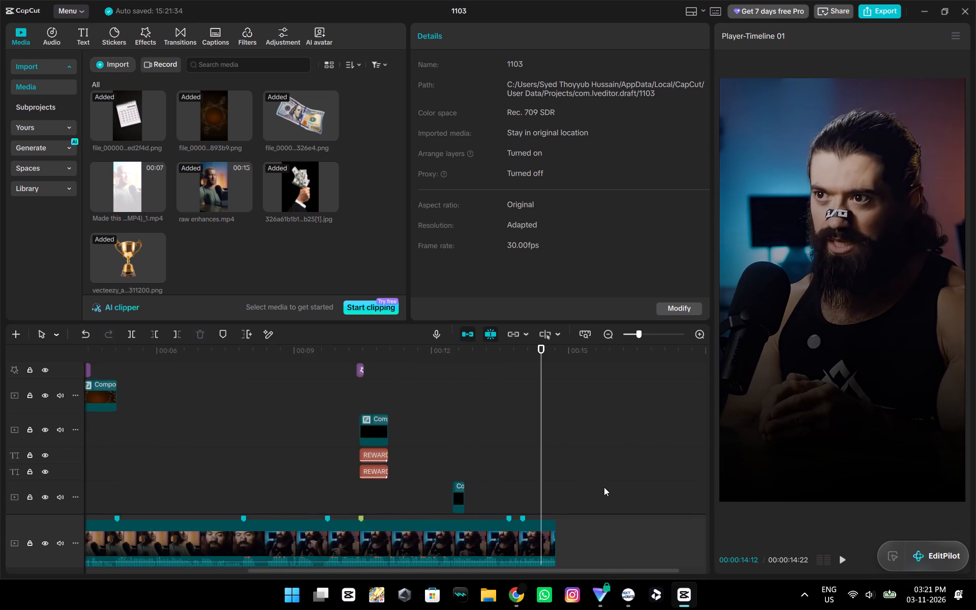
ctrl+scroll(604, 487, up, 20)
ctrl+scroll(604, 487, up, 4)
scroll(469, 472, up, 2)
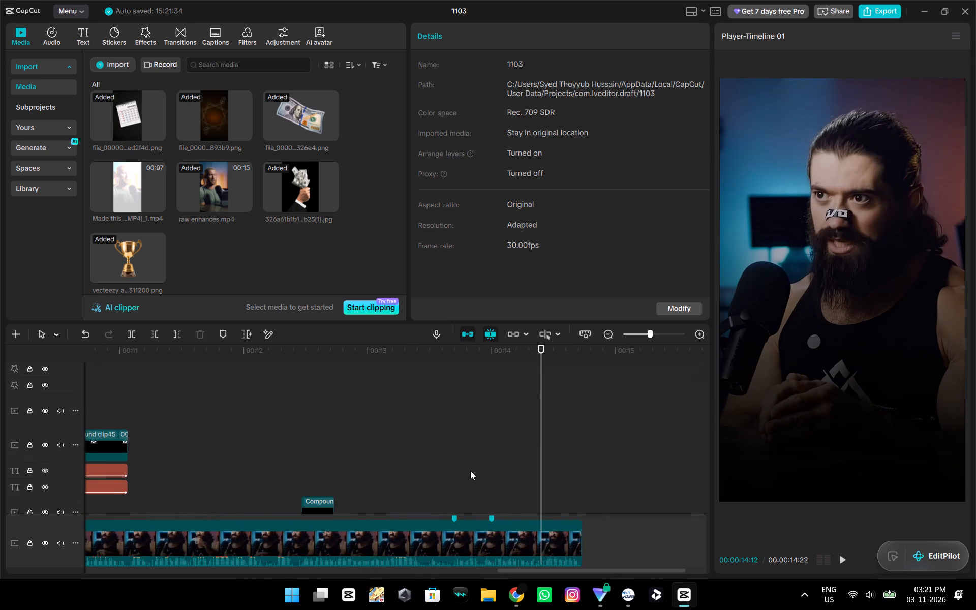
scroll(470, 471, up, 13)
scroll(490, 465, down, 20)
scroll(490, 465, down, 4)
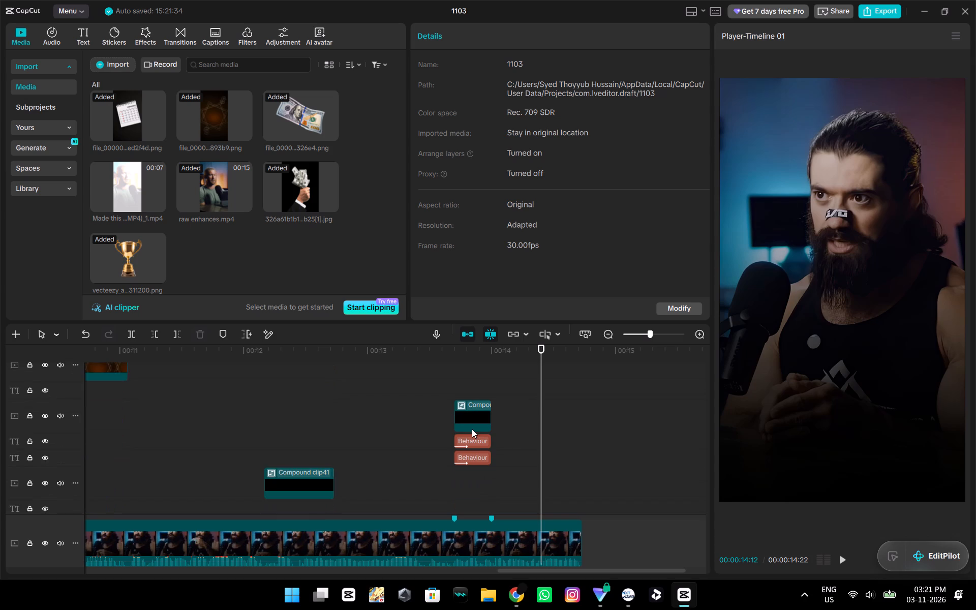
scroll(472, 429, down, 1)
click(500, 434)
drag(499, 434, 492, 437)
scroll(490, 453, down, 8)
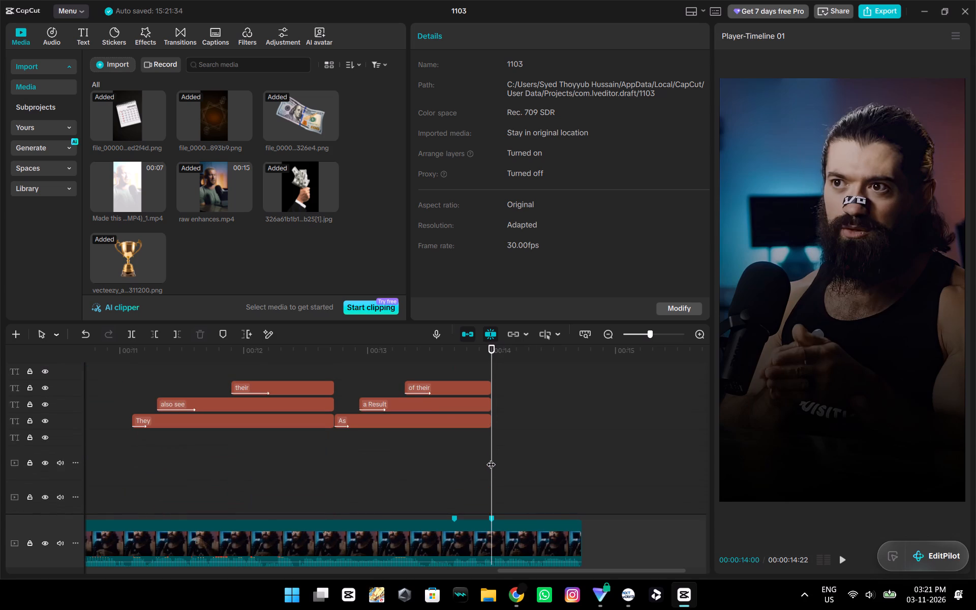
scroll(491, 458, down, 3)
scroll(491, 456, up, 2)
drag(456, 435, 454, 346)
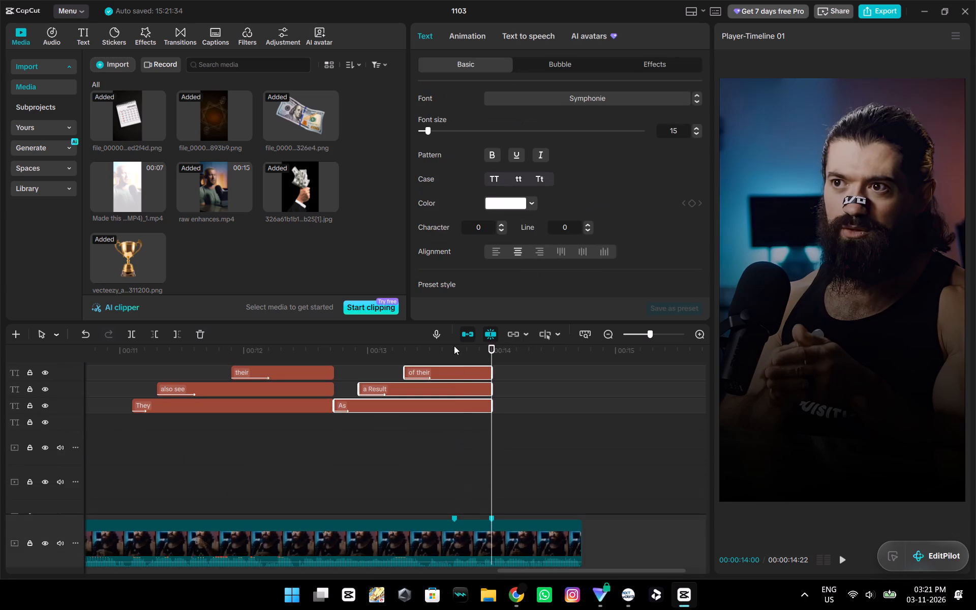
drag(454, 346, 459, 444)
scroll(578, 448, up, 20)
scroll(578, 448, up, 20)
scroll(578, 448, up, 4)
scroll(601, 438, down, 6)
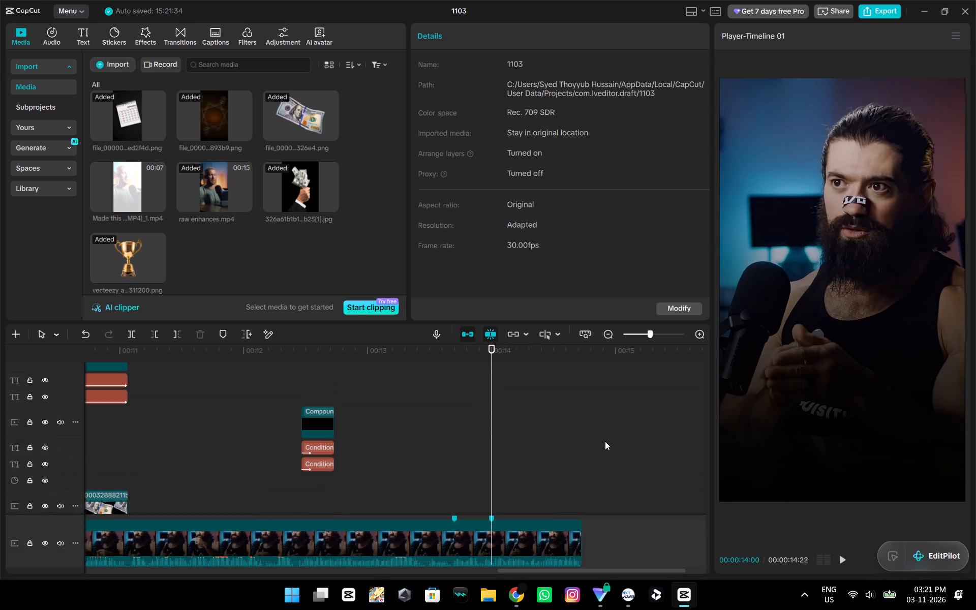
scroll(605, 441, down, 20)
scroll(605, 441, down, 20)
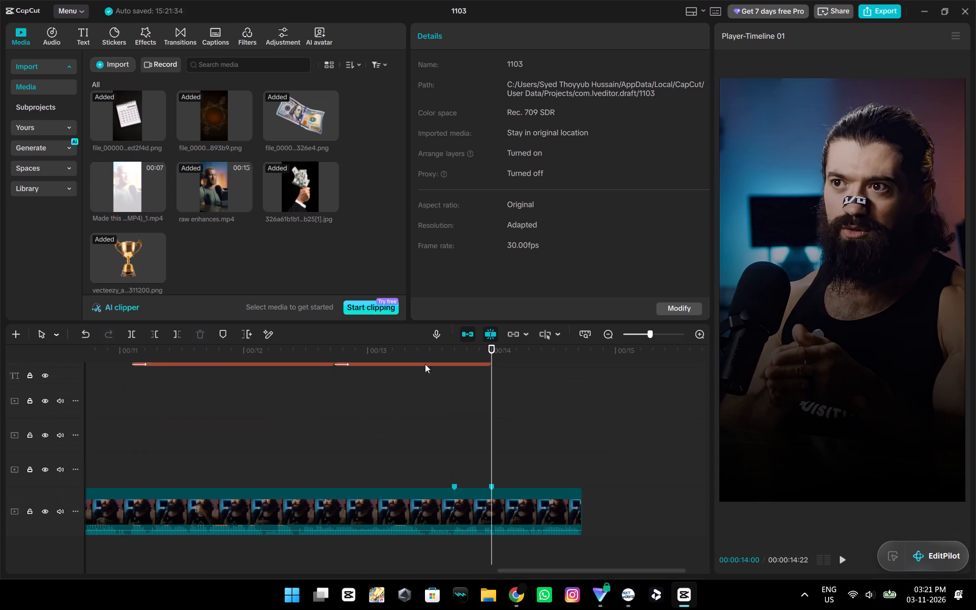
Enlarge the timeline area and look over the stacked caption tracks.
drag(381, 322, 423, 118)
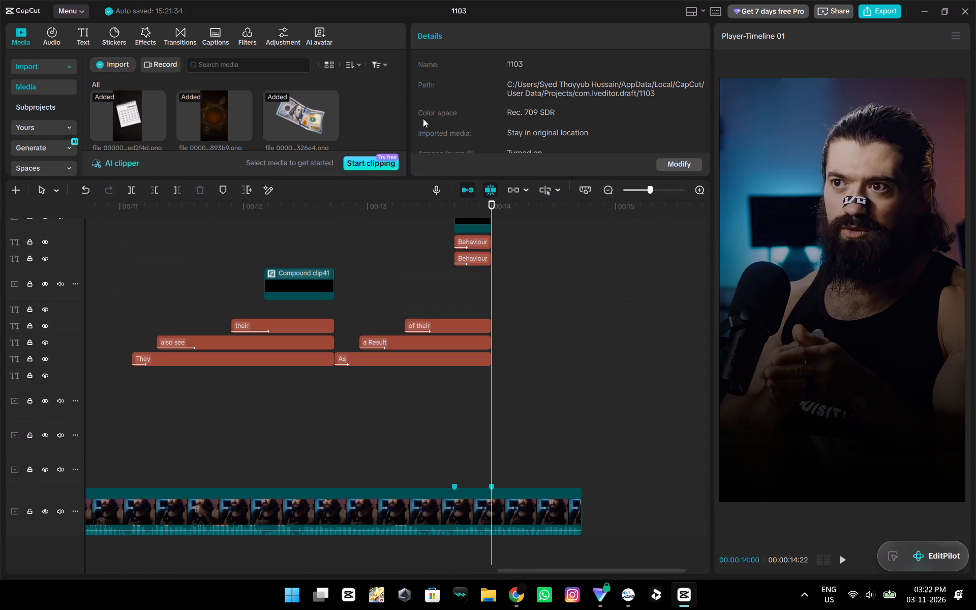
drag(423, 118, 428, 96)
scroll(426, 379, up, 9)
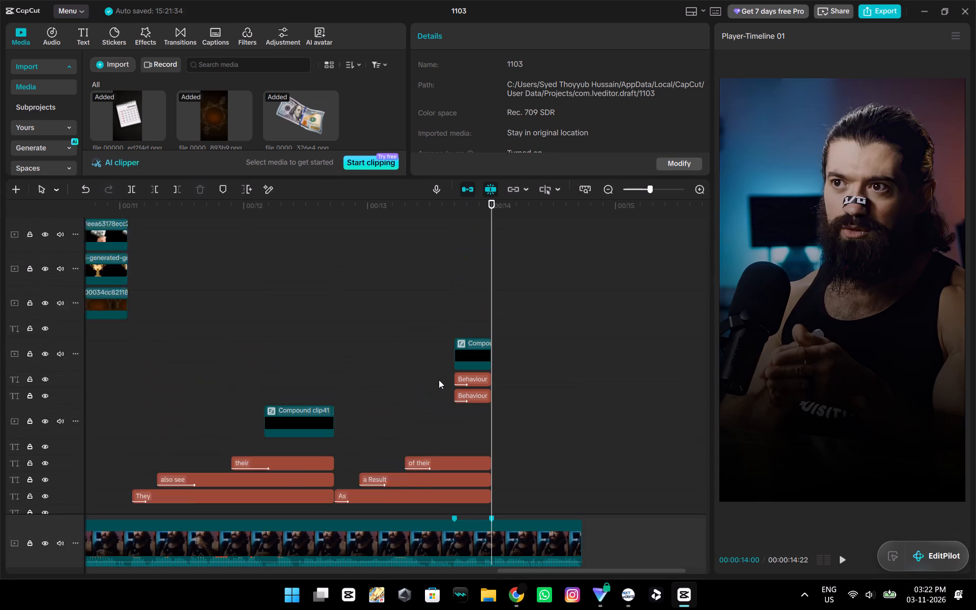
scroll(439, 380, up, 2)
scroll(439, 380, down, 7)
Play the video from about 00:00:01:01 to 00:00:12:15 to review the captions and scenes.
drag(490, 492, 0, 487)
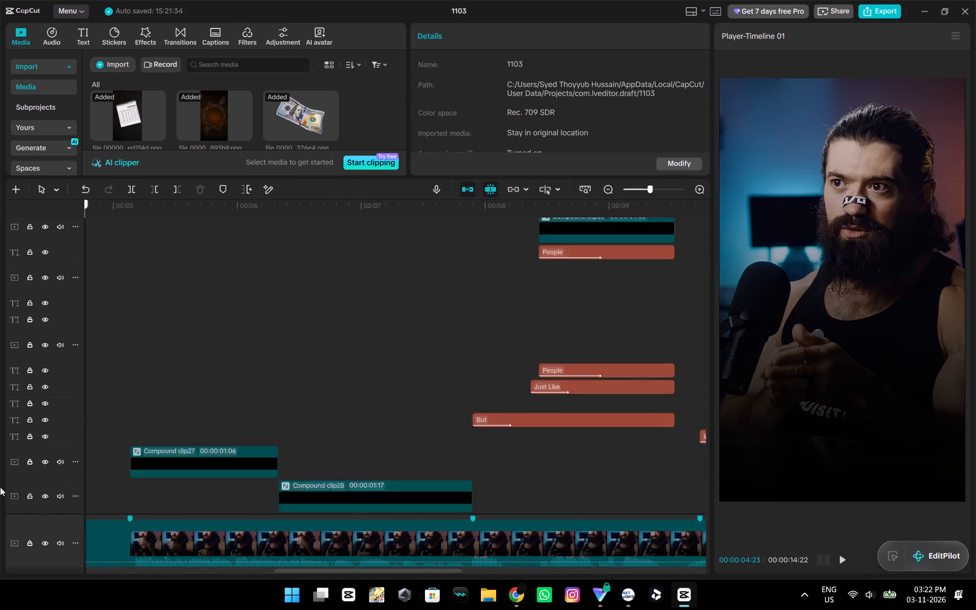
drag(0, 487, 245, 506)
scroll(240, 496, up, 14)
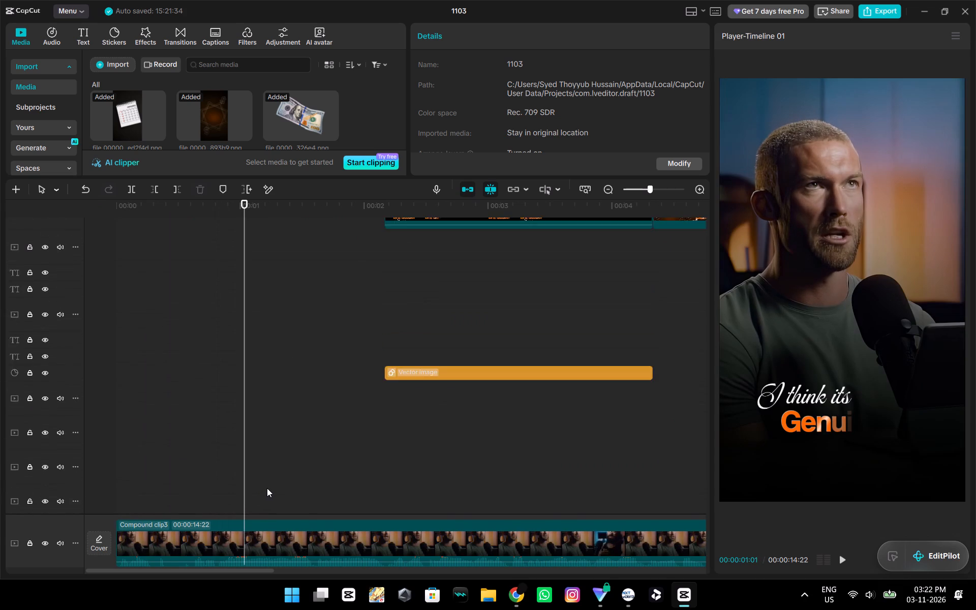
scroll(267, 488, up, 13)
key(space)
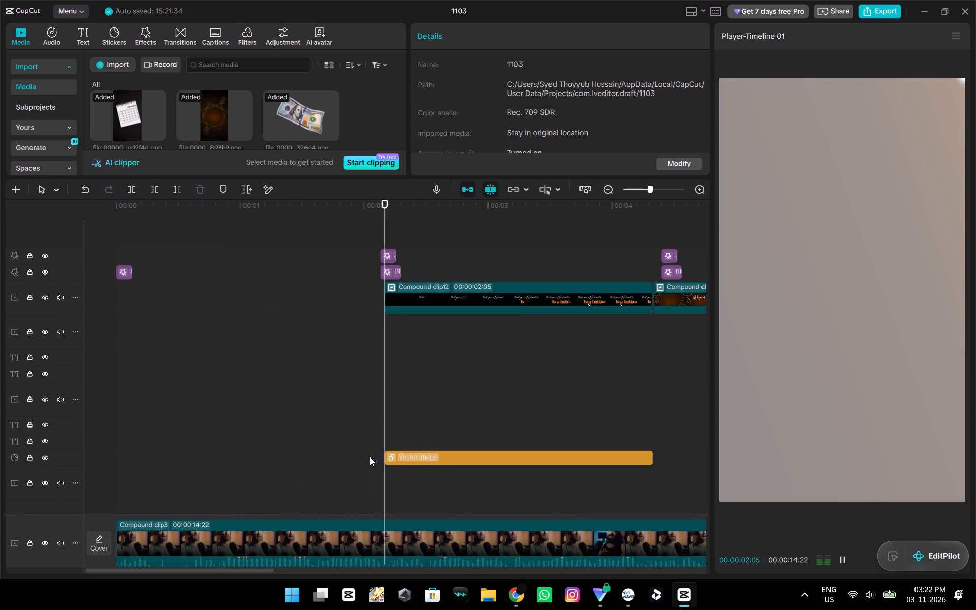
scroll(370, 456, down, 4)
scroll(435, 435, down, 2)
scroll(436, 435, up, 6)
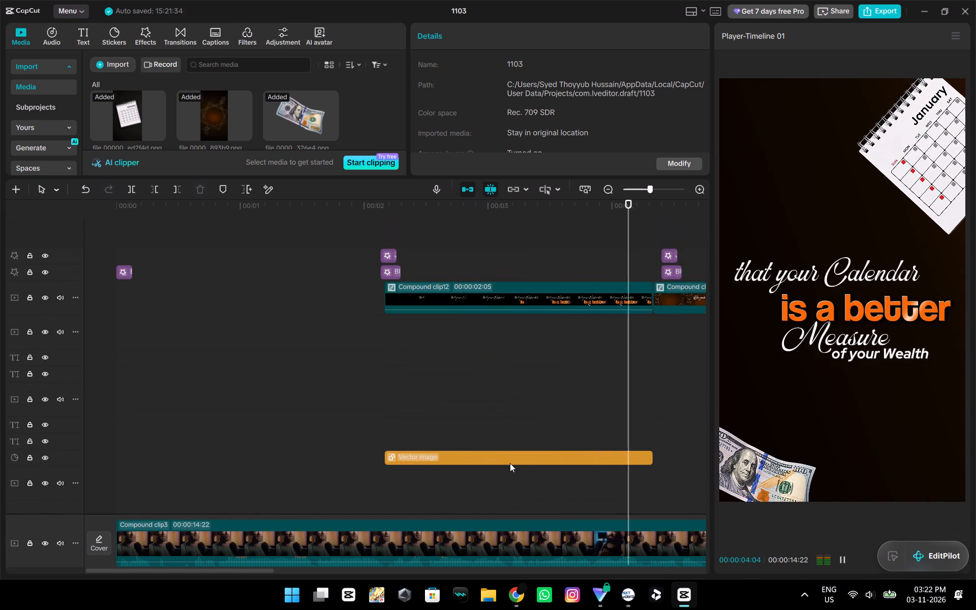
scroll(451, 441, down, 1)
scroll(451, 441, up, 1)
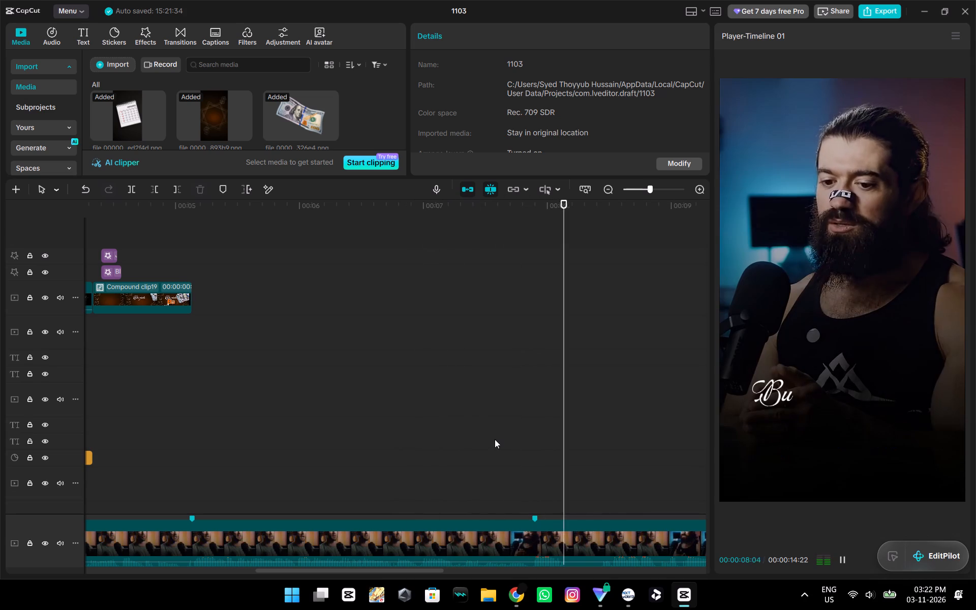
ctrl+scroll(525, 429, down, 10)
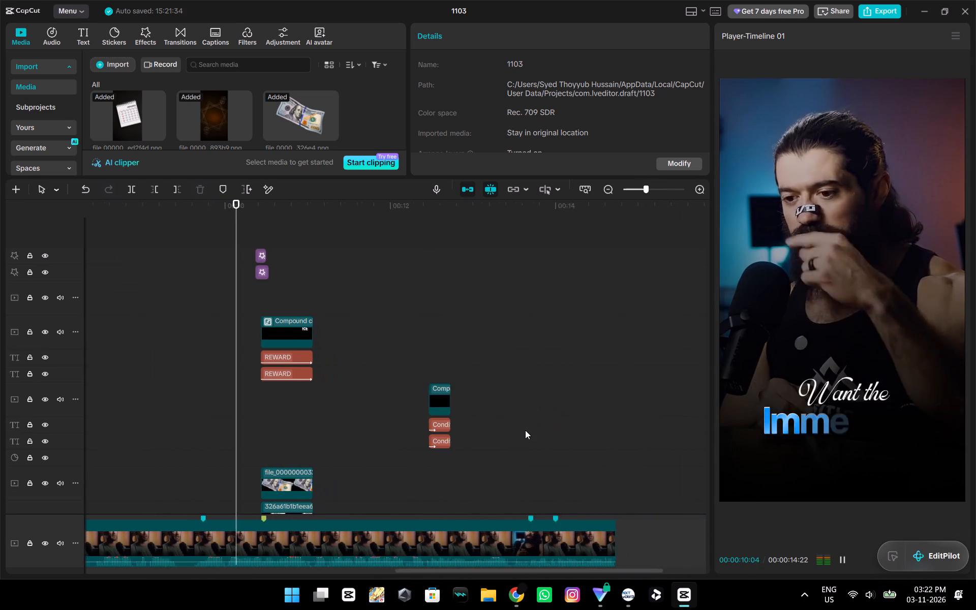
ctrl+scroll(525, 430, down, 20)
ctrl+scroll(525, 430, down, 5)
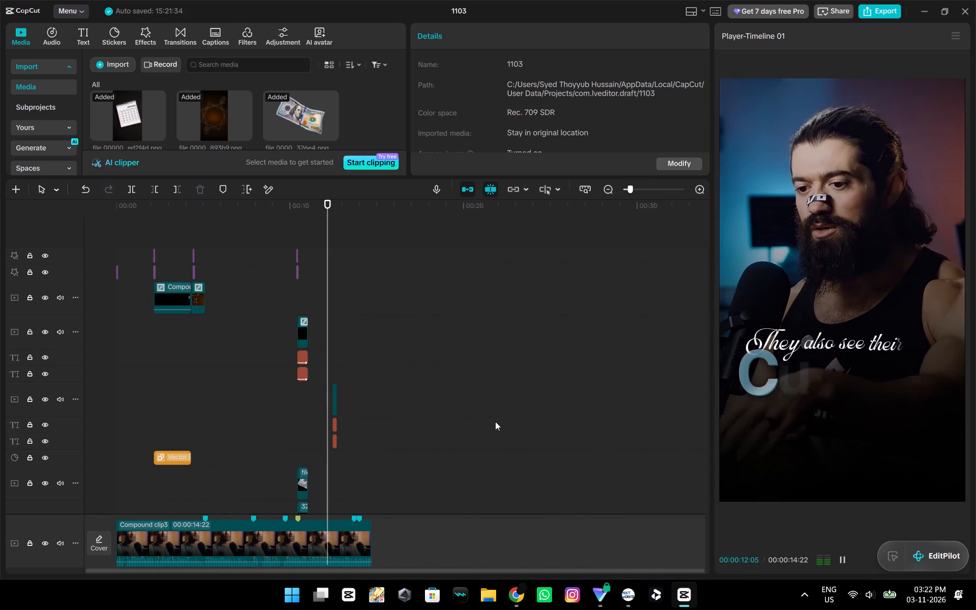
key(space)
Reduce the timeline area's height to give the media and project details more room.
drag(376, 183, 378, 257)
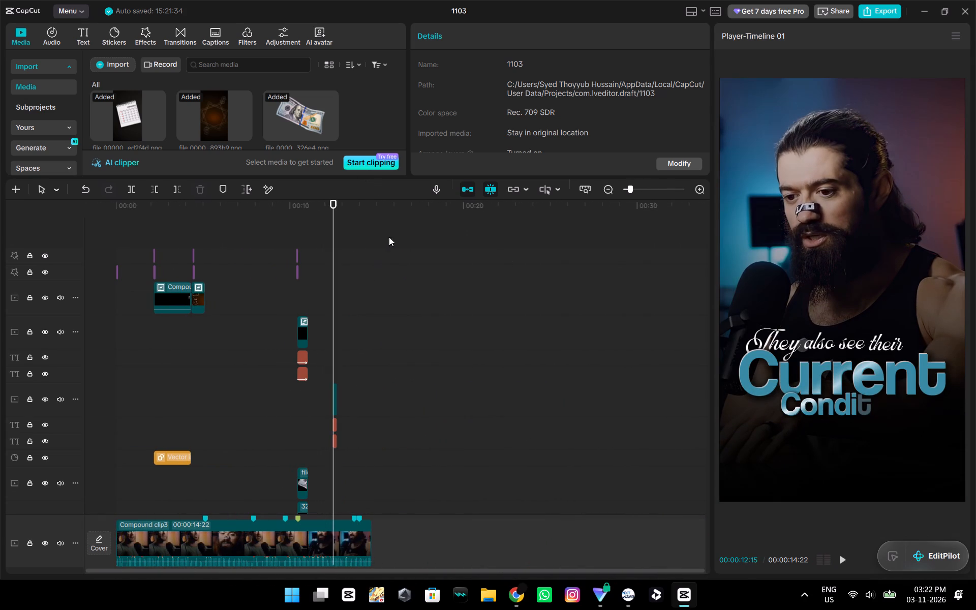
drag(399, 177, 389, 233)
scroll(347, 384, up, 5)
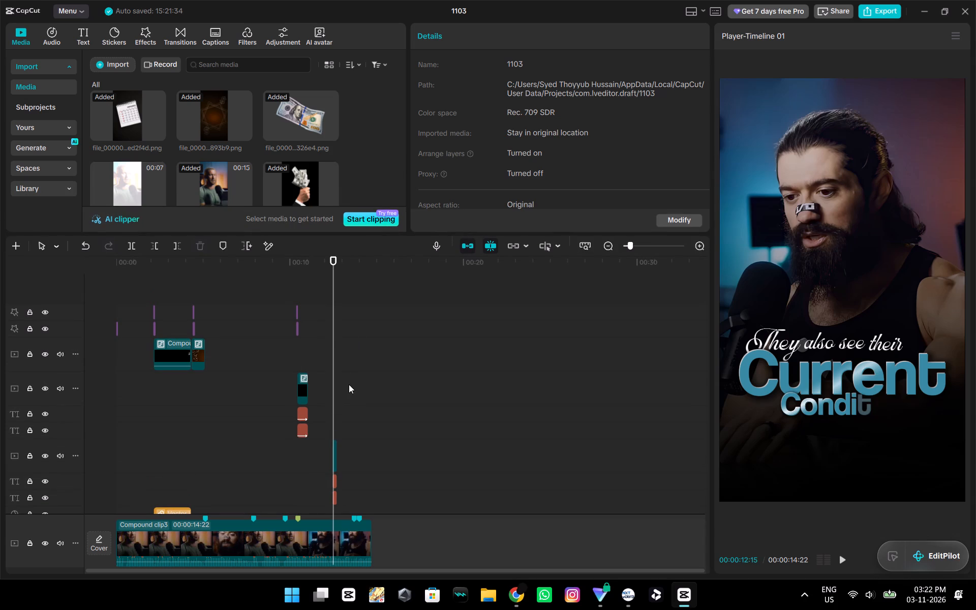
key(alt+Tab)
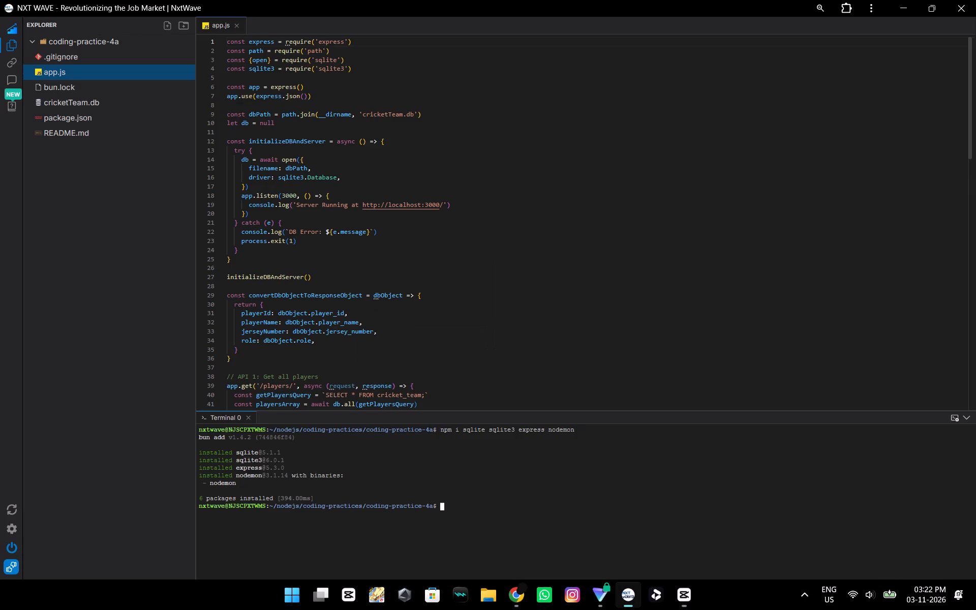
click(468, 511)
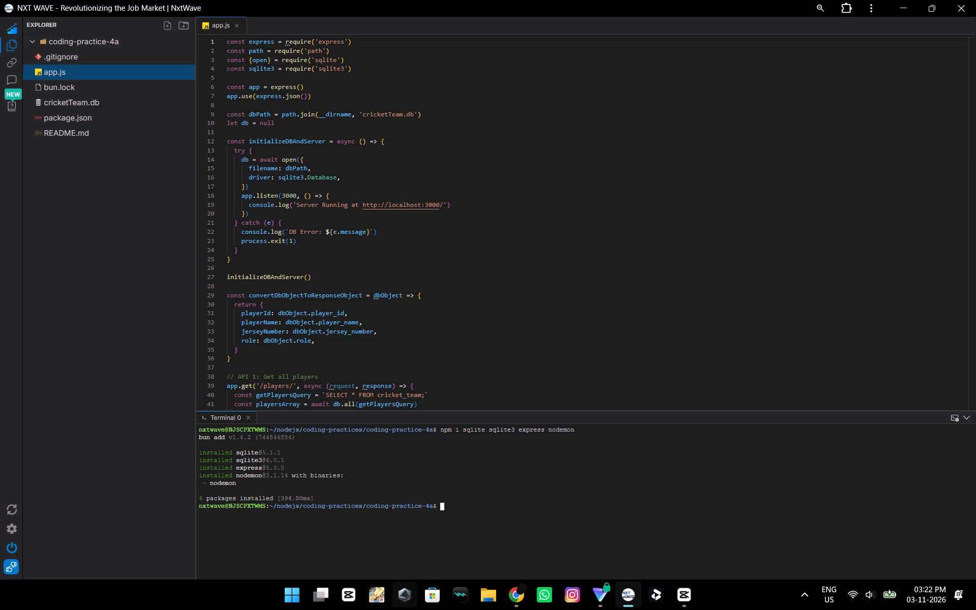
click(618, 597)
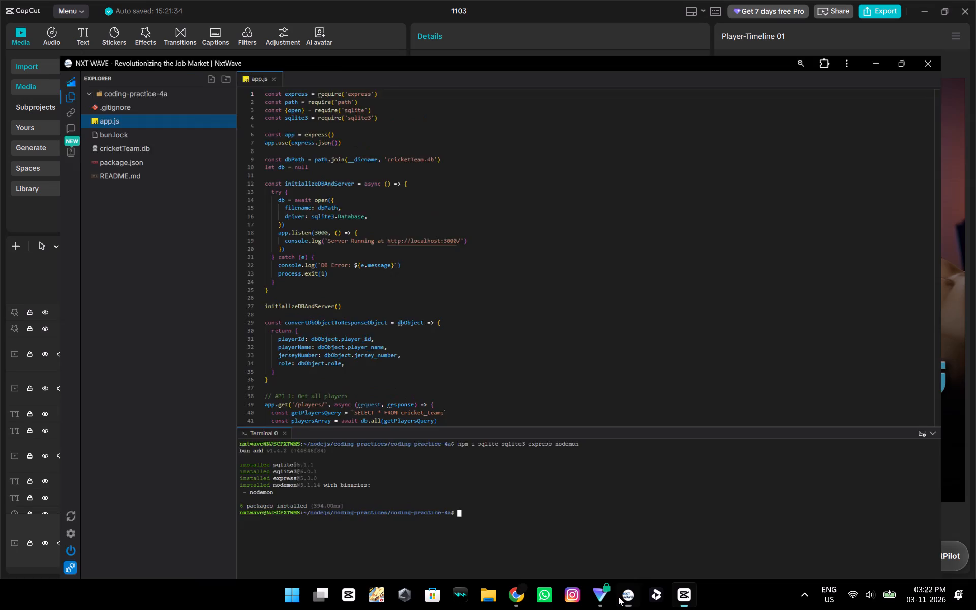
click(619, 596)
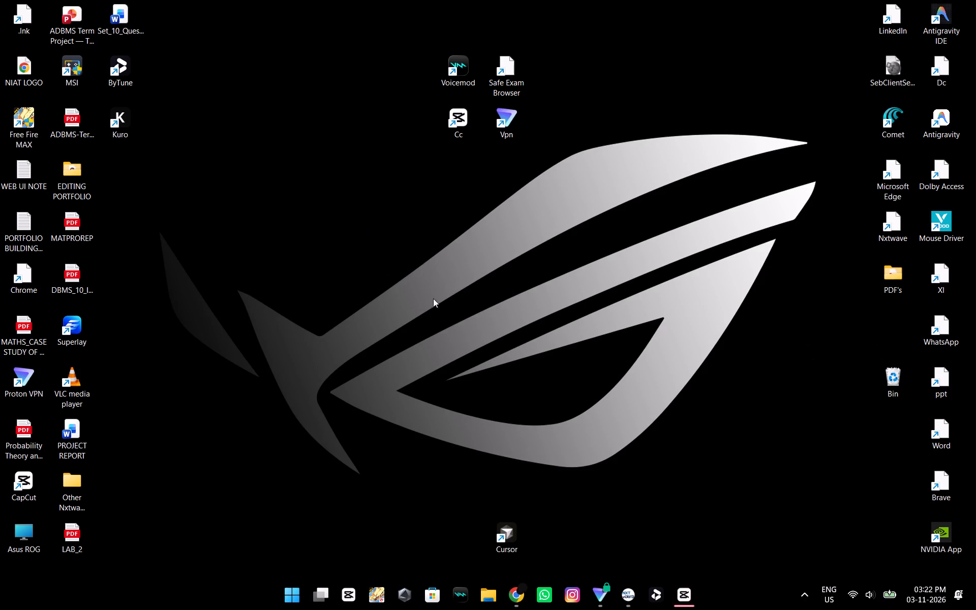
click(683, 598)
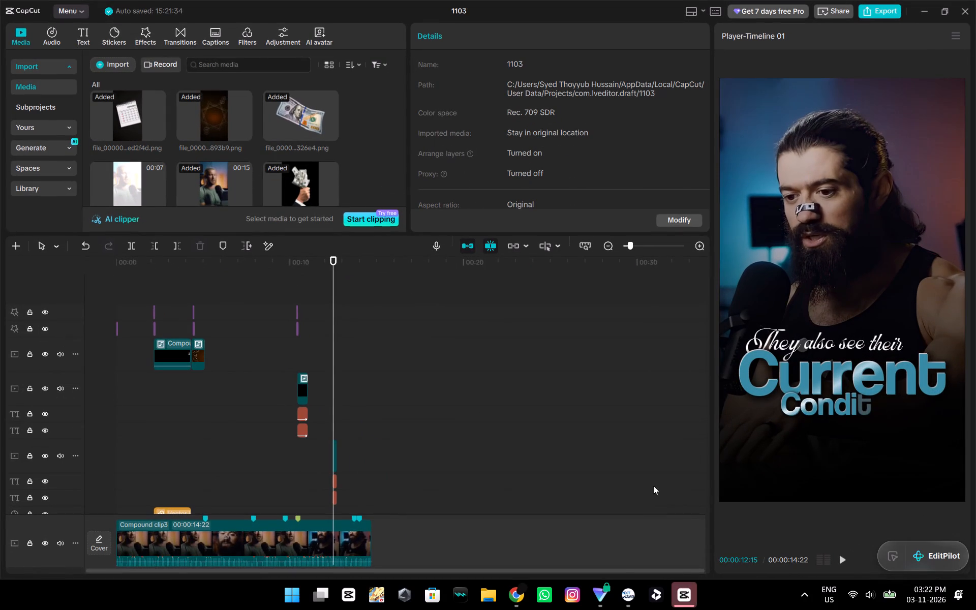
In the NxtWave code editor, append "ing" to the module name required on line 1 of app.js.
click(624, 601)
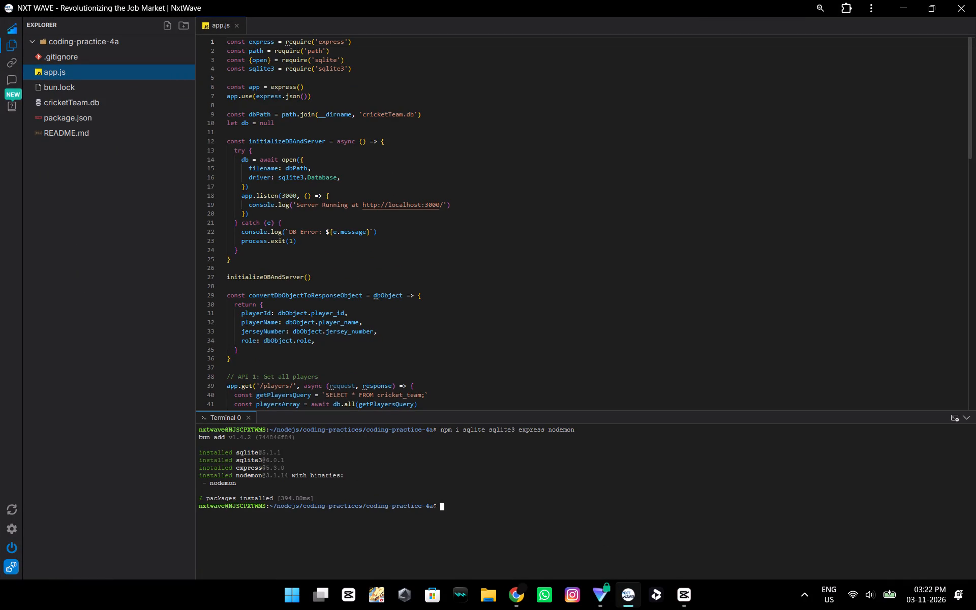
scroll(345, 75, up, 4)
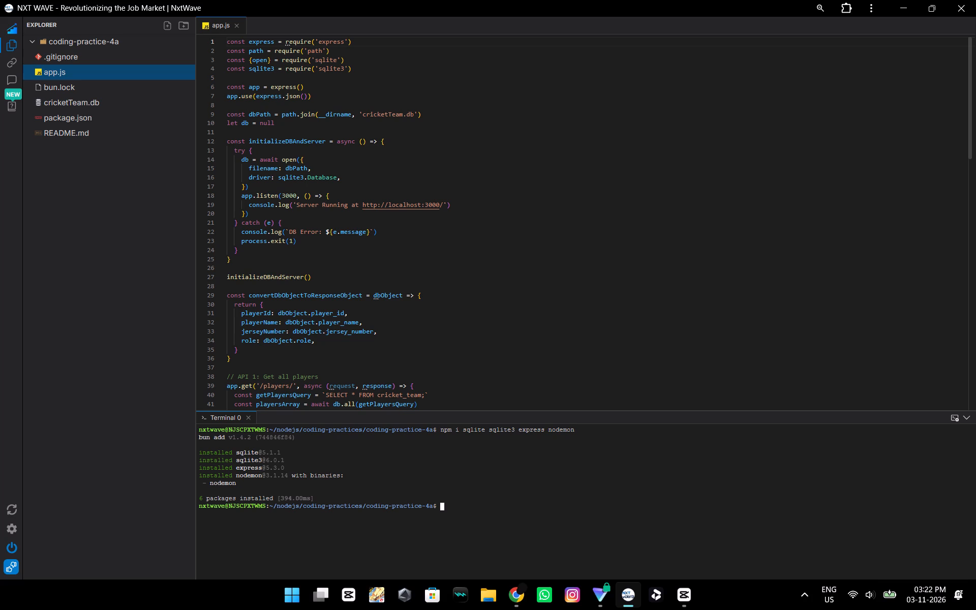
click(344, 41)
text(ING)
key(BackSpace)
key(BackSpace)
text(ing)
scroll(360, 73, up, 4)
Switch to CapCut and play the video from about 00:00:12:15 onward to review the closing captions and final scene.
key(alt+Tab)
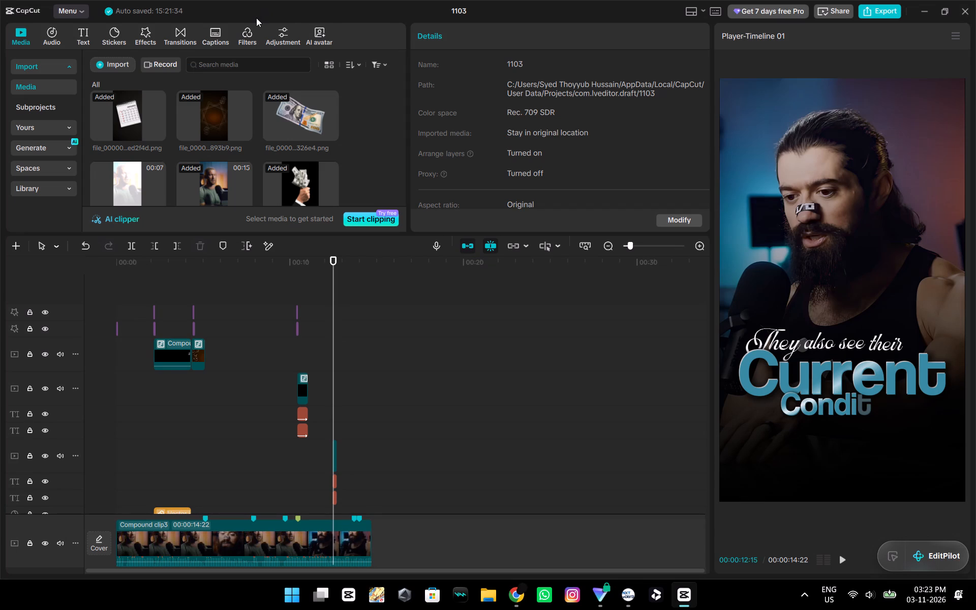
key(space)
key(space)
key(space)
key(space)
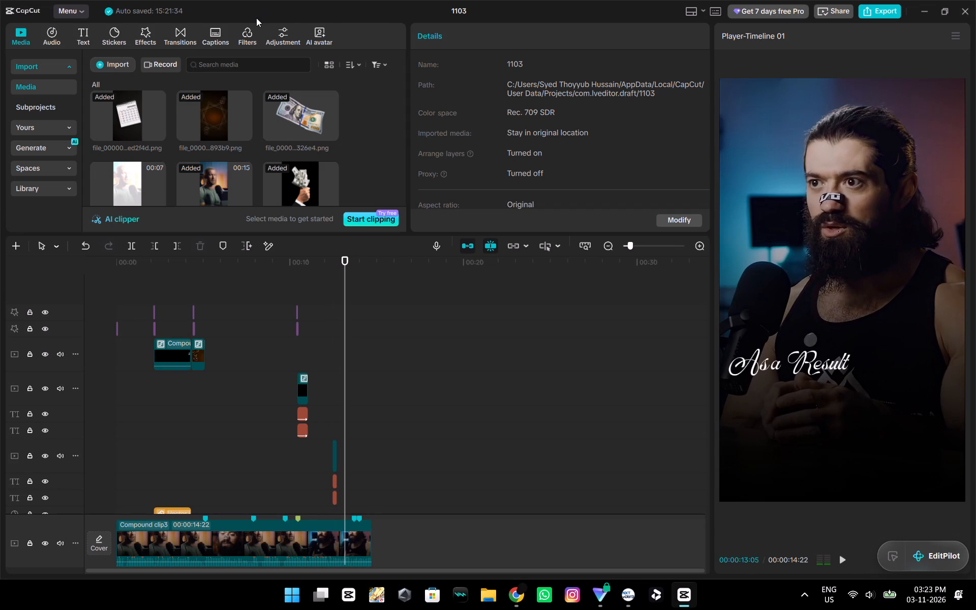
key(space)
key(space)
key(space)
key(space)
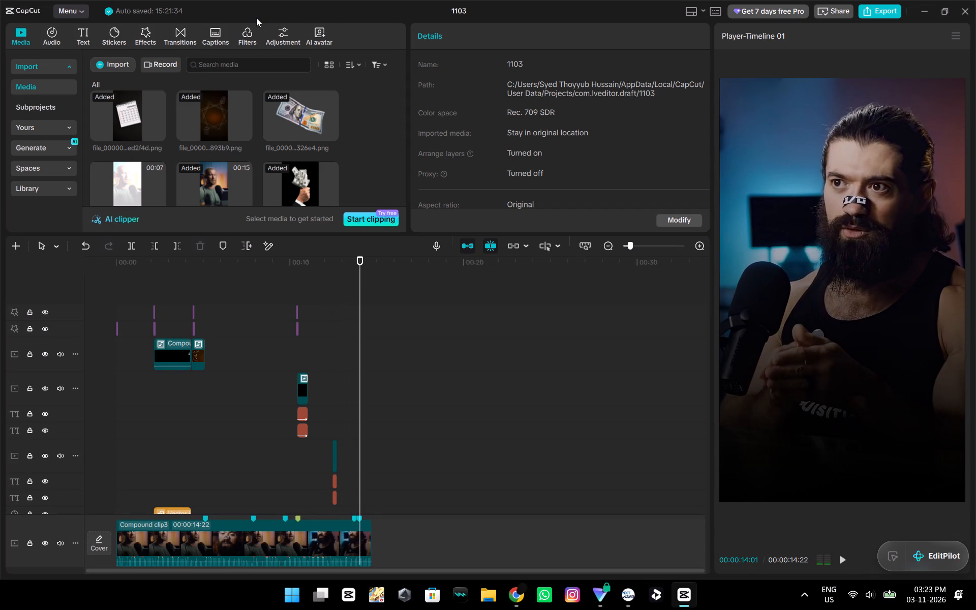
ctrl+scroll(445, 442, up, 20)
ctrl+scroll(445, 442, up, 8)
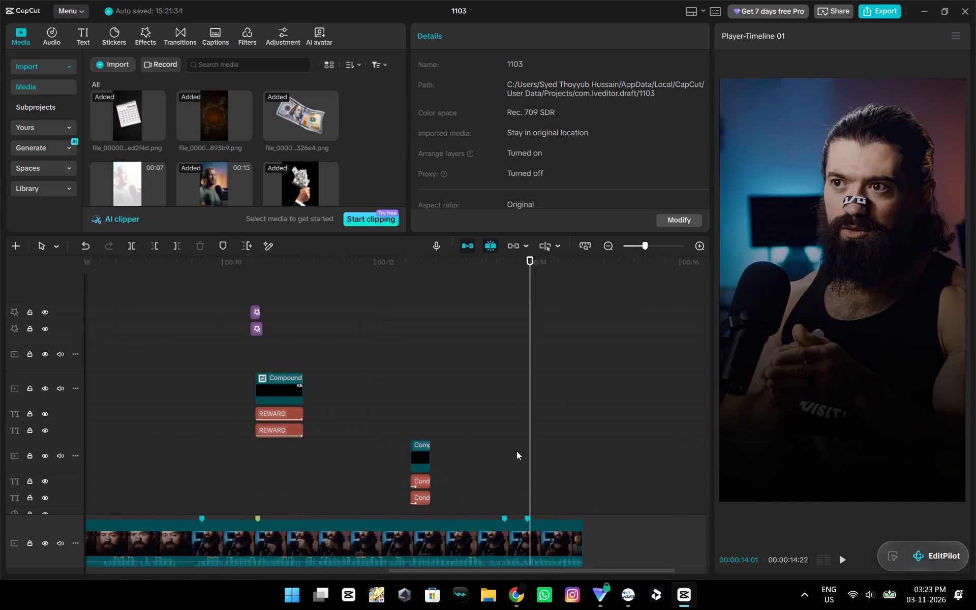
ctrl+scroll(516, 451, up, 20)
click(526, 455)
drag(526, 455, 518, 460)
key(space)
key(space)
key(space)
key(space)
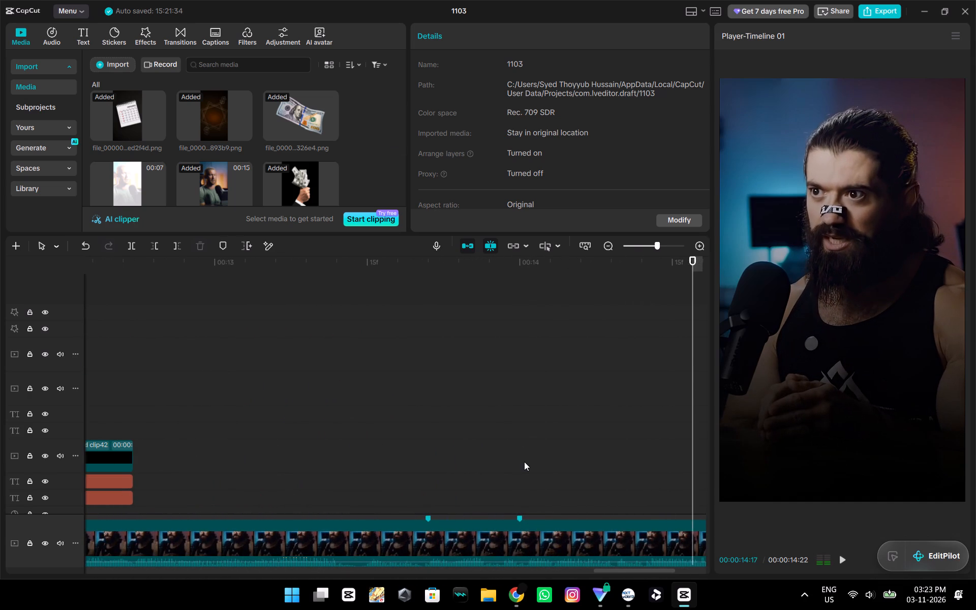
key(space)
Duplicate the "As", "a Result" and "of their" captions, placing the copies from 00:00:14:00.
double_click(328, 477)
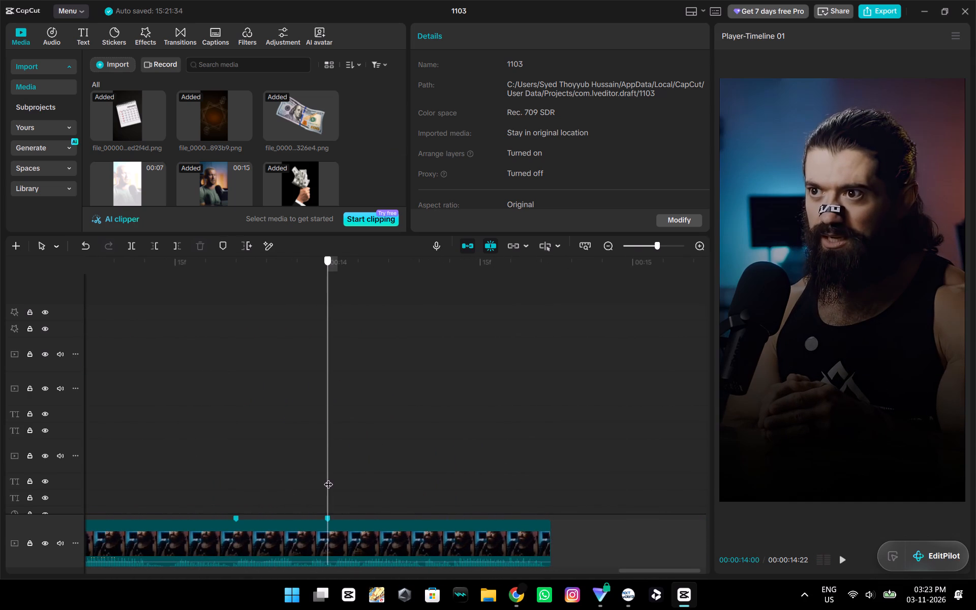
ctrl+scroll(360, 485, down, 14)
scroll(344, 422, down, 4)
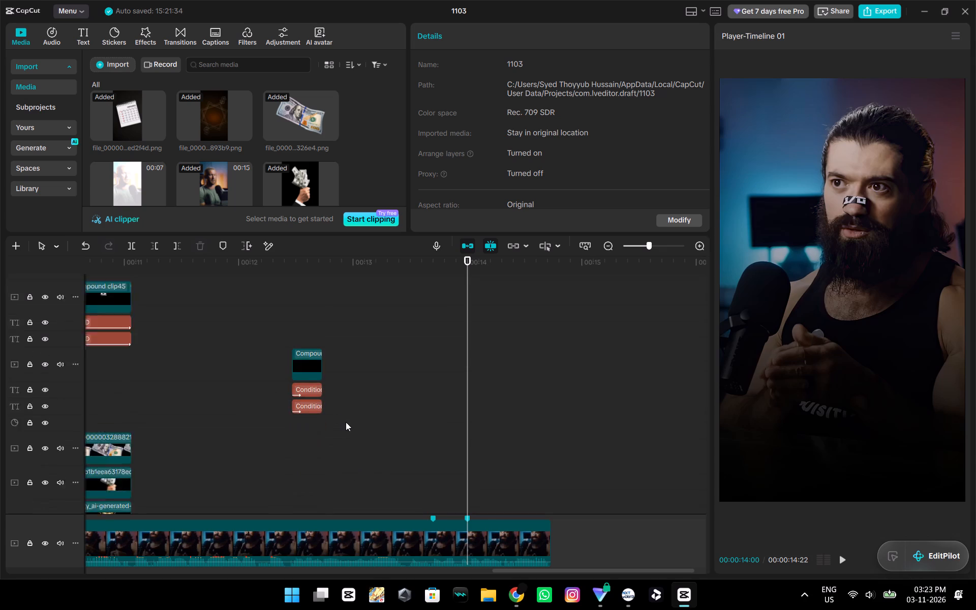
scroll(346, 422, down, 18)
scroll(349, 422, down, 3)
drag(409, 386, 420, 483)
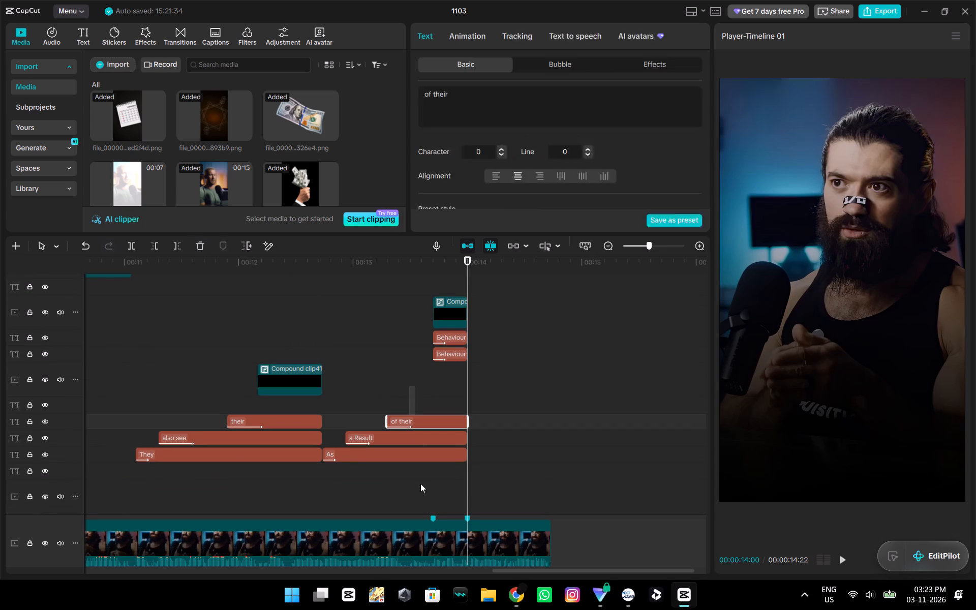
drag(420, 483, 422, 484)
key(ctrl+c)
key(ctrl+v)
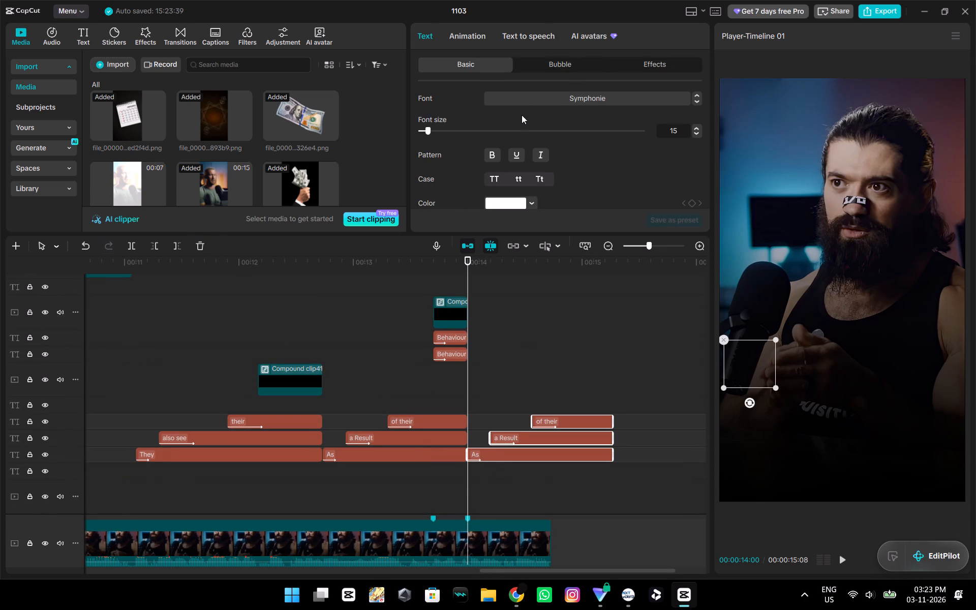
Enlarge the settings area and look through the Basic and Bubble text options for the three copied captions.
scroll(520, 120, up, 15)
scroll(471, 83, up, 5)
drag(495, 234, 503, 320)
scroll(493, 131, up, 11)
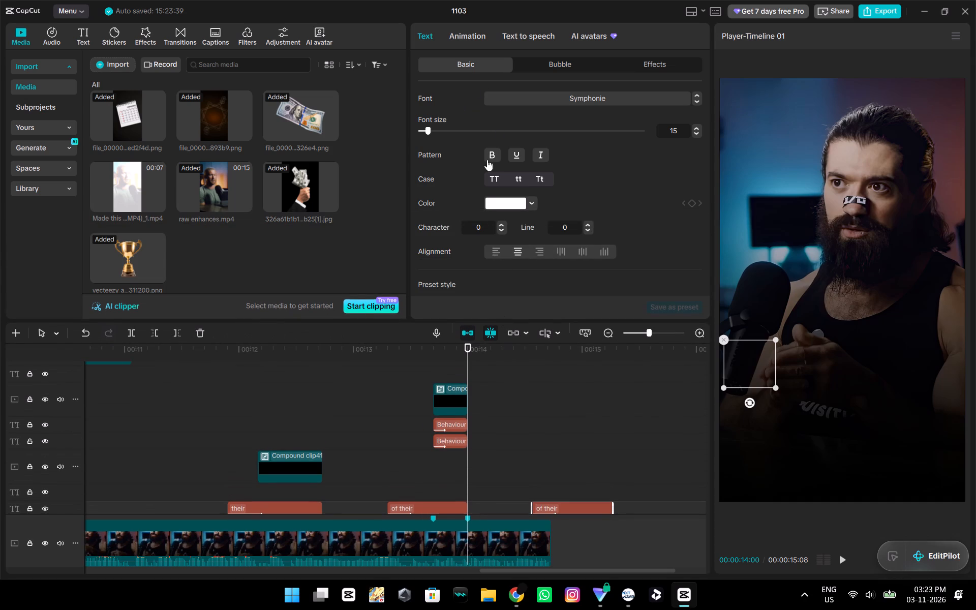
drag(462, 322, 458, 381)
scroll(448, 221, up, 4)
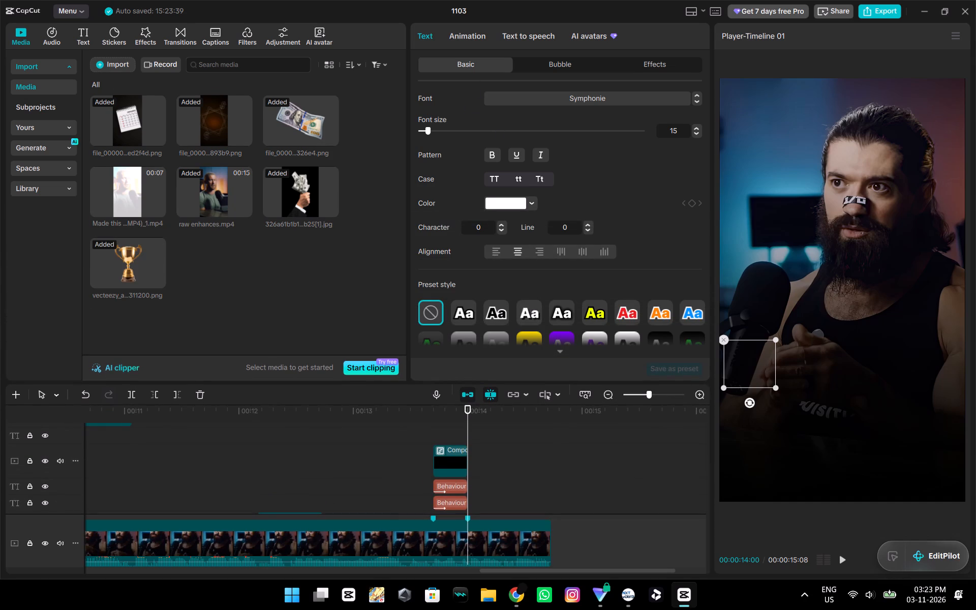
scroll(467, 221, up, 9)
click(519, 52)
click(517, 63)
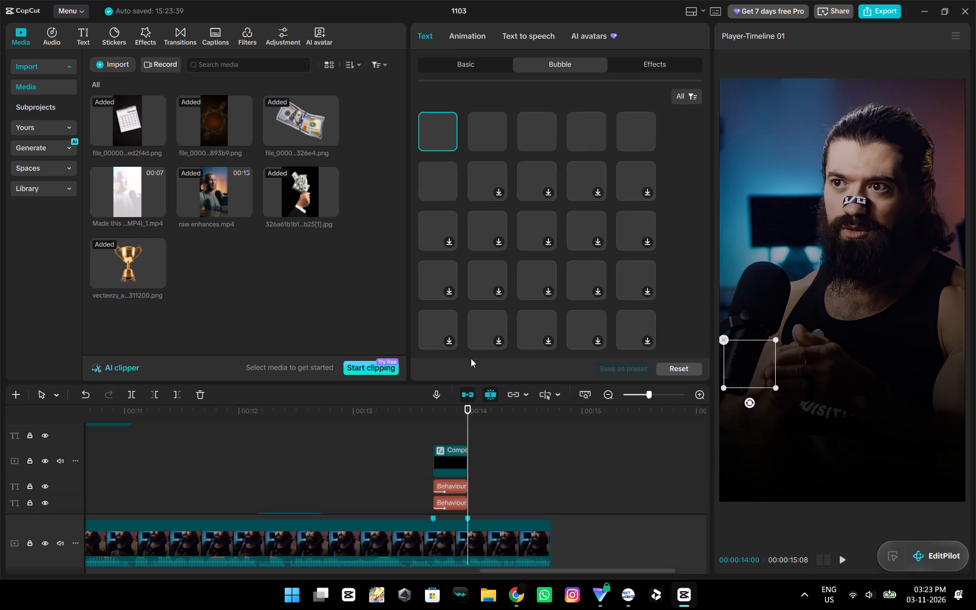
scroll(471, 441, down, 5)
scroll(450, 132, up, 6)
scroll(472, 167, down, 7)
scroll(499, 224, down, 1)
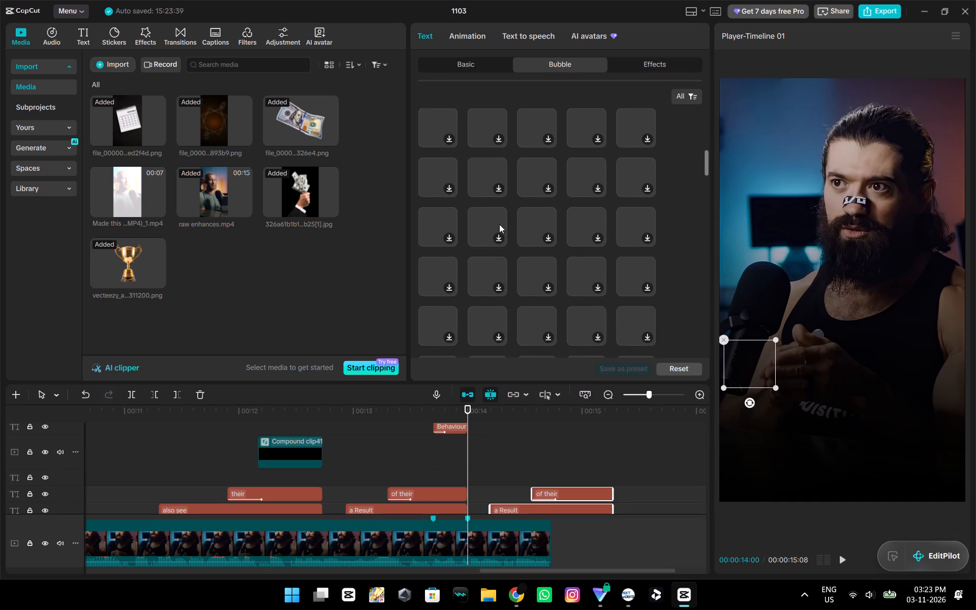
scroll(499, 224, down, 2)
scroll(500, 224, up, 6)
click(439, 62)
scroll(494, 177, up, 5)
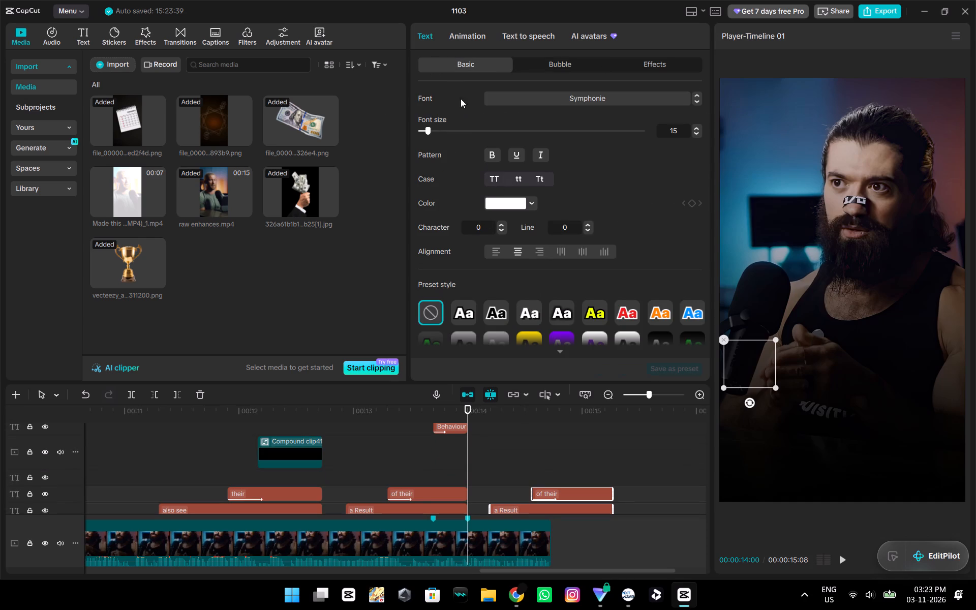
triple_click(455, 80)
scroll(600, 219, up, 4)
scroll(600, 219, down, 5)
scroll(569, 508, down, 5)
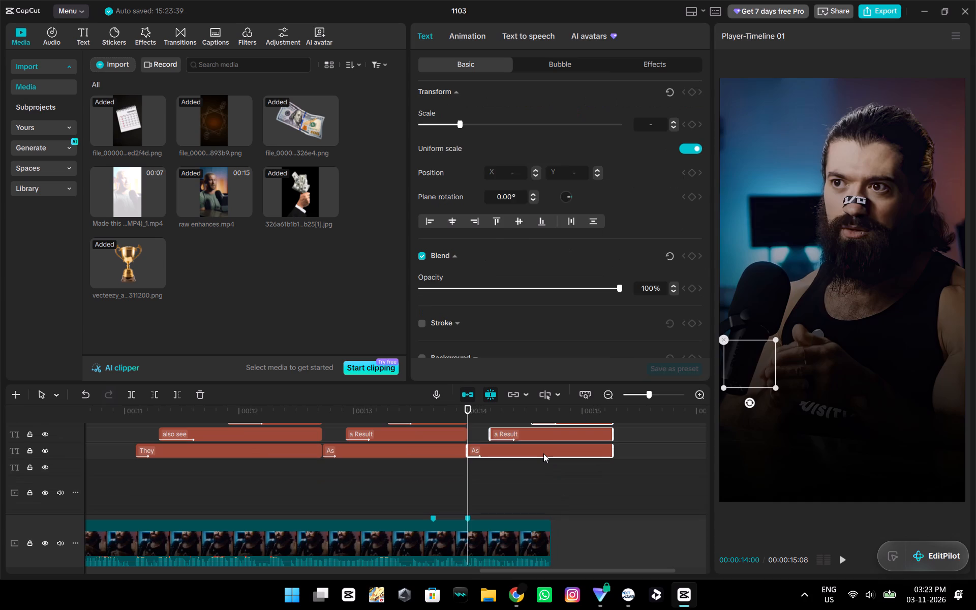
click(543, 453)
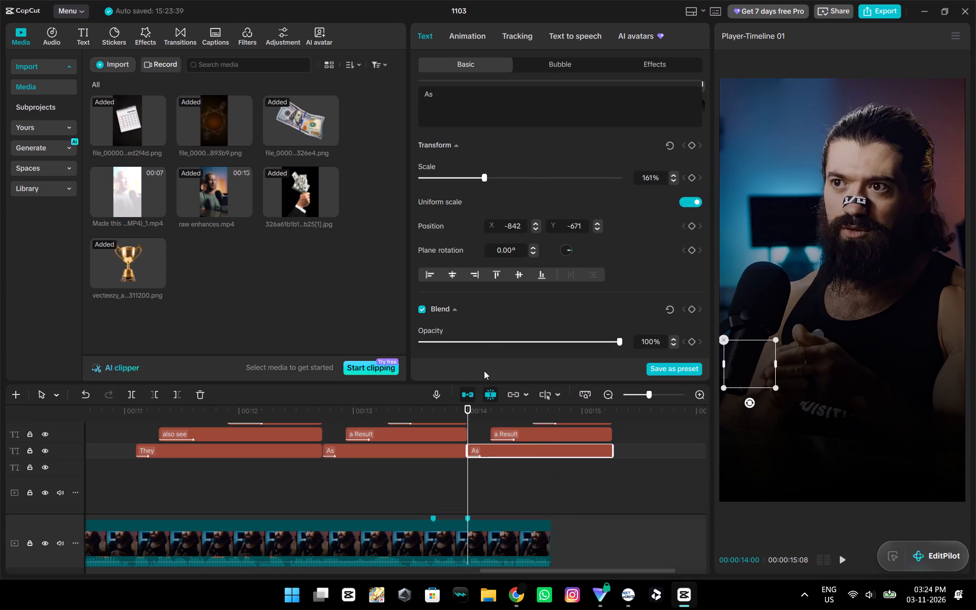
drag(481, 383, 478, 285)
scroll(487, 189, down, 2)
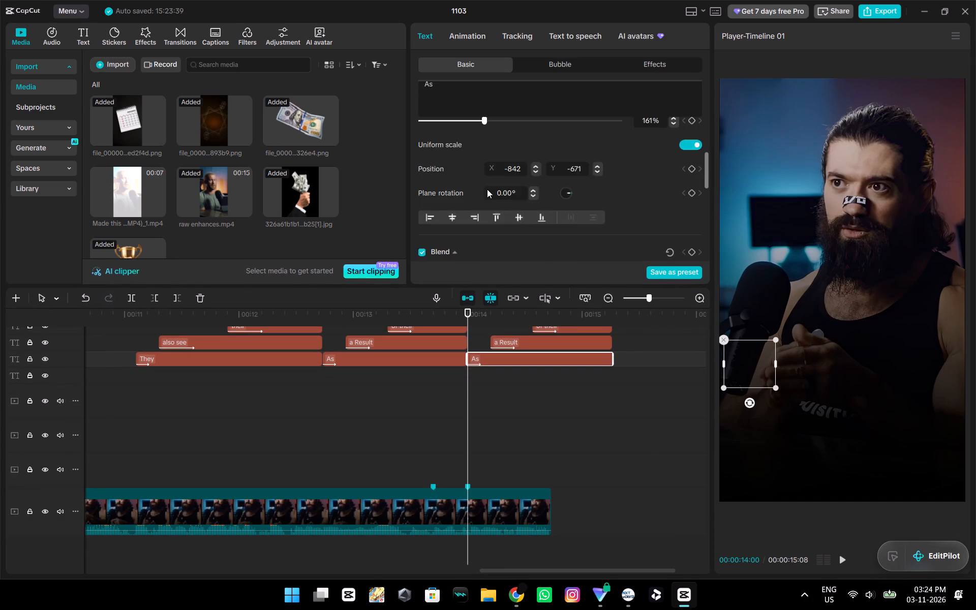
scroll(487, 189, down, 4)
scroll(487, 189, up, 18)
click(468, 111)
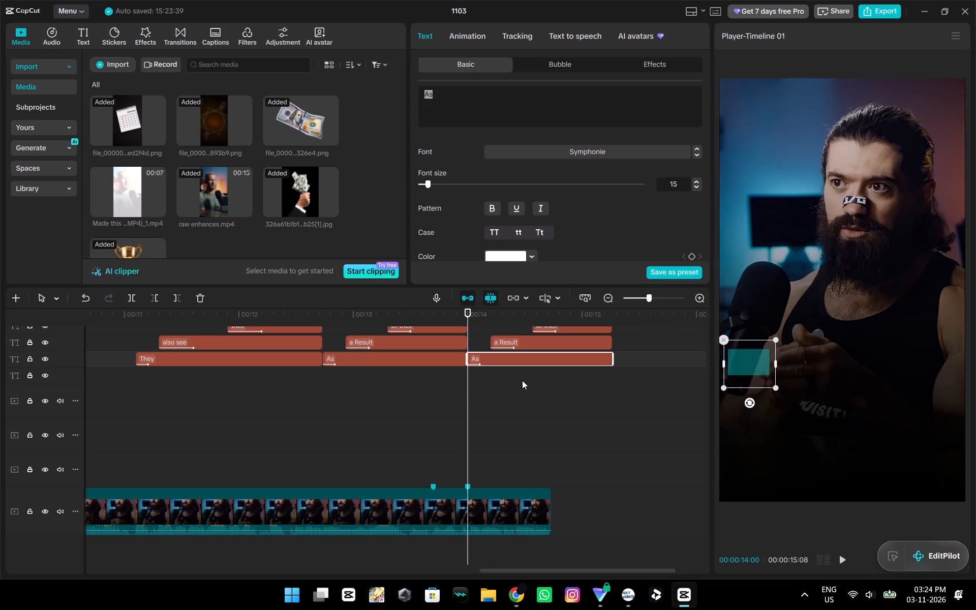
Replace the copied "As" caption's text at 00:00:14:00 with the transcript phrase, capitalized as "They're doing".
drag(469, 109, 416, 95)
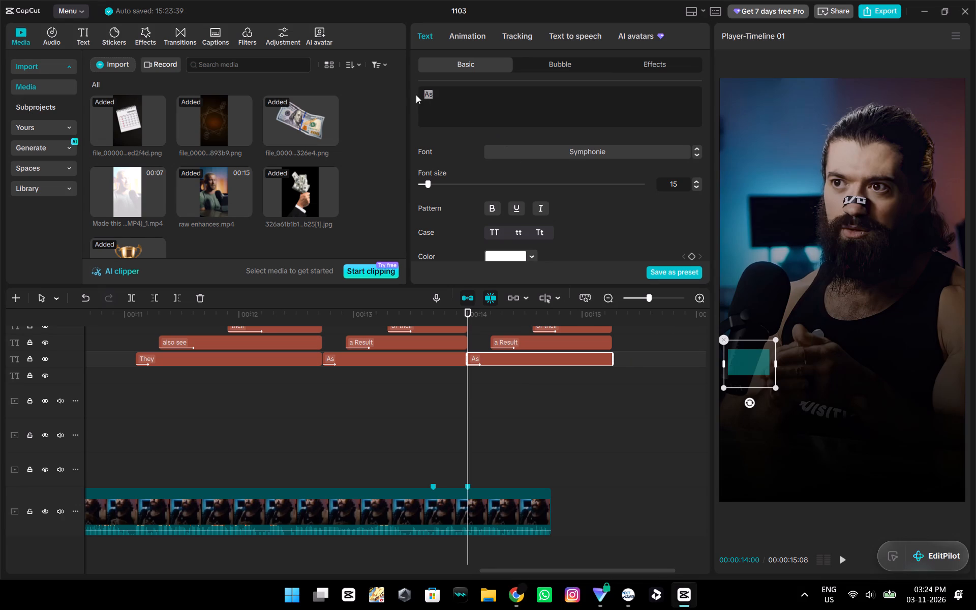
drag(416, 95, 414, 94)
key(ctrl+v)
click(426, 97)
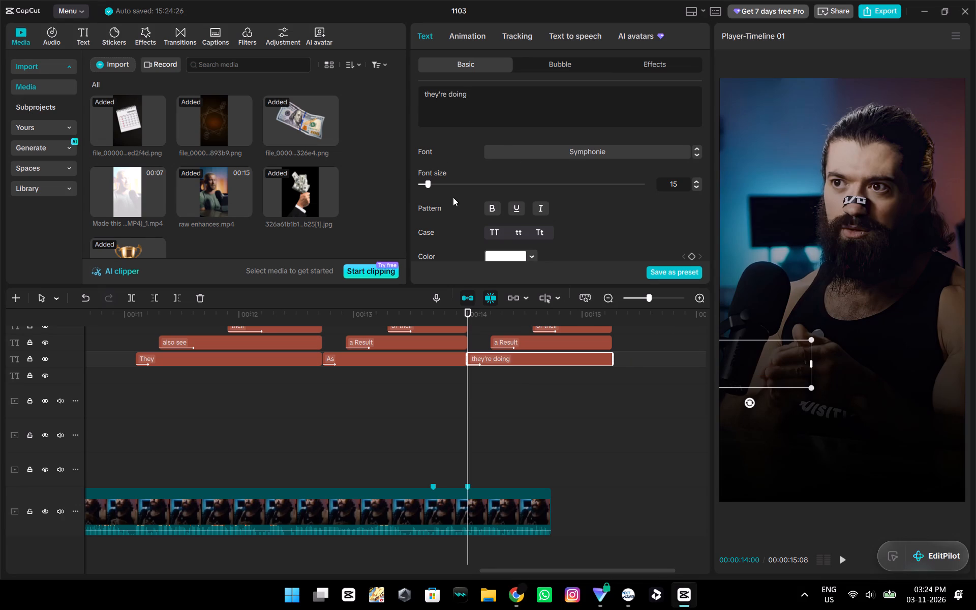
key(Right)
key(BackSpace)
key(shift+t)
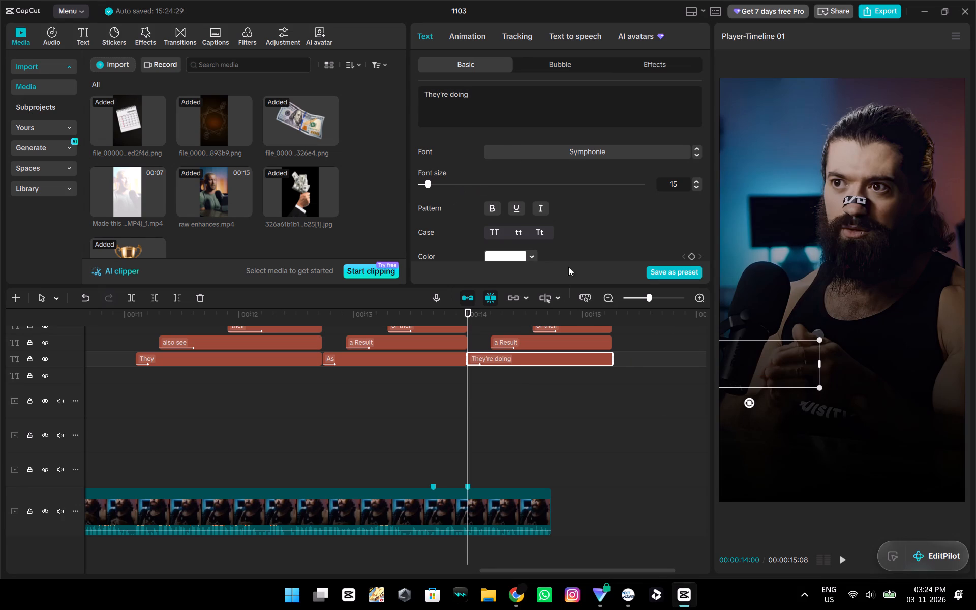
key(space)
key(space)
key(BackSpace)
key(BackSpace)
click(525, 108)
click(588, 455)
Preview the new caption, and delete the copied "a Result" and "of their" captions that follow 00:00:14:00.
click(477, 331)
drag(475, 331, 467, 332)
key(space)
key(space)
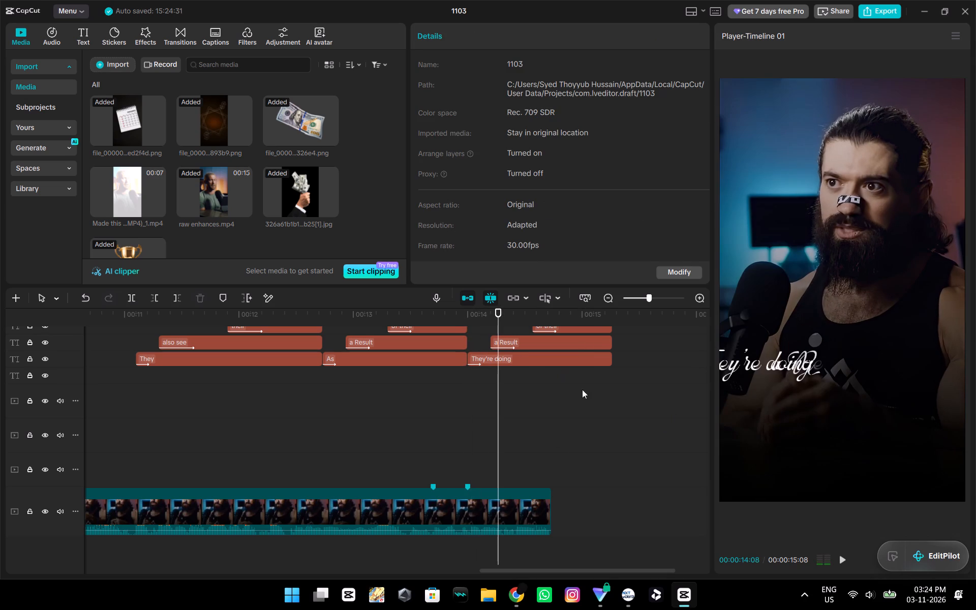
click(524, 342)
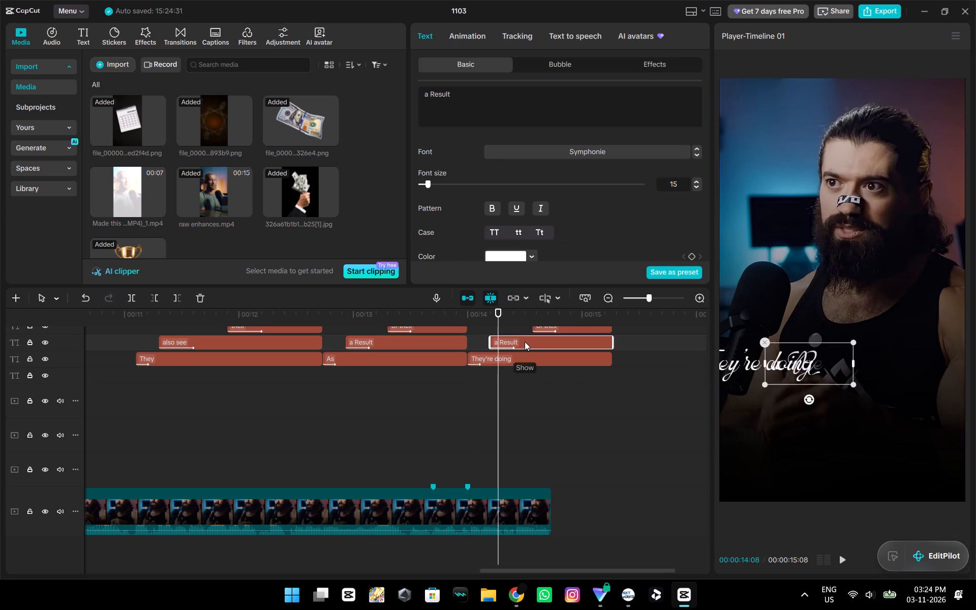
key(BackSpace)
scroll(561, 368, up, 3)
click(562, 370)
key(BackSpace)
Move the "They're doing" caption fully into frame across the speaker's chest and preview it from 00:00:14:00.
click(489, 377)
drag(489, 375, 476, 378)
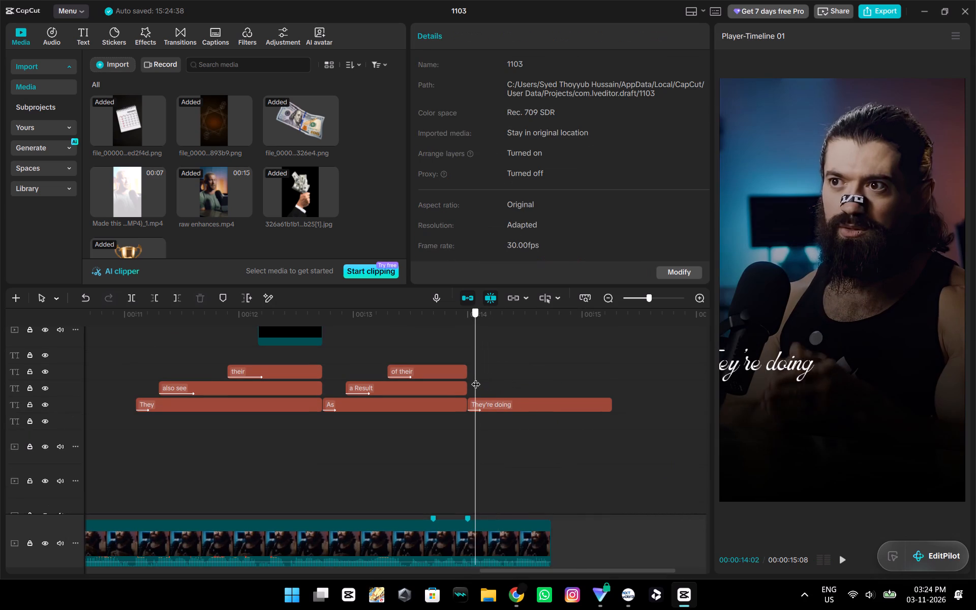
drag(476, 378, 470, 377)
click(488, 409)
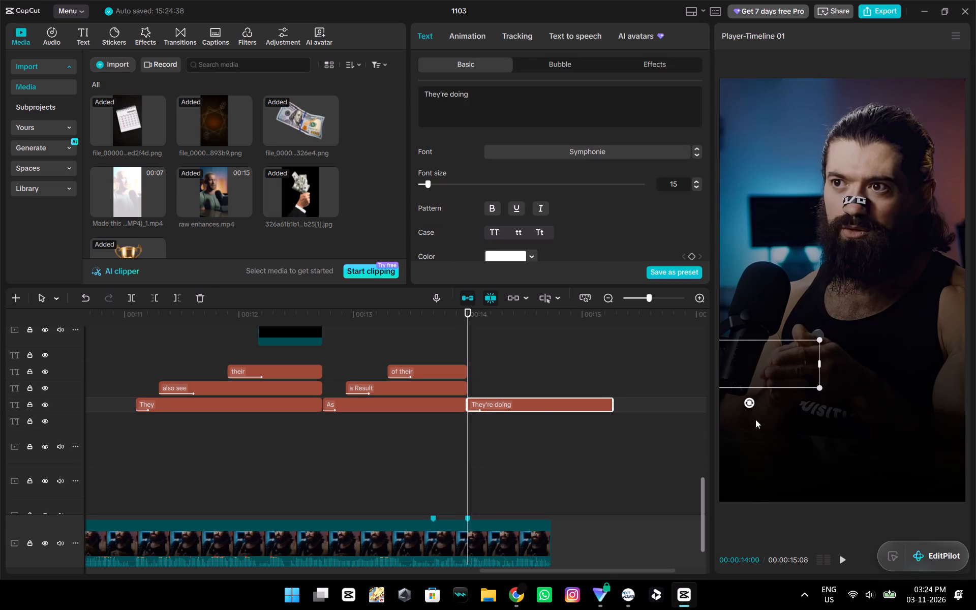
drag(758, 375, 844, 369)
key(space)
key(space)
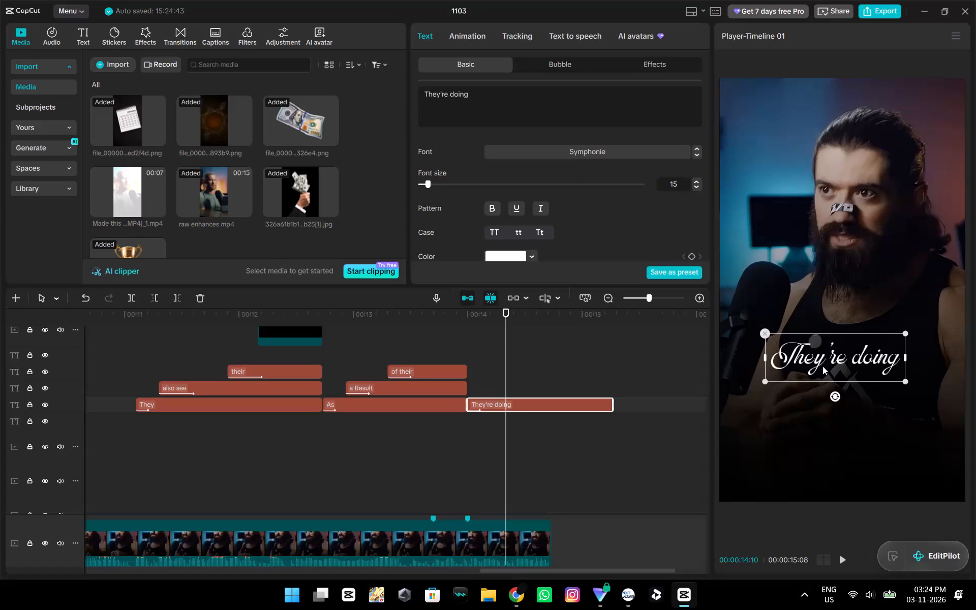
Insert eight extra spaces between "They're" and "doing", and position the caption horizontally centred and slightly lower in the frame.
click(447, 96)
key(space)
key(space)
key(space)
key(space)
key(space)
key(space)
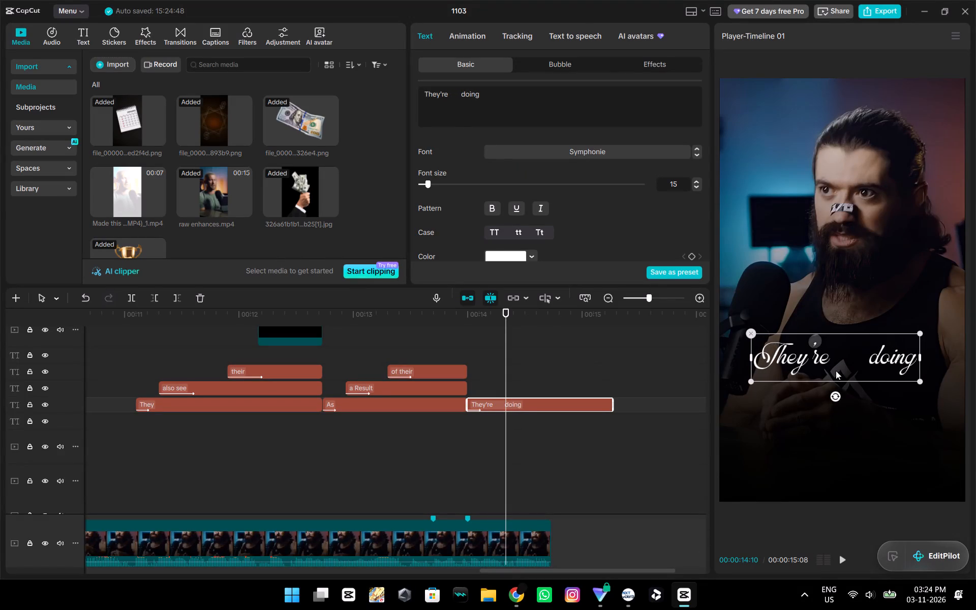
key(space)
key(space)
drag(833, 371, 838, 383)
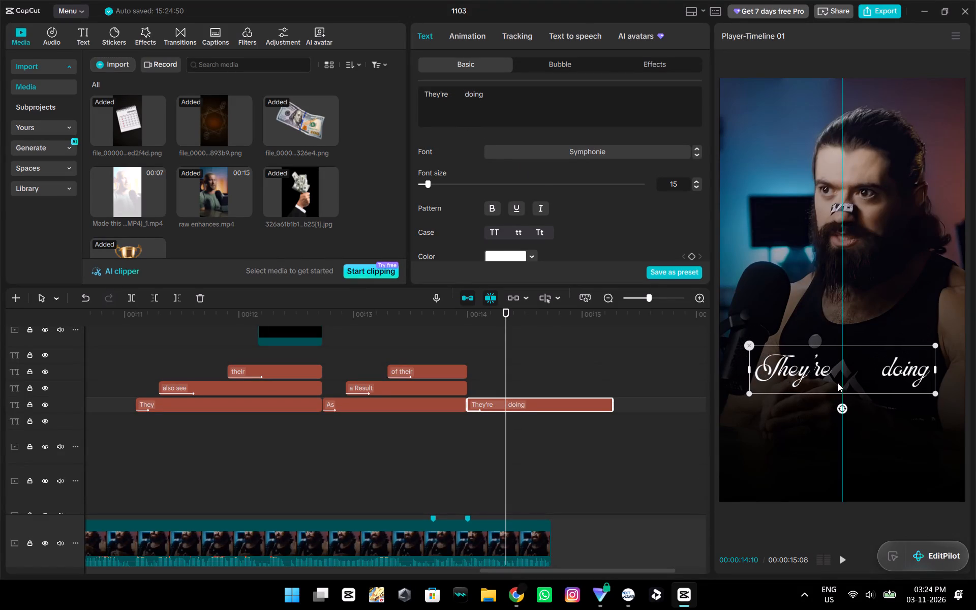
drag(838, 383, 838, 390)
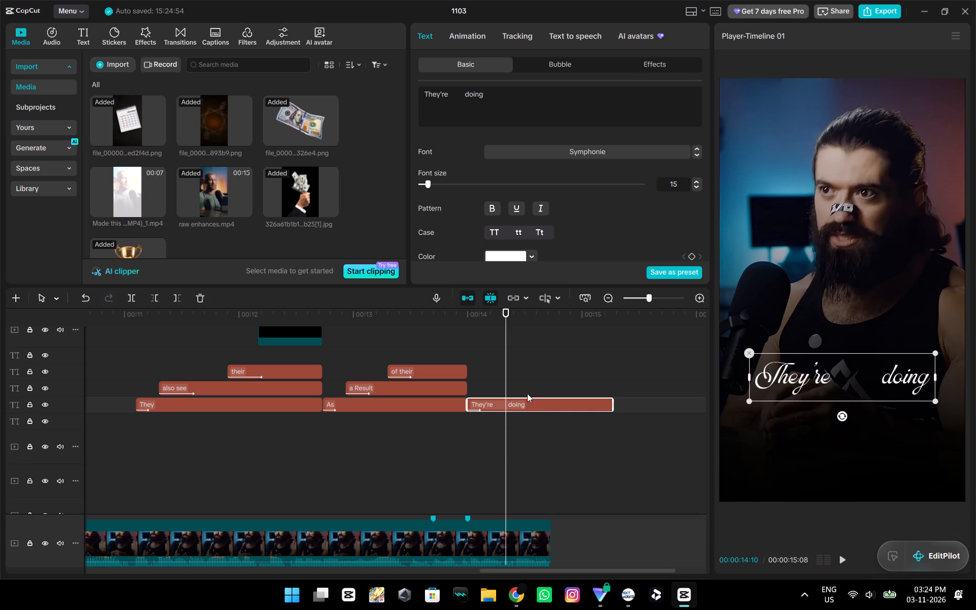
Trim the "They're doing" caption to end with the main video at 00:00:14:22.
double_click(555, 385)
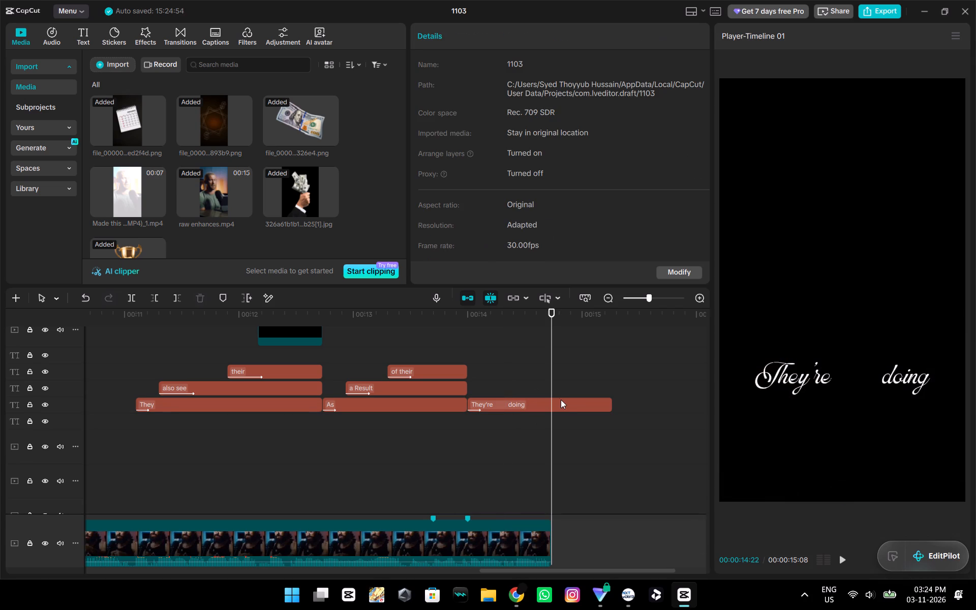
click(563, 401)
key(w)
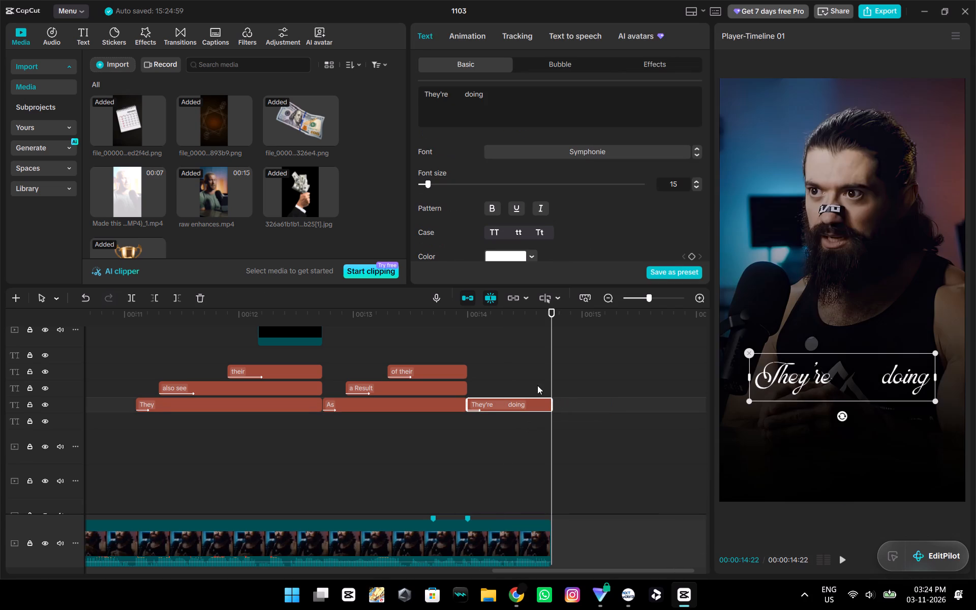
Copy the two "Behaviour" captions together with the compound clip above them.
scroll(507, 349, up, 9)
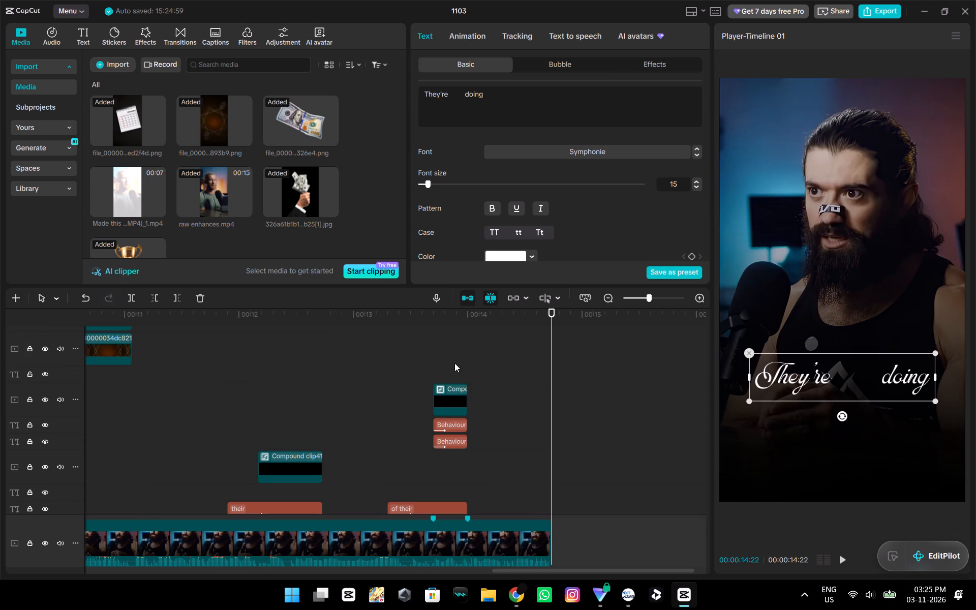
drag(455, 363, 459, 457)
key(ctrl+c)
Play through the closing words to find the cue, and paste the copied "Behaviour" captions and compound clip at 00:00:14:09.
scroll(502, 408, down, 6)
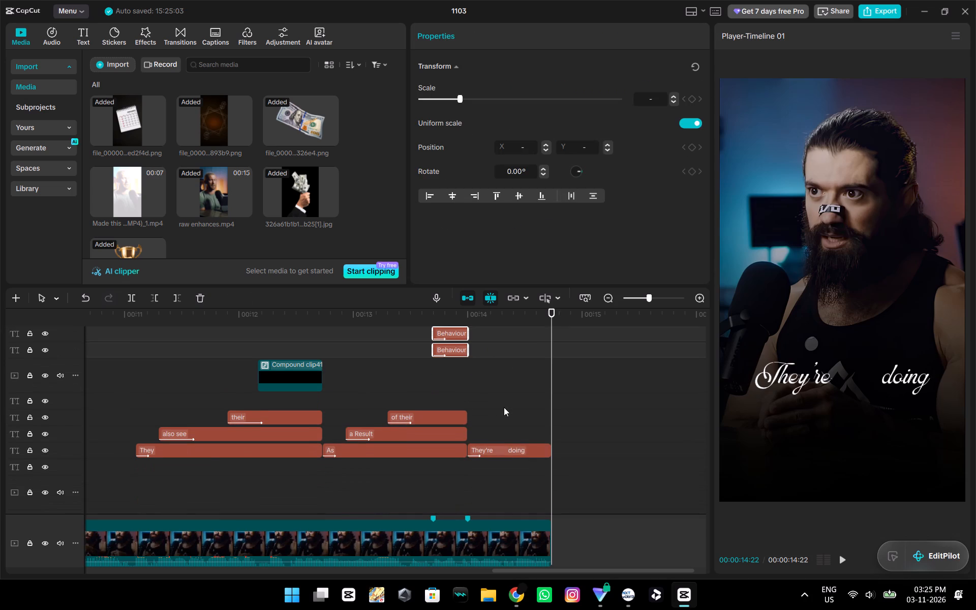
click(509, 401)
scroll(509, 401, down, 7)
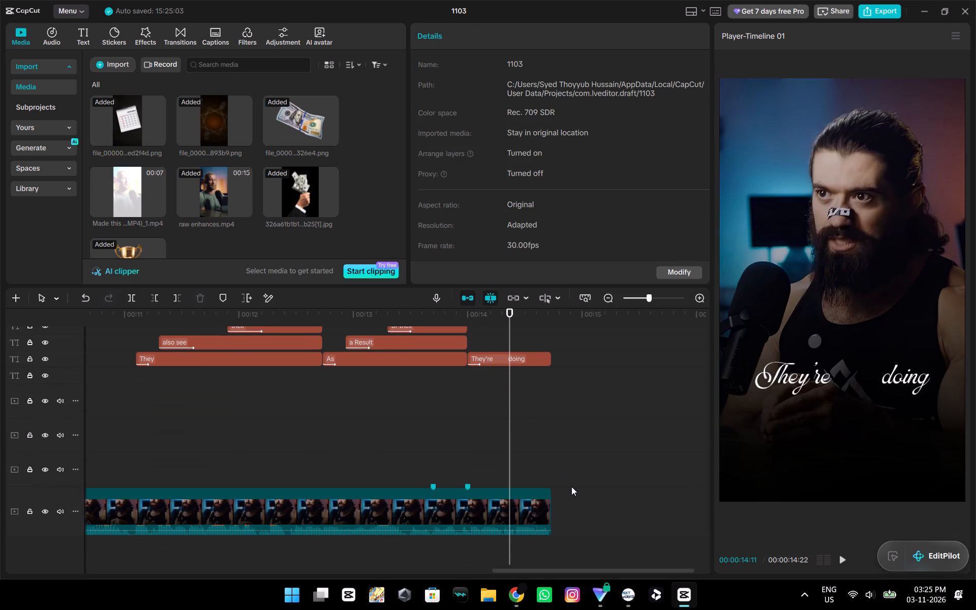
key(space)
key(space)
ctrl+scroll(537, 464, up, 6)
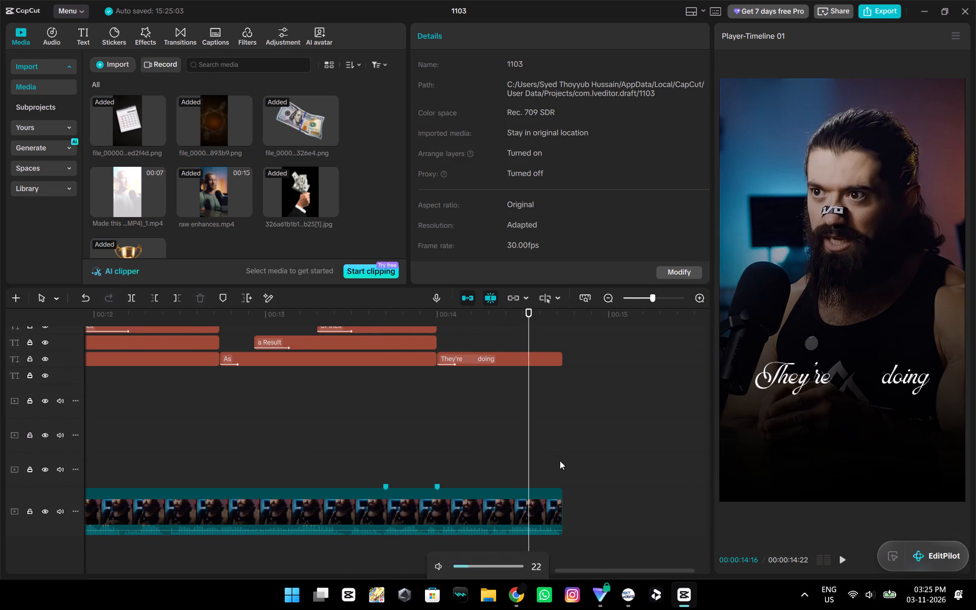
key(space)
click(512, 469)
drag(512, 469, 485, 473)
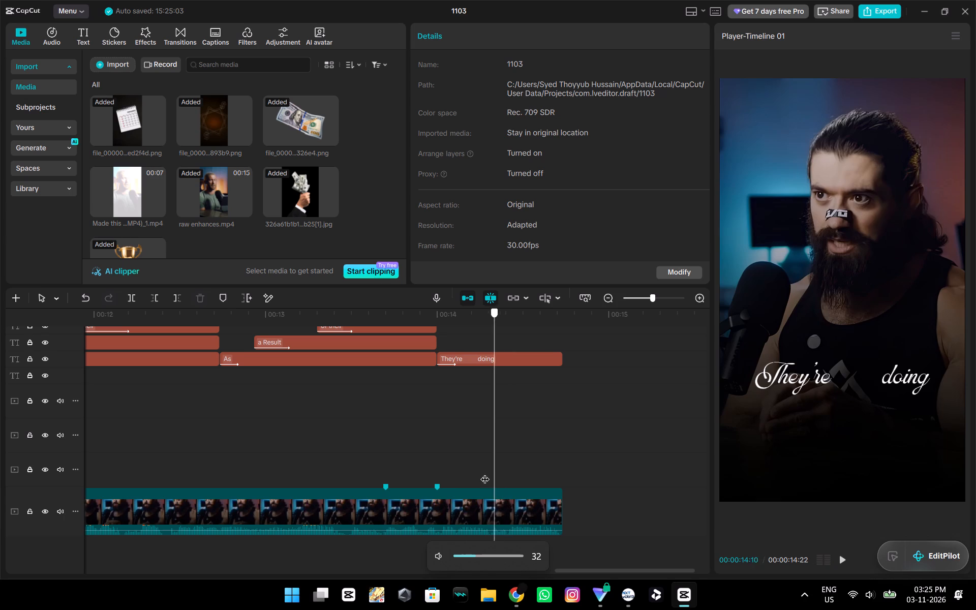
drag(485, 473, 483, 471)
key(space)
key(space)
double_click(495, 470)
key(space)
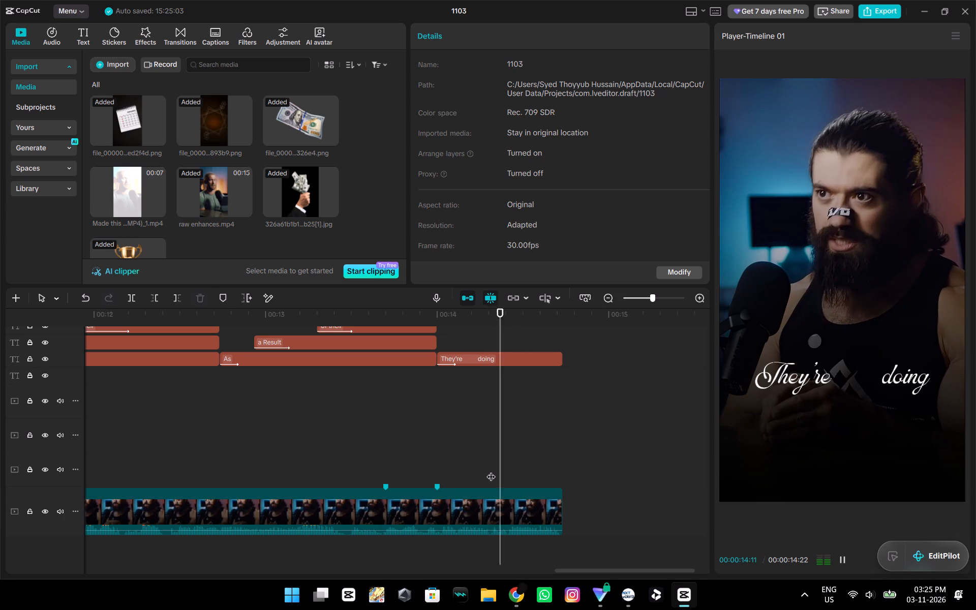
double_click(491, 470)
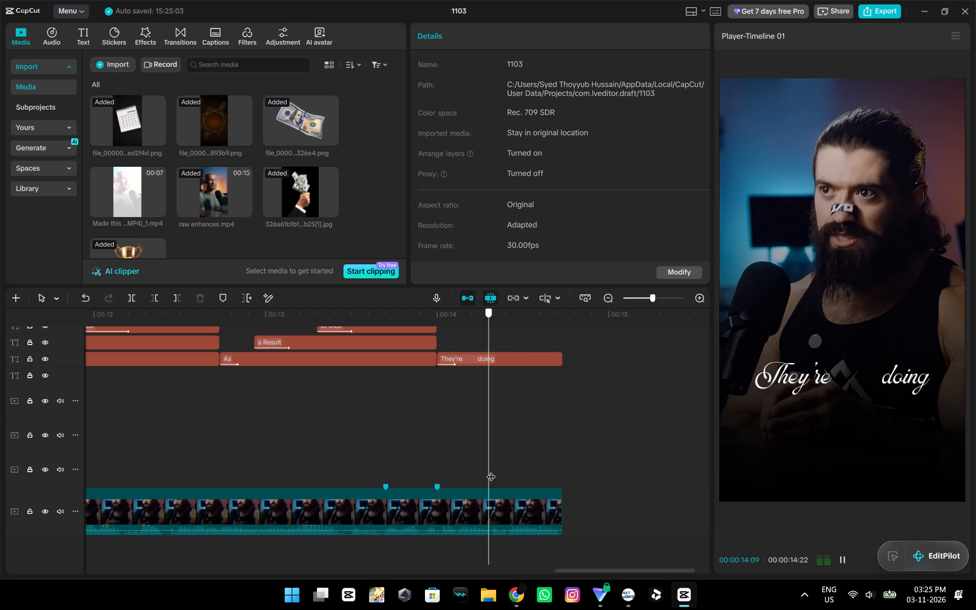
scroll(494, 464, up, 5)
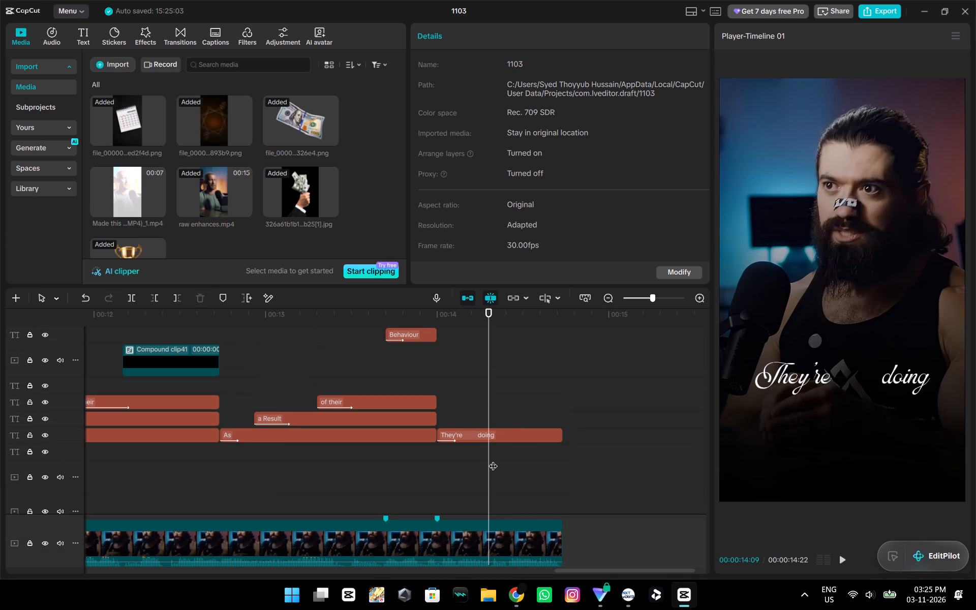
key(ctrl+v)
Move the pasted "Behaviour" captions and compound clip down together, just below the "They're doing" text.
scroll(497, 450, down, 7)
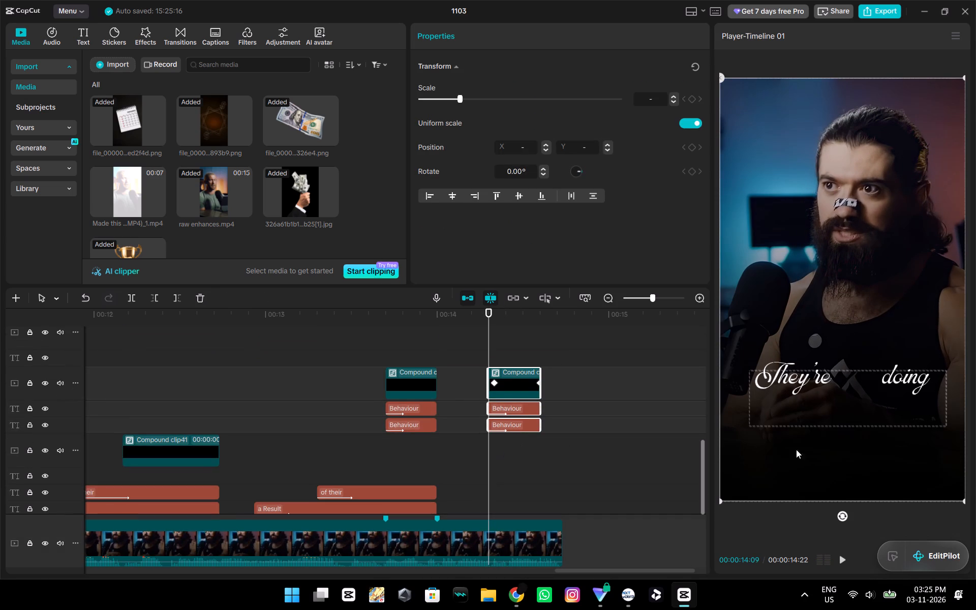
drag(854, 408, 856, 434)
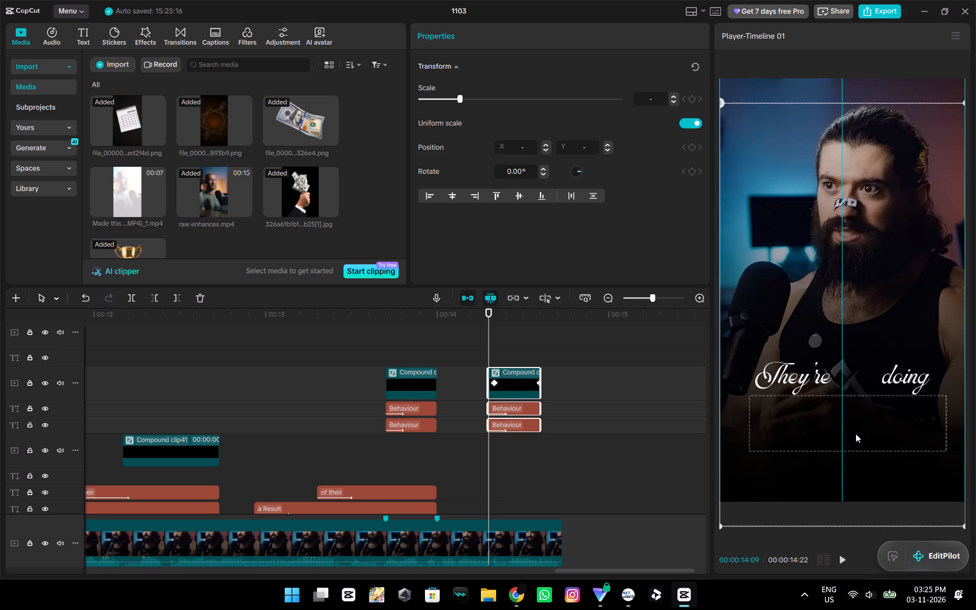
drag(856, 434, 856, 429)
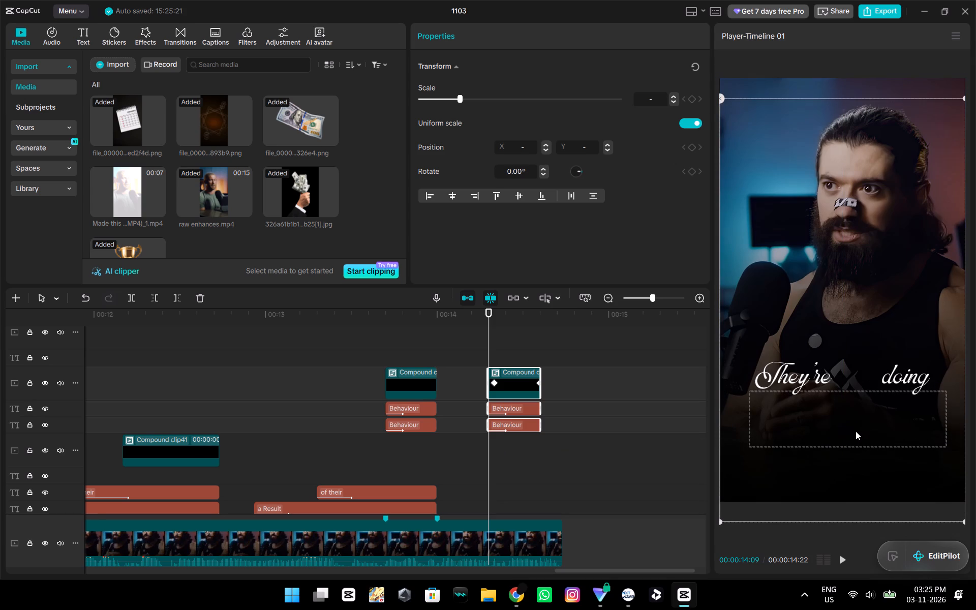
Set the text colour of the upper pasted "Behaviour" caption at 00:00:14:09 to green (007700).
click(527, 404)
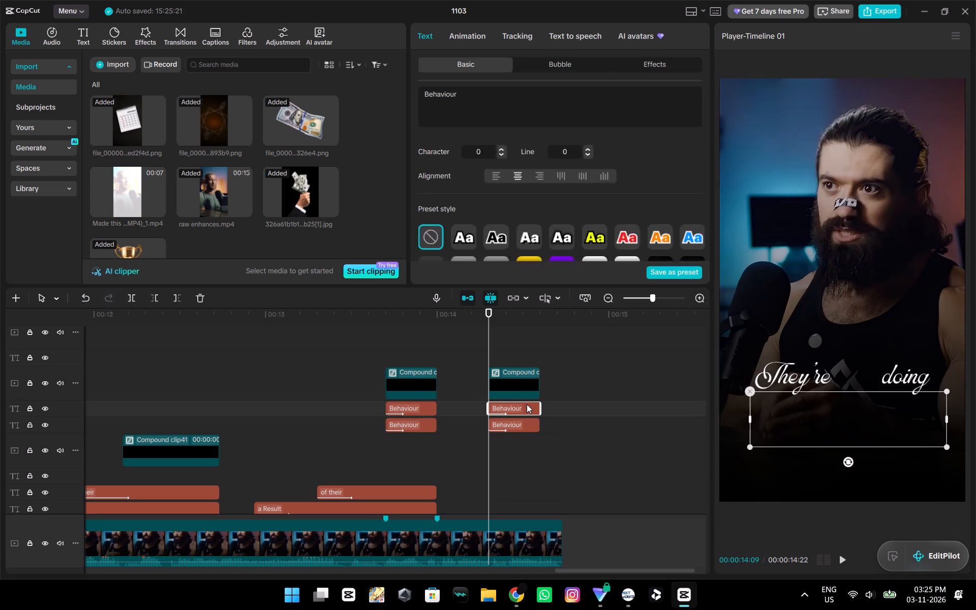
click(520, 252)
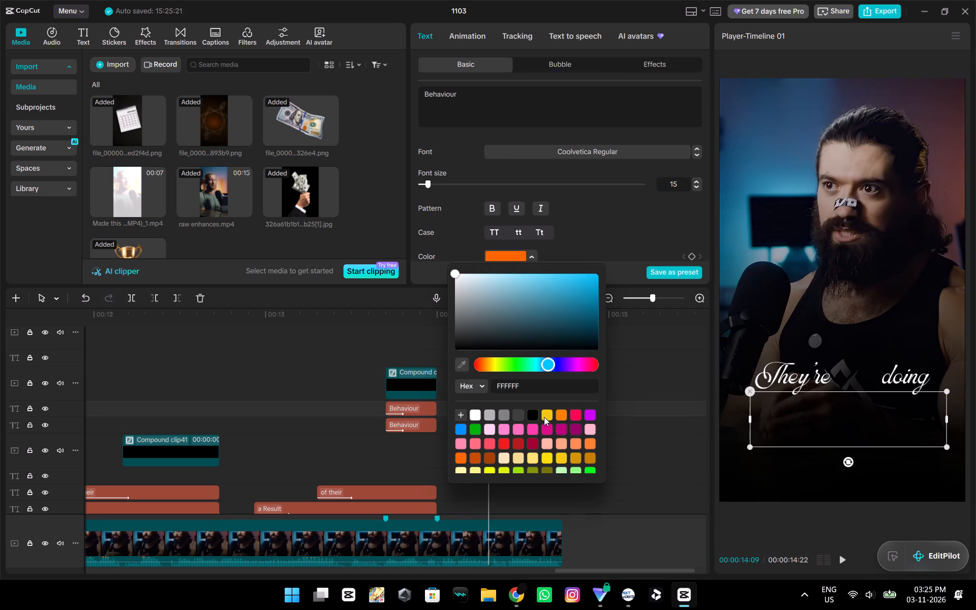
scroll(553, 433, down, 2)
click(491, 423)
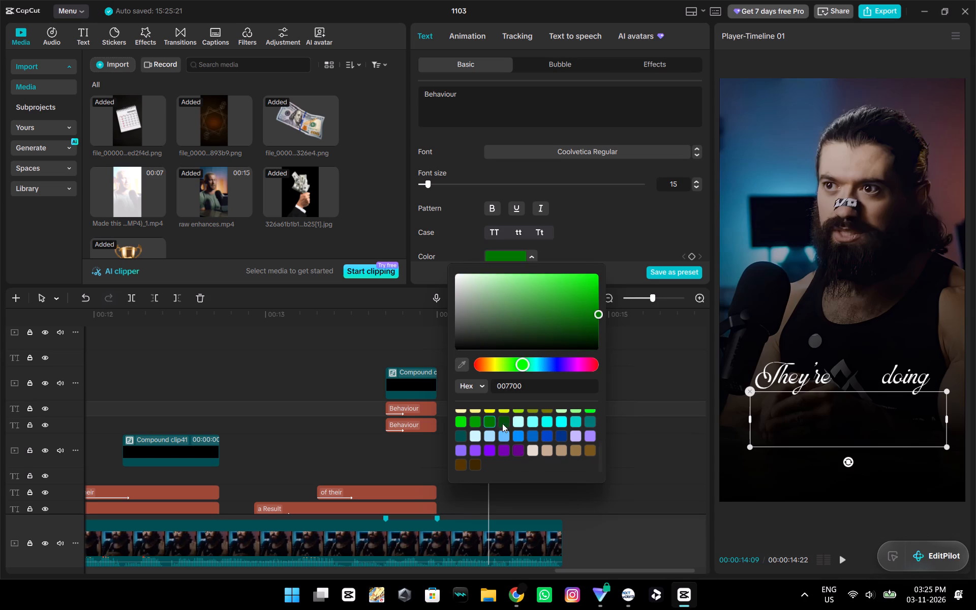
Replace the text of both pasted "Behaviour" captions at 00:00:14:09 with "Today".
drag(498, 108, 411, 99)
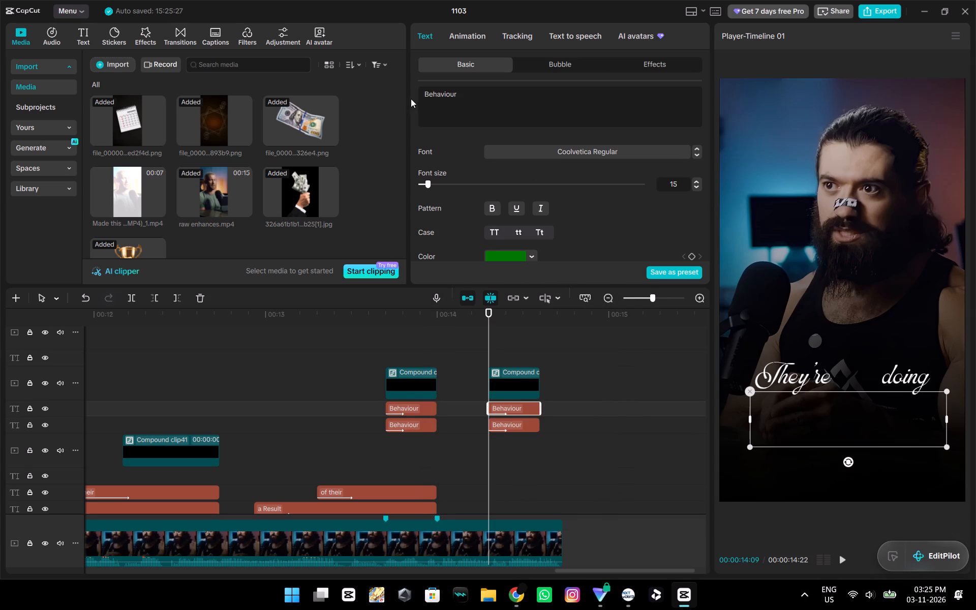
drag(411, 99, 410, 96)
text(oa)
key(BackSpace)
text(day)
key(ctrl+a)
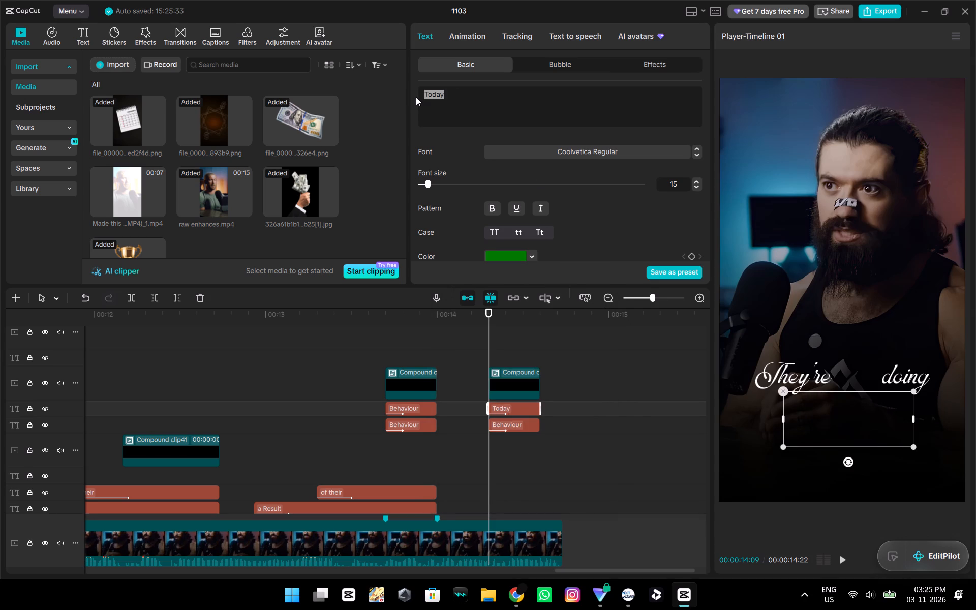
key(ctrl+c)
click(517, 426)
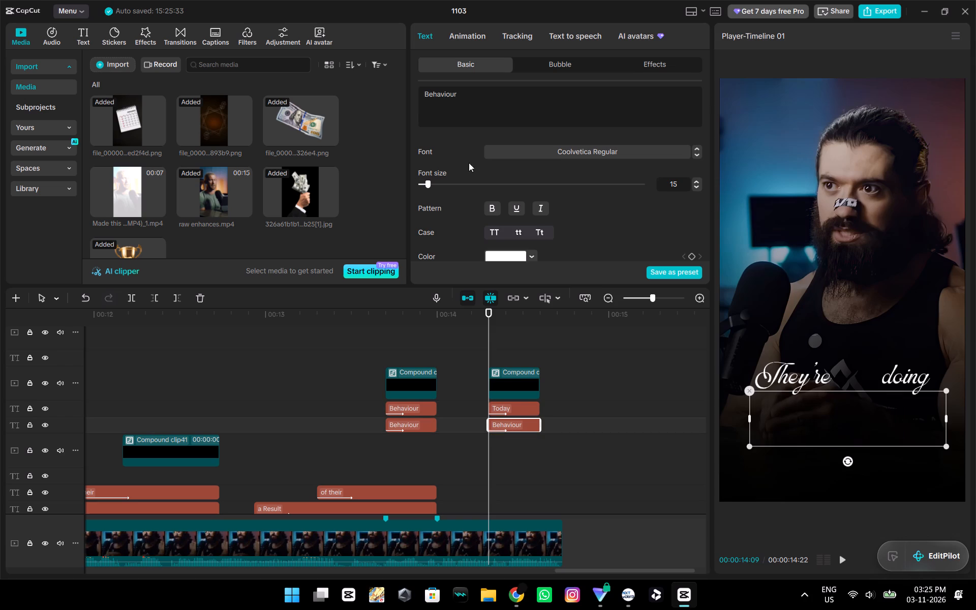
drag(466, 103, 404, 85)
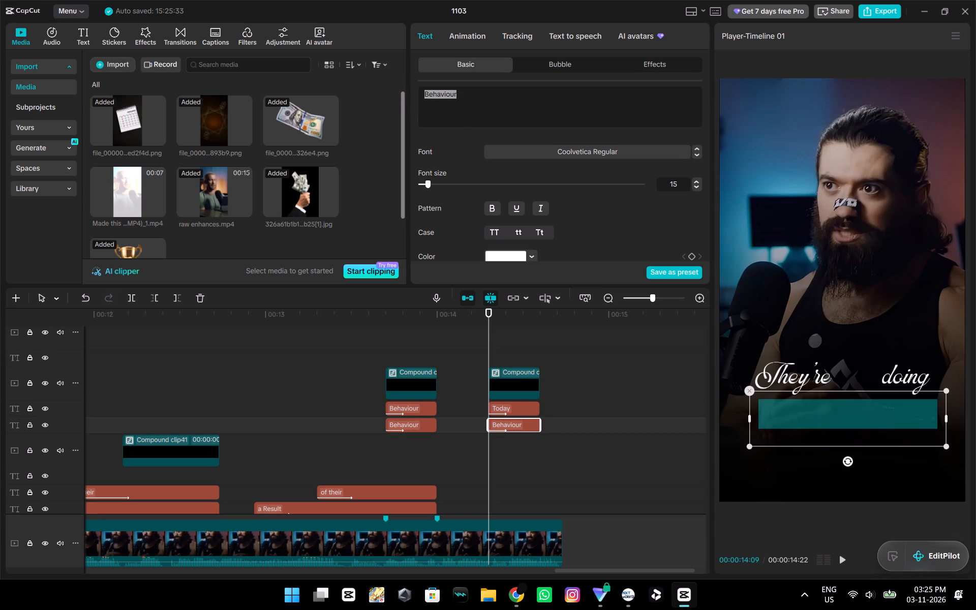
key(ctrl+v)
key(ctrl+c)
Delete the pasted compound clip above the two "Today" captions.
click(527, 383)
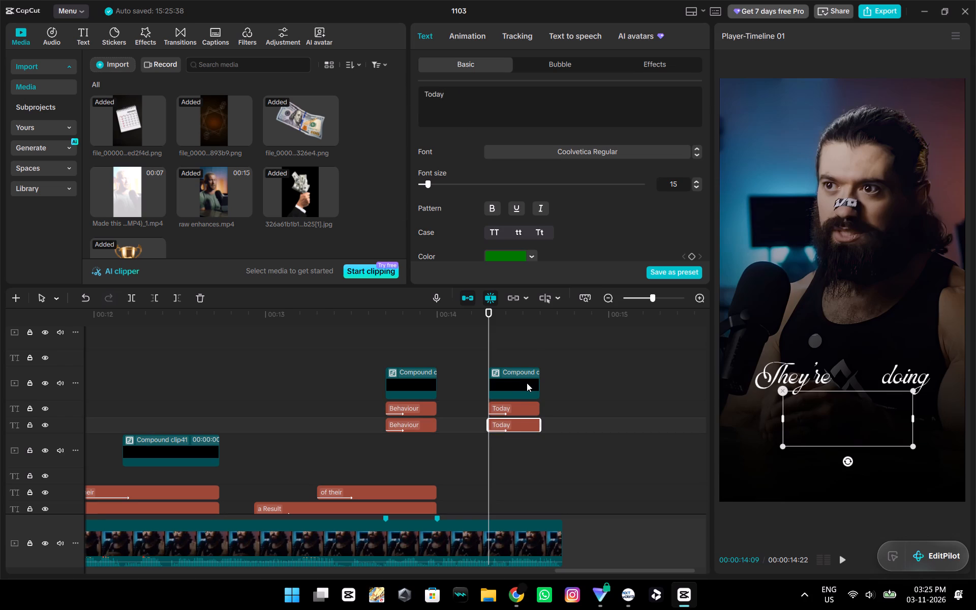
key(BackSpace)
key(ctrl+v)
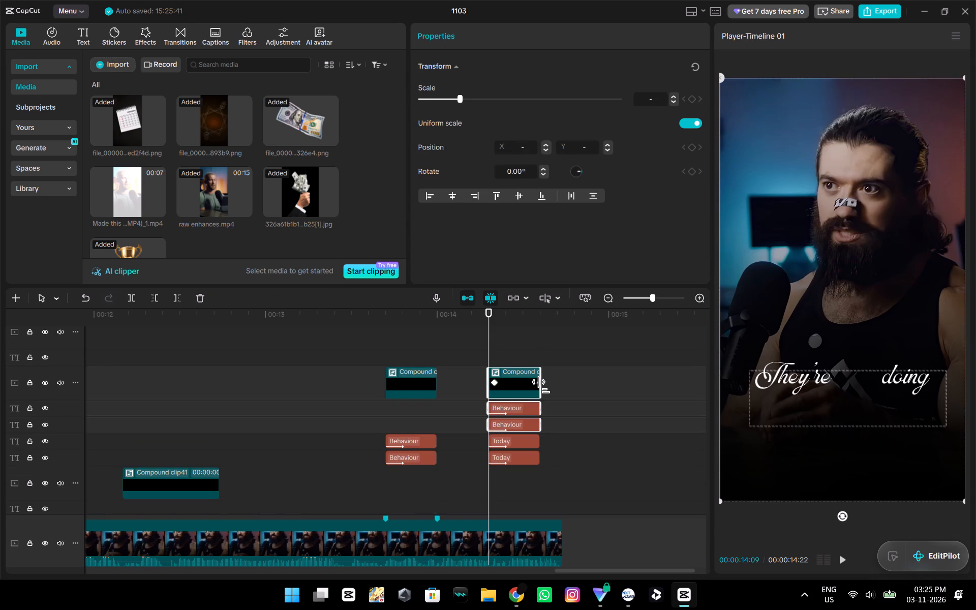
key(BackSpace)
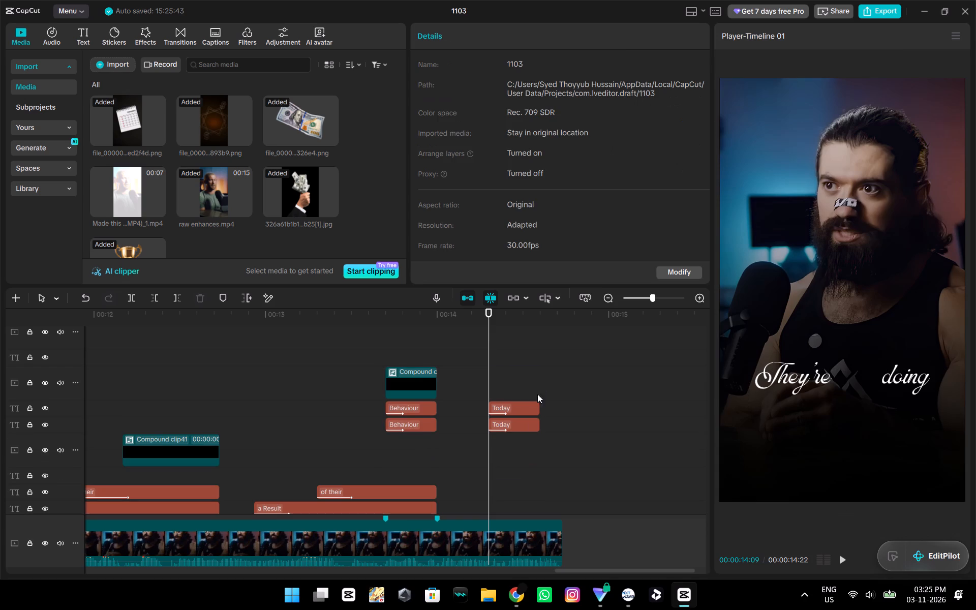
Duplicate the lower "Today" caption at 00:00:14:09 onto a new text track above the other two.
click(531, 421)
key(ctrl+c)
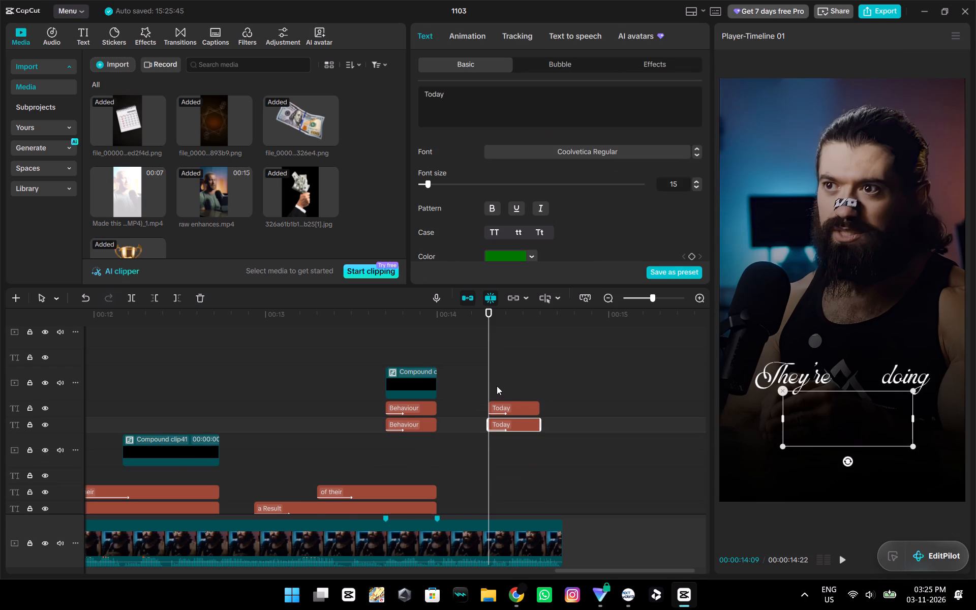
key(ctrl+v)
drag(513, 423, 512, 403)
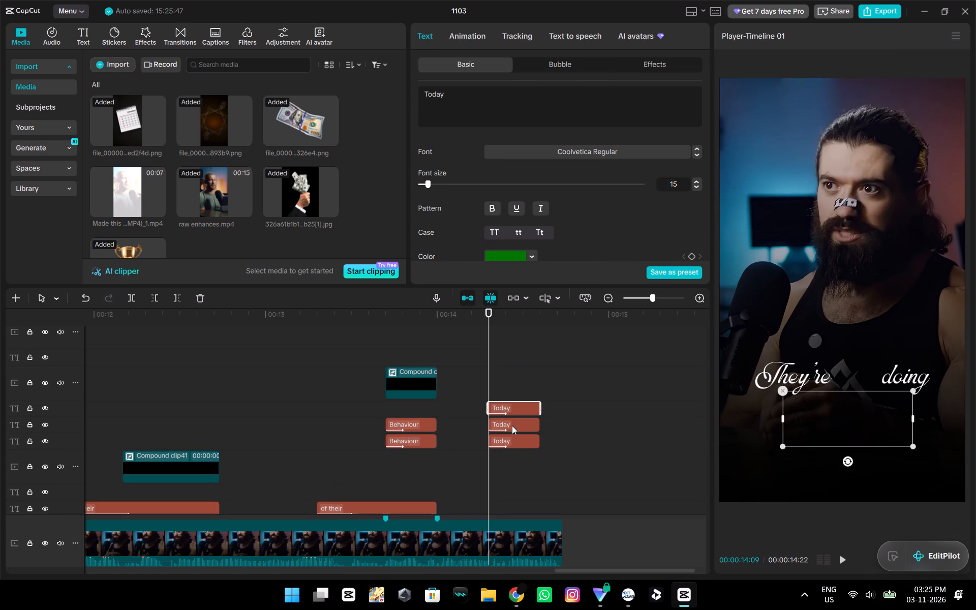
Turn on the text shadow for the lowest "Today" caption.
scroll(490, 240, down, 7)
scroll(441, 225, down, 3)
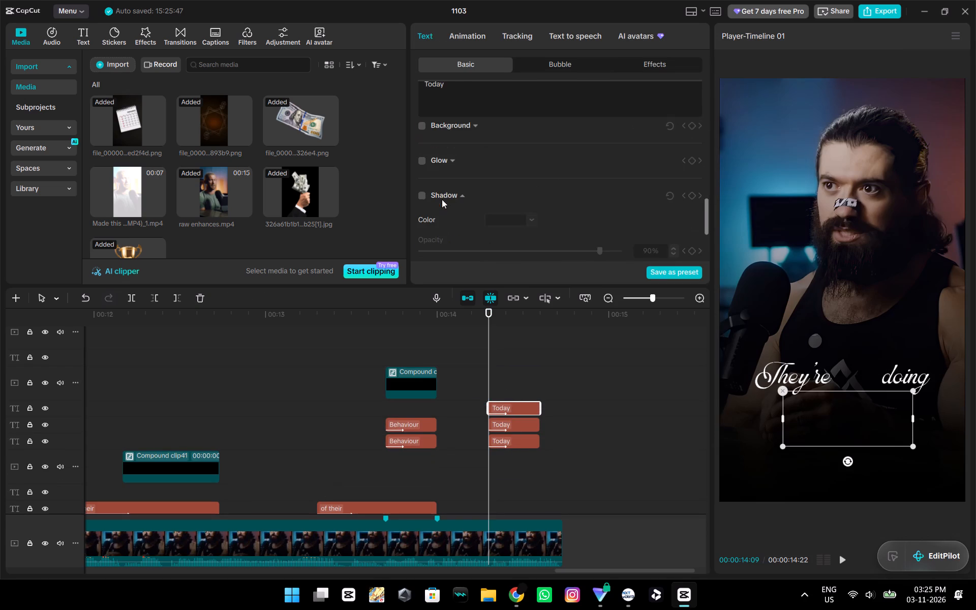
scroll(437, 205, down, 1)
click(513, 442)
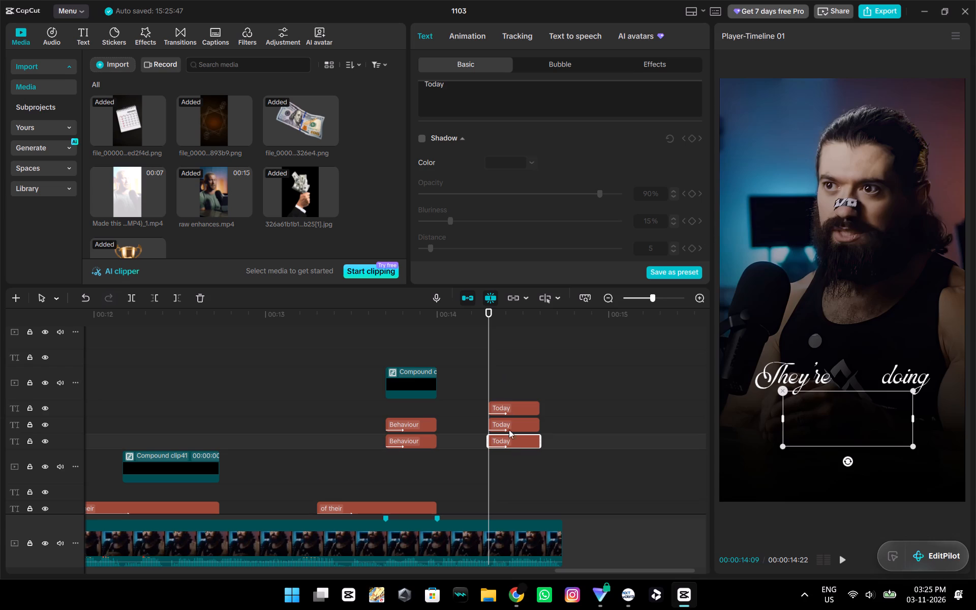
click(423, 139)
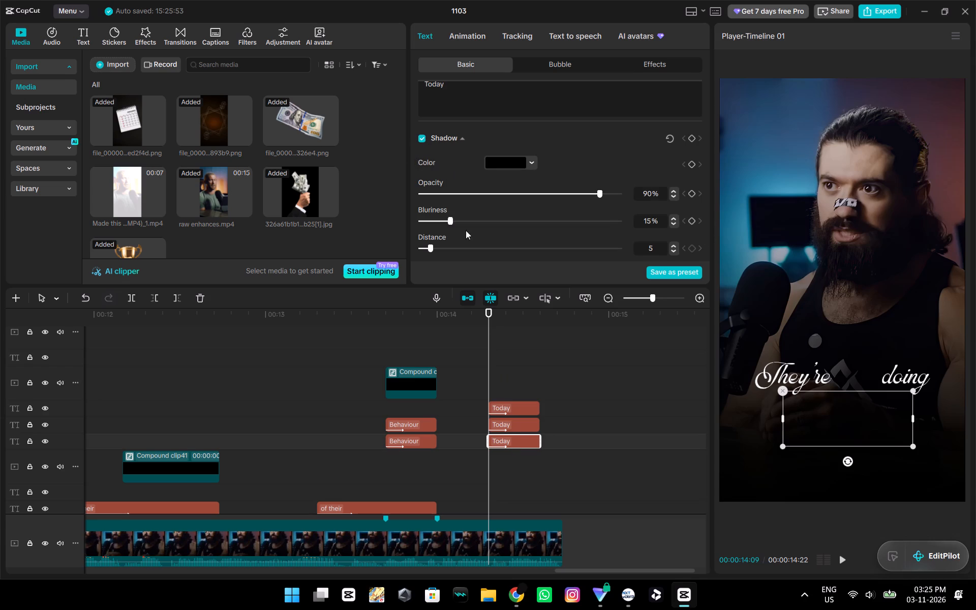
Set the text colour of the lowest "Today" caption to white (FFFFFF).
click(508, 424)
scroll(504, 169, up, 1)
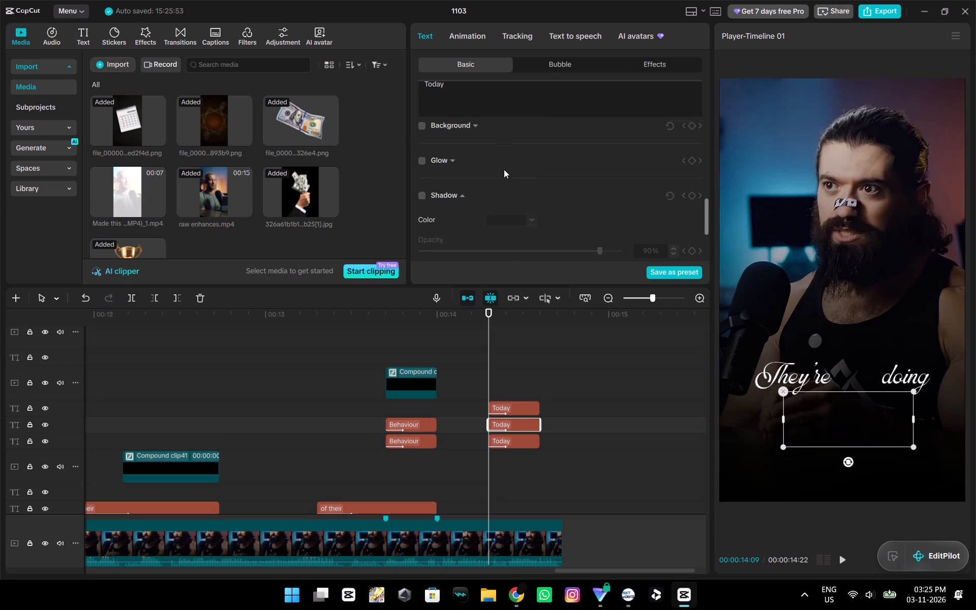
scroll(504, 169, up, 9)
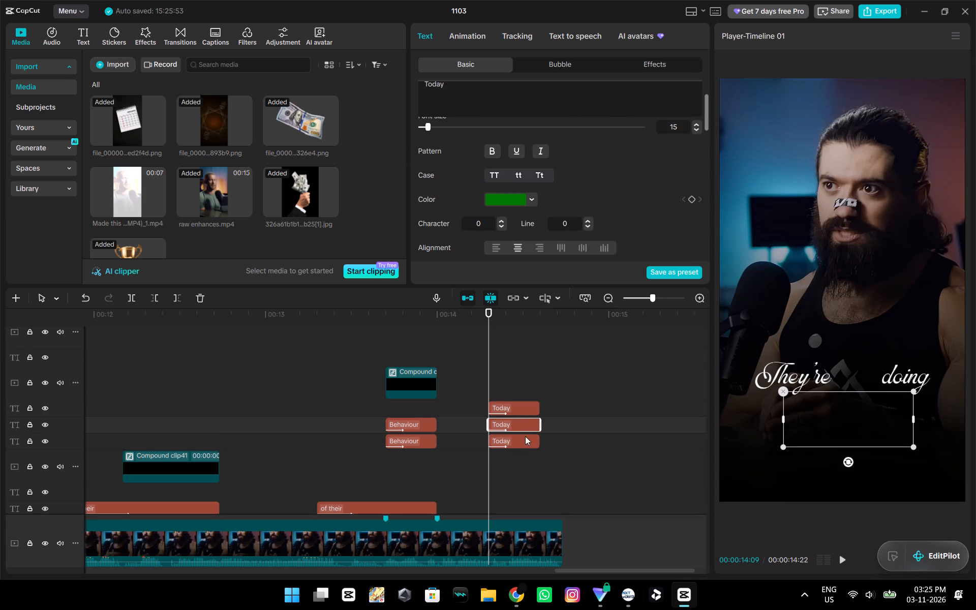
click(525, 446)
click(513, 199)
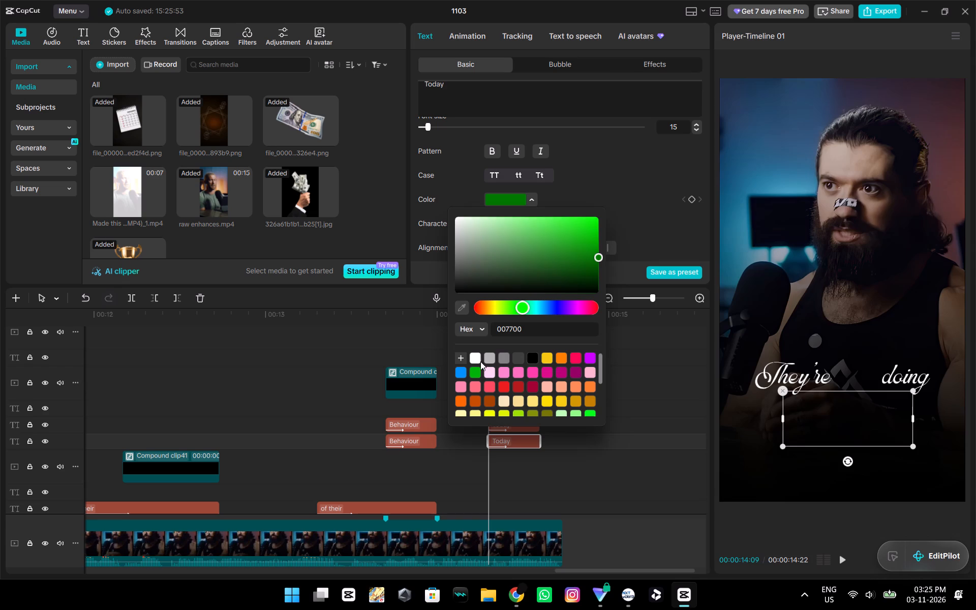
click(486, 360)
click(494, 373)
click(503, 356)
click(476, 360)
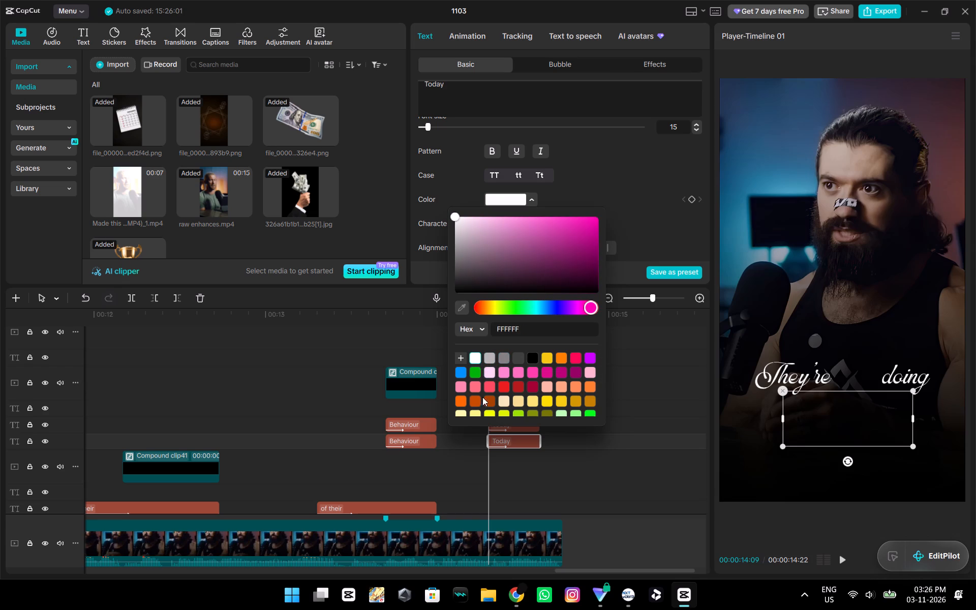
click(526, 474)
Set the topmost "Today" caption's colour to white (FFFFFF), and preview the captions up to 00:00:14:14.
click(510, 410)
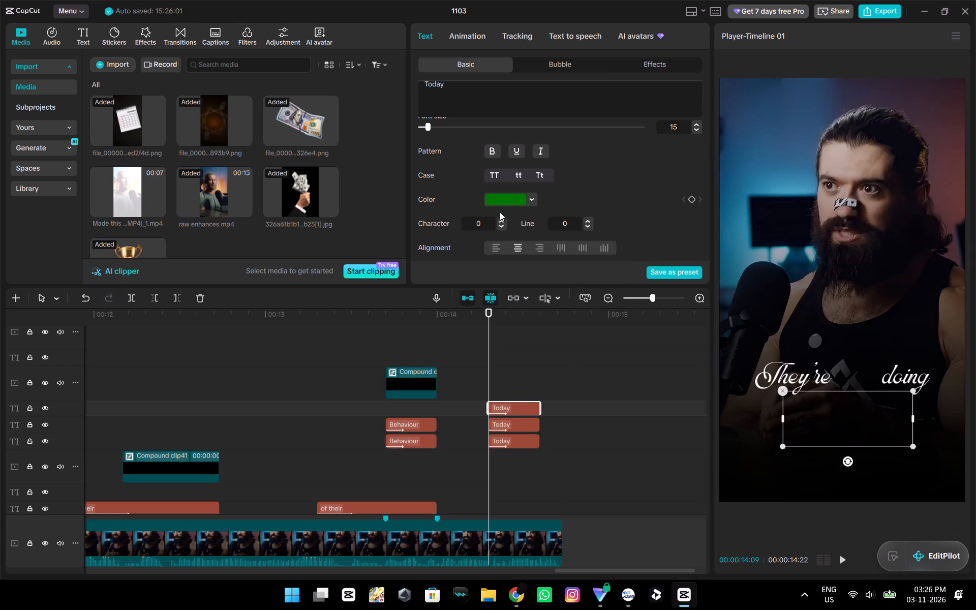
click(499, 199)
click(491, 357)
click(498, 360)
click(472, 356)
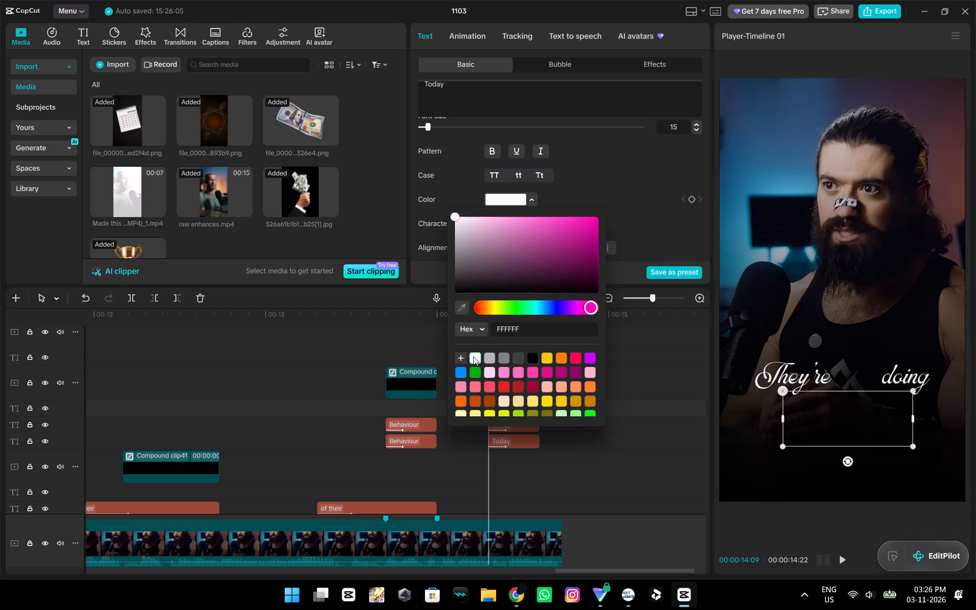
click(419, 323)
key(space)
key(space)
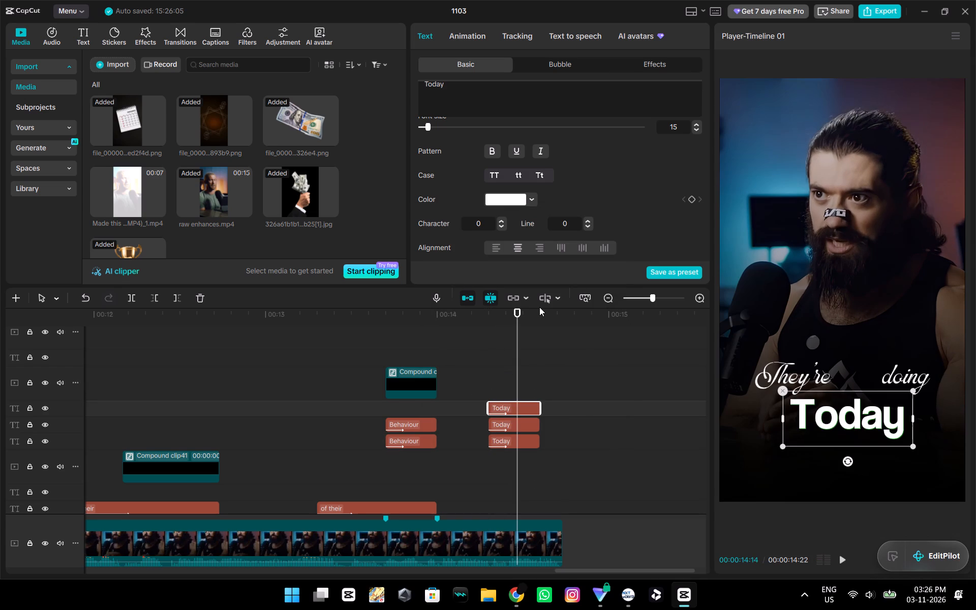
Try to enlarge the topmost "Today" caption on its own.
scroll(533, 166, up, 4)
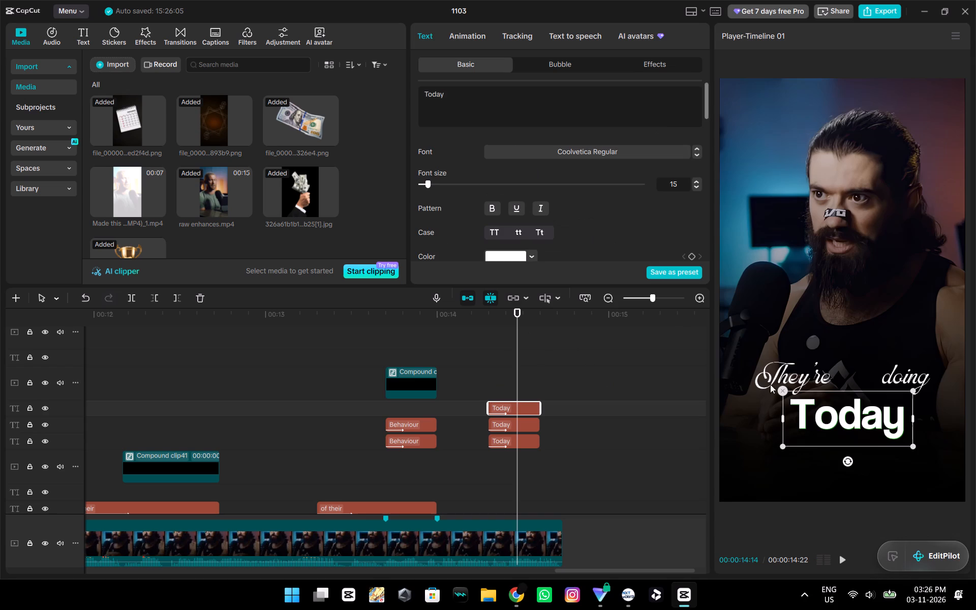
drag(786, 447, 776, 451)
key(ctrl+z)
Select all three "Today" captions and enlarge them together to span most of the frame's width.
drag(546, 449, 534, 400)
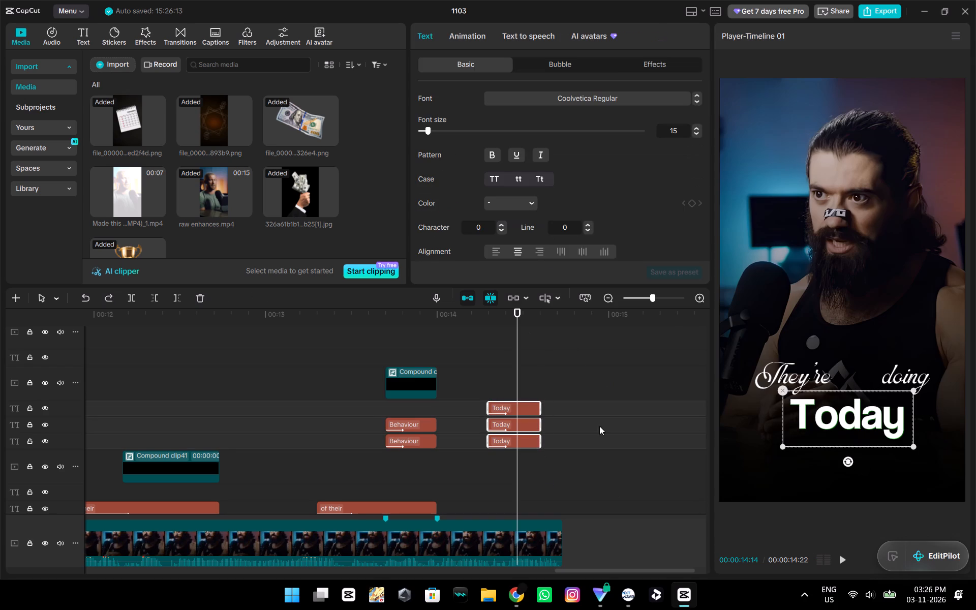
drag(782, 448, 750, 480)
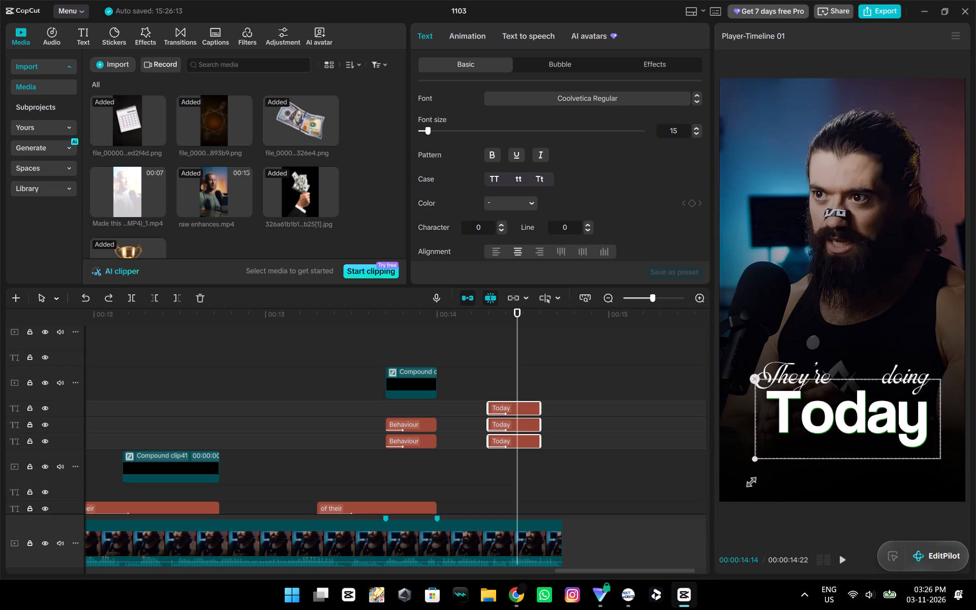
drag(750, 480, 742, 488)
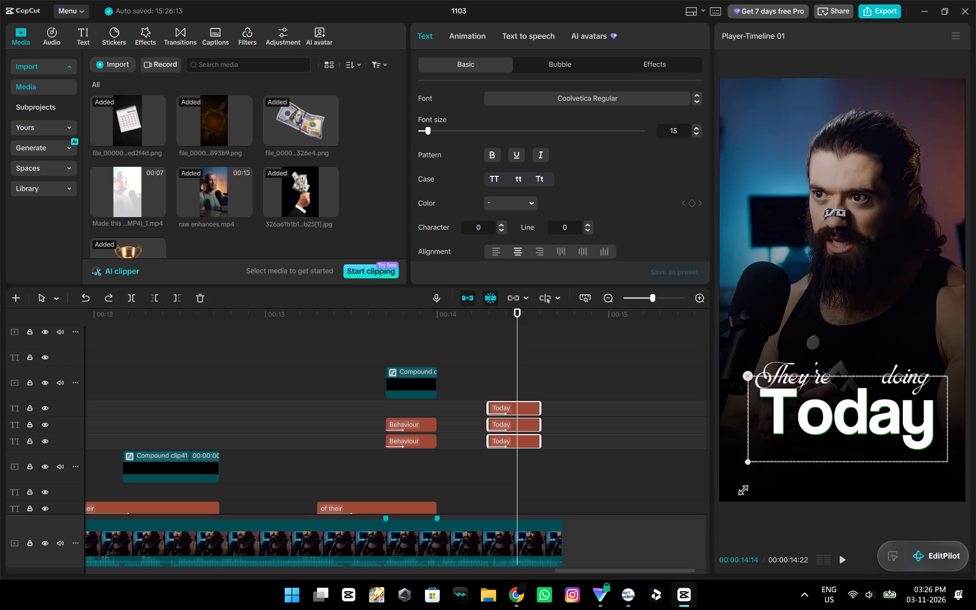
drag(742, 488, 741, 492)
Narrow the gap between the words in the "They're doing" caption to about three spaces.
scroll(583, 490, down, 3)
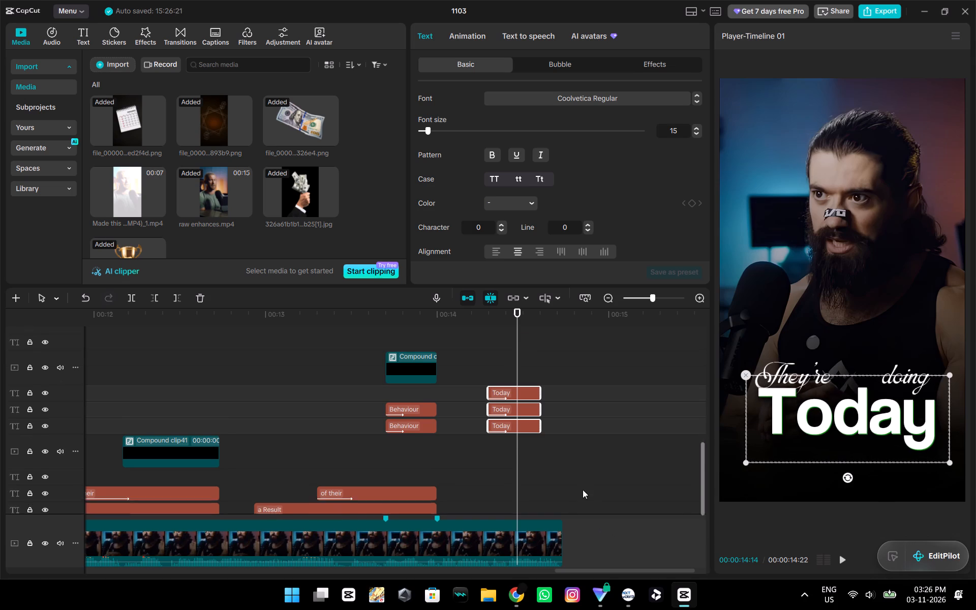
scroll(583, 490, down, 3)
click(479, 454)
click(461, 97)
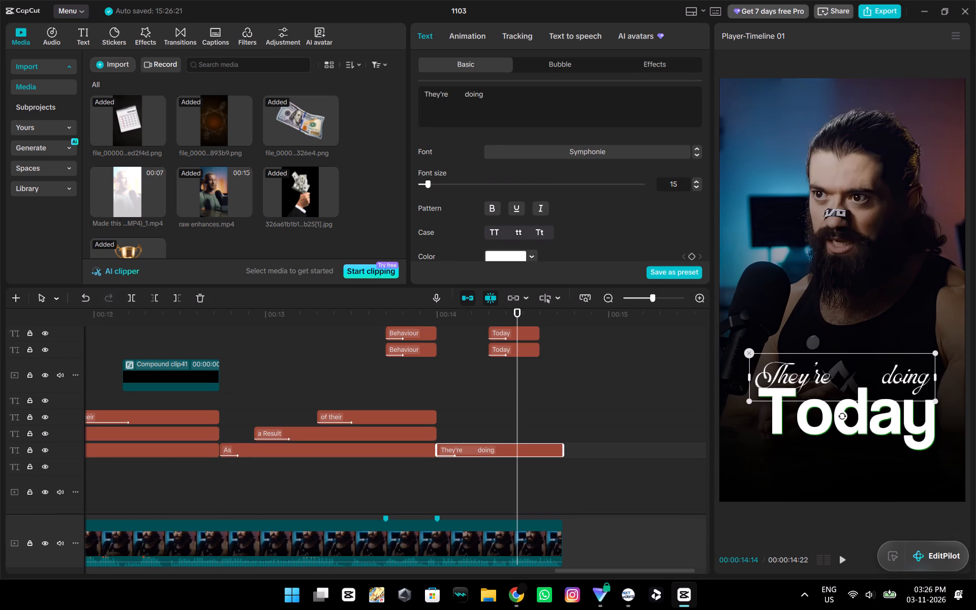
key(BackSpace)
key(BackSpace)
key(BackSpace)
key(BackSpace)
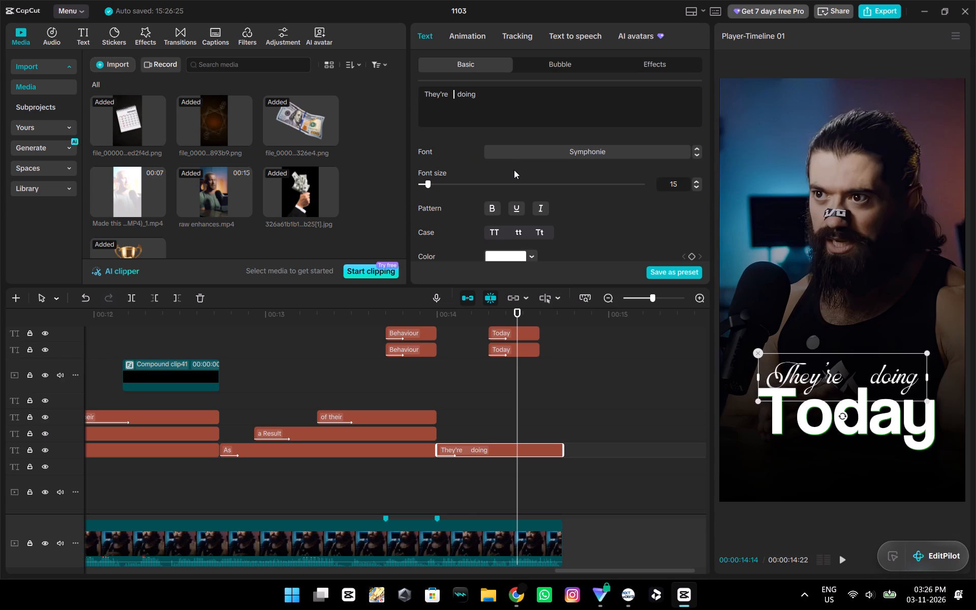
key(BackSpace)
key(BackSpace)
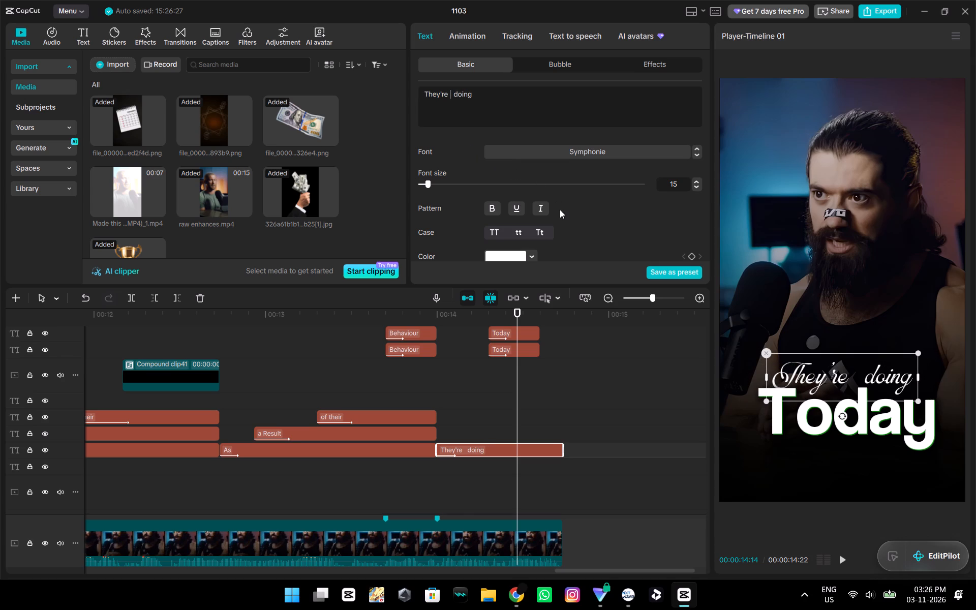
key(BackSpace)
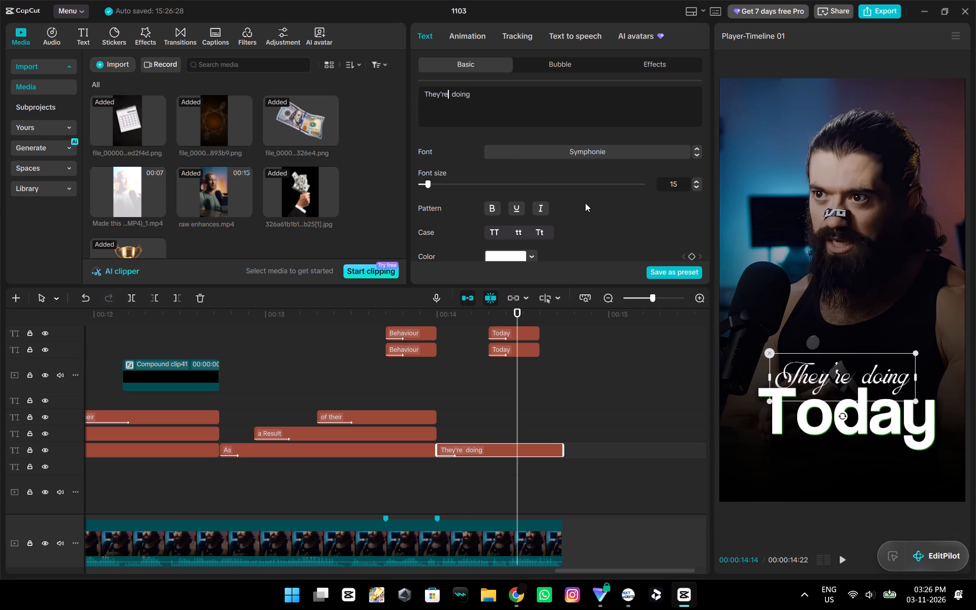
key(space)
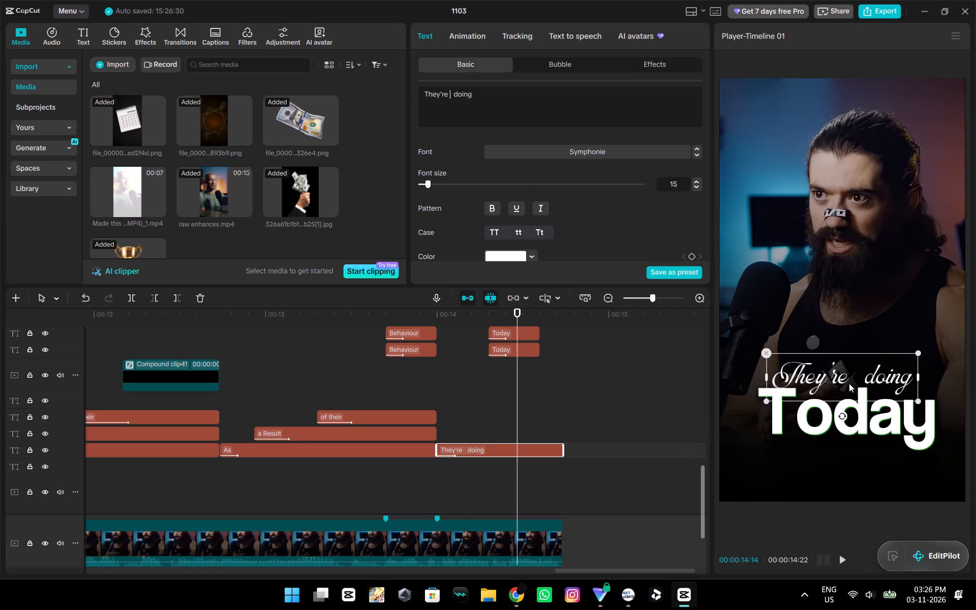
Shift the "They're doing" text slightly down and to the right so it sits close above "Today".
drag(876, 374, 887, 382)
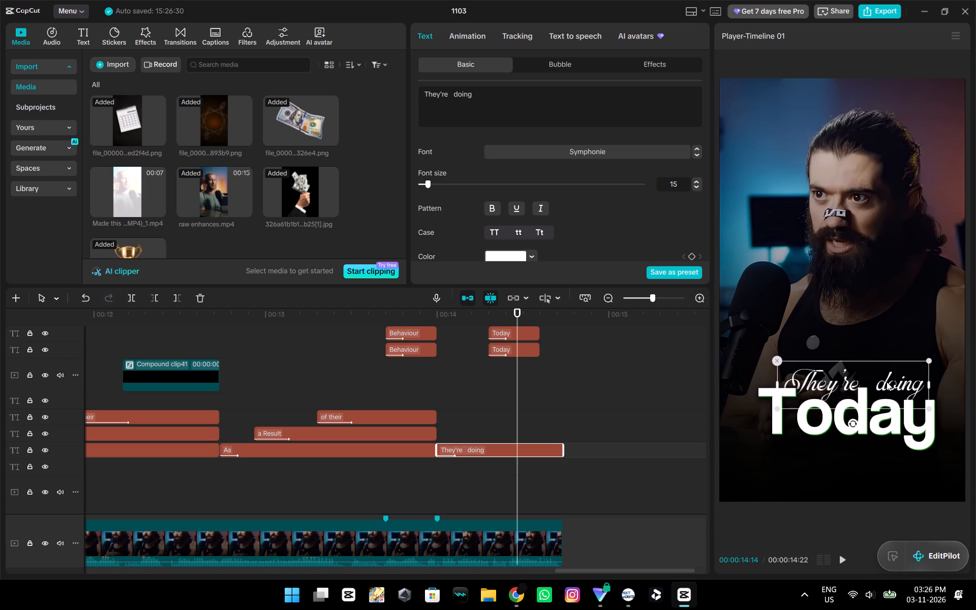
drag(887, 382, 882, 380)
drag(521, 112, 520, 111)
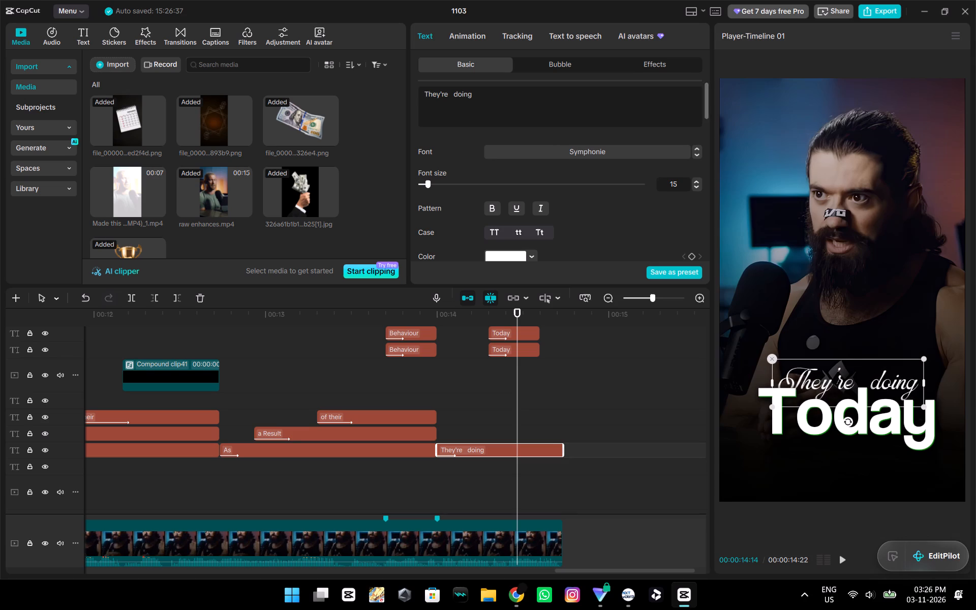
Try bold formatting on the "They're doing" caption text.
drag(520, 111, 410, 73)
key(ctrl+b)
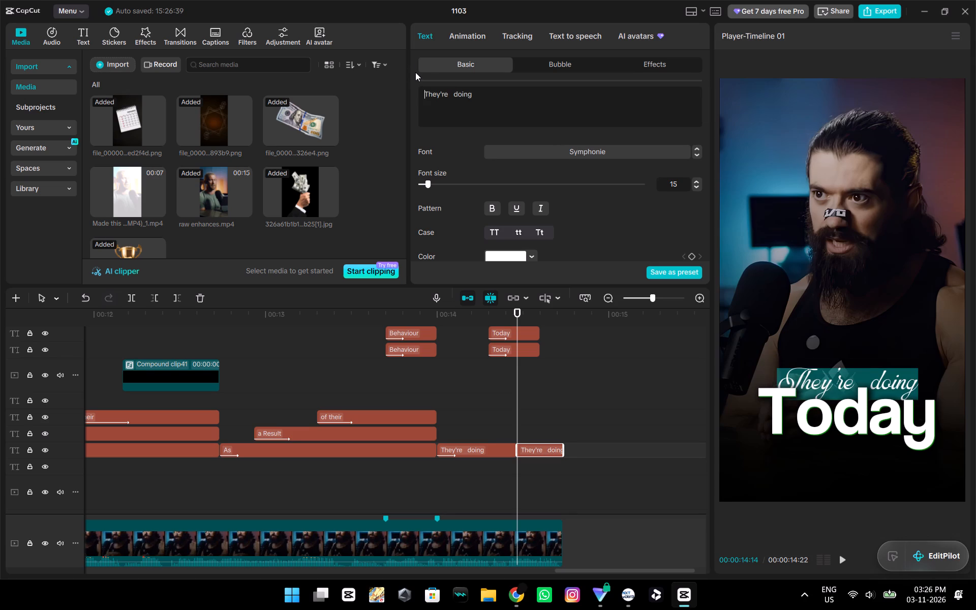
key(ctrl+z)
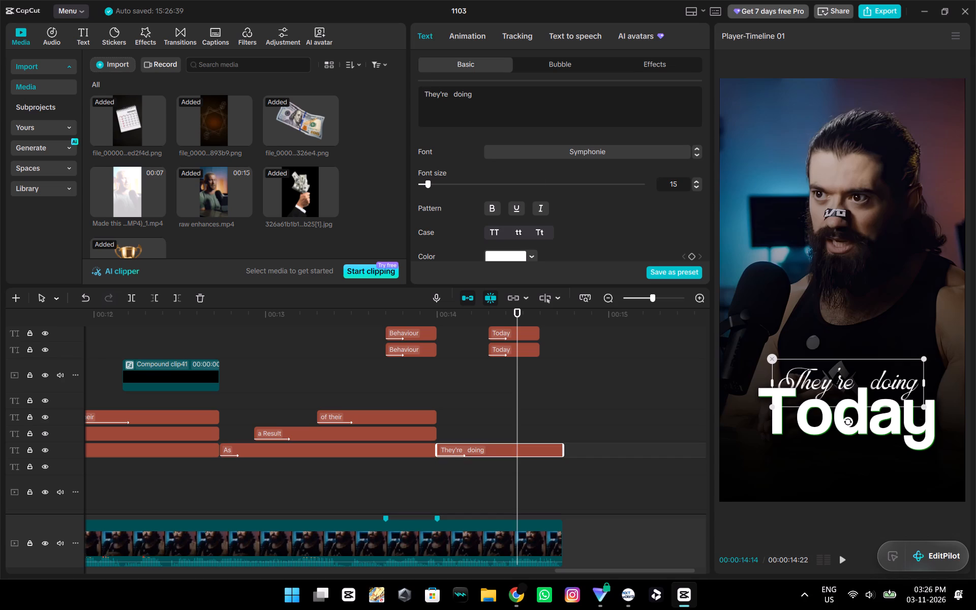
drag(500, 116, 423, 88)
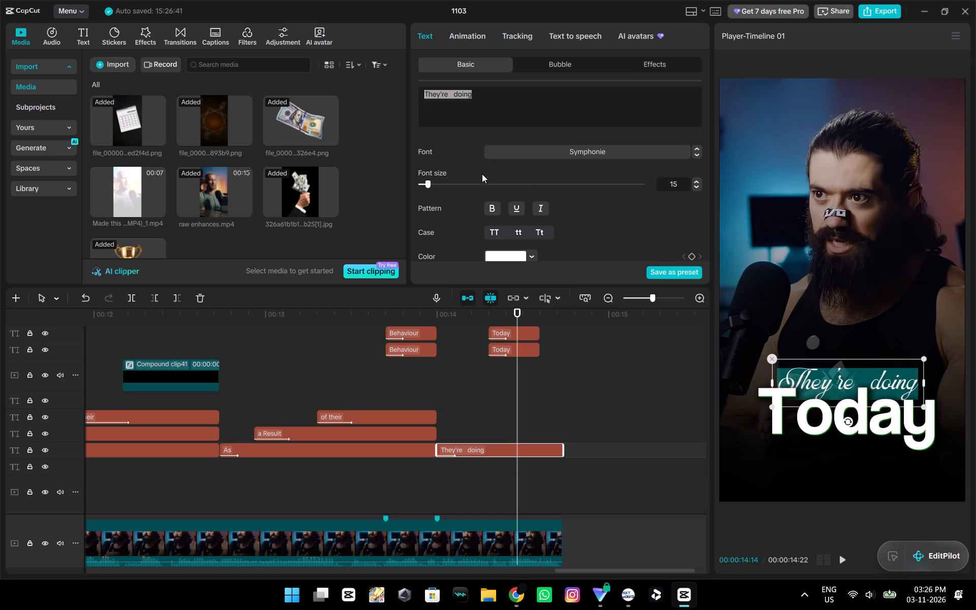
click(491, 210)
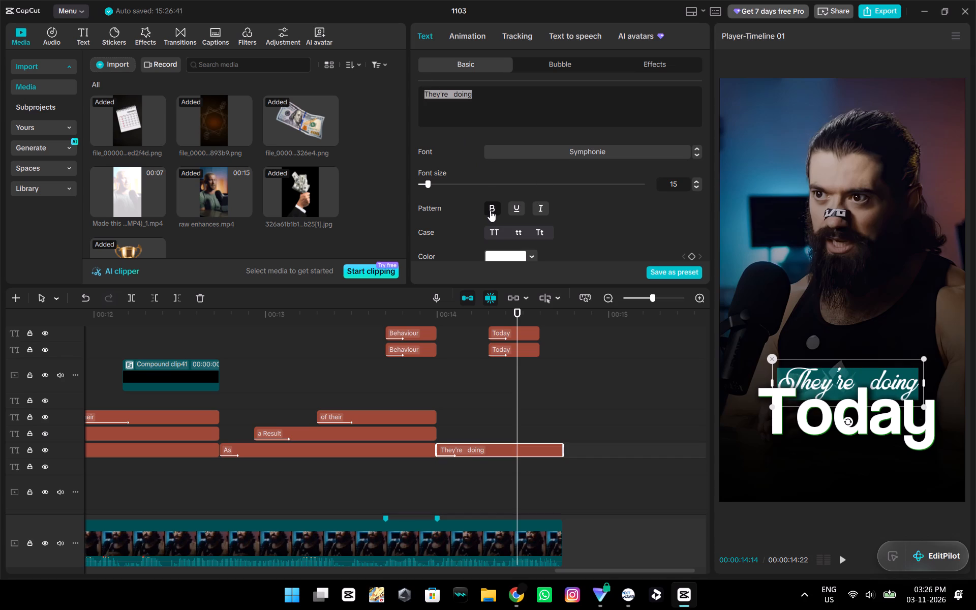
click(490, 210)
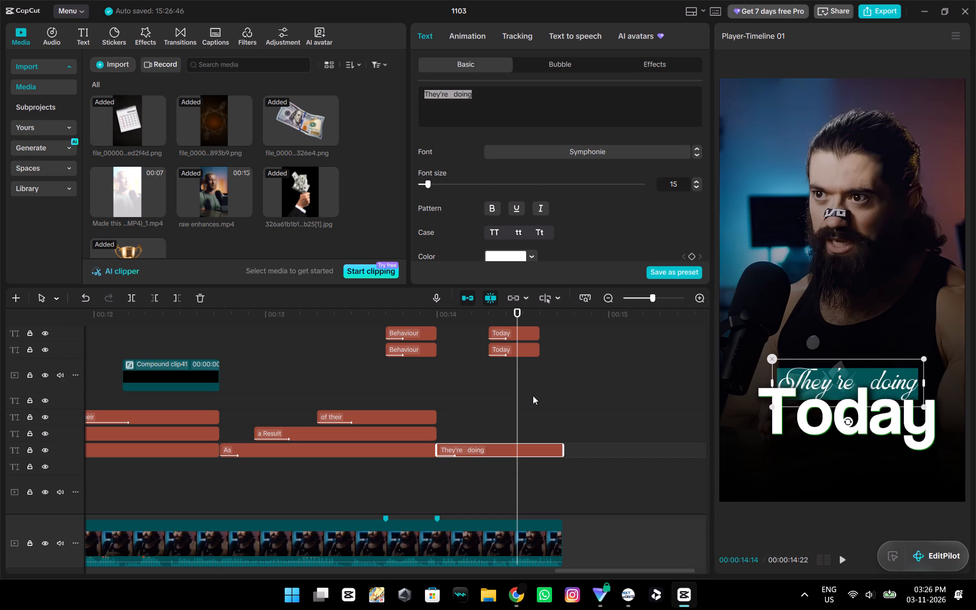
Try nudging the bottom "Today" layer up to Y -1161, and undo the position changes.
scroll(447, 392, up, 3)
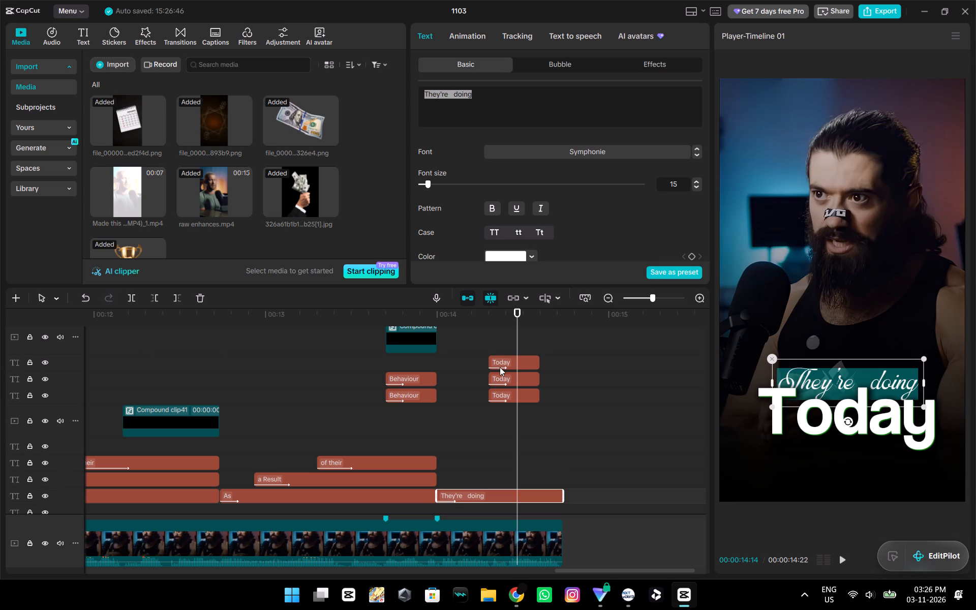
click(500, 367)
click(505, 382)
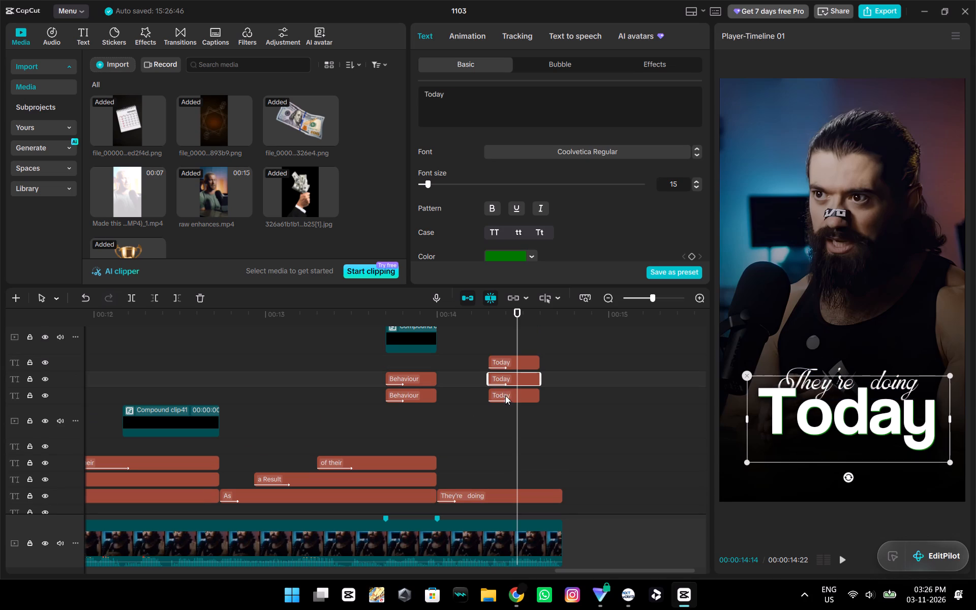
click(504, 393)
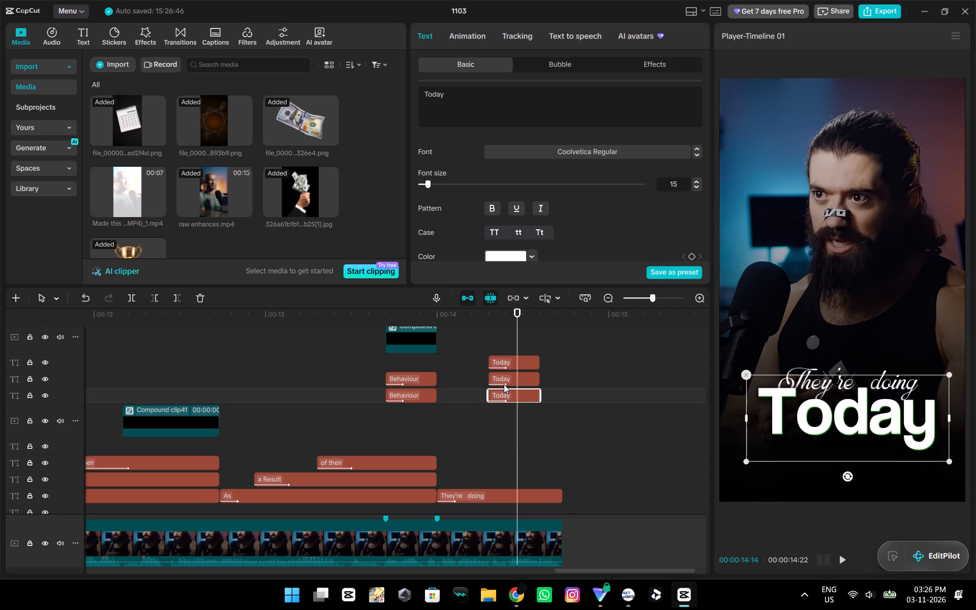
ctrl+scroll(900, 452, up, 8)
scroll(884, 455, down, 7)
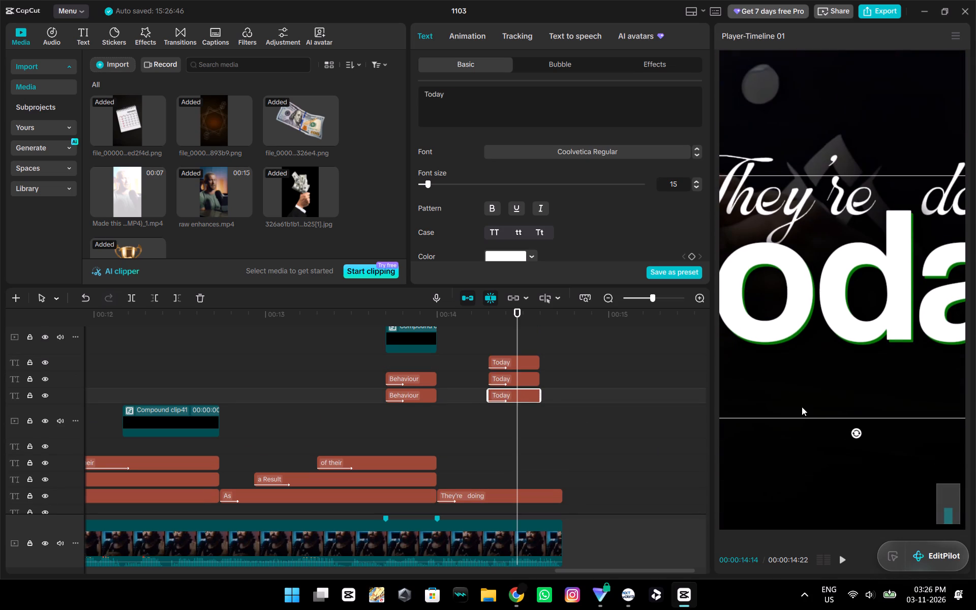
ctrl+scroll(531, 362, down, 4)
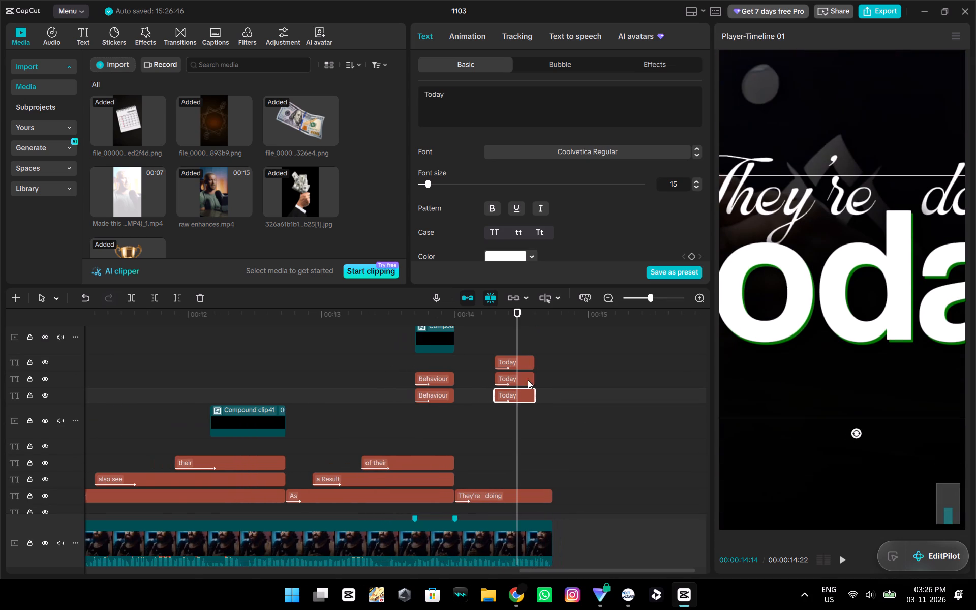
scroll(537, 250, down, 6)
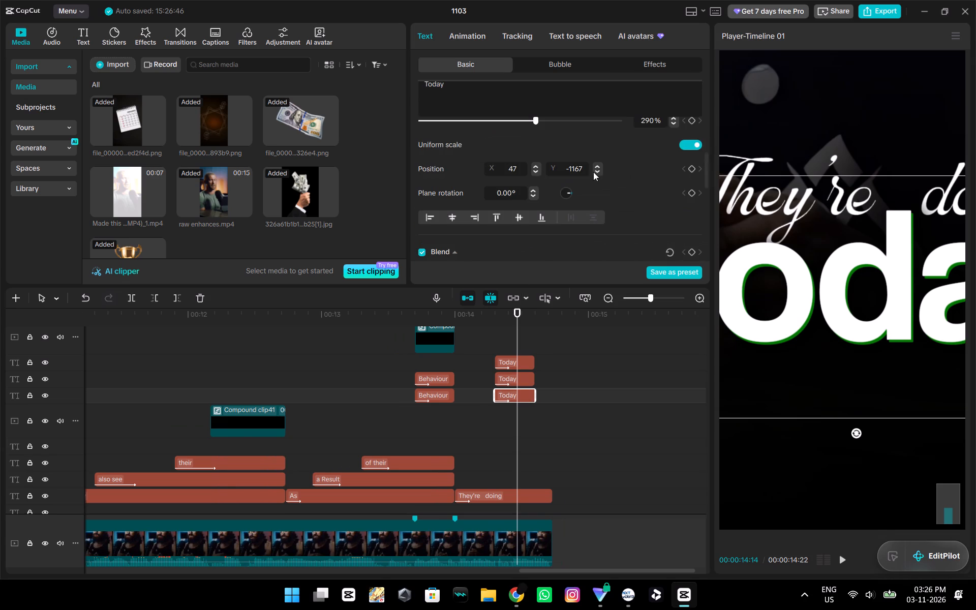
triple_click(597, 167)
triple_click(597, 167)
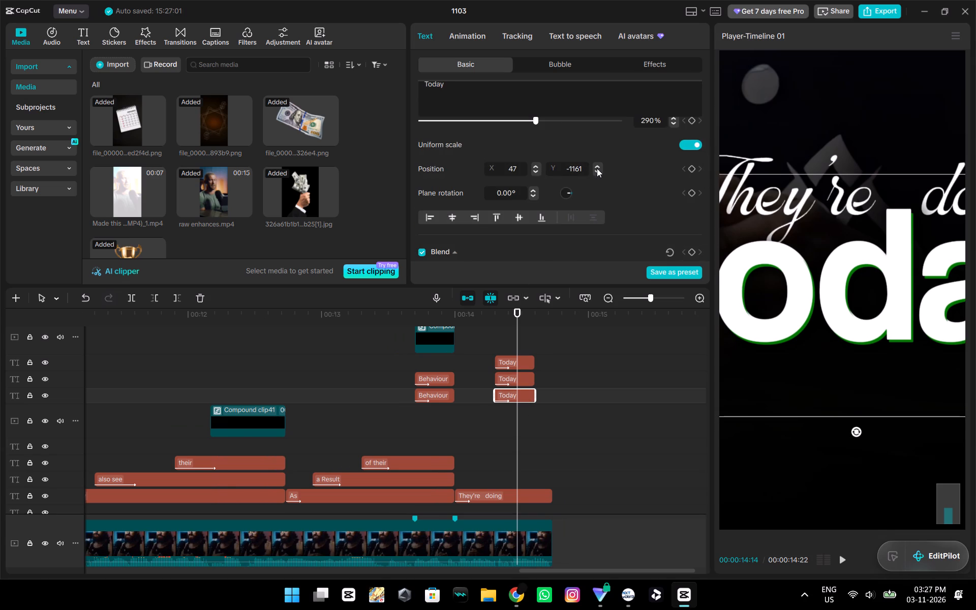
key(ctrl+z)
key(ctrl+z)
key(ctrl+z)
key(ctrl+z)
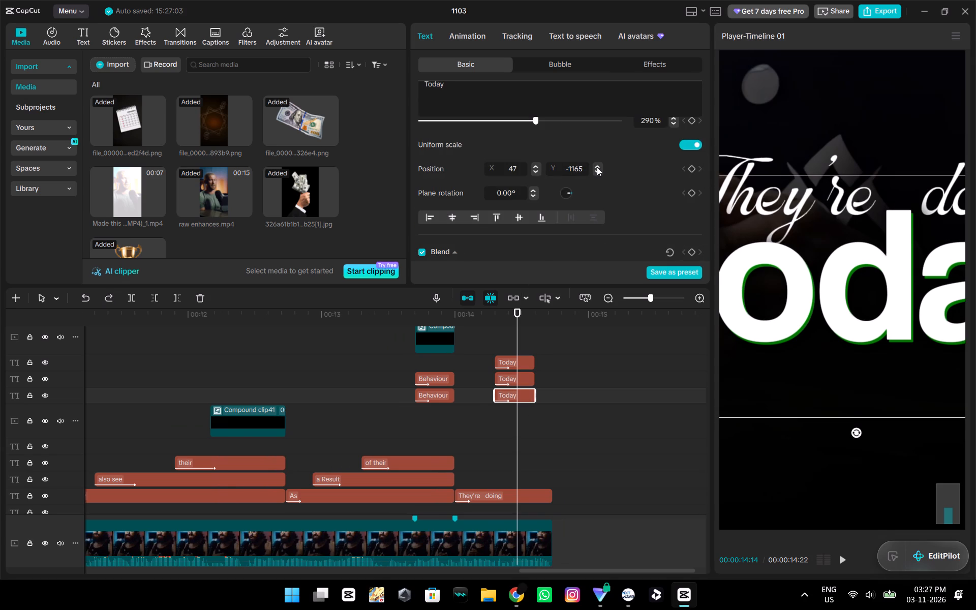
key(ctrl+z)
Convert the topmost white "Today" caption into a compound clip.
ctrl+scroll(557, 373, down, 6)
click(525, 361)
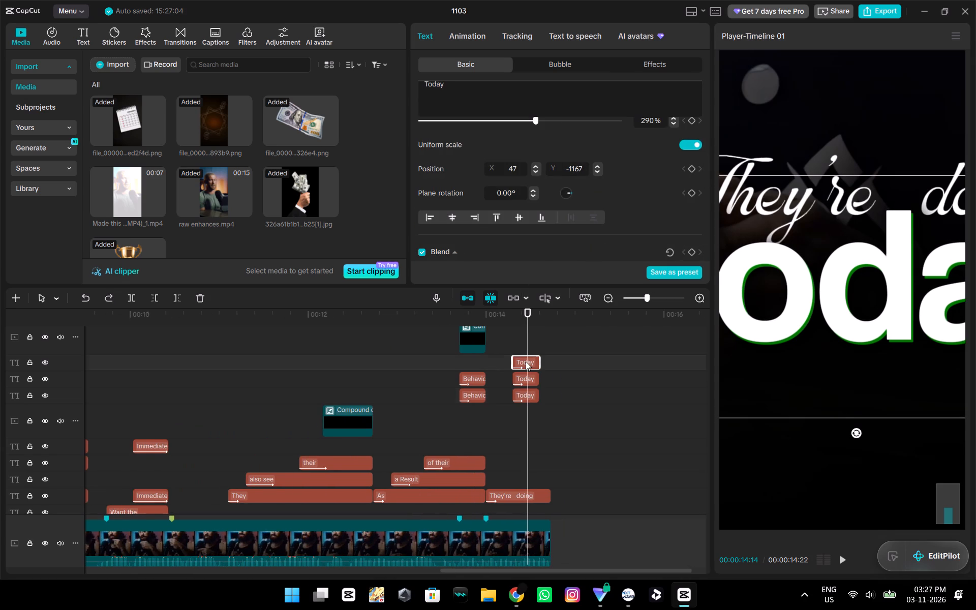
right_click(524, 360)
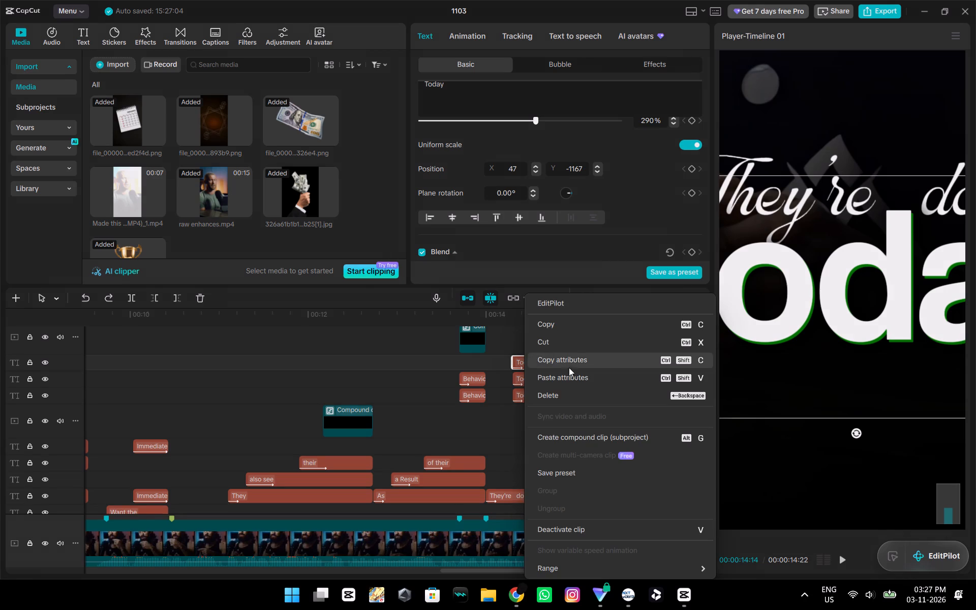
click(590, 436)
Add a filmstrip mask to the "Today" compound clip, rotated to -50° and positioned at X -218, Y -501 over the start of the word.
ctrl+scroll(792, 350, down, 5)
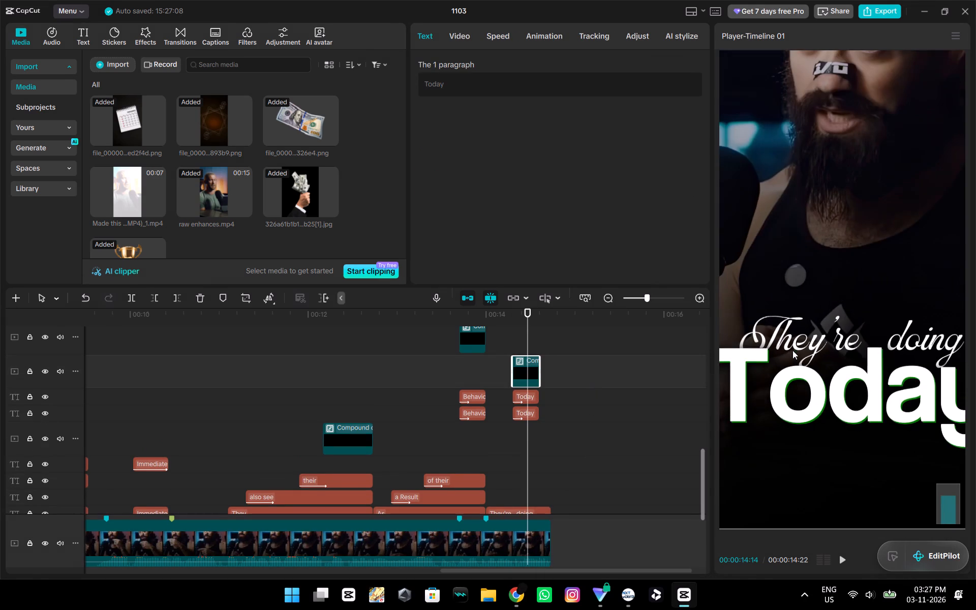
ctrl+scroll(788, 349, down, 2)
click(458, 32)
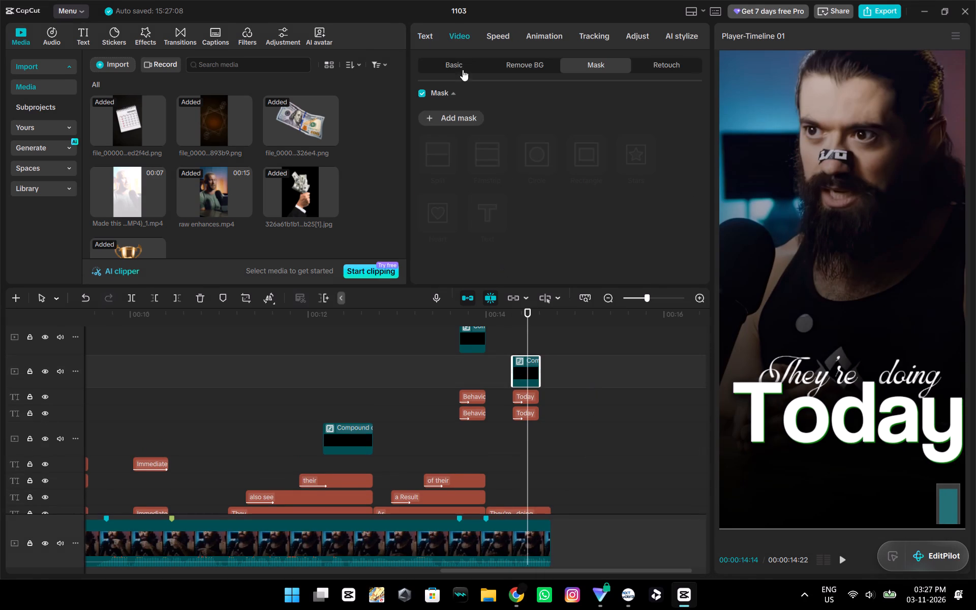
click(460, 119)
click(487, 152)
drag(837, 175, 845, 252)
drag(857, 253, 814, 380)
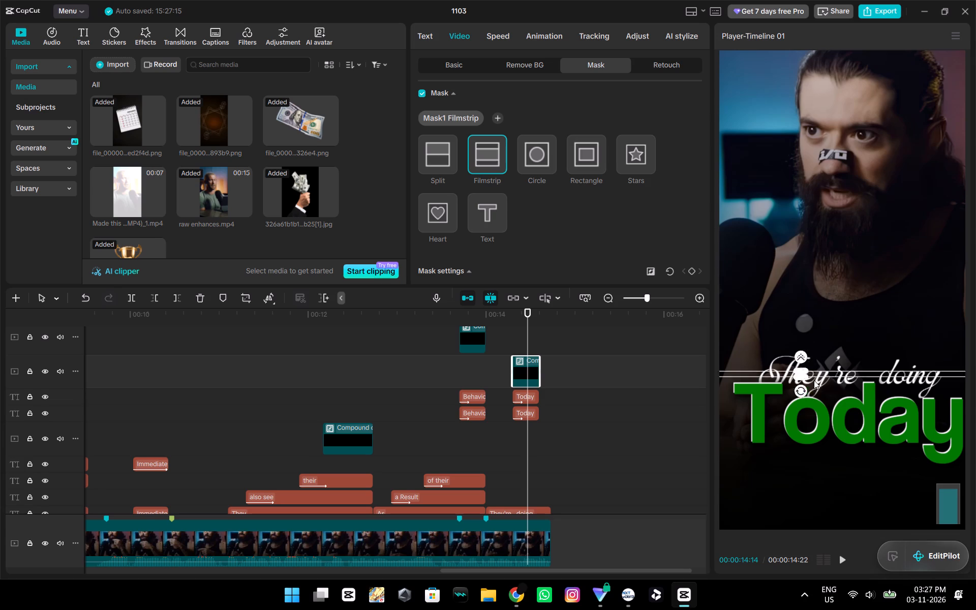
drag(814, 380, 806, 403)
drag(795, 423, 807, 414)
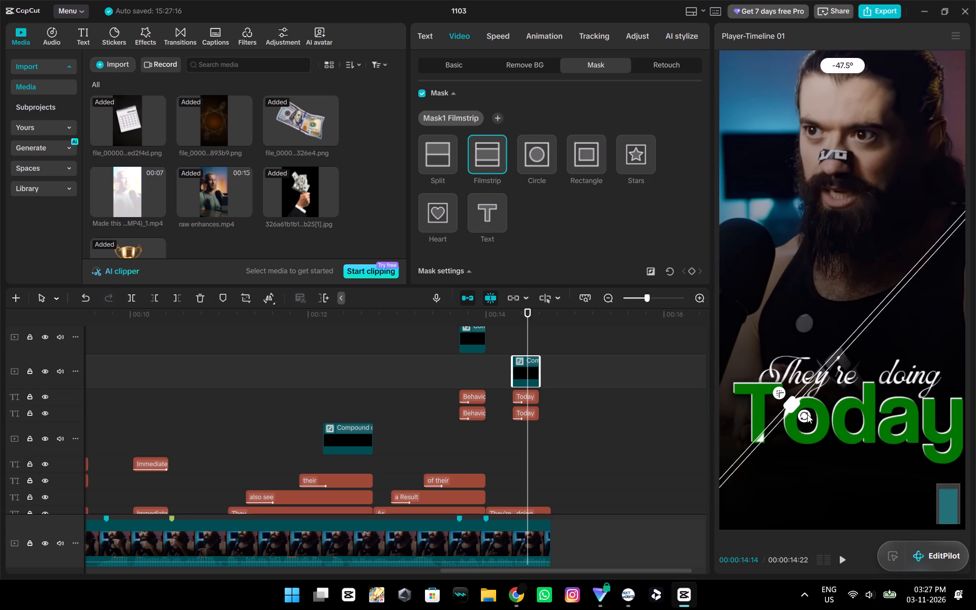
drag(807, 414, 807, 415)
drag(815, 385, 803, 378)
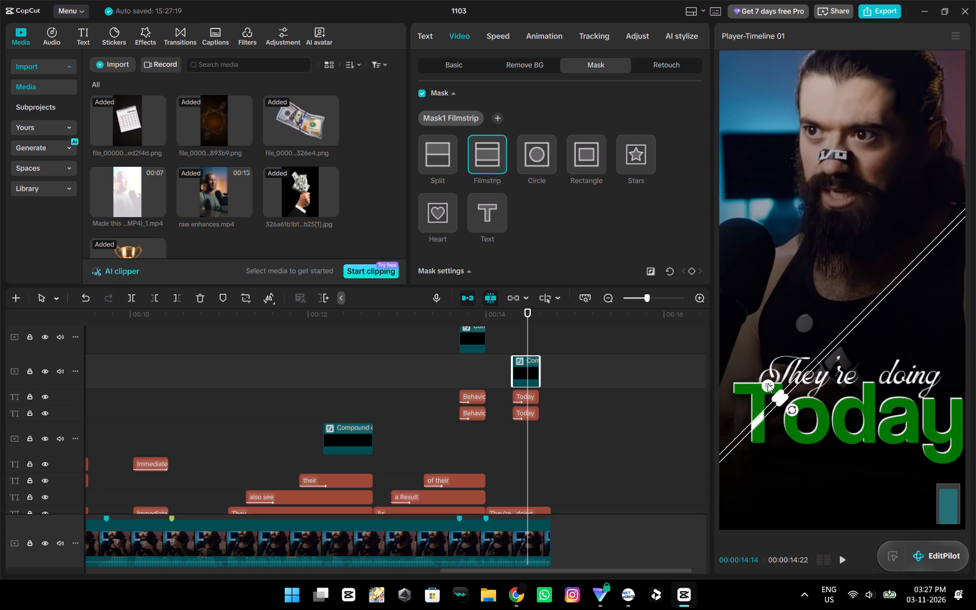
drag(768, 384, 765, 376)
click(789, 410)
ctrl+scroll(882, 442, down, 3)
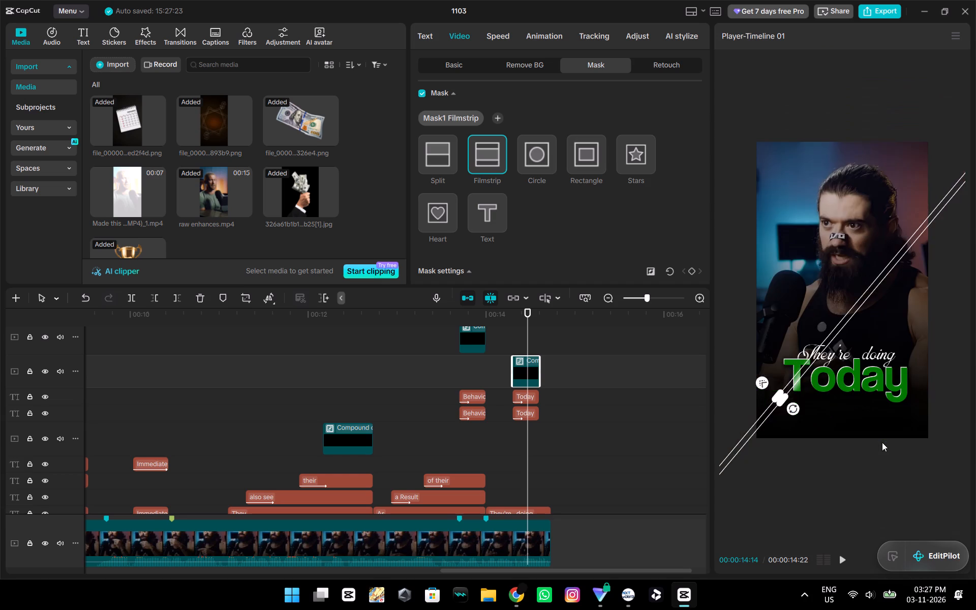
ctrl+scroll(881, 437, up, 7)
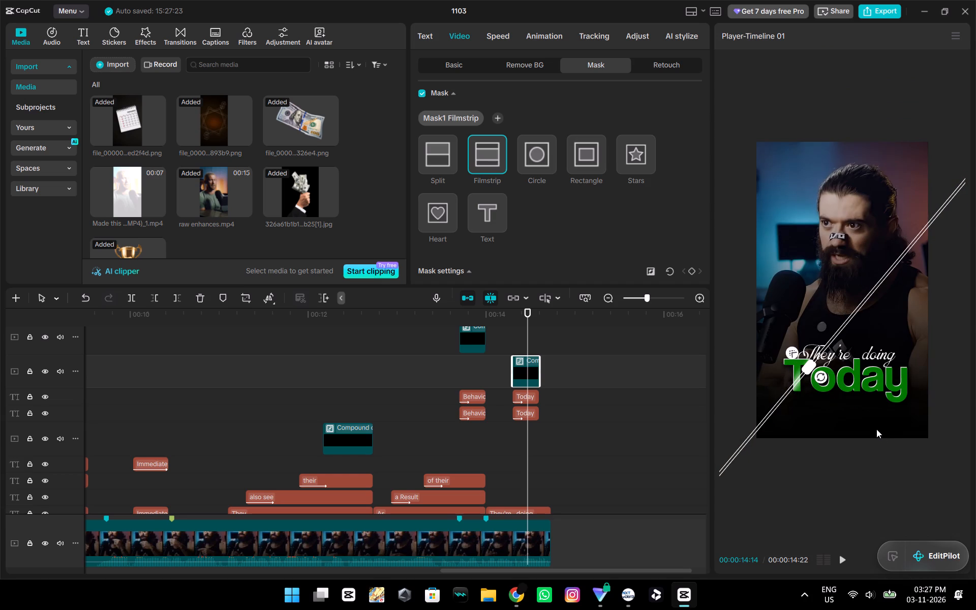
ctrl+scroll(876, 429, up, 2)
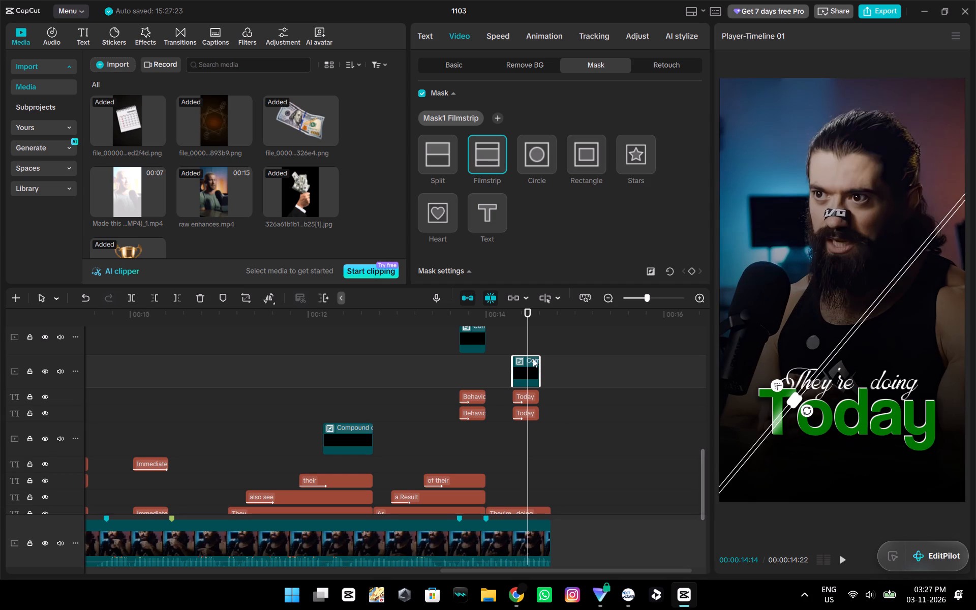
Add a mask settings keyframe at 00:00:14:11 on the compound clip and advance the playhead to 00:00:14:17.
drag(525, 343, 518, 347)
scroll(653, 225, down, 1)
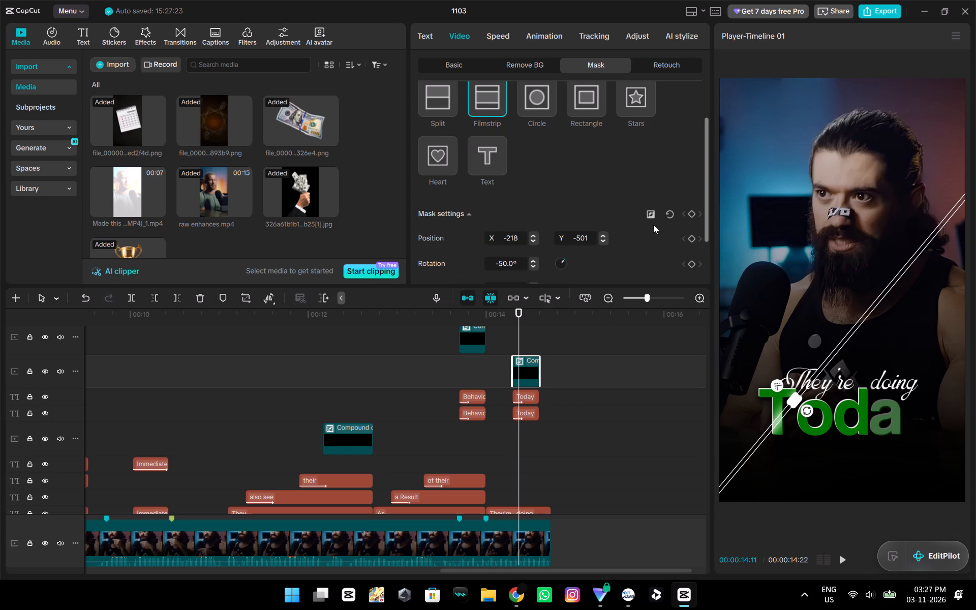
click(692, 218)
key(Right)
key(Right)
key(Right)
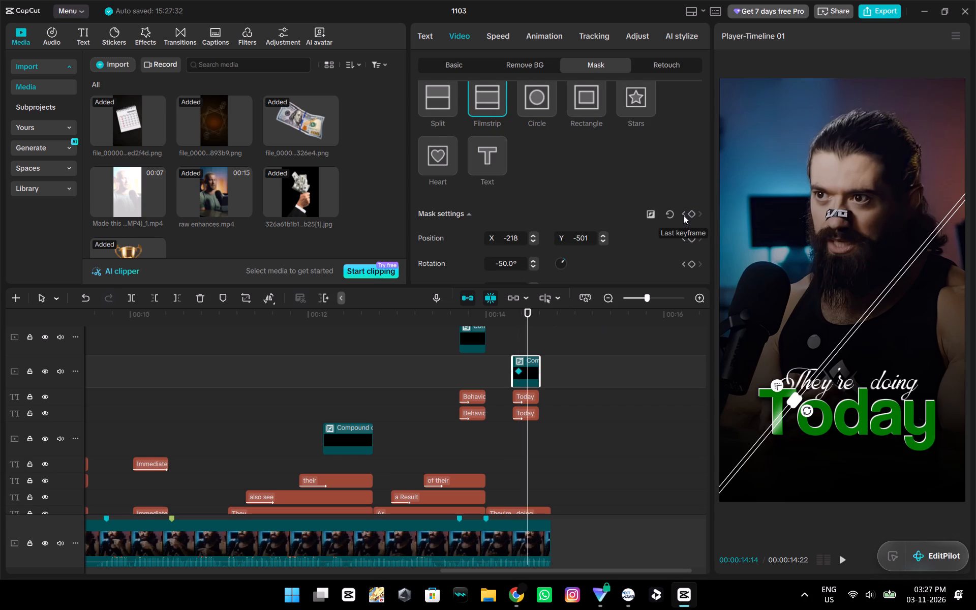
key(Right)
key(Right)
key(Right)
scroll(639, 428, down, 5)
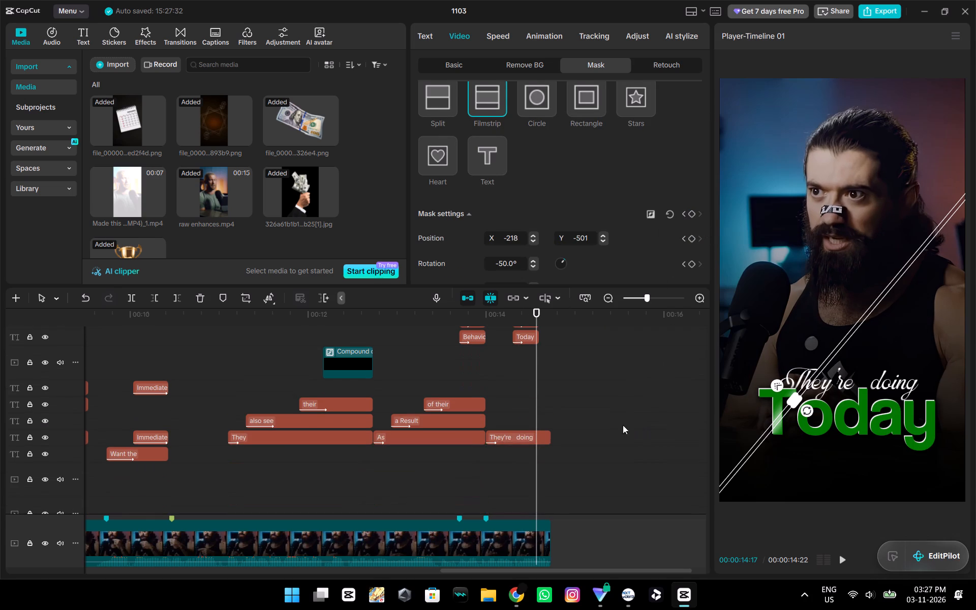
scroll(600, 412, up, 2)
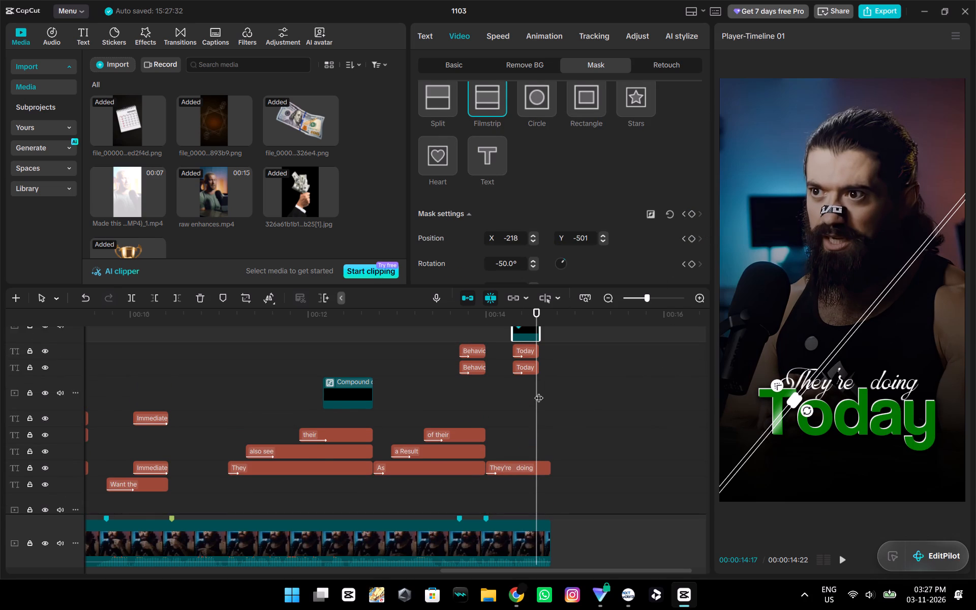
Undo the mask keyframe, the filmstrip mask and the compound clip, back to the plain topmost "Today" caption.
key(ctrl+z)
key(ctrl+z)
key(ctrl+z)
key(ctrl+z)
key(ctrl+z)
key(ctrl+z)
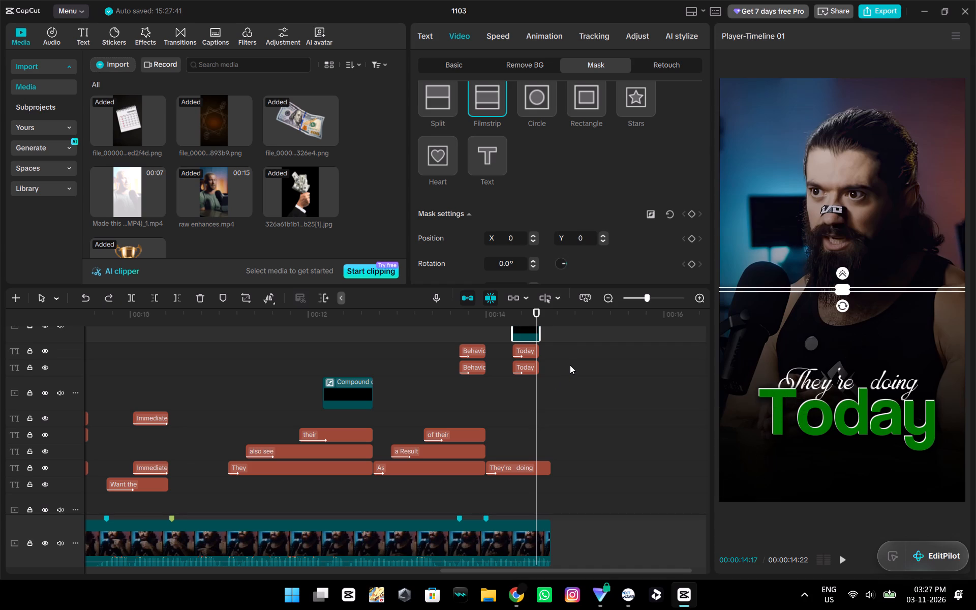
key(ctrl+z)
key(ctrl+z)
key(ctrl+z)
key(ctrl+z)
Select all three "Today" captions and extend their ends together to the end of the video at 00:00:14:22.
scroll(583, 385, down, 5)
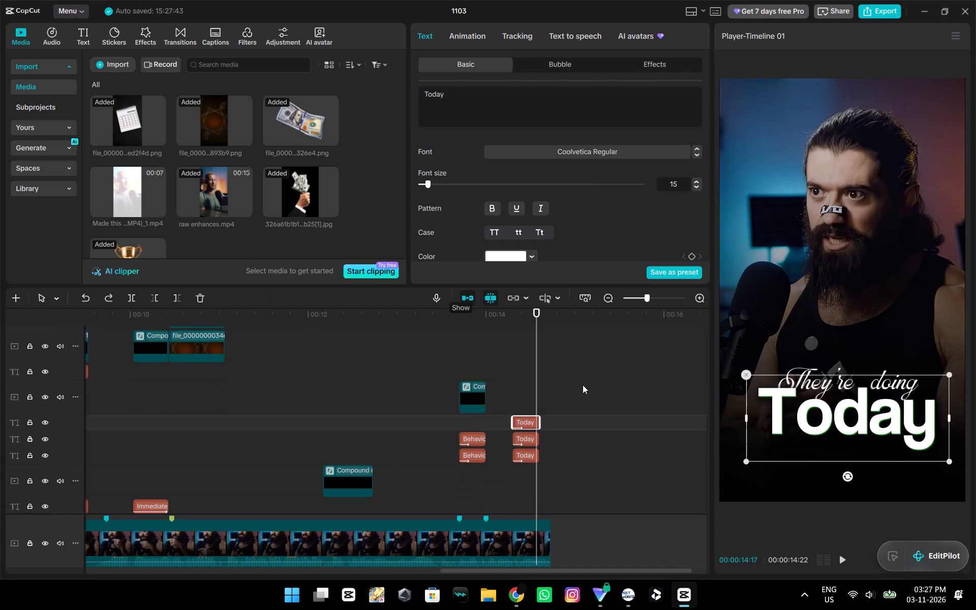
drag(530, 480, 524, 359)
scroll(539, 384, down, 6)
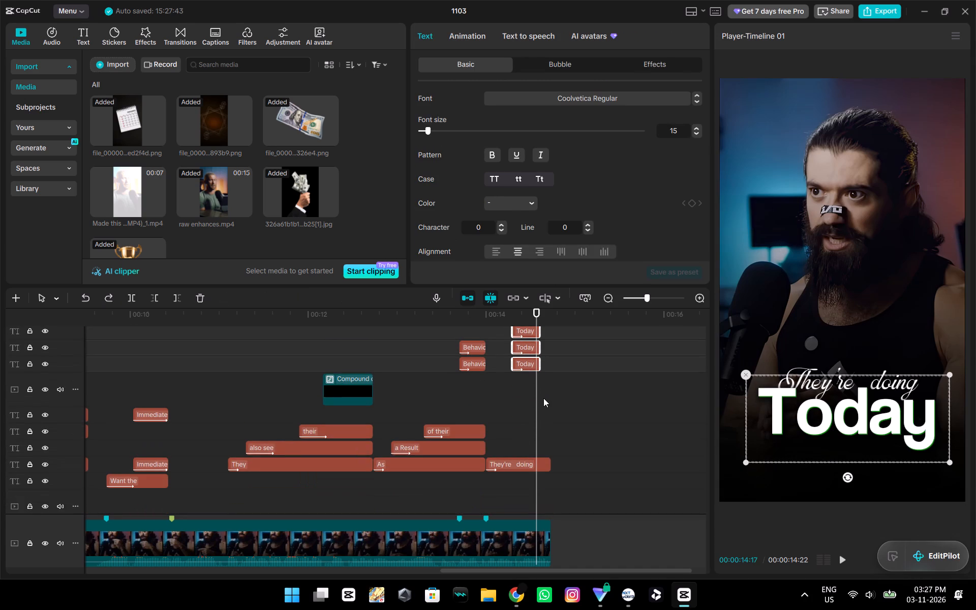
drag(536, 498, 551, 502)
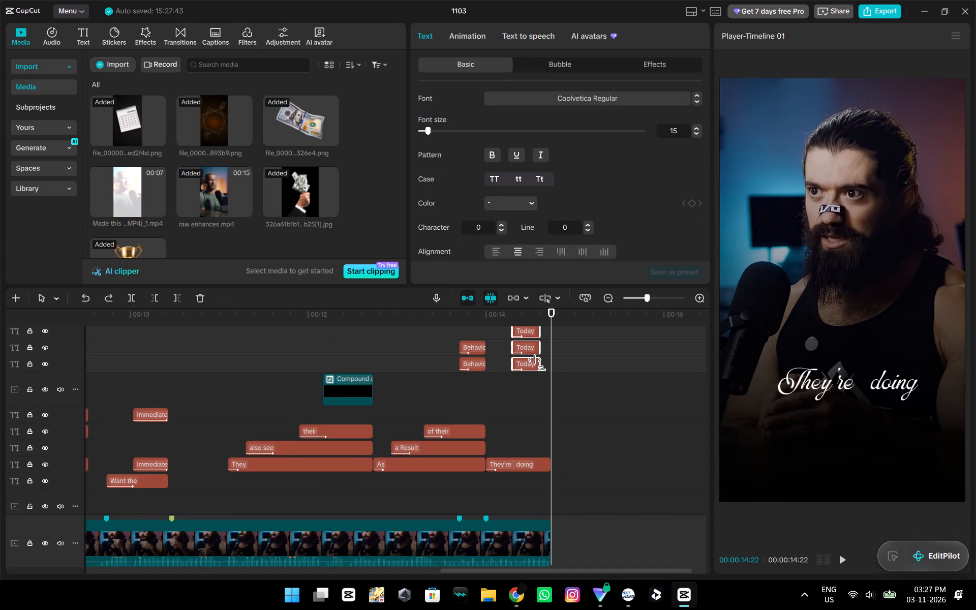
drag(539, 364, 546, 365)
Turn the topmost "Today" caption into a compound clip.
scroll(538, 432, up, 2)
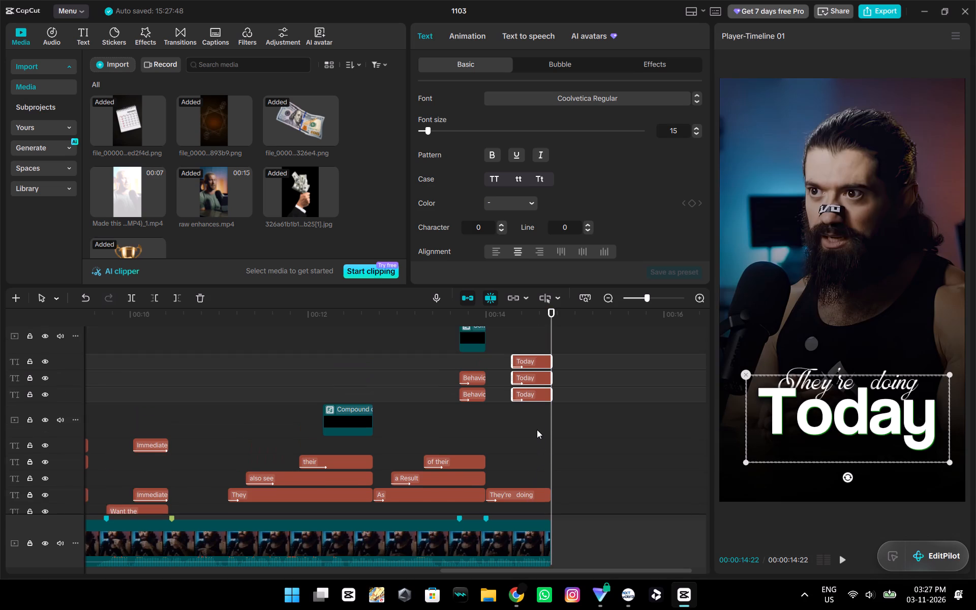
scroll(537, 430, up, 1)
click(531, 354)
click(531, 374)
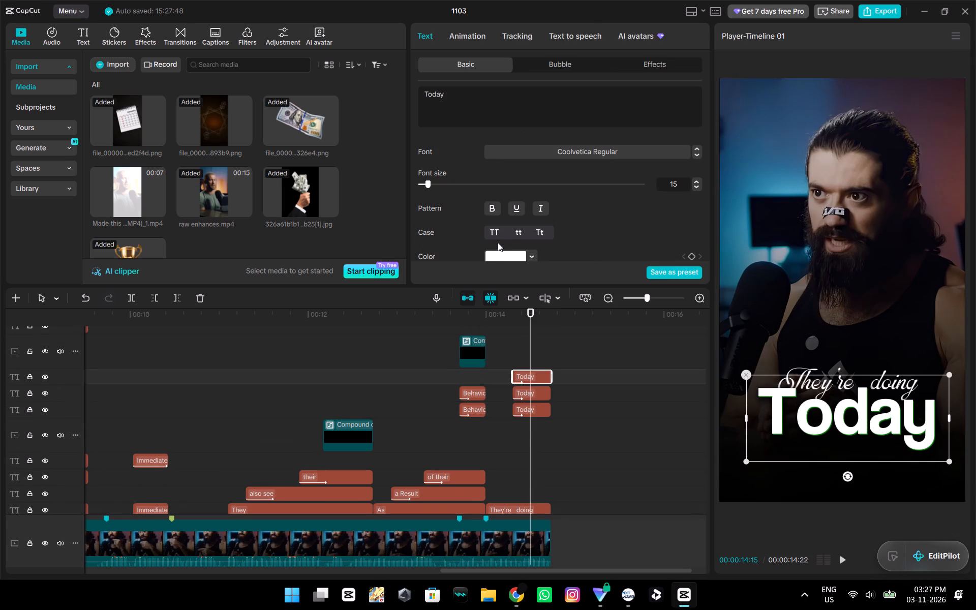
key(alt+g)
right_click(541, 376)
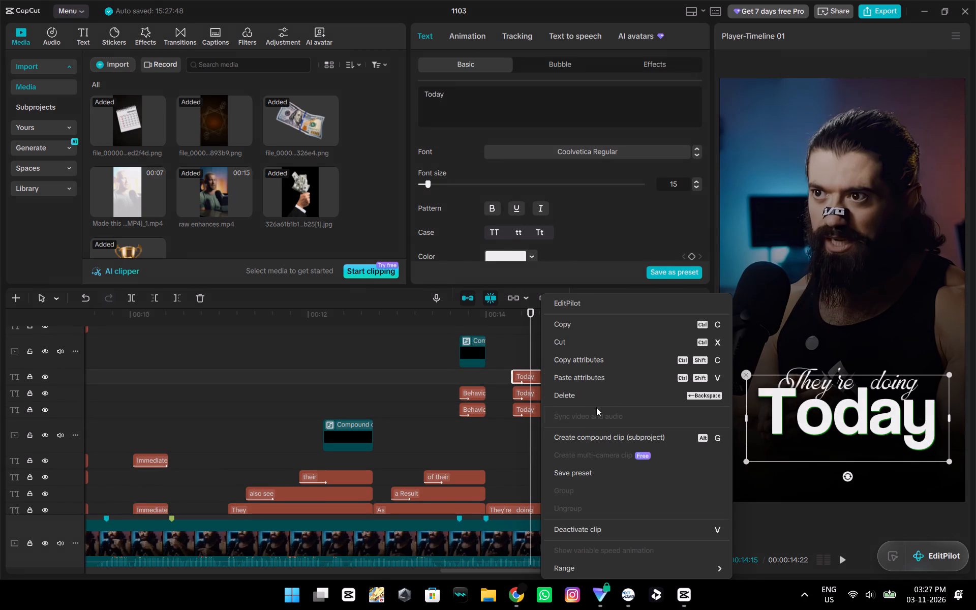
click(607, 439)
Add a filmstrip mask to the "Today" compound clip, narrowed to a thin strip, tilted diagonally and positioned across the "T".
click(471, 41)
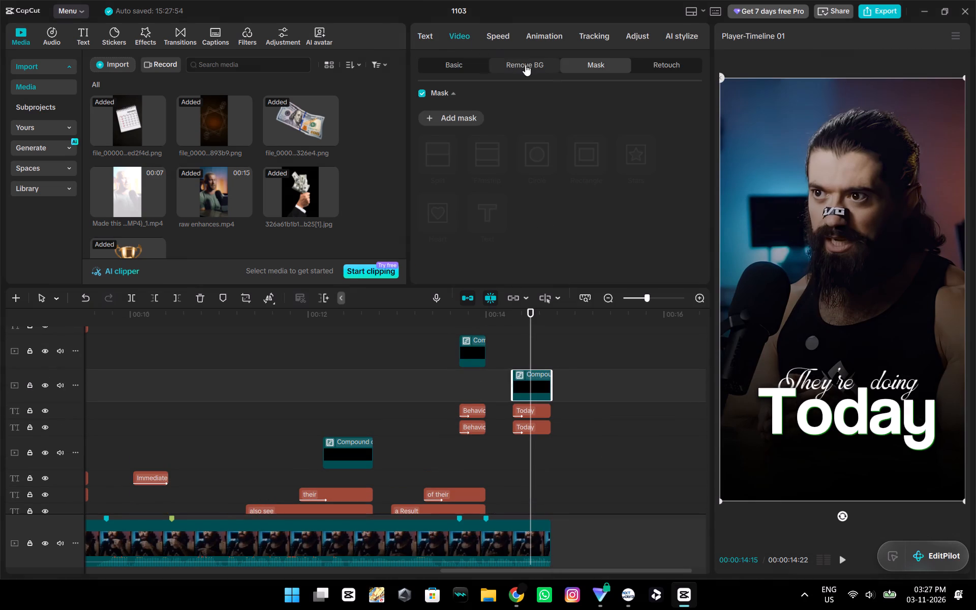
click(472, 123)
click(485, 161)
drag(844, 228, 831, 253)
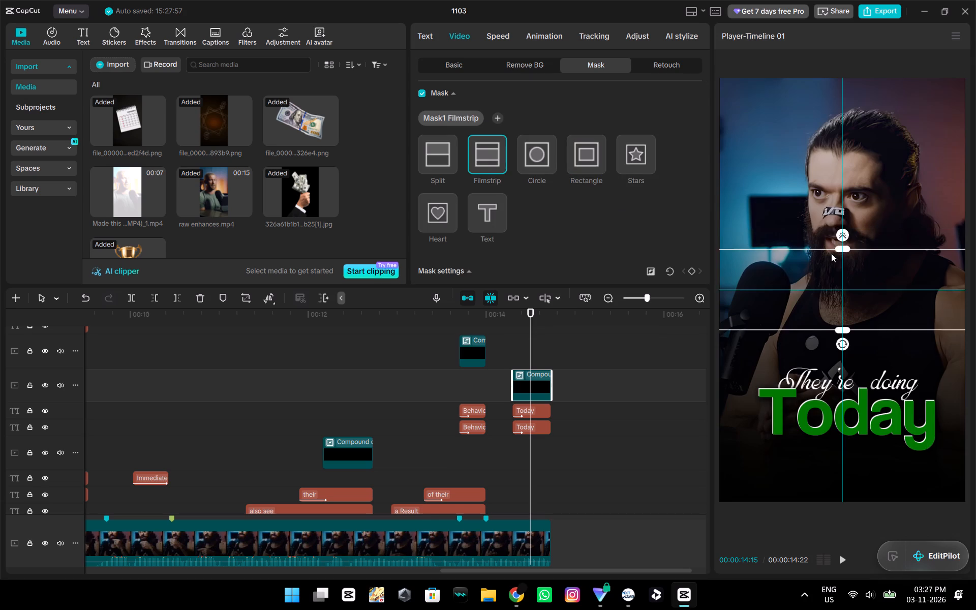
drag(831, 253, 834, 288)
drag(860, 288, 831, 403)
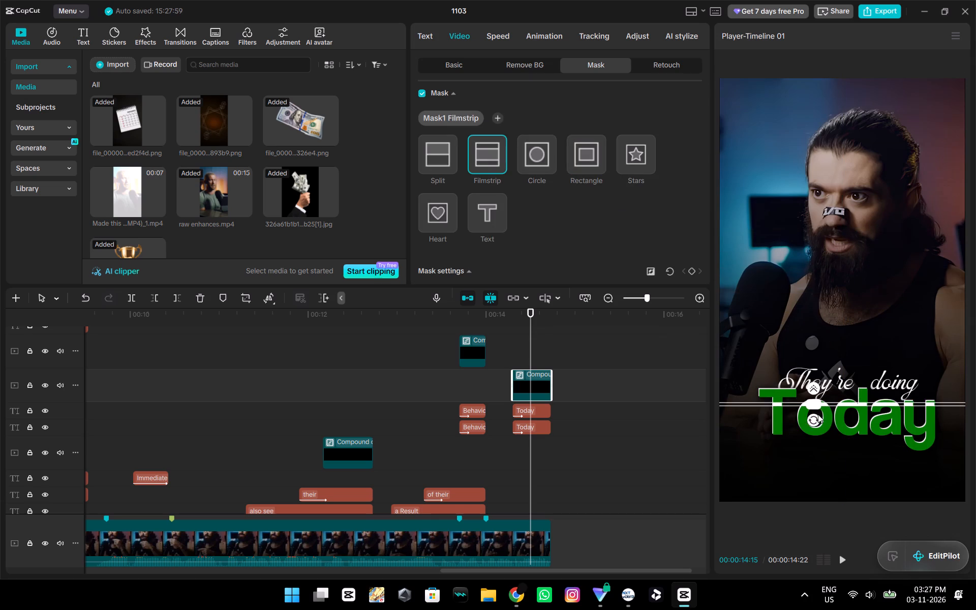
drag(816, 418, 827, 412)
drag(806, 393, 796, 382)
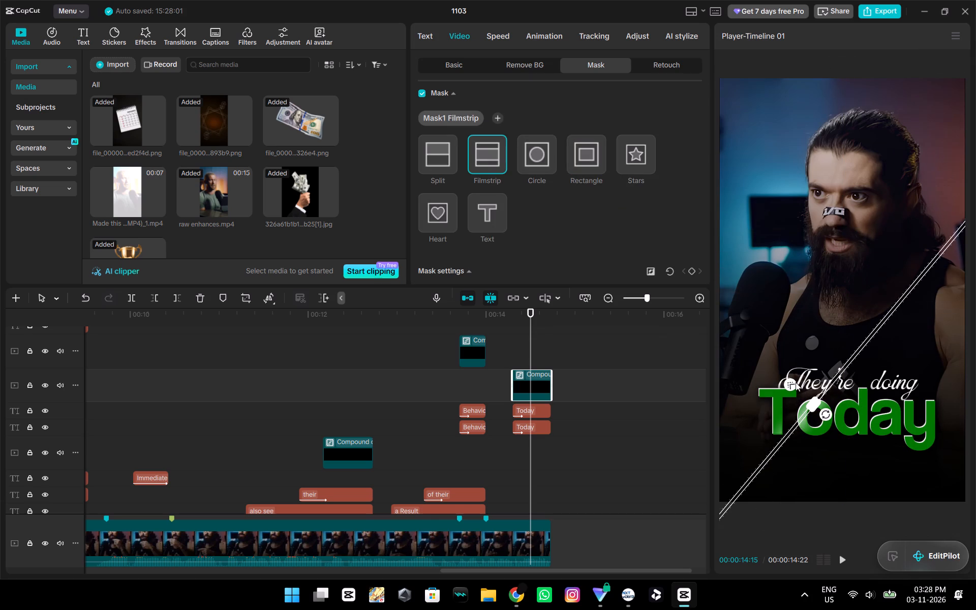
drag(796, 382, 797, 383)
drag(797, 385, 797, 385)
drag(797, 385, 801, 392)
drag(825, 386, 809, 370)
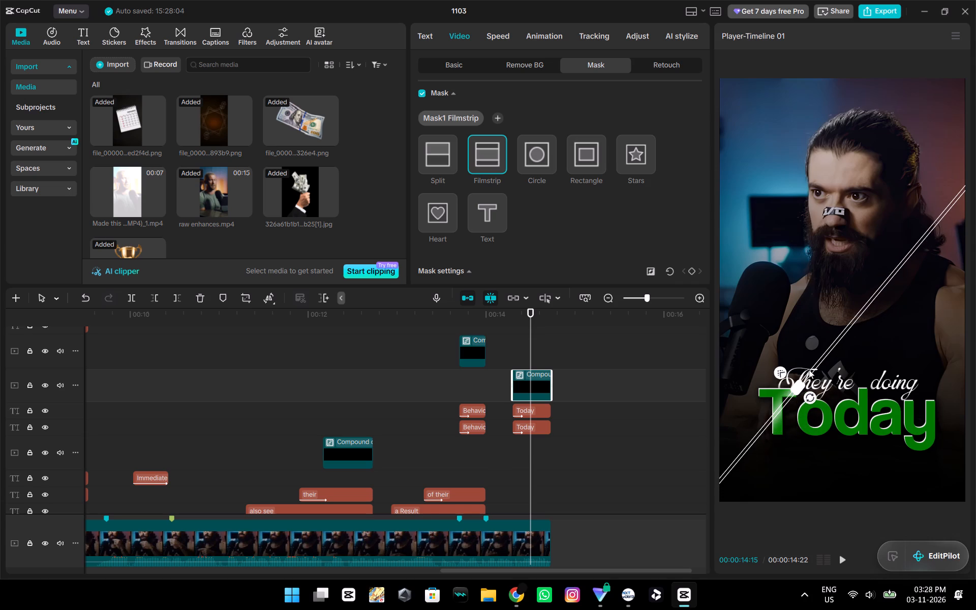
drag(809, 370, 808, 371)
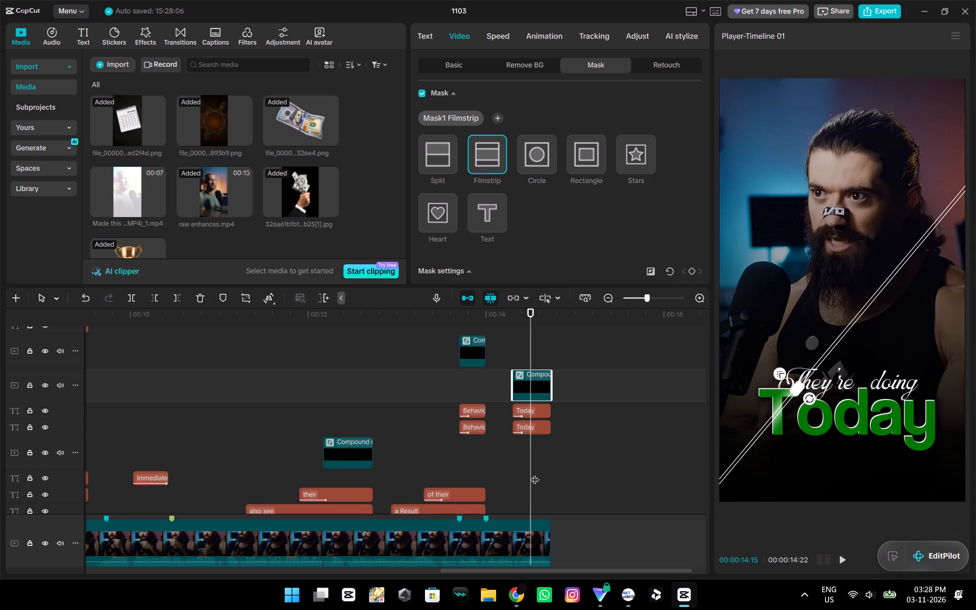
Add a mask settings keyframe at 00:00:14:11 on the "Today" compound clip.
key(Left)
key(Left)
key(Left)
key(Left)
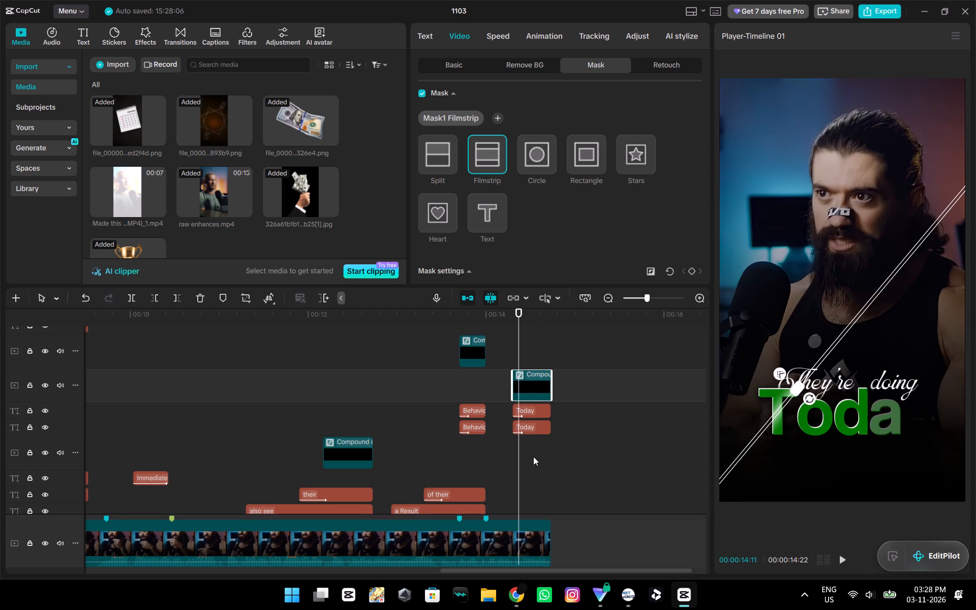
click(689, 271)
Keyframe the mask at 00:00:14:20 by moving the diagonal strip across to the last letters of "Today".
key(Right)
key(Right)
key(Right)
key(Right)
key(Right)
key(Right)
key(Right)
key(Right)
key(Right)
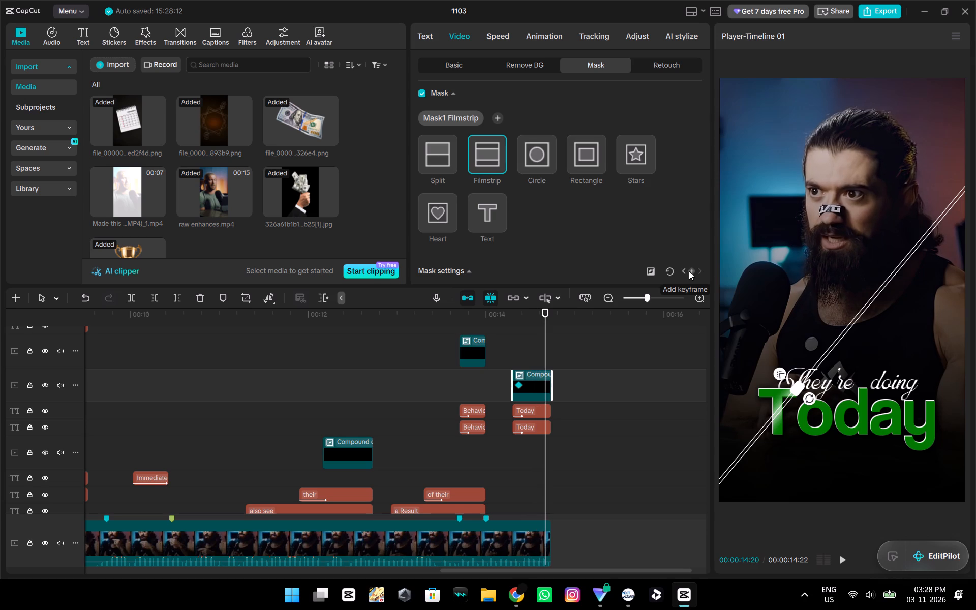
key(Right)
key(Left)
drag(853, 318, 913, 371)
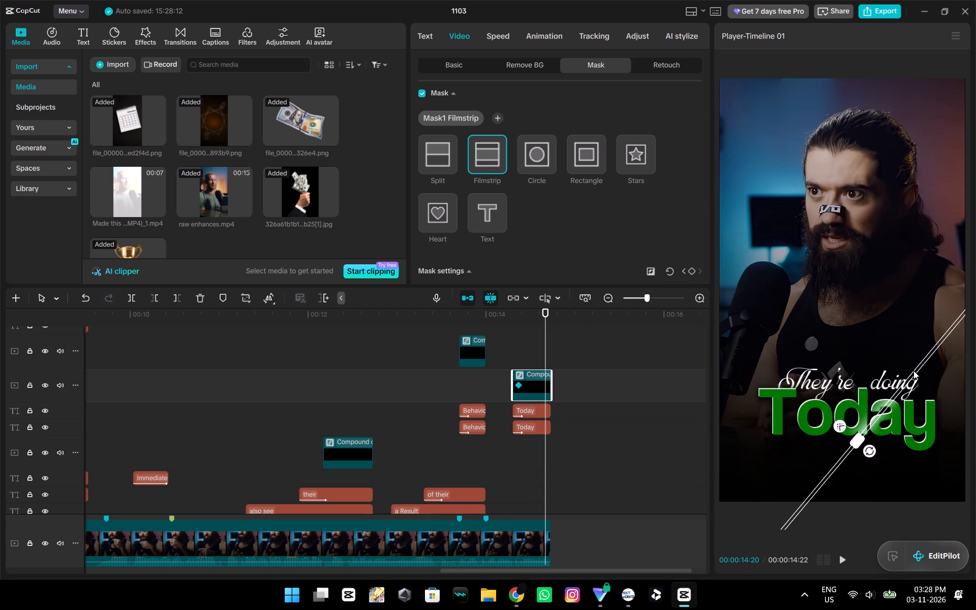
drag(913, 371, 922, 379)
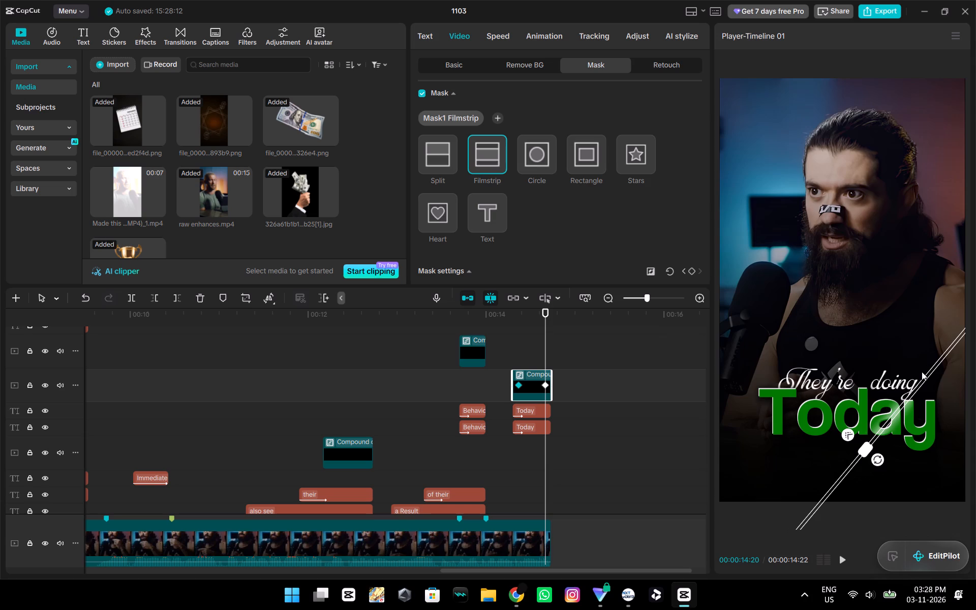
Shift the ending mask keyframe to 00:00:14:21 and move the strip slightly farther towards the end of "Today".
click(546, 387)
drag(918, 369, 924, 374)
key(ctrl+z)
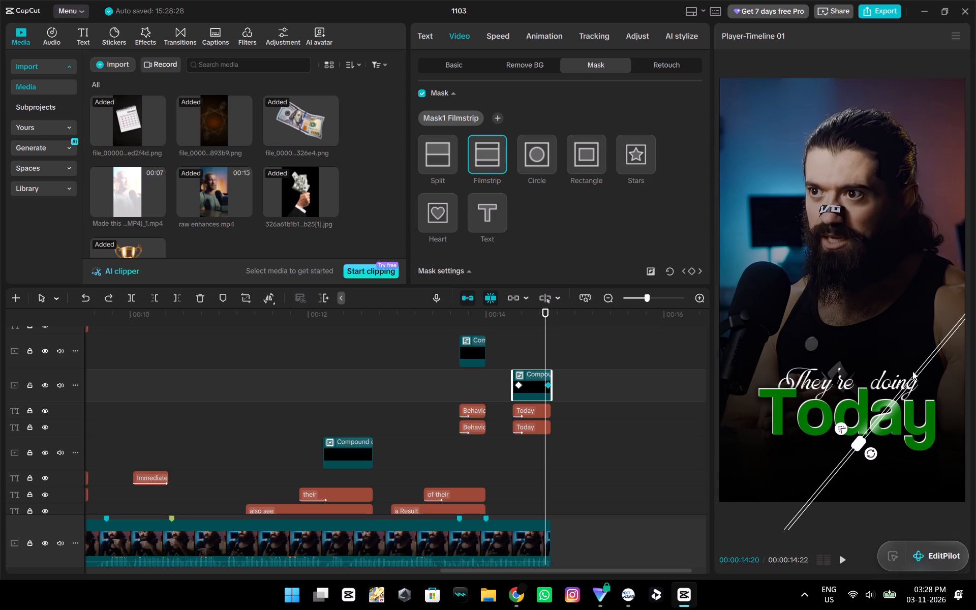
drag(541, 346, 548, 349)
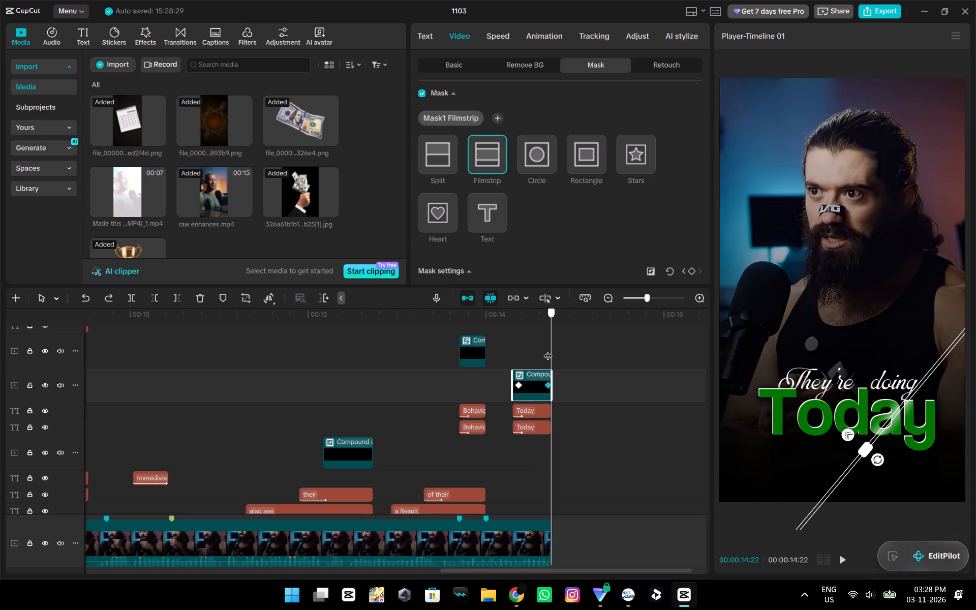
drag(548, 349, 546, 350)
click(546, 393)
click(549, 386)
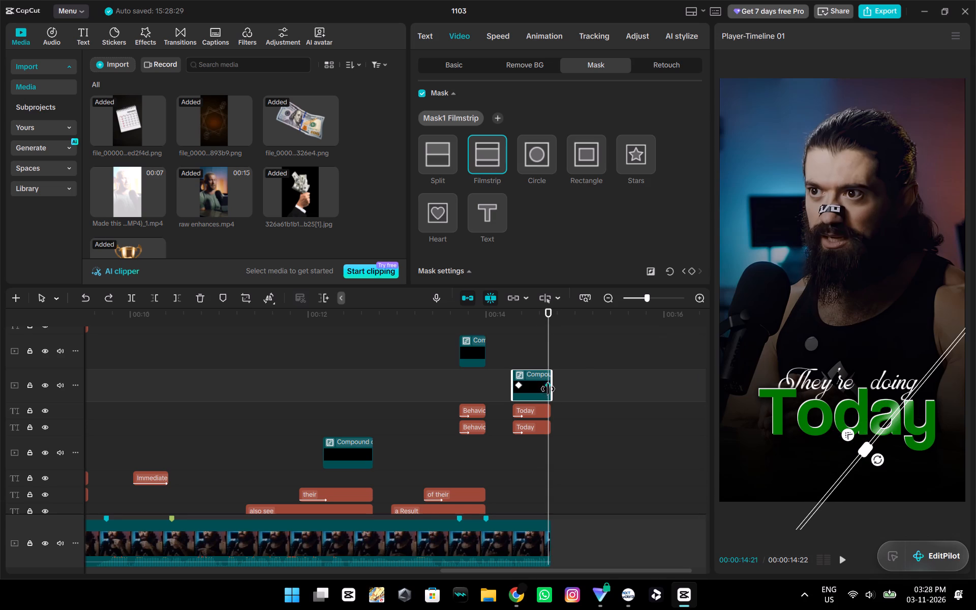
drag(920, 380, 928, 385)
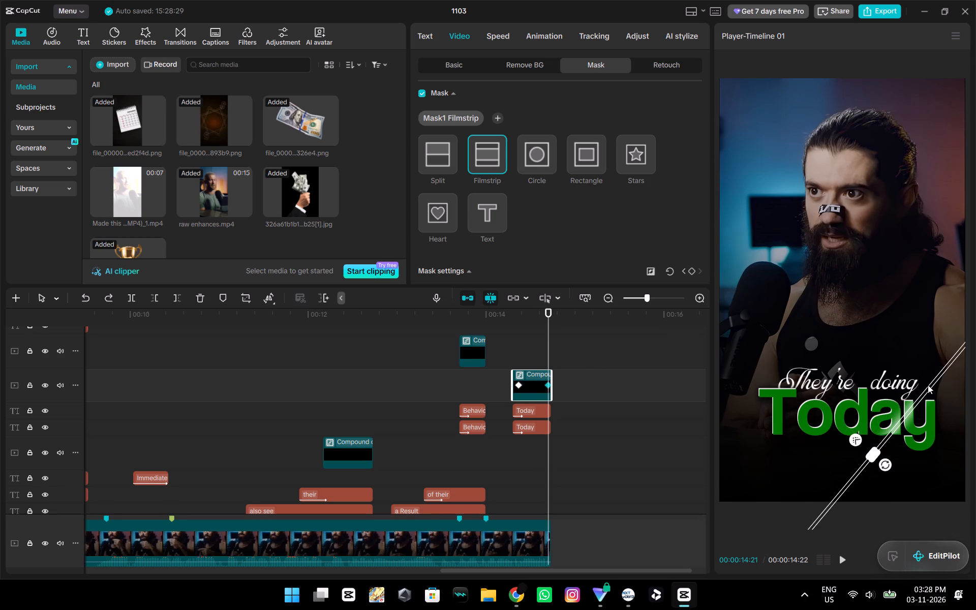
drag(928, 385, 928, 385)
Play back the "Today" light sweep from 00:00:14:09, then return the playhead to the start of the timeline.
click(528, 341)
drag(526, 341, 510, 343)
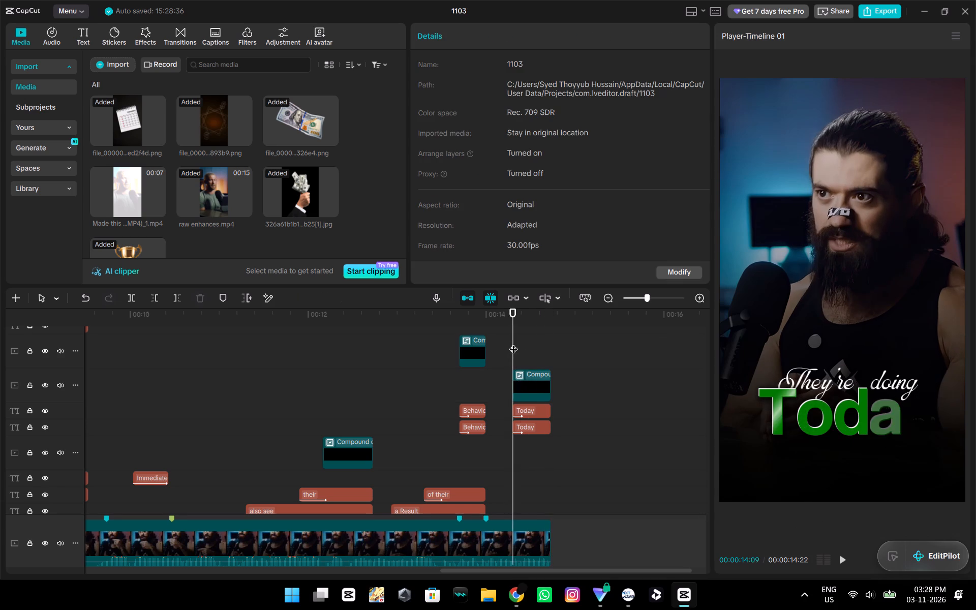
key(space)
key(space)
key(space)
ctrl+scroll(557, 361, down, 14)
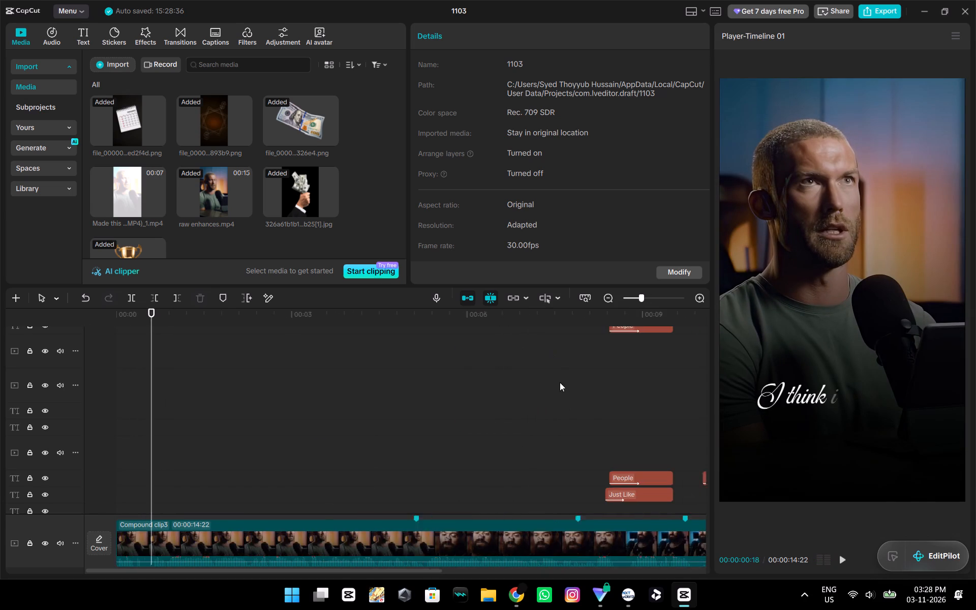
ctrl+scroll(560, 382, down, 3)
ctrl+scroll(453, 372, down, 5)
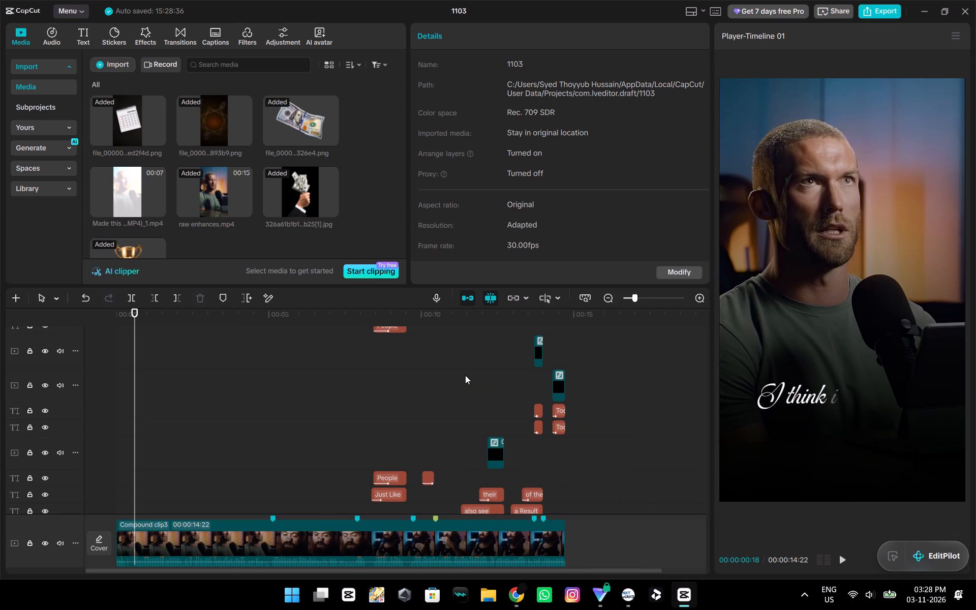
drag(135, 416, 56, 428)
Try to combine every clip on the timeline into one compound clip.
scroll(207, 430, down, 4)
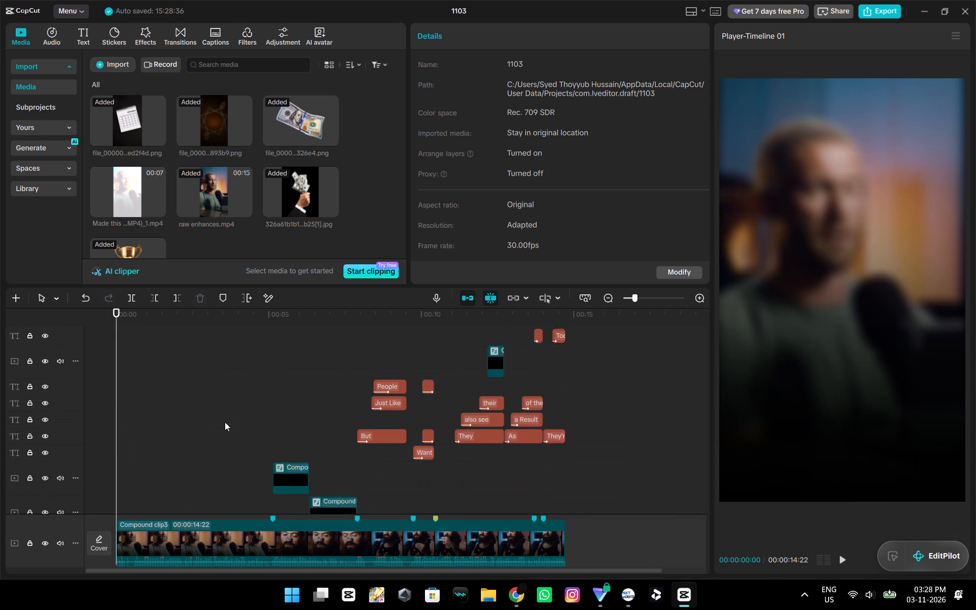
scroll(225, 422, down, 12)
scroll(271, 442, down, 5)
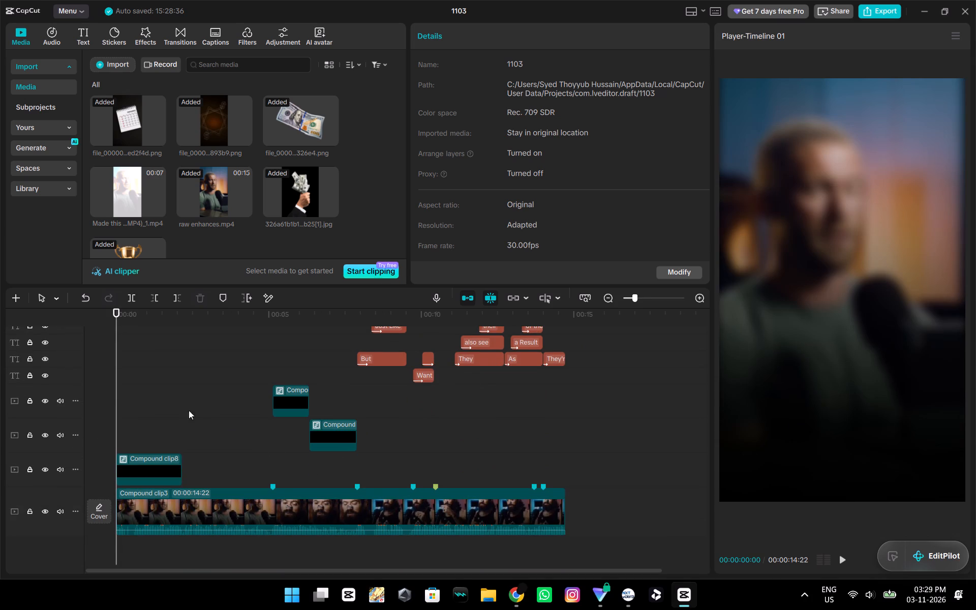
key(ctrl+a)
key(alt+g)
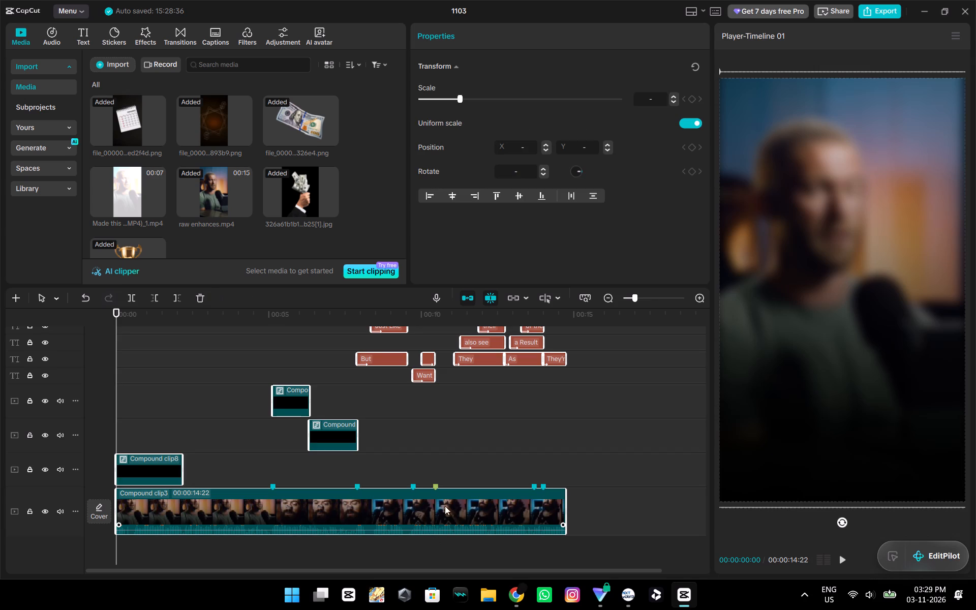
Clear the selection and play back the closing captions from 00:00:11:27 to the end.
scroll(463, 380, up, 20)
scroll(463, 380, up, 7)
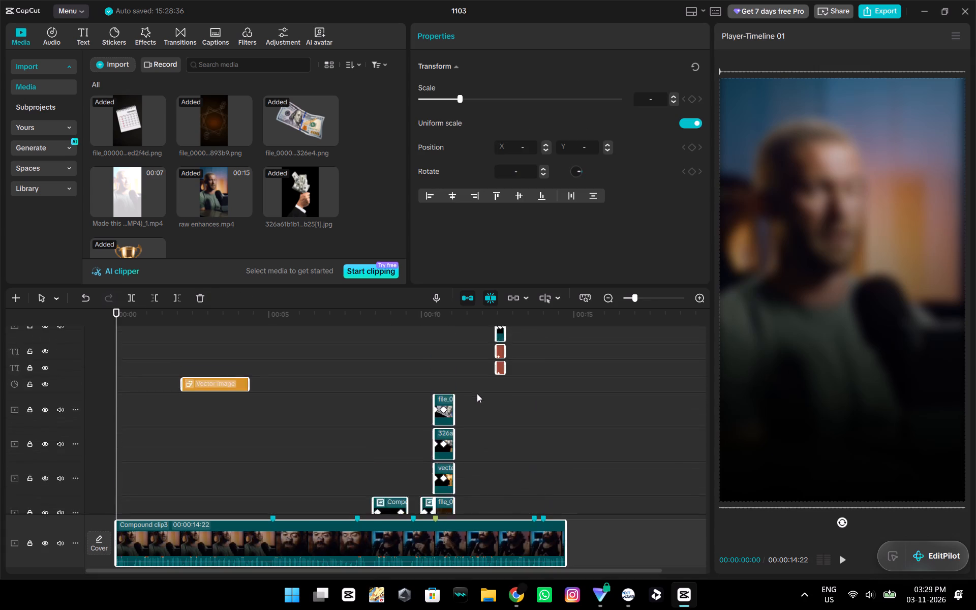
scroll(477, 393, up, 16)
click(477, 391)
scroll(492, 417, down, 3)
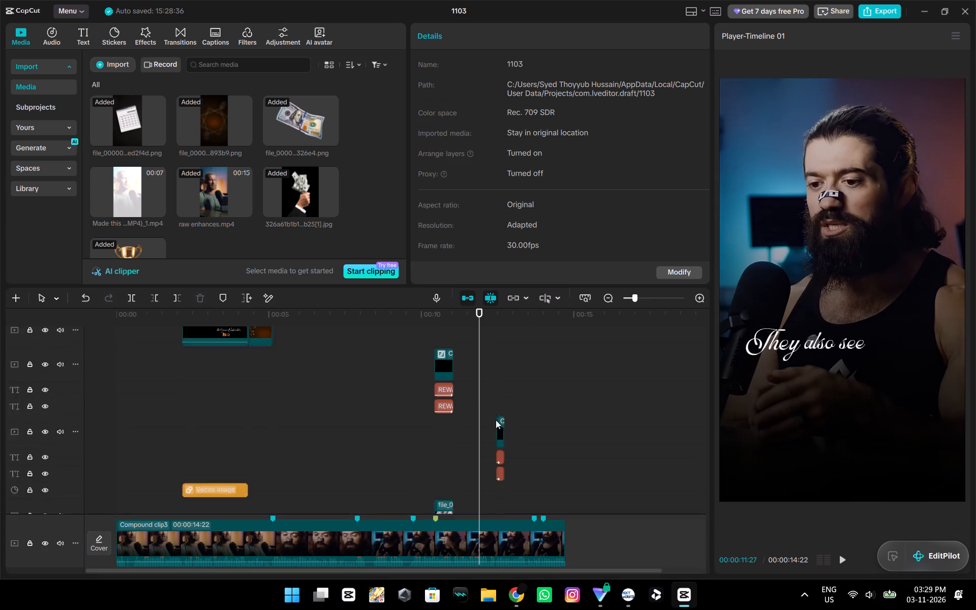
scroll(496, 420, down, 11)
scroll(512, 418, up, 8)
key(space)
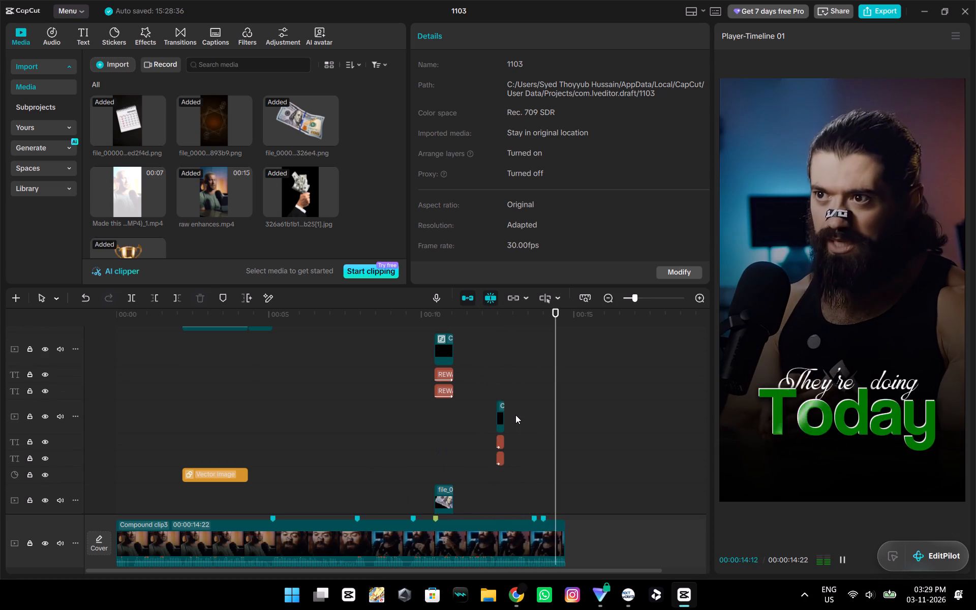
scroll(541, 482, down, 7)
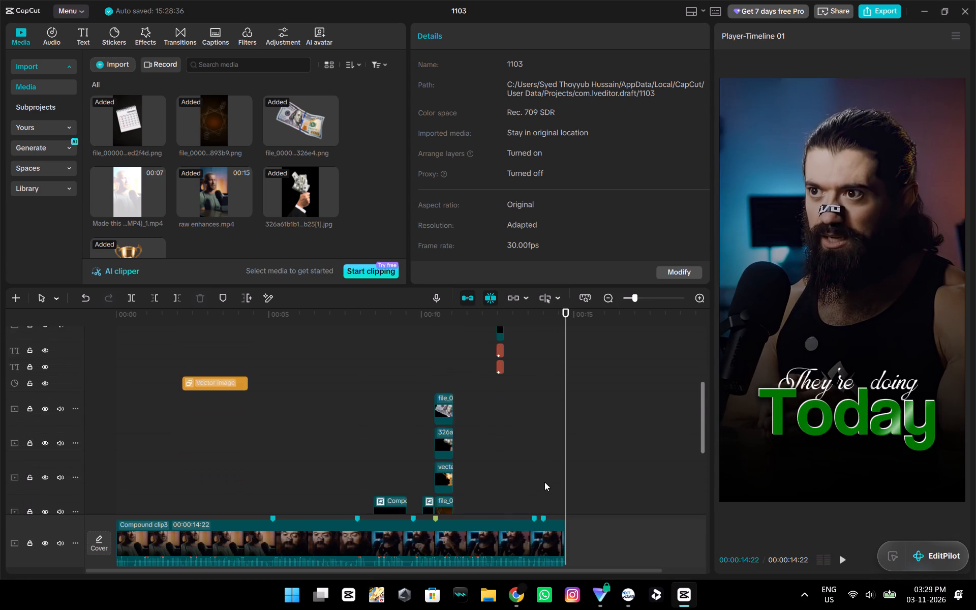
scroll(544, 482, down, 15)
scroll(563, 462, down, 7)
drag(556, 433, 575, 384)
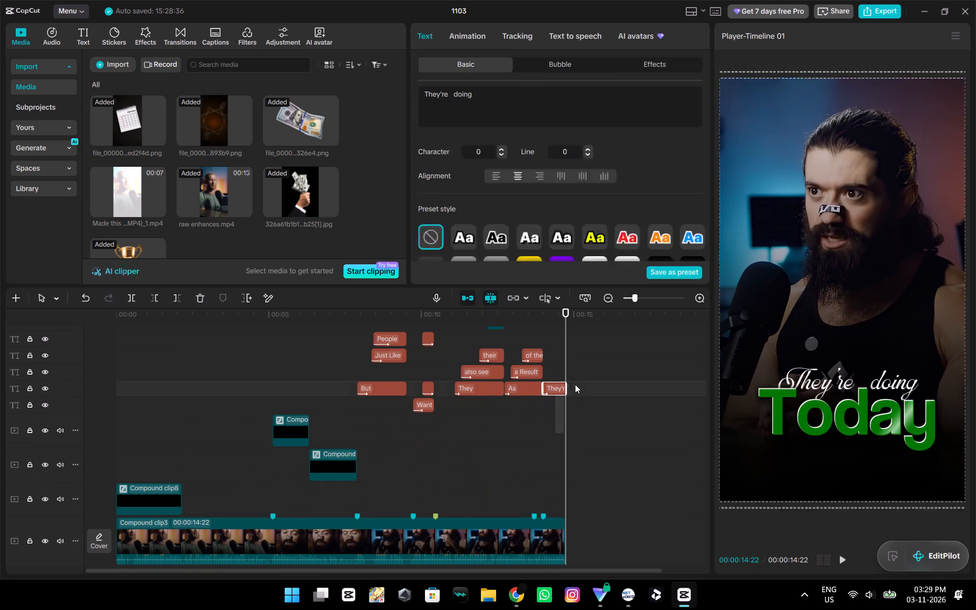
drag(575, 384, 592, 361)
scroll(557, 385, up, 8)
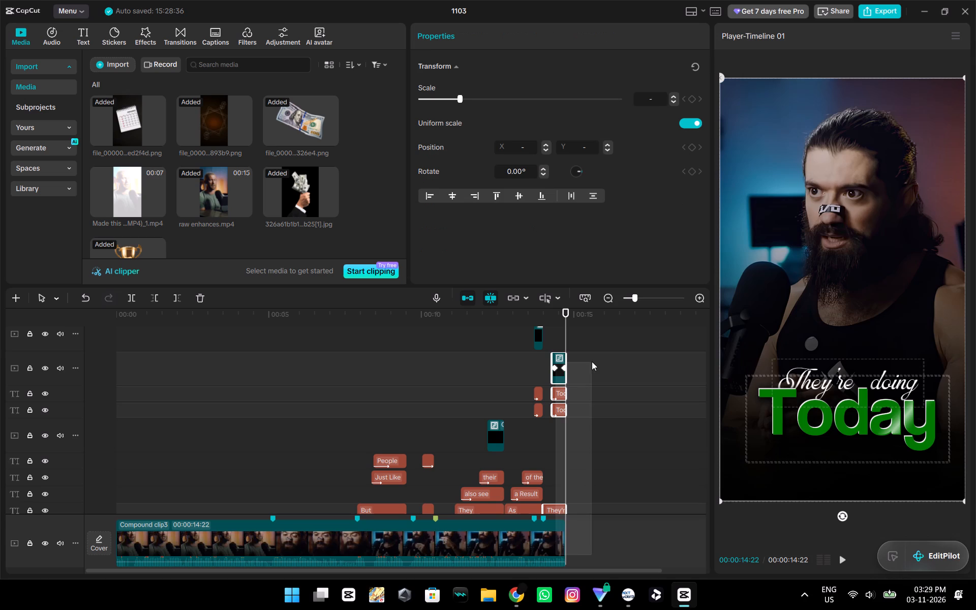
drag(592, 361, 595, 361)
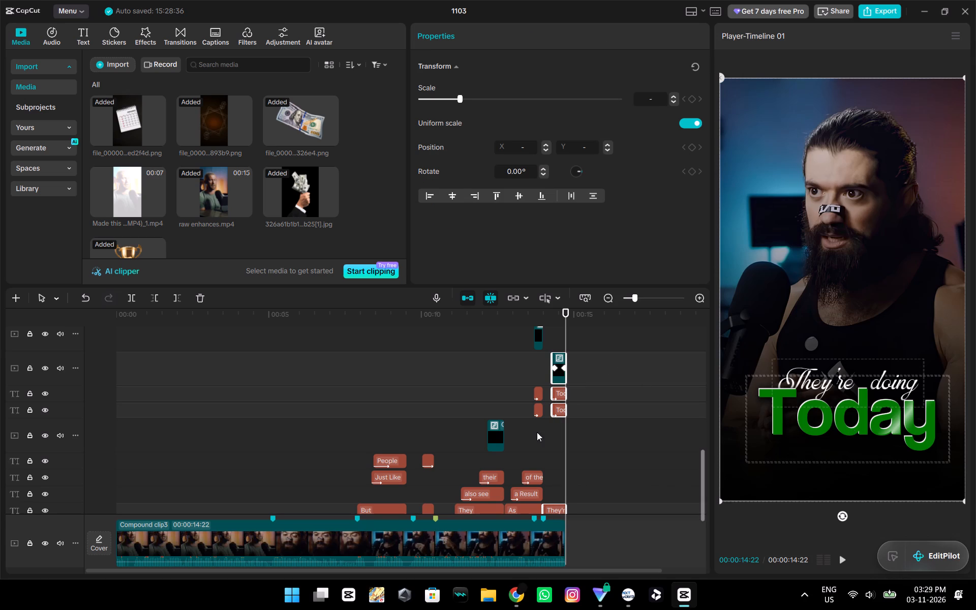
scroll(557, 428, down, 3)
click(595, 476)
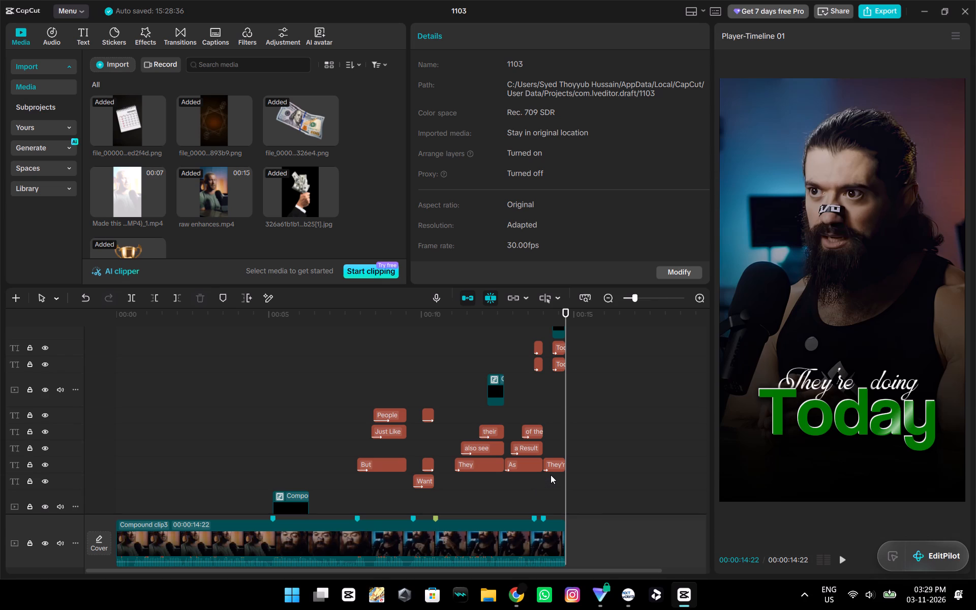
At 00:00:14:15, shift both "Today" text layers and their light-sweep clip together slightly left in the video frame.
drag(558, 395, 558, 324)
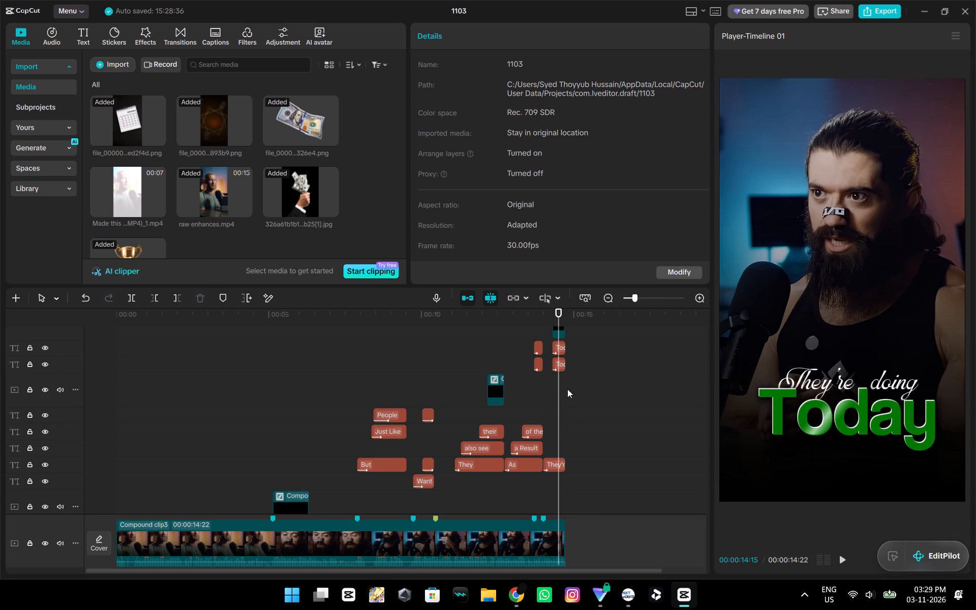
scroll(572, 389, up, 4)
drag(575, 432, 563, 375)
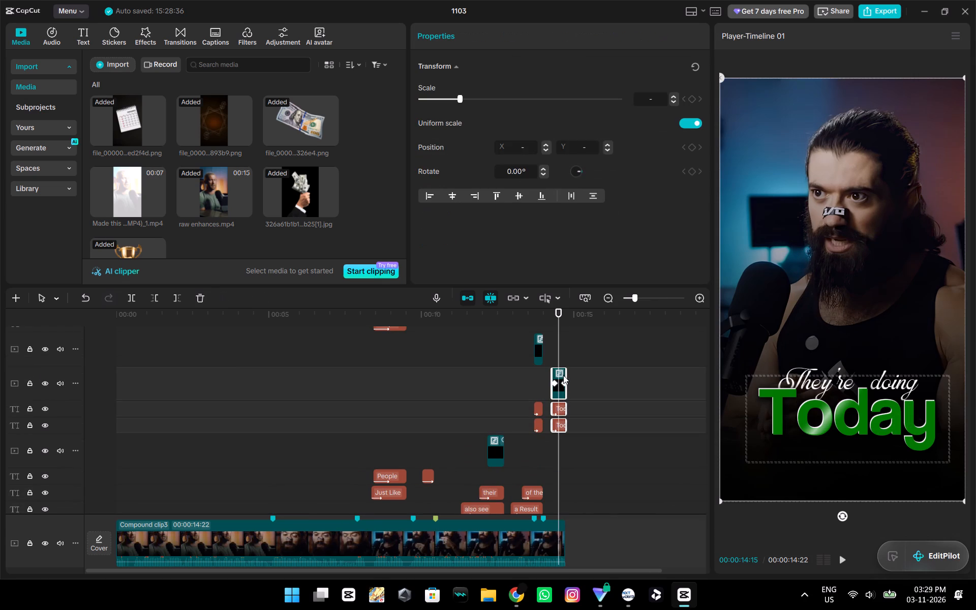
drag(838, 430, 822, 428)
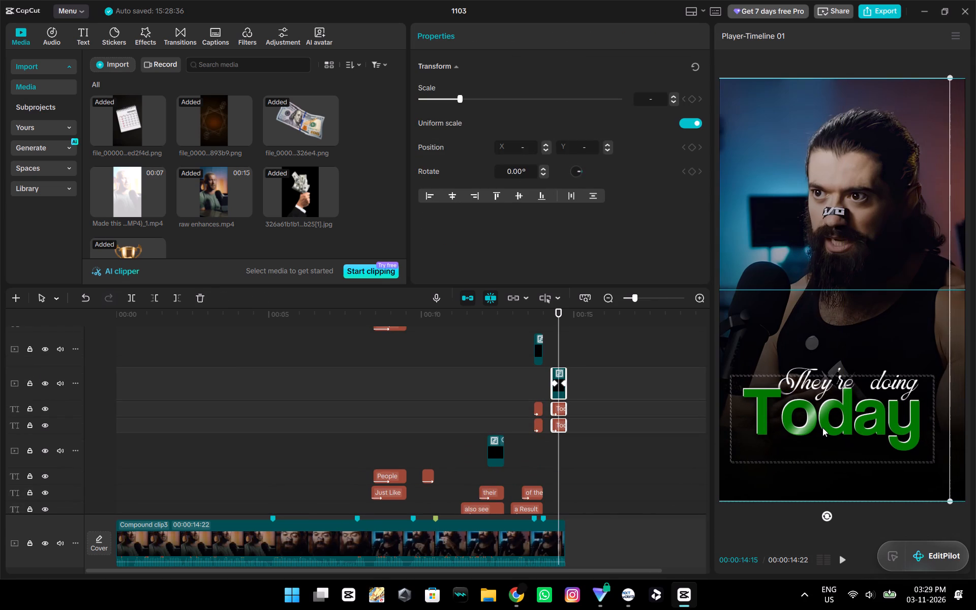
drag(822, 428, 826, 428)
Move the "They're doing" caption slightly left in the video frame so it sits centred above "Today".
scroll(572, 479, down, 6)
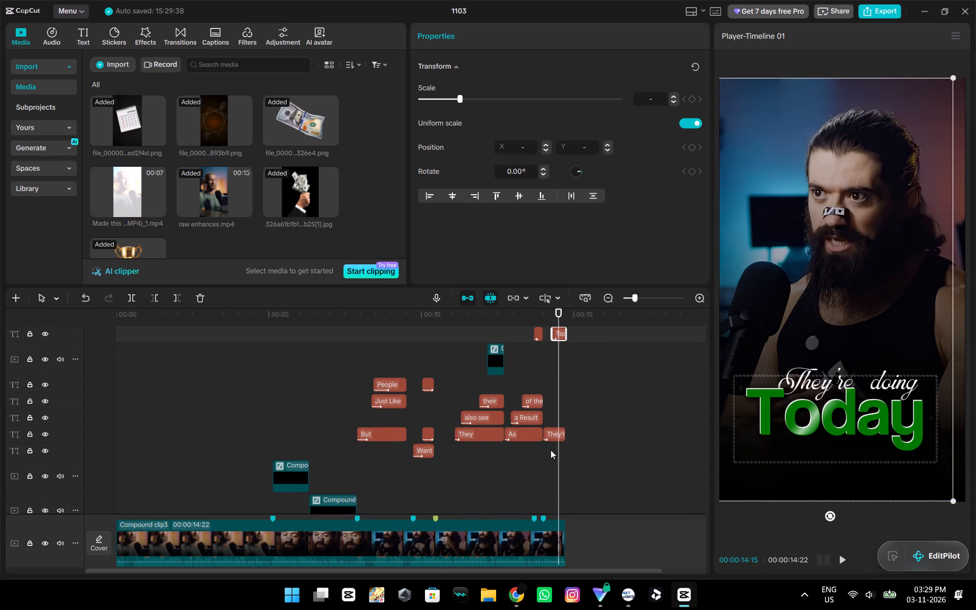
click(559, 438)
drag(863, 386, 862, 386)
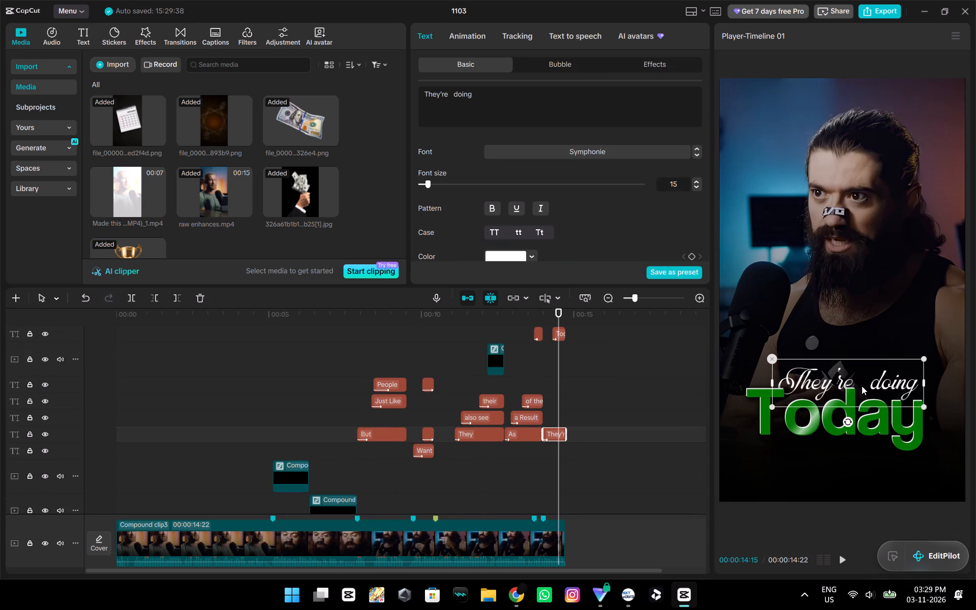
drag(862, 386, 850, 387)
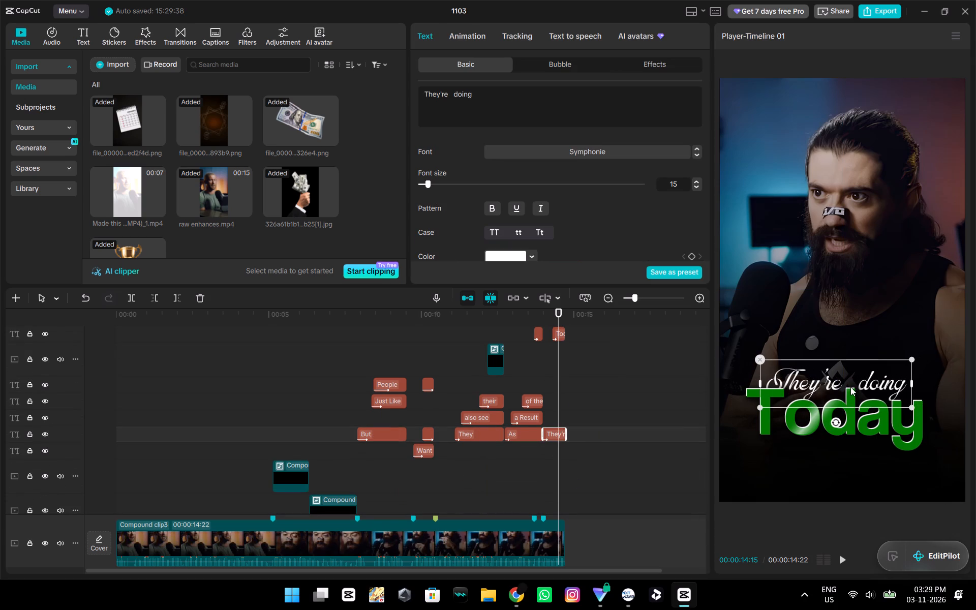
drag(850, 387, 851, 387)
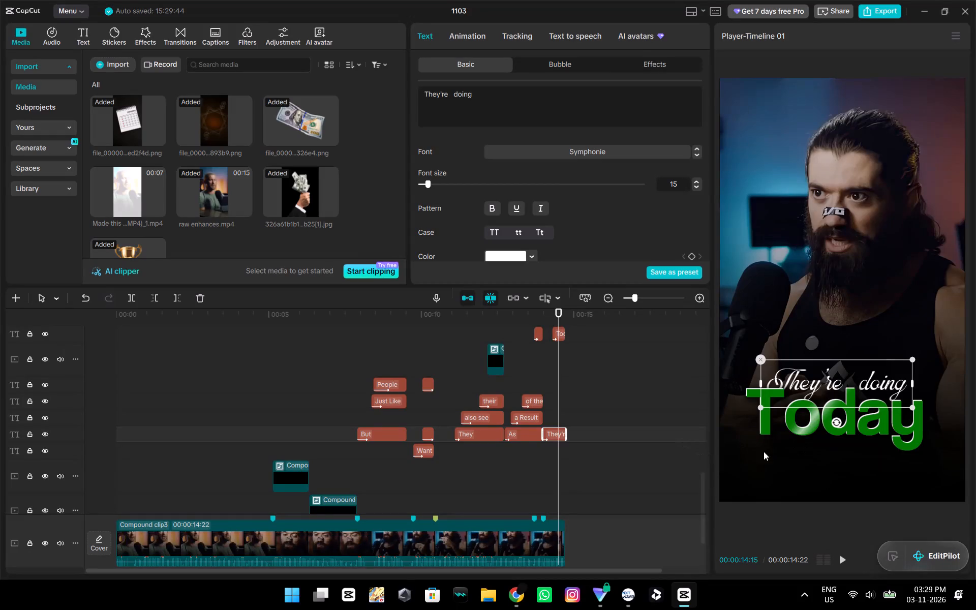
Clear the selection and scrub through the timeline to review the placement of all captions, ending at 00:00:13:21.
click(522, 473)
drag(522, 473, 511, 474)
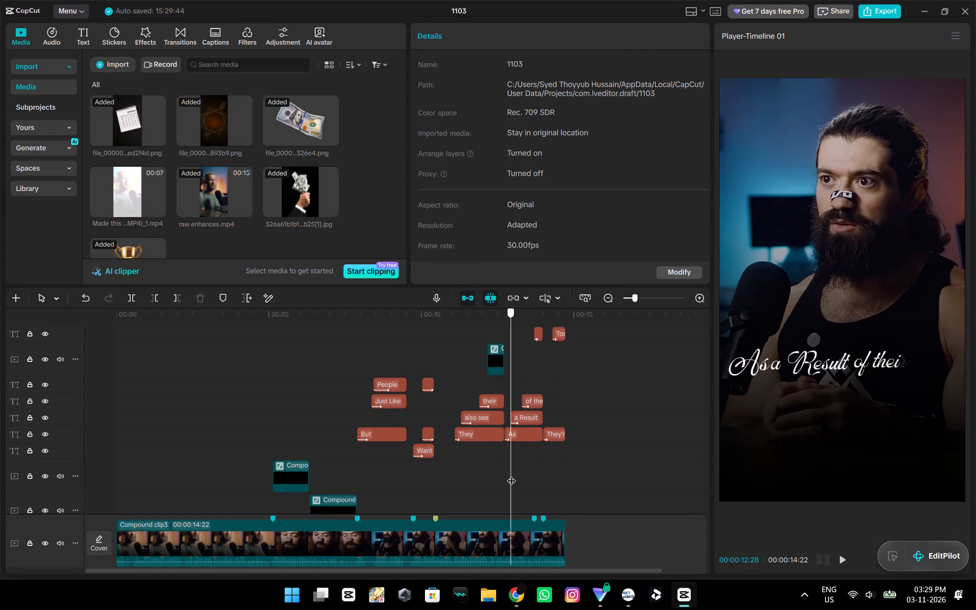
drag(511, 474, 530, 479)
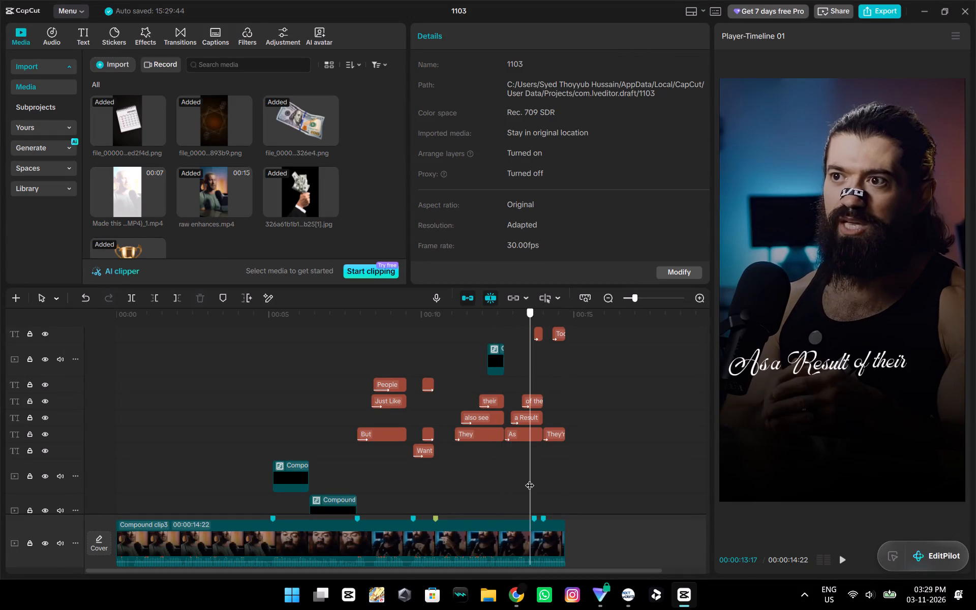
drag(530, 479, 478, 482)
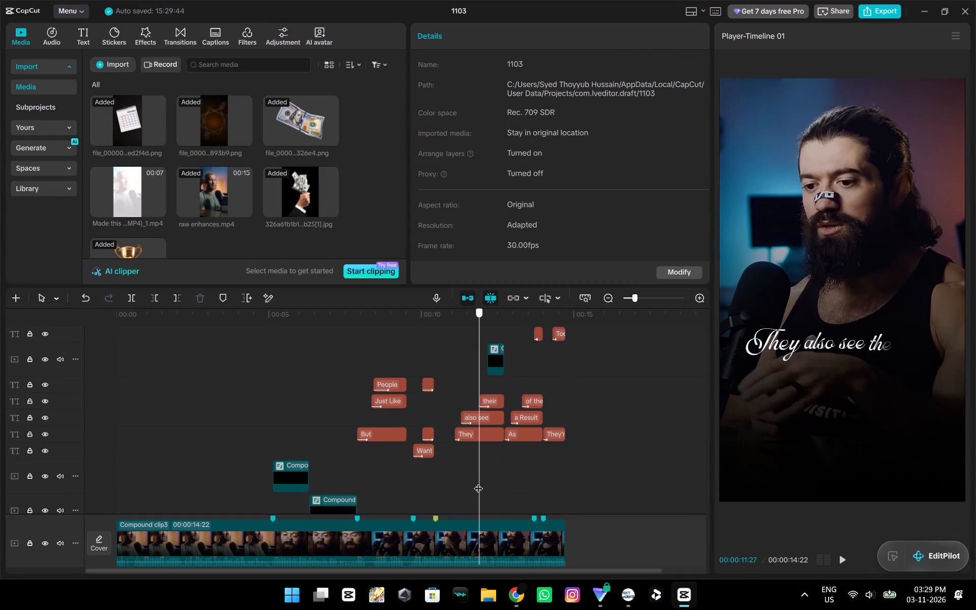
drag(478, 482, 146, 556)
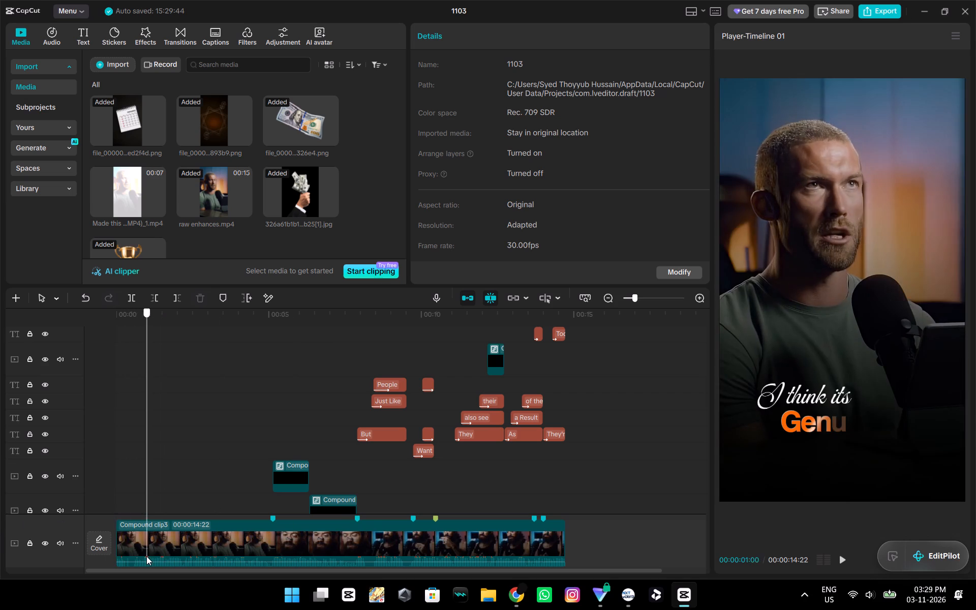
drag(146, 556, 247, 557)
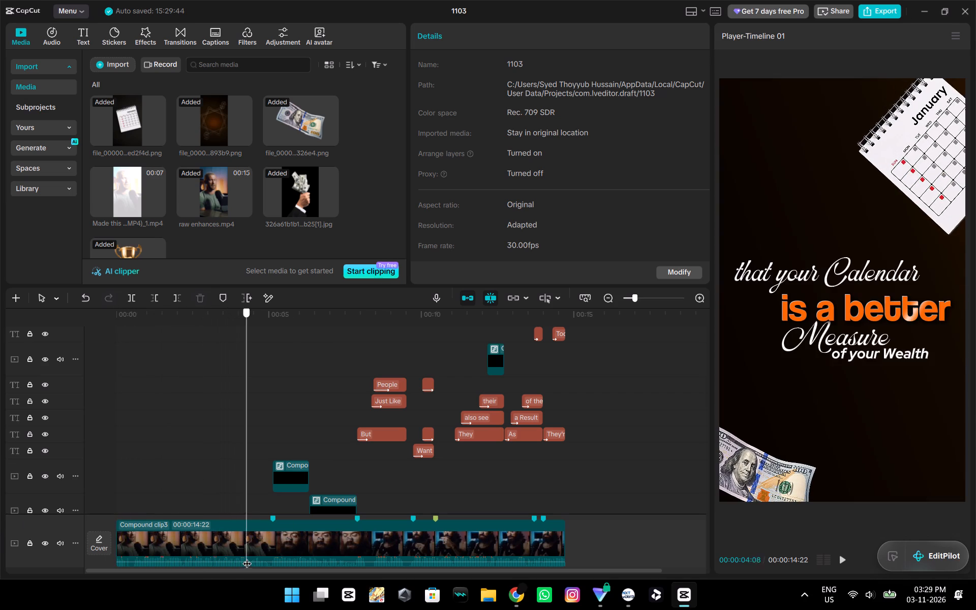
drag(247, 557, 266, 560)
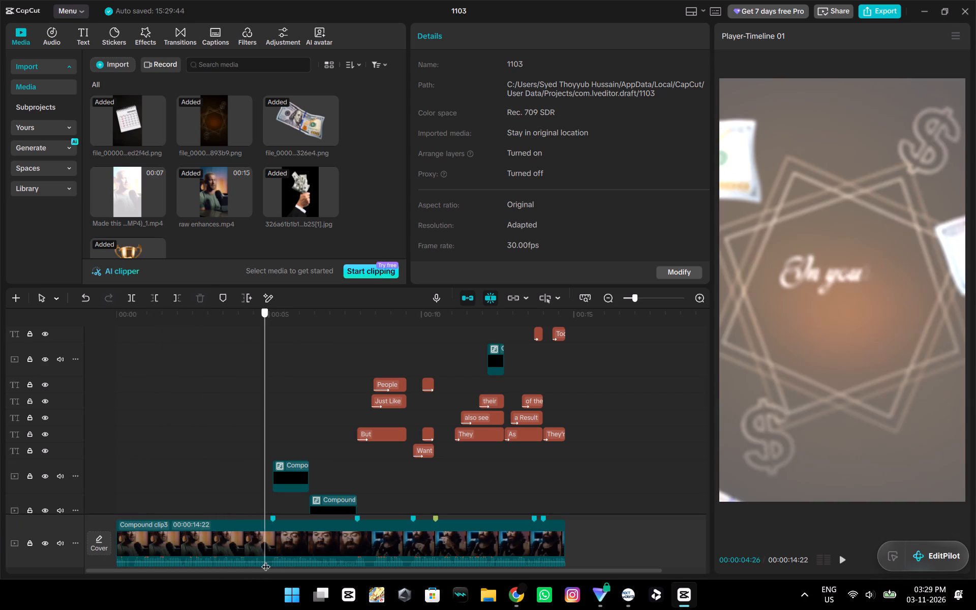
drag(266, 560, 319, 566)
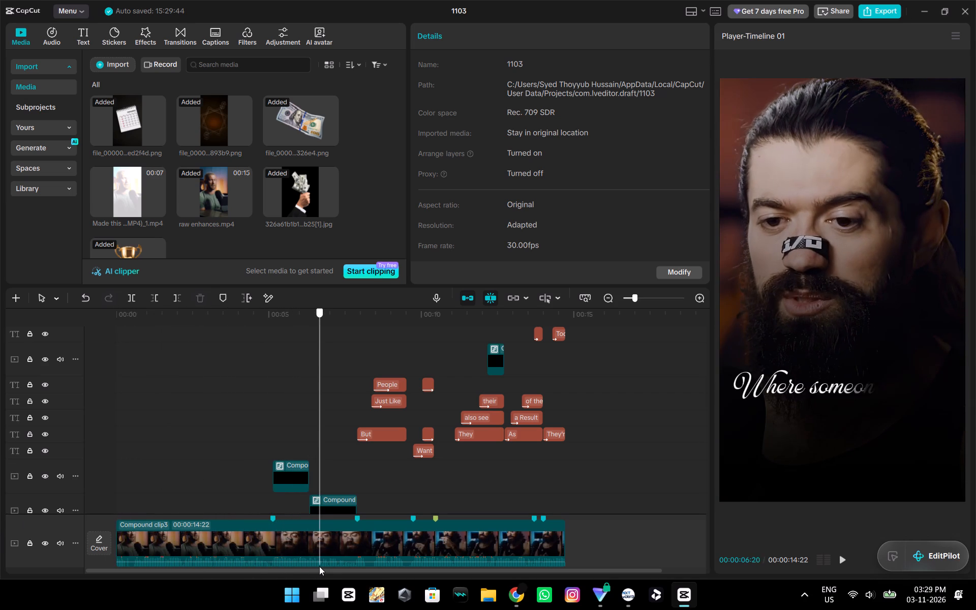
drag(319, 566, 350, 567)
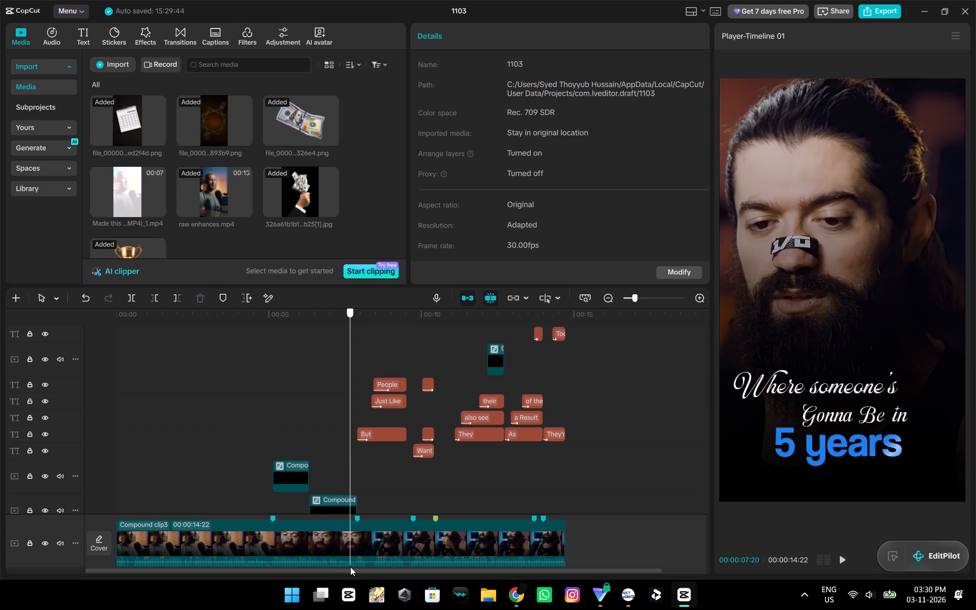
drag(350, 567, 392, 560)
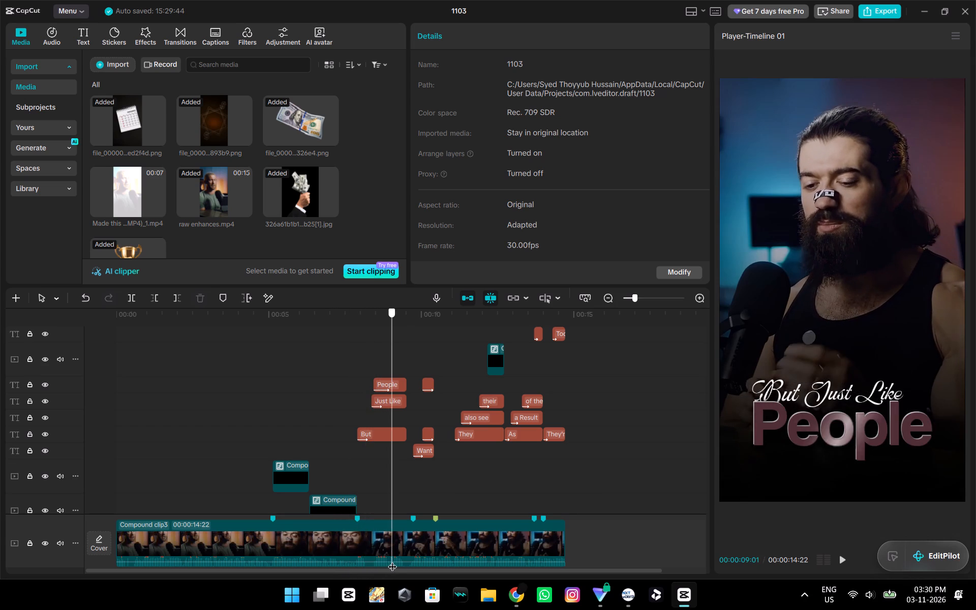
drag(392, 560, 433, 554)
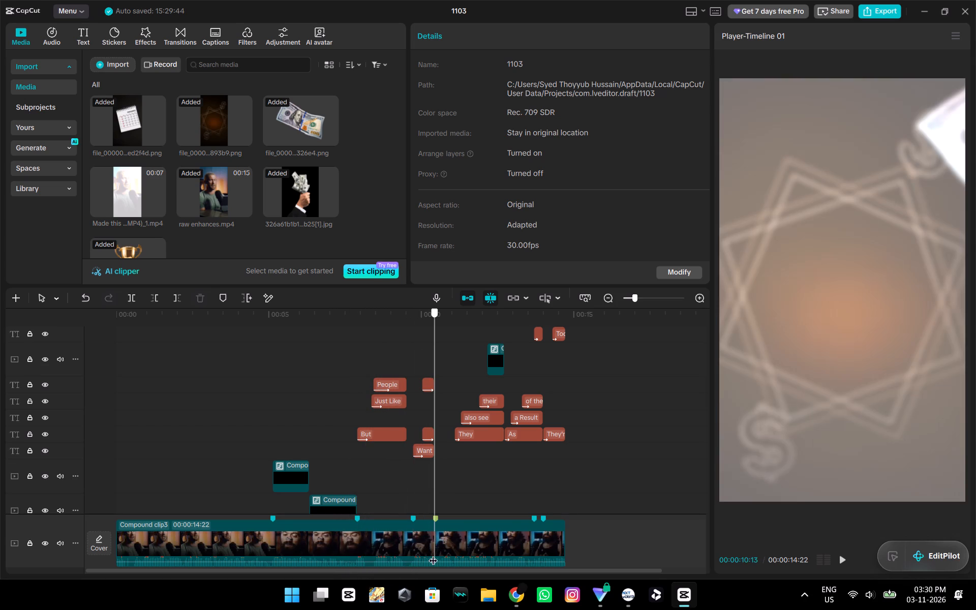
drag(433, 554, 438, 553)
drag(438, 553, 456, 553)
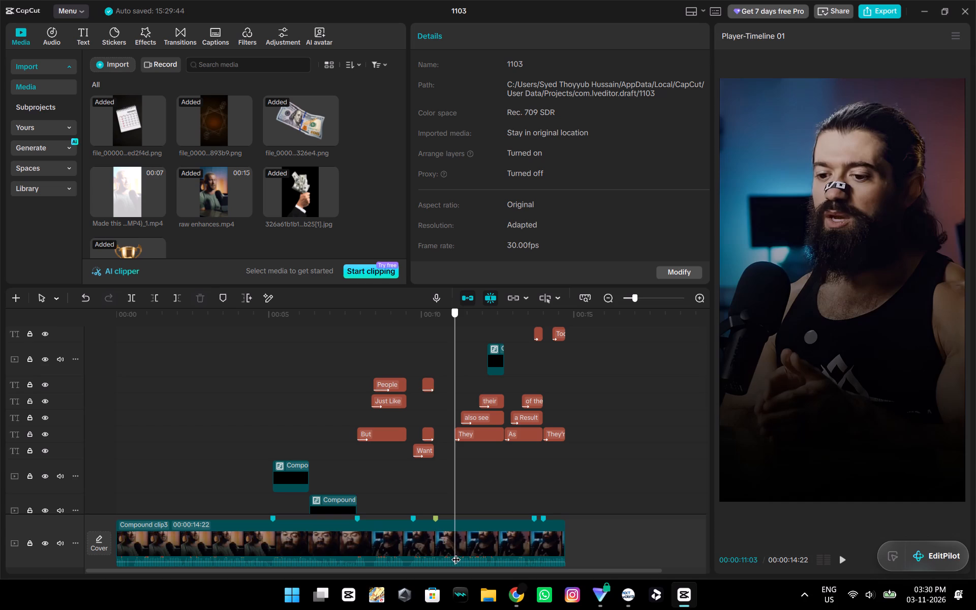
drag(456, 553, 444, 556)
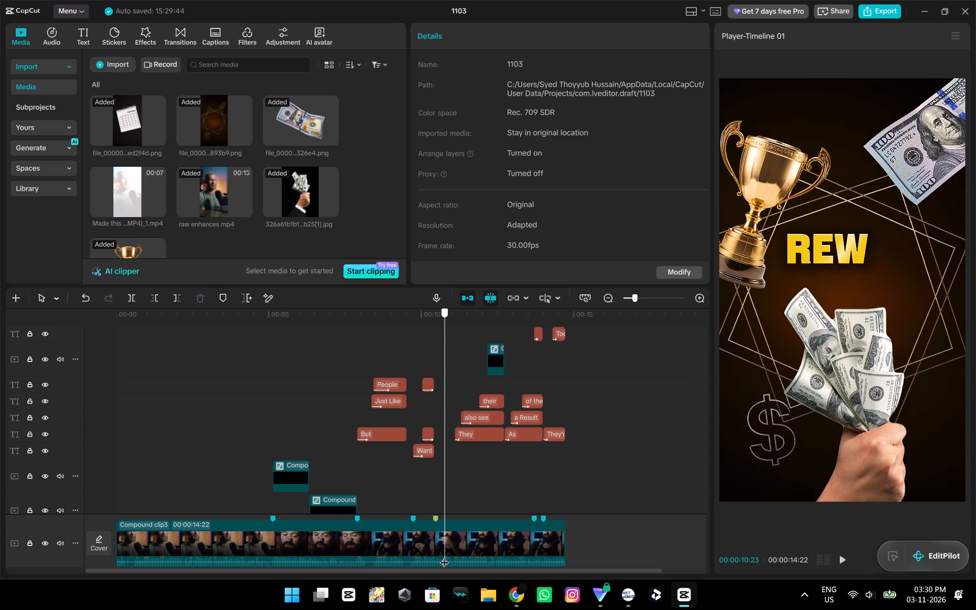
drag(444, 556, 452, 557)
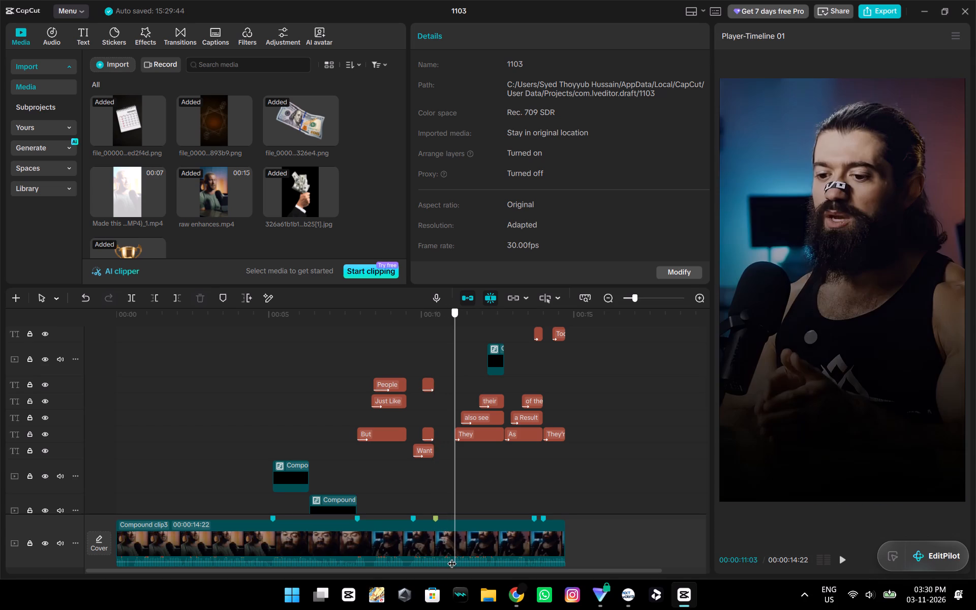
drag(452, 557, 491, 560)
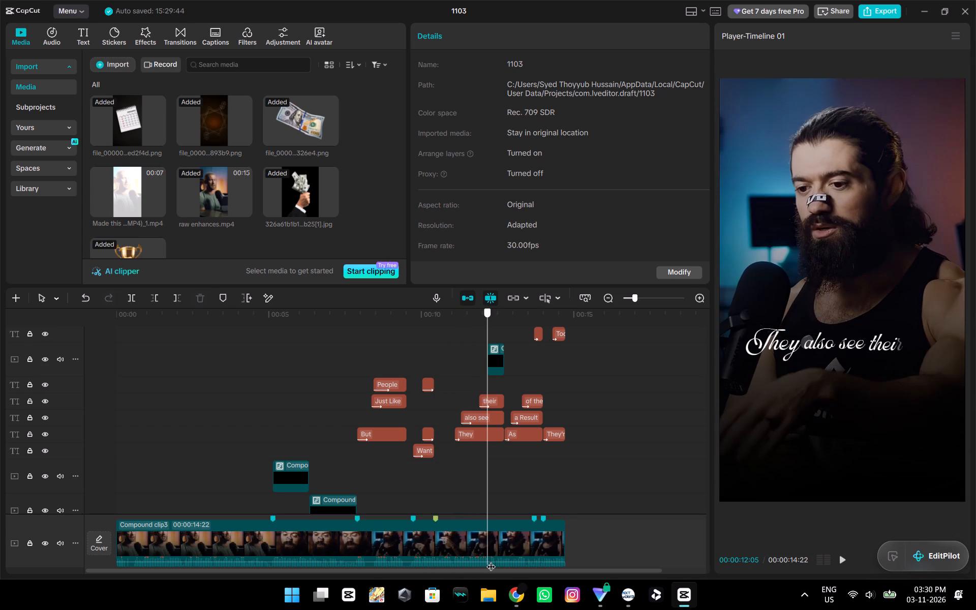
drag(491, 560, 535, 565)
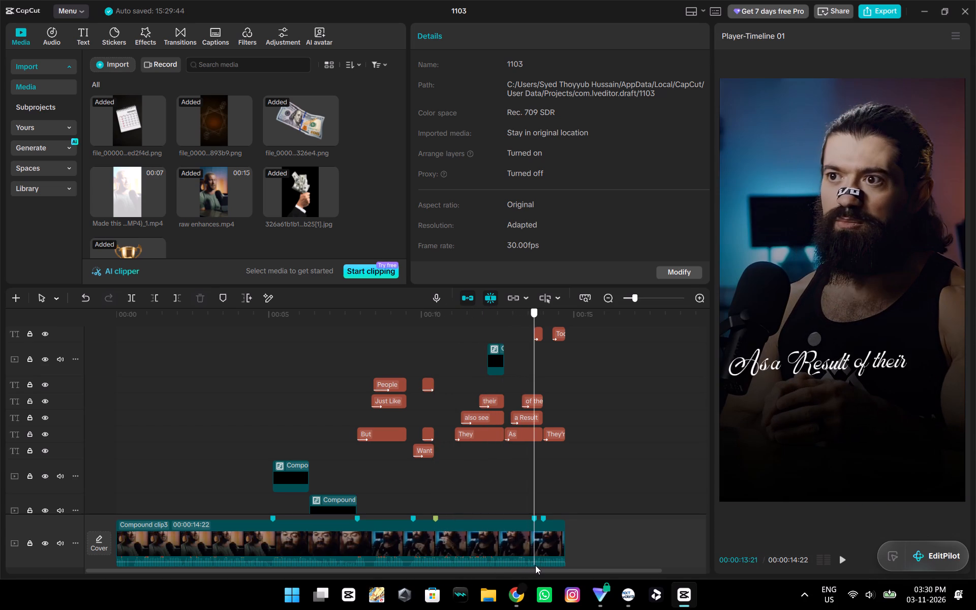
drag(535, 565, 537, 565)
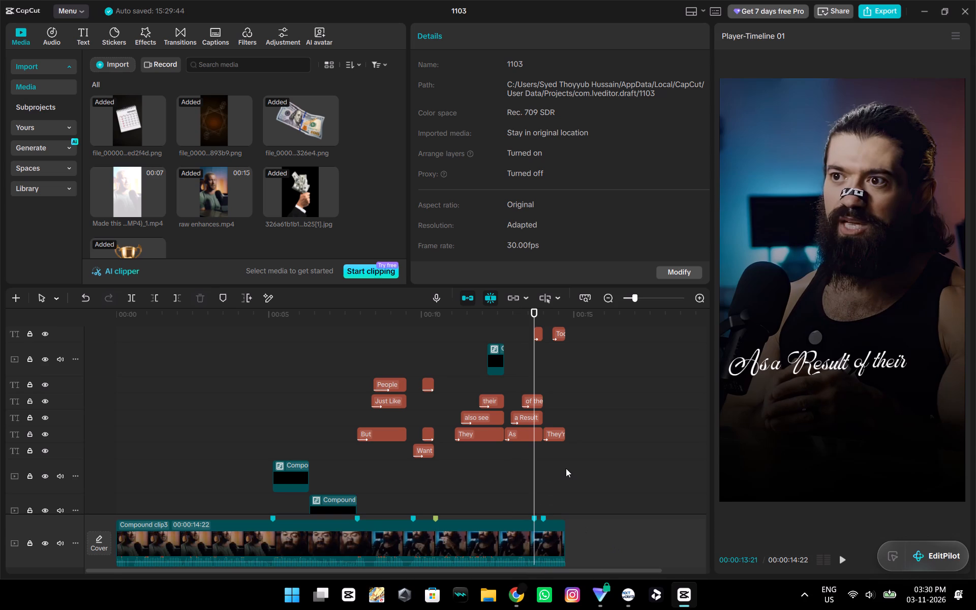
At 00:00:13:25, nudge the "As" caption slightly right in the video frame.
key(space)
key(space)
scroll(567, 468, up, 4)
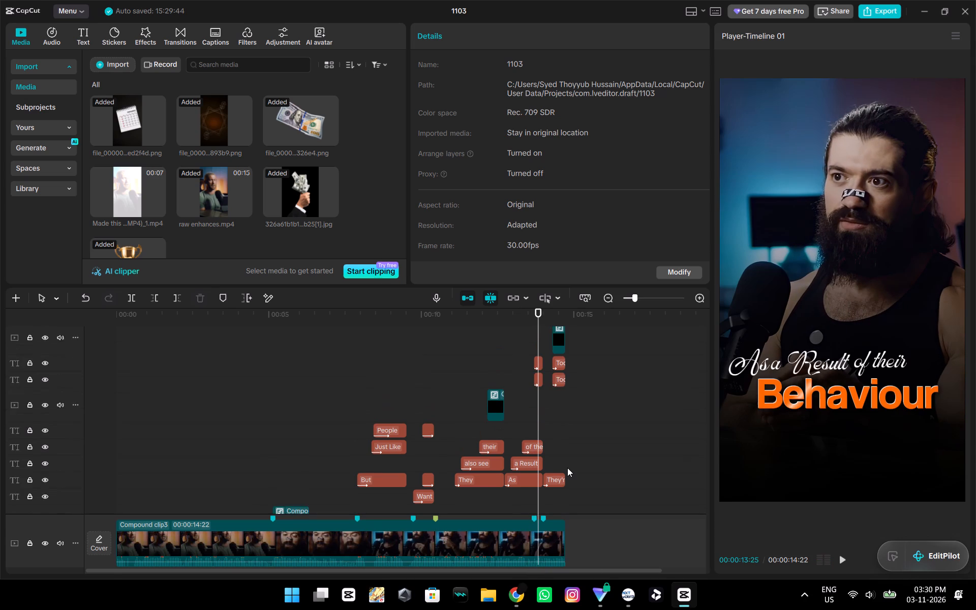
scroll(565, 462, up, 5)
ctrl+scroll(579, 453, up, 12)
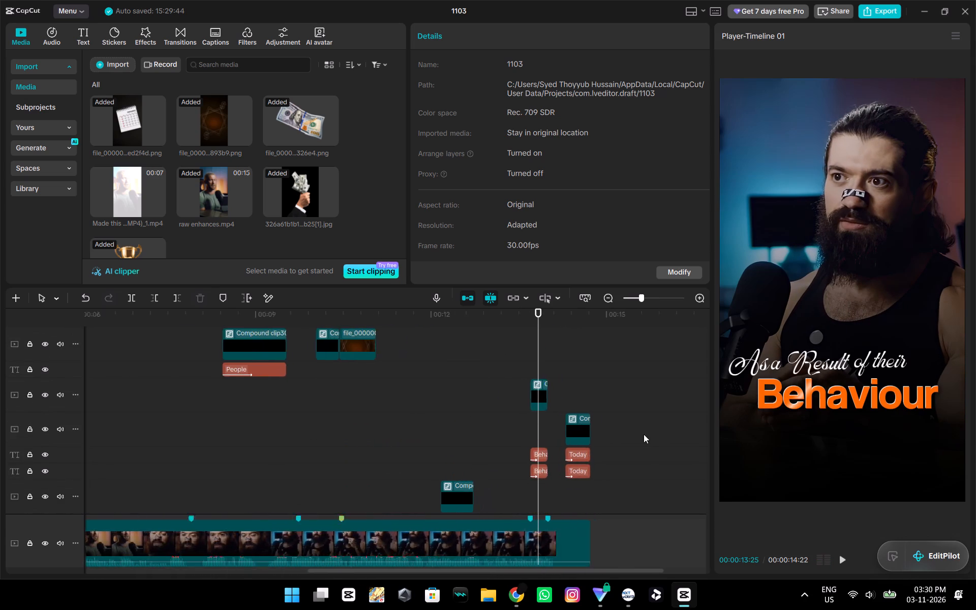
ctrl+scroll(644, 434, up, 20)
ctrl+scroll(644, 434, up, 9)
ctrl+scroll(595, 413, up, 2)
scroll(594, 423, down, 3)
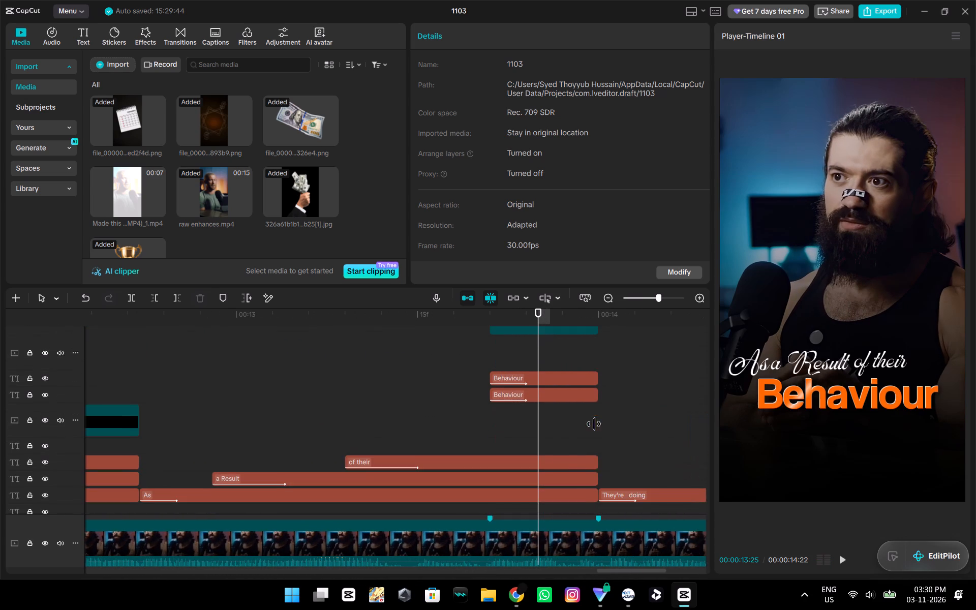
scroll(594, 424, down, 5)
click(505, 452)
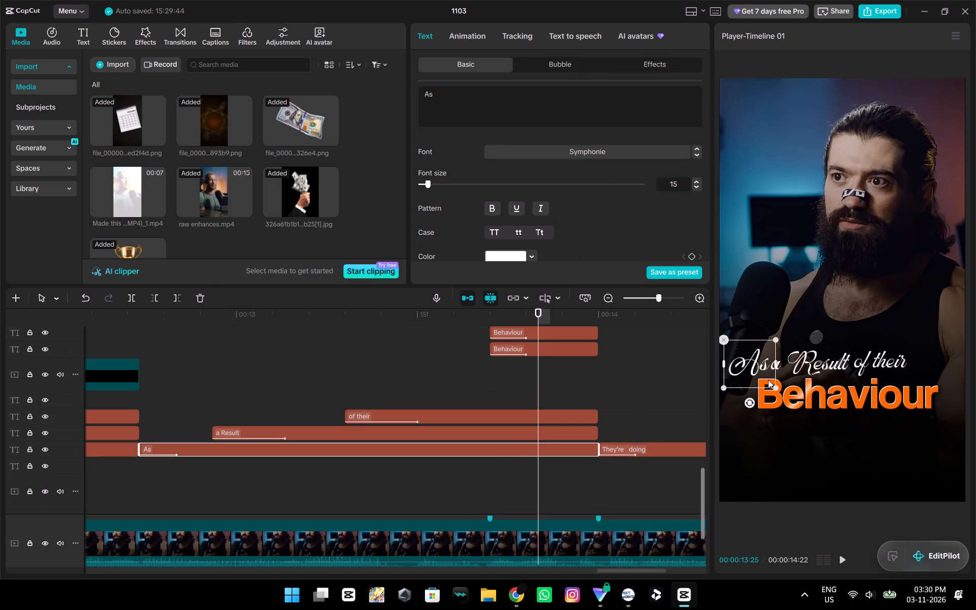
click(756, 367)
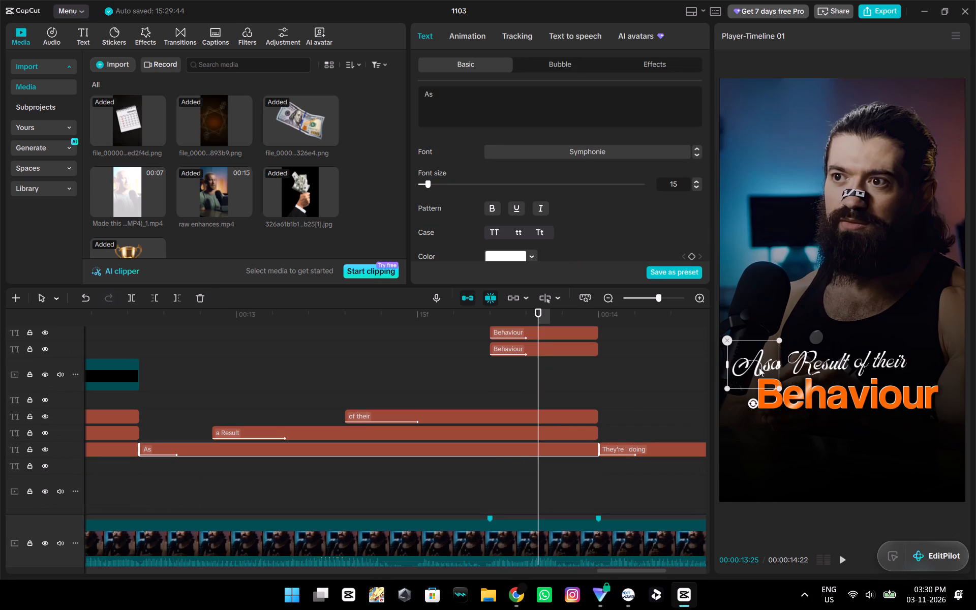
Move the "a Result" caption slightly right and down in the video frame so it is spaced clear of "As".
click(398, 437)
drag(814, 370, 819, 372)
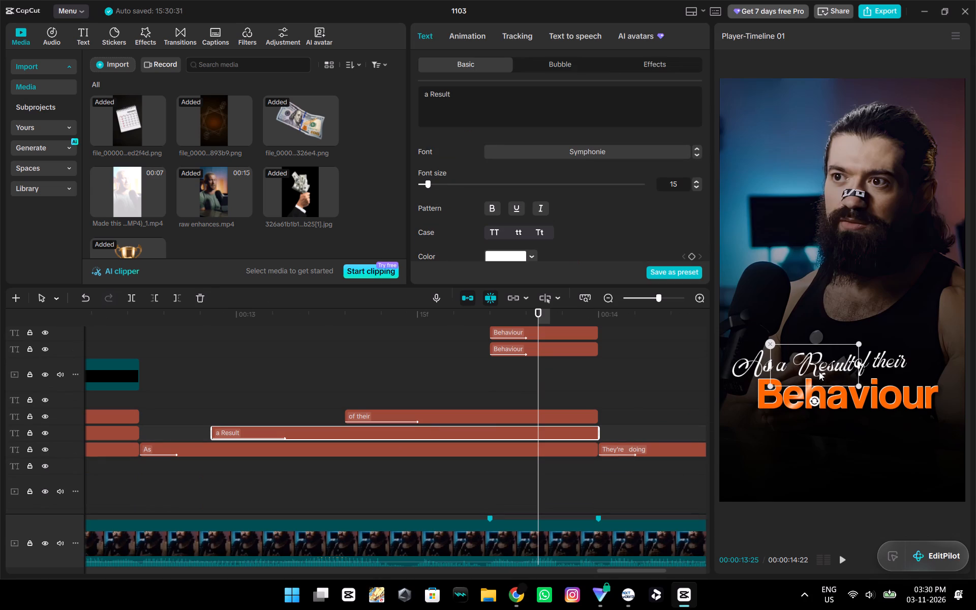
drag(819, 372, 821, 376)
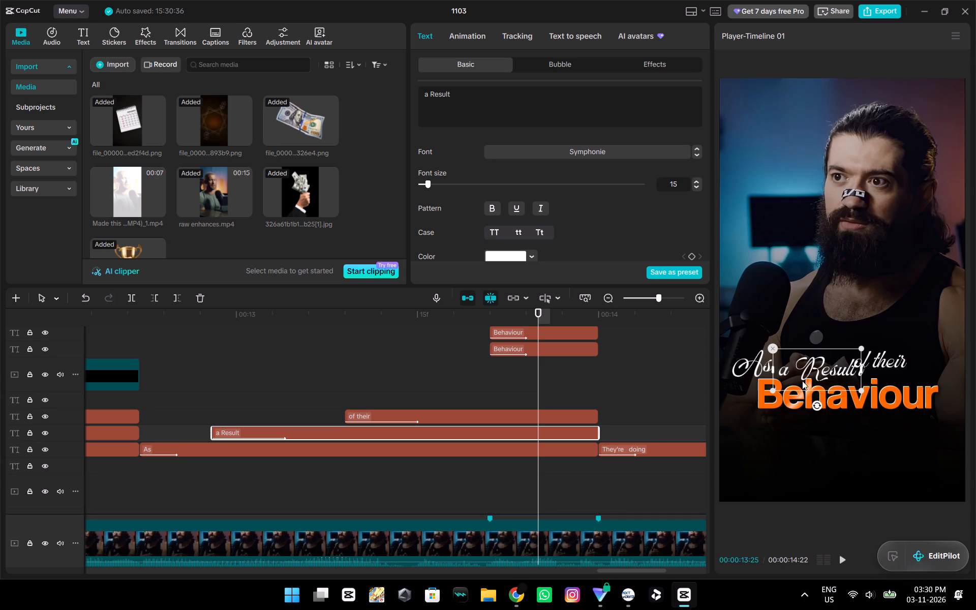
click(757, 366)
click(441, 450)
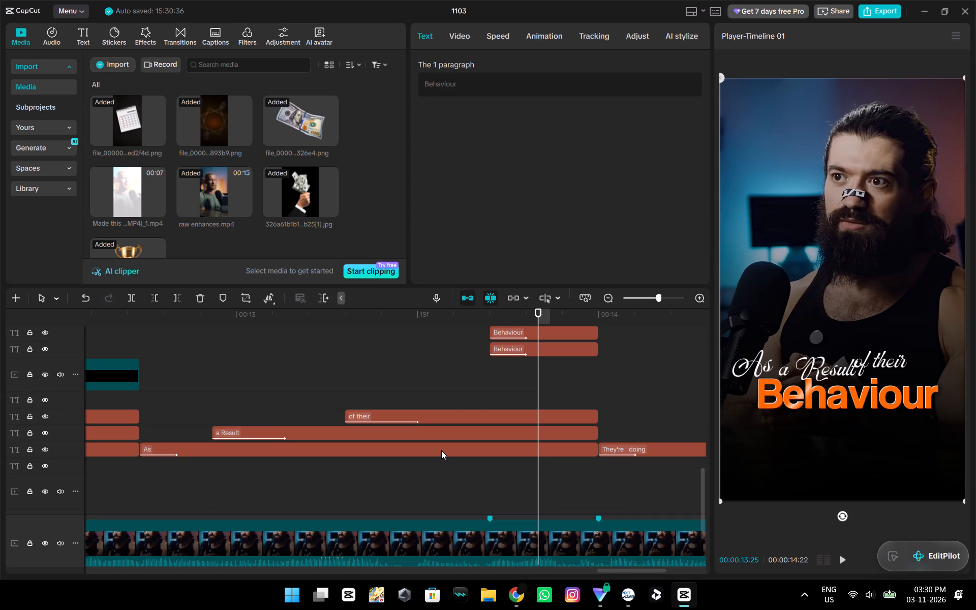
click(791, 365)
click(814, 369)
click(357, 429)
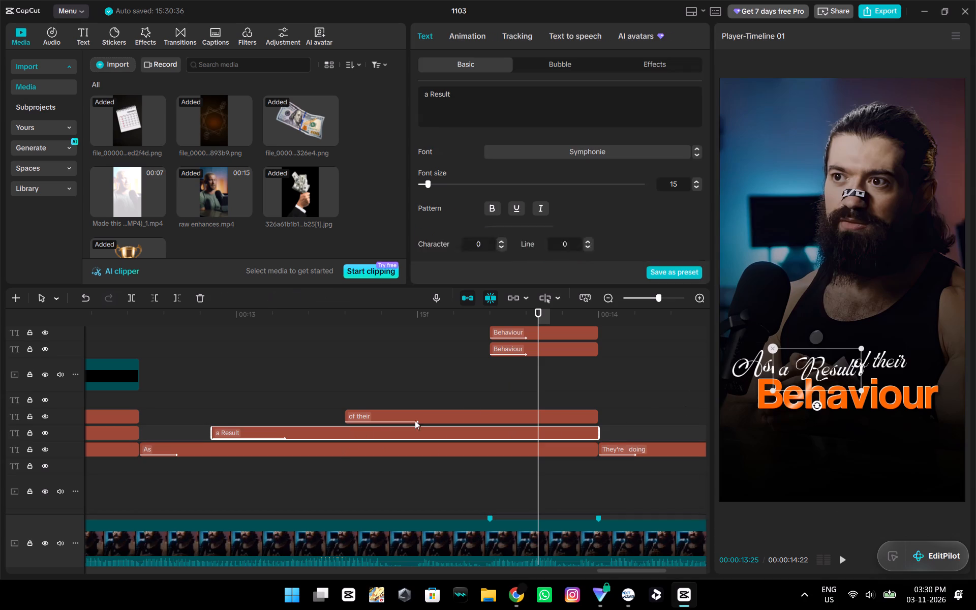
click(805, 375)
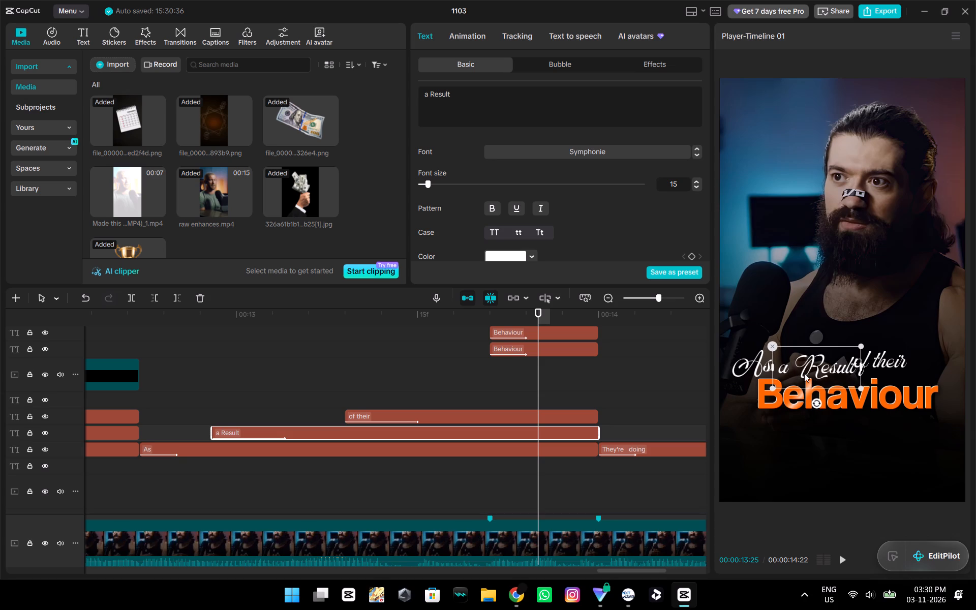
Move the "of their" caption slightly right and down in the video frame so it follows "Result" with a gap.
click(480, 414)
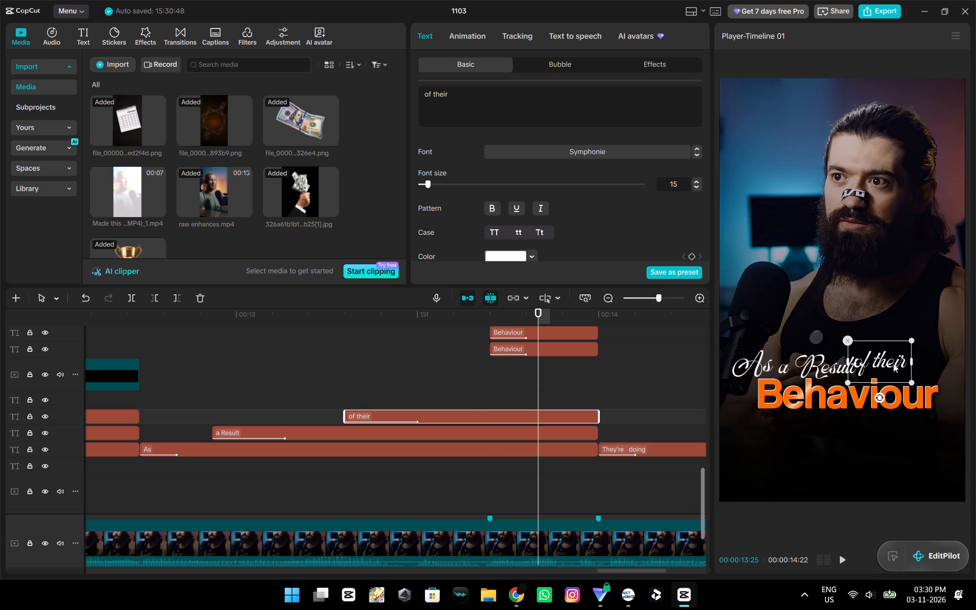
drag(892, 363, 901, 365)
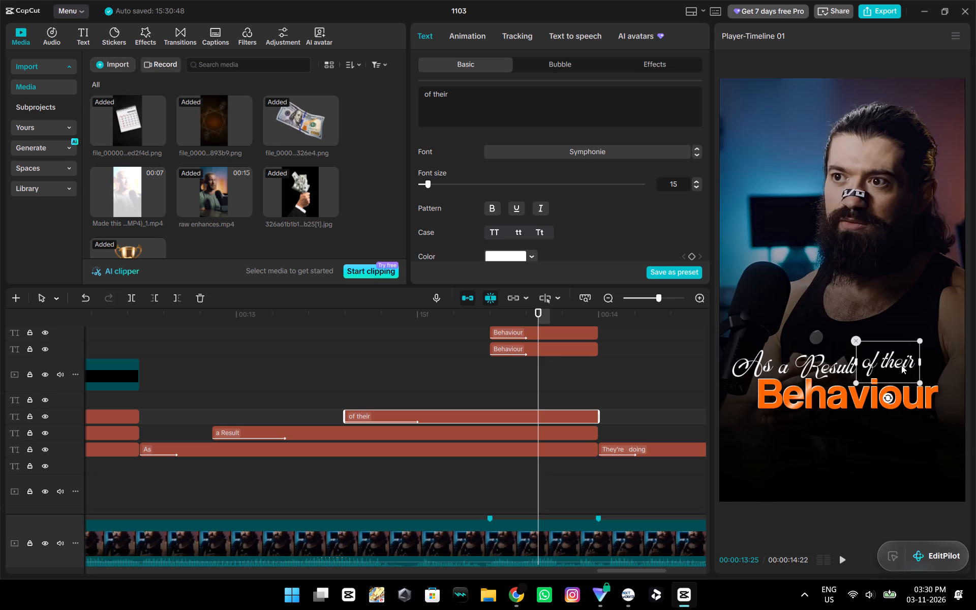
drag(901, 365, 903, 365)
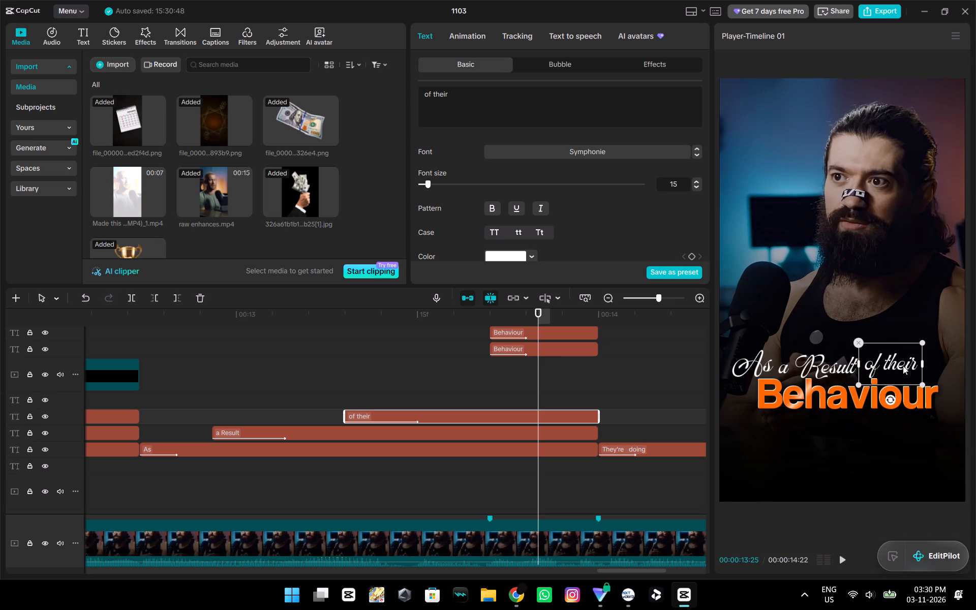
drag(903, 365, 899, 367)
Clear the selection and play back the closing captions from the "As a Result" line to the end of the video.
click(817, 341)
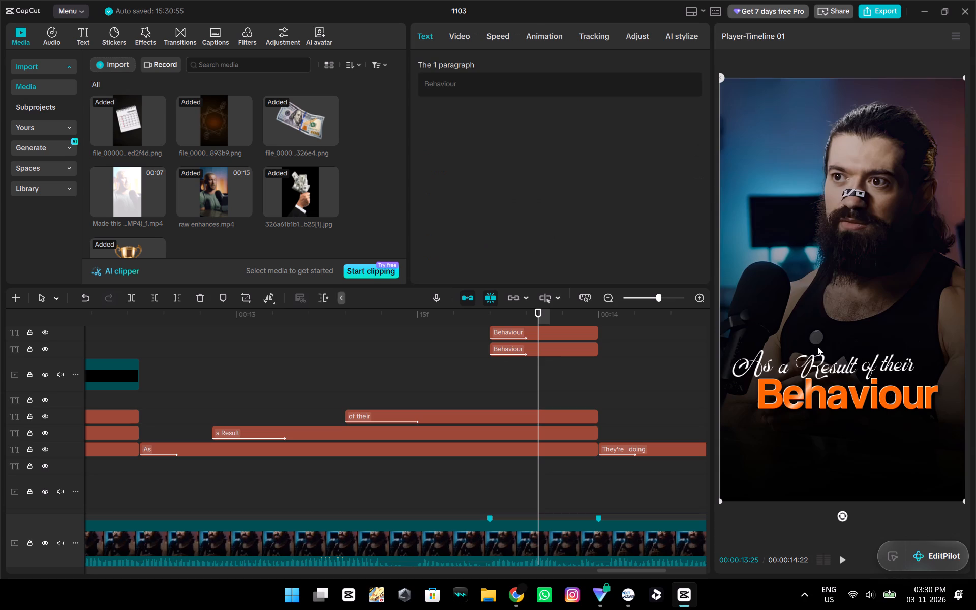
click(424, 382)
drag(424, 382, 296, 383)
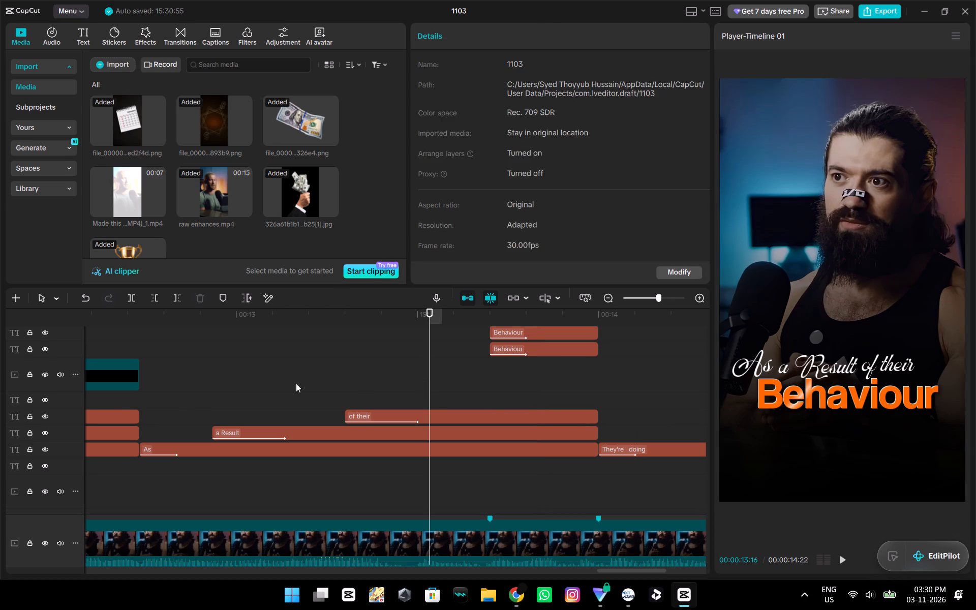
drag(296, 383, 114, 407)
click(150, 391)
drag(149, 391, 137, 391)
key(space)
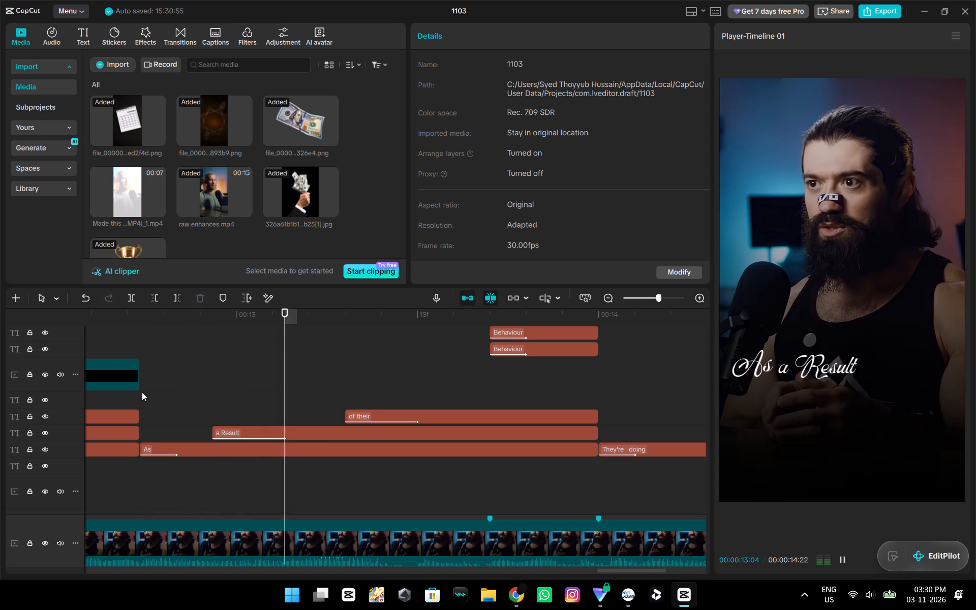
key(space)
key(space)
key(space)
key(space)
key(space)
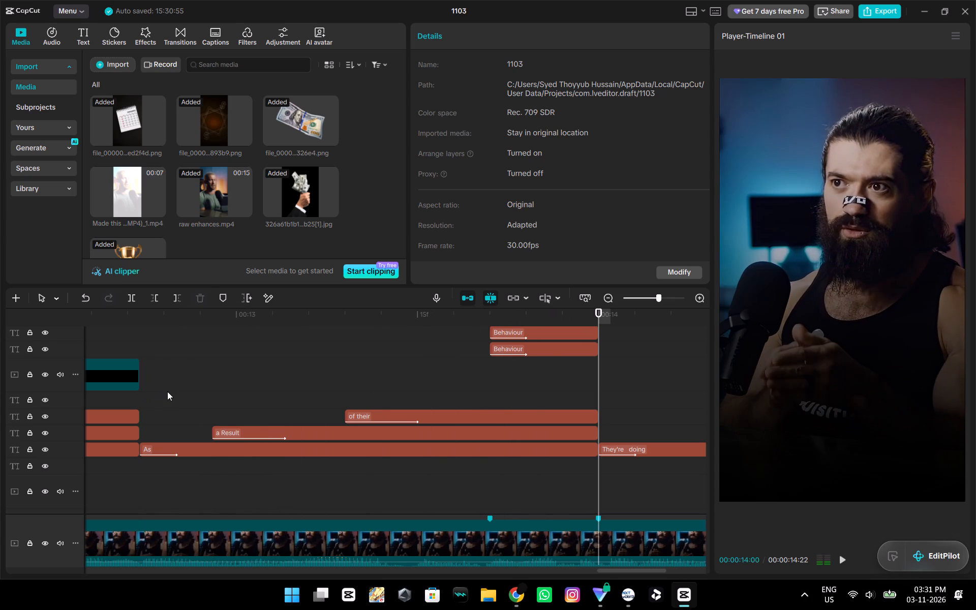
key(space)
key(space)
key(space)
key(space)
key(space)
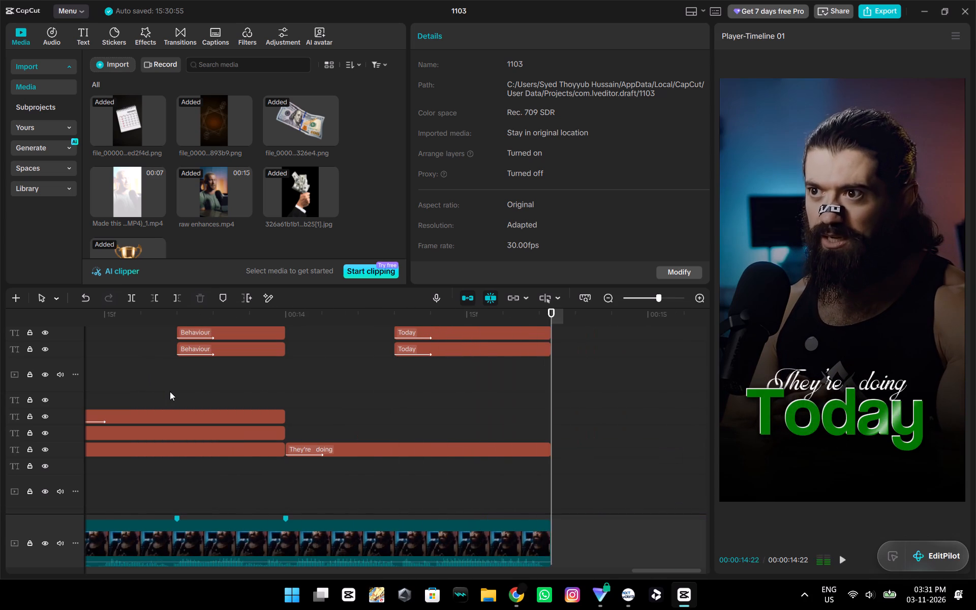
key(space)
key(space)
Add a default text clip at 00:00:00:00 on a new track directly above the main video clip.
ctrl+scroll(475, 425, down, 20)
ctrl+scroll(475, 425, down, 3)
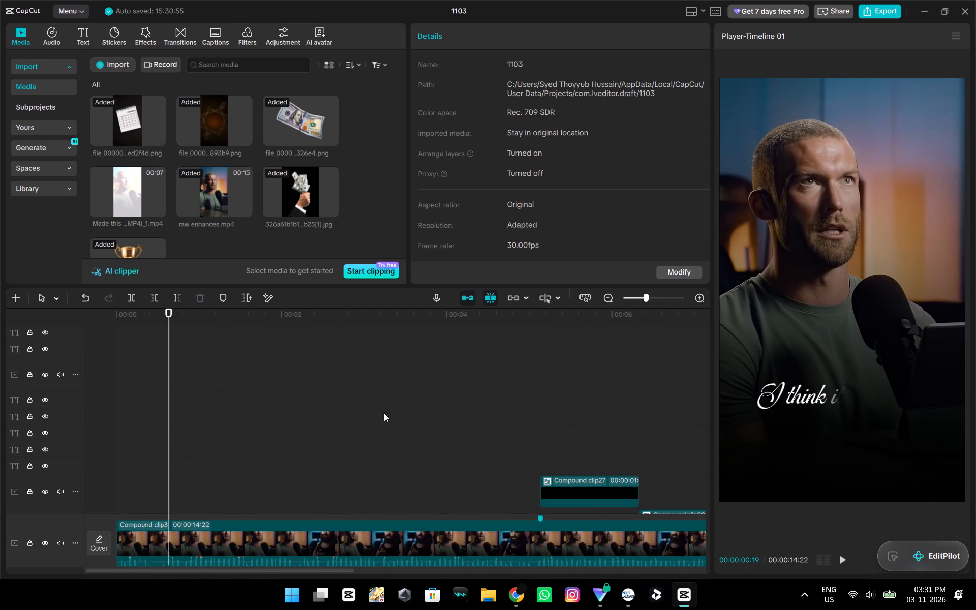
drag(162, 444, 86, 463)
click(120, 454)
drag(120, 454, 27, 450)
scroll(131, 450, down, 12)
scroll(146, 453, up, 20)
scroll(146, 453, up, 20)
scroll(146, 453, up, 8)
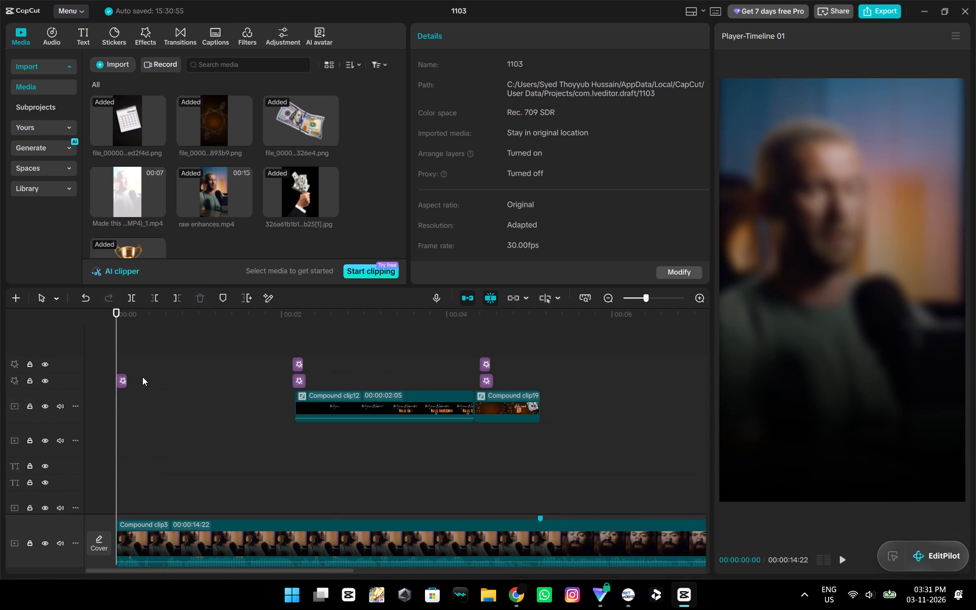
scroll(243, 439, down, 10)
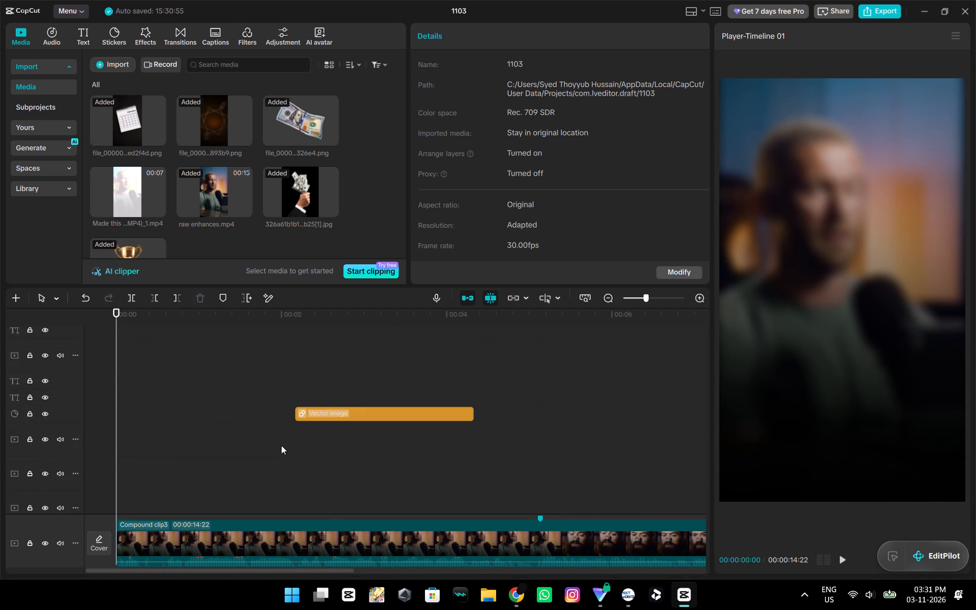
scroll(281, 445, down, 1)
scroll(163, 464, down, 20)
scroll(163, 464, down, 14)
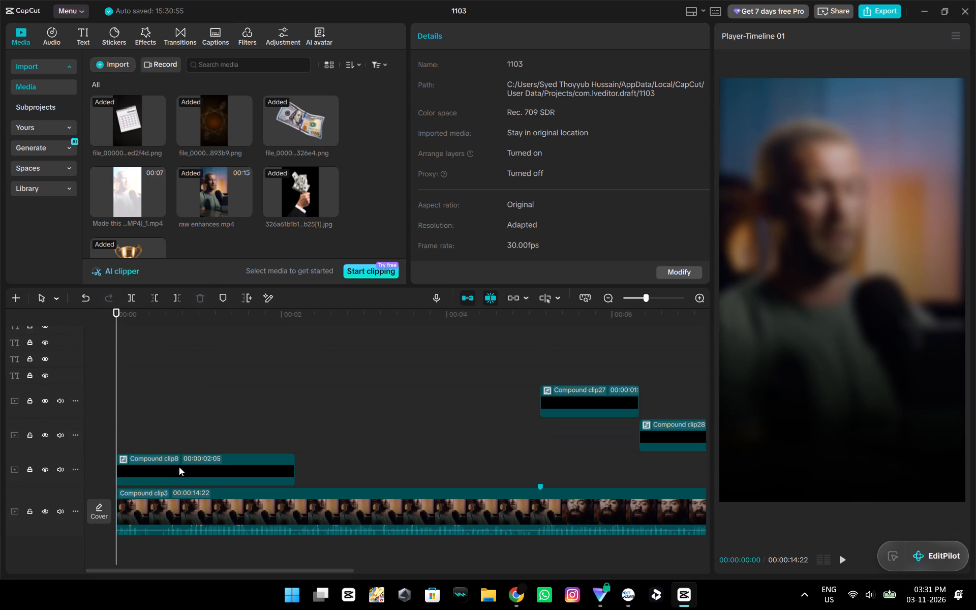
scroll(179, 467, down, 2)
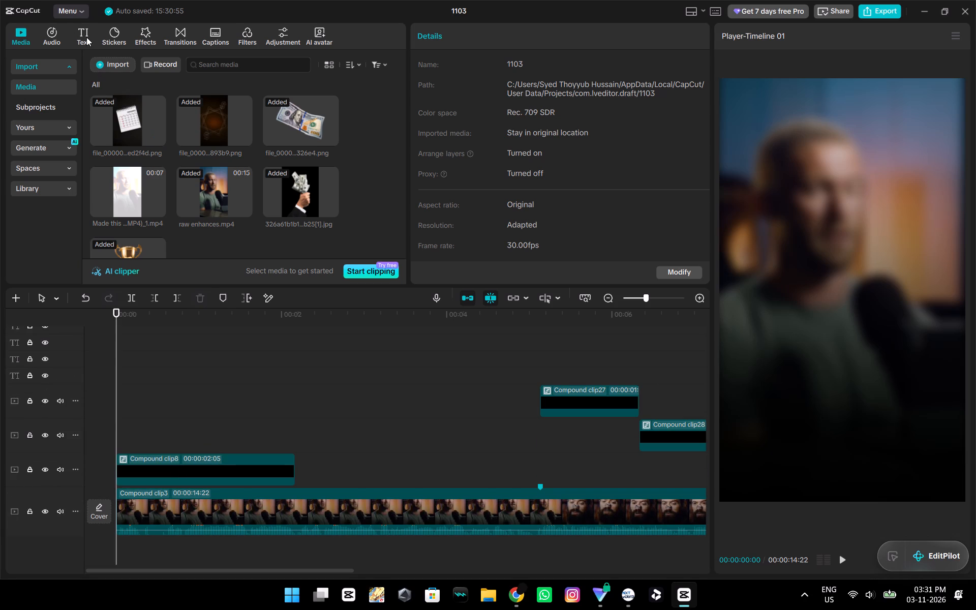
drag(83, 35, 87, 43)
click(88, 32)
drag(117, 86, 117, 86)
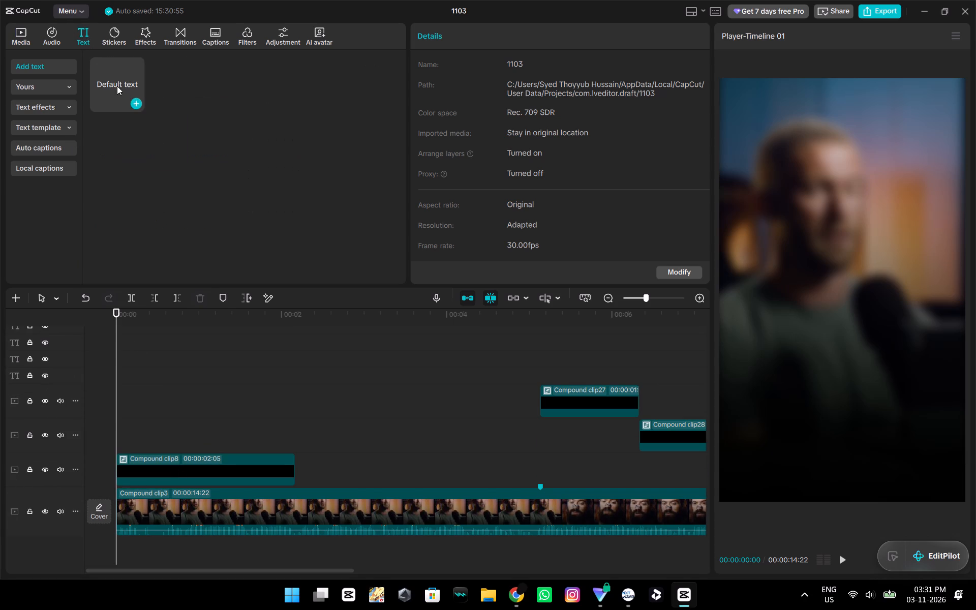
drag(117, 86, 113, 491)
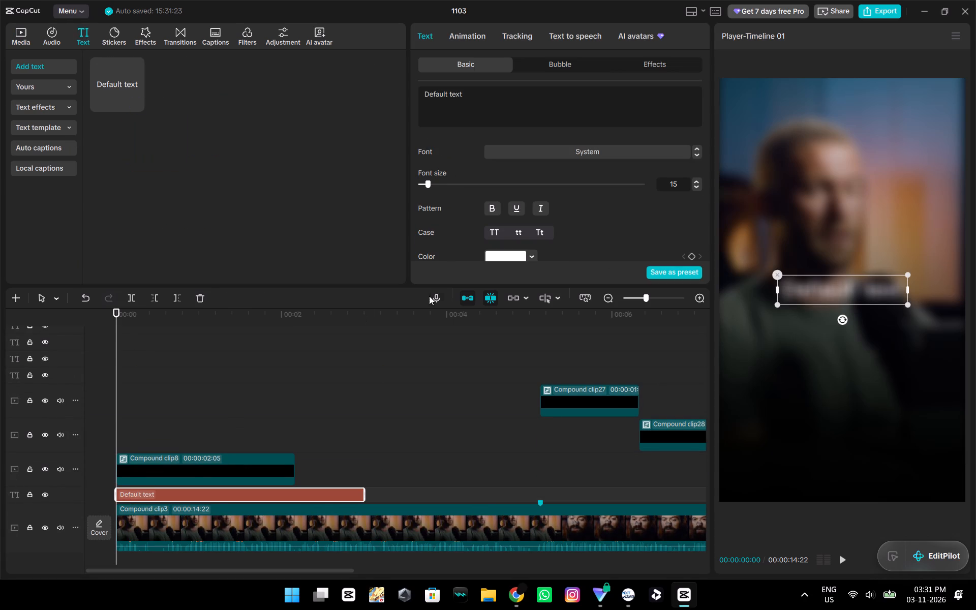
Replace the new text clip's content with "SYEDMOV".
drag(474, 96, 387, 96)
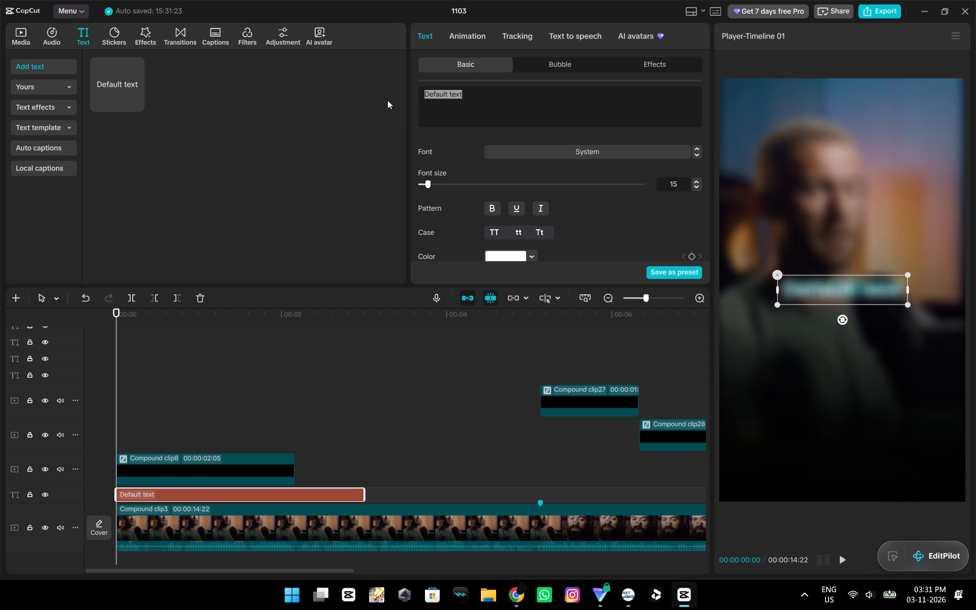
text(SYEDMOV)
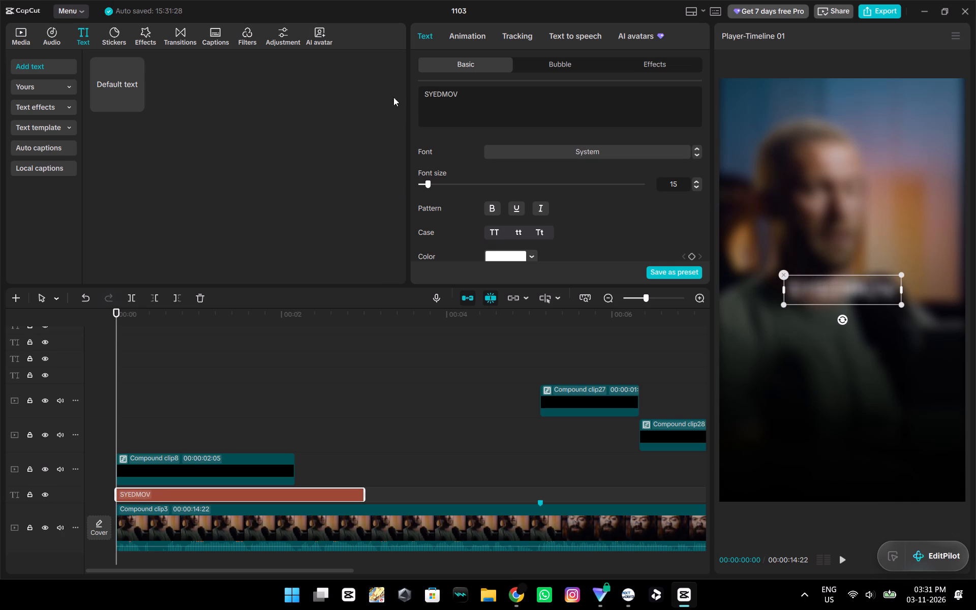
key(space)
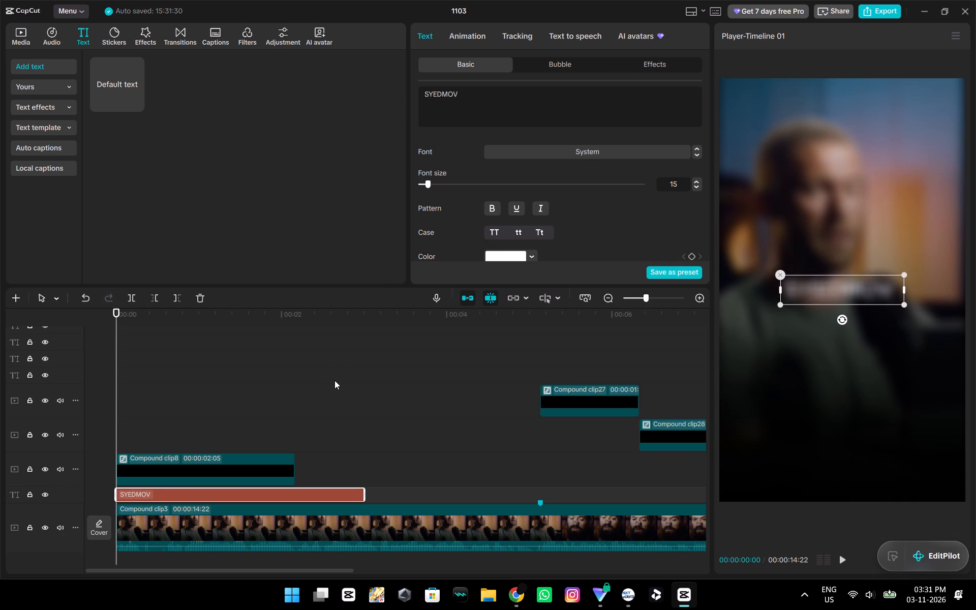
key(BackSpace)
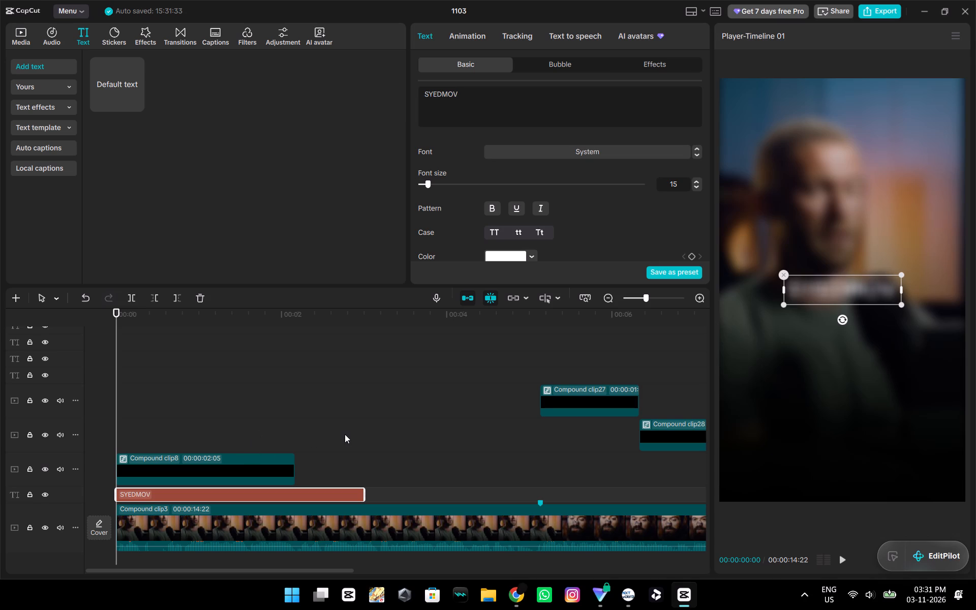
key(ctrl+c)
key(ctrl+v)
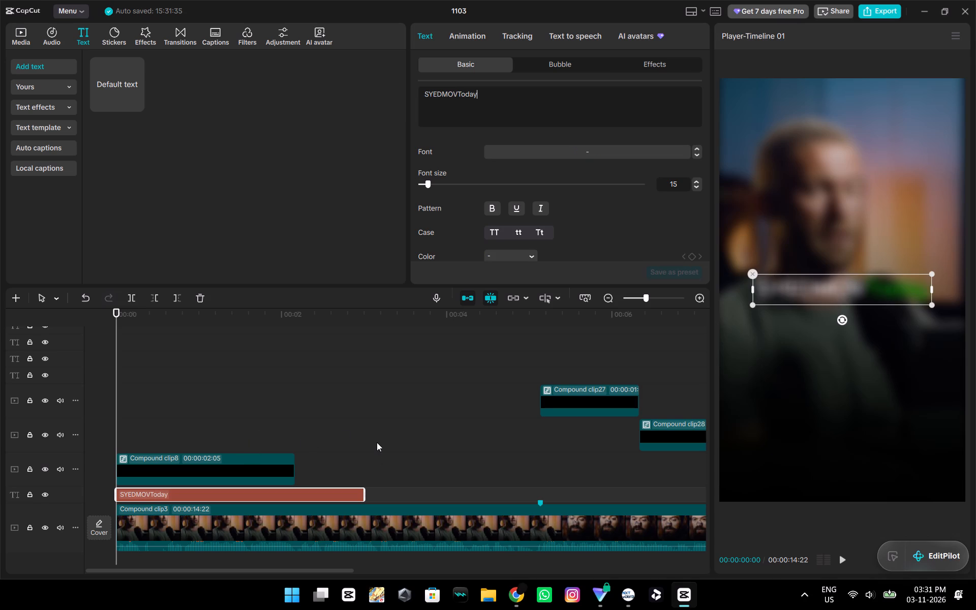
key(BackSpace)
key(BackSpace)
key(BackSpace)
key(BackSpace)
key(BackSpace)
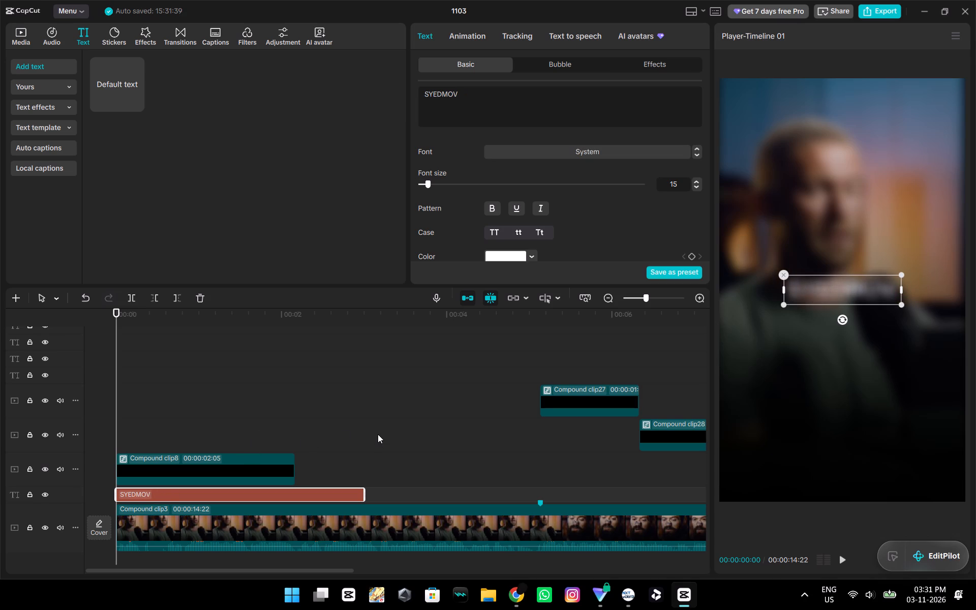
Duplicate the "SYEDMOV" text clip and place the copy on the track directly above the original, starting at 00:00:00:00.
click(365, 456)
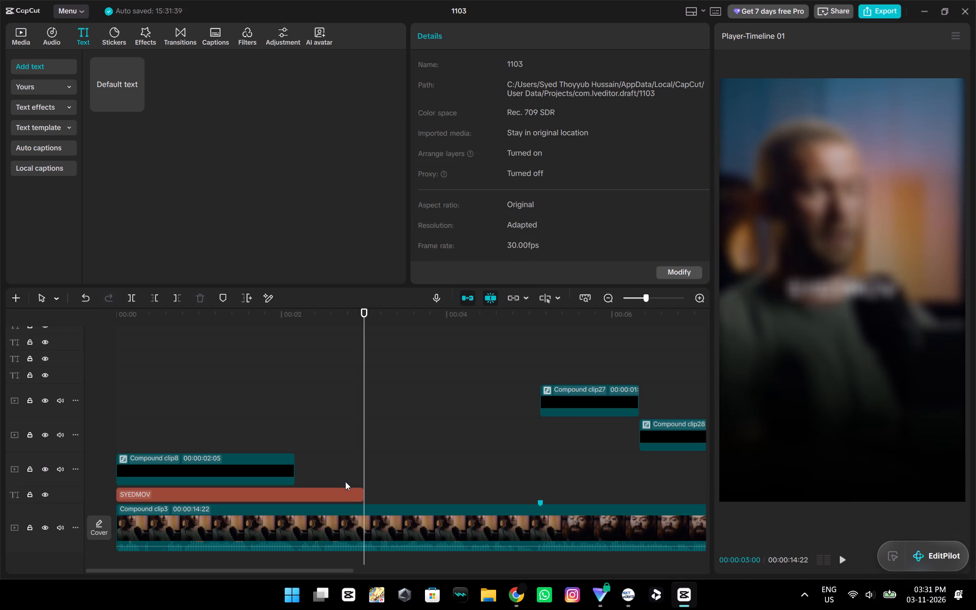
click(344, 491)
key(ctrl+c)
key(ctrl+v)
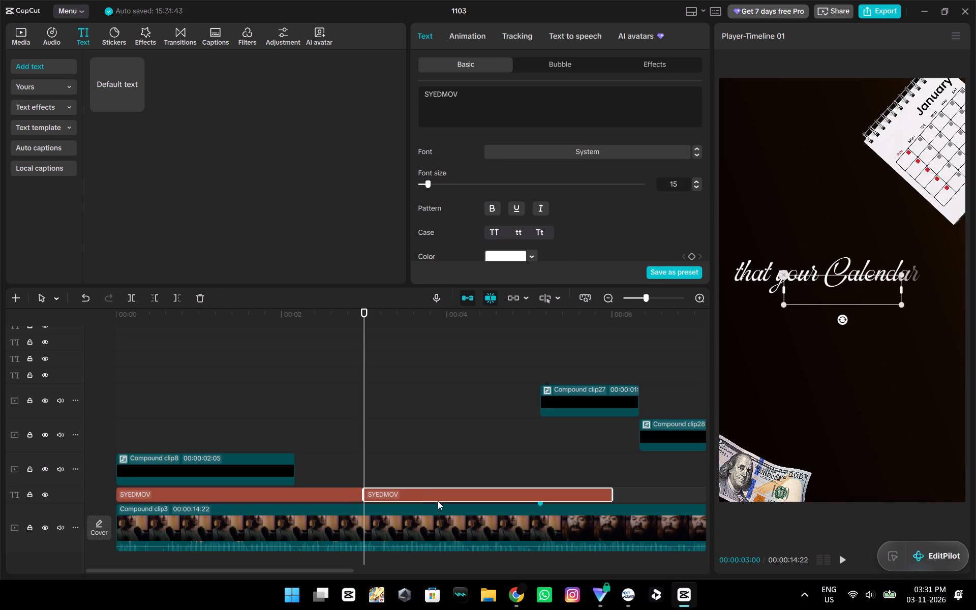
drag(426, 491, 311, 491)
drag(308, 491, 235, 488)
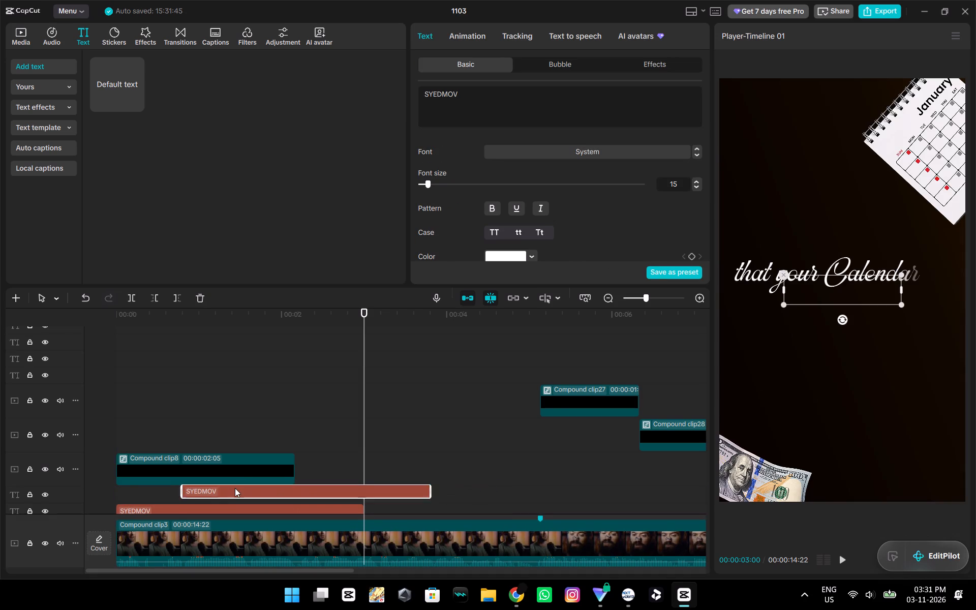
drag(235, 488, 176, 494)
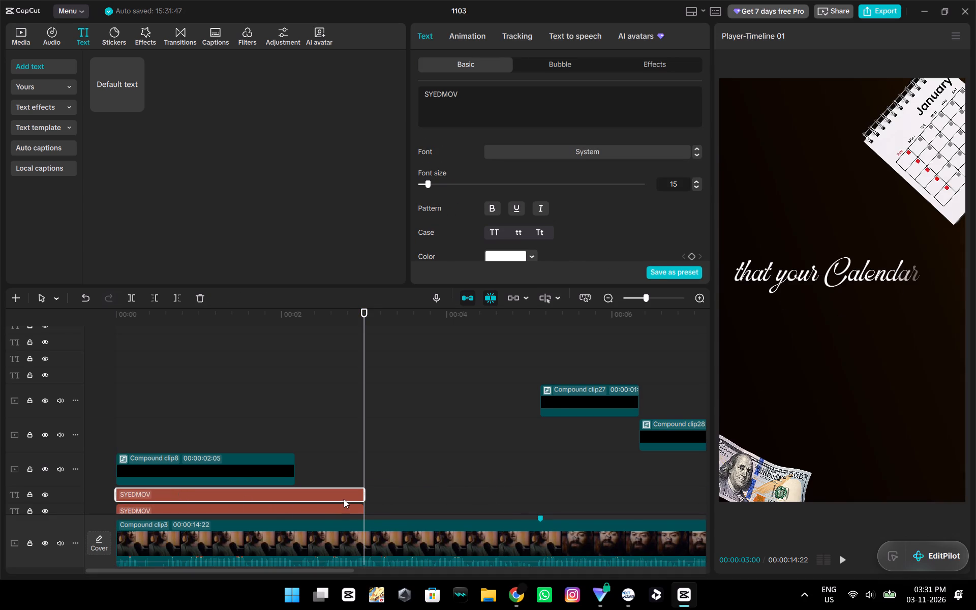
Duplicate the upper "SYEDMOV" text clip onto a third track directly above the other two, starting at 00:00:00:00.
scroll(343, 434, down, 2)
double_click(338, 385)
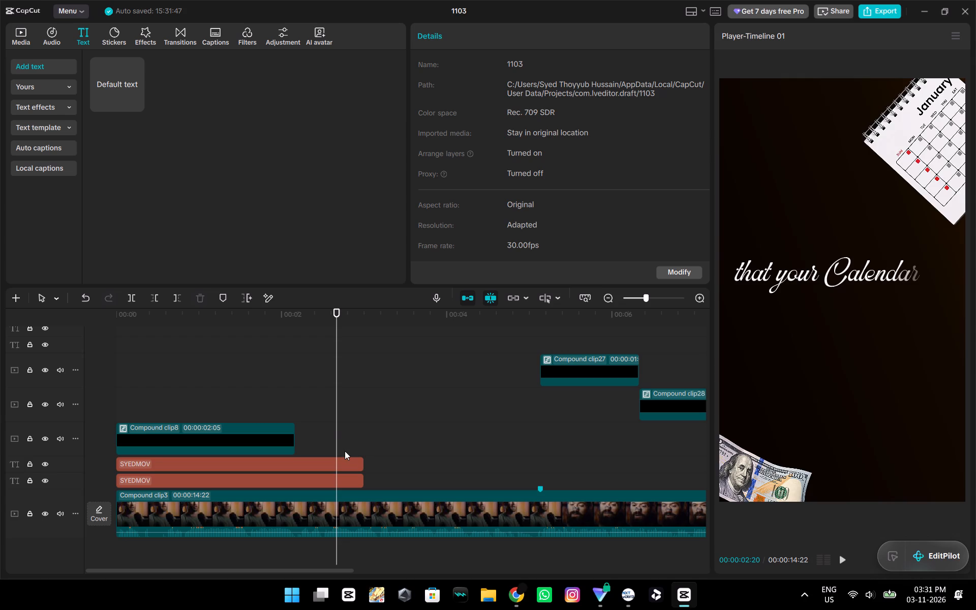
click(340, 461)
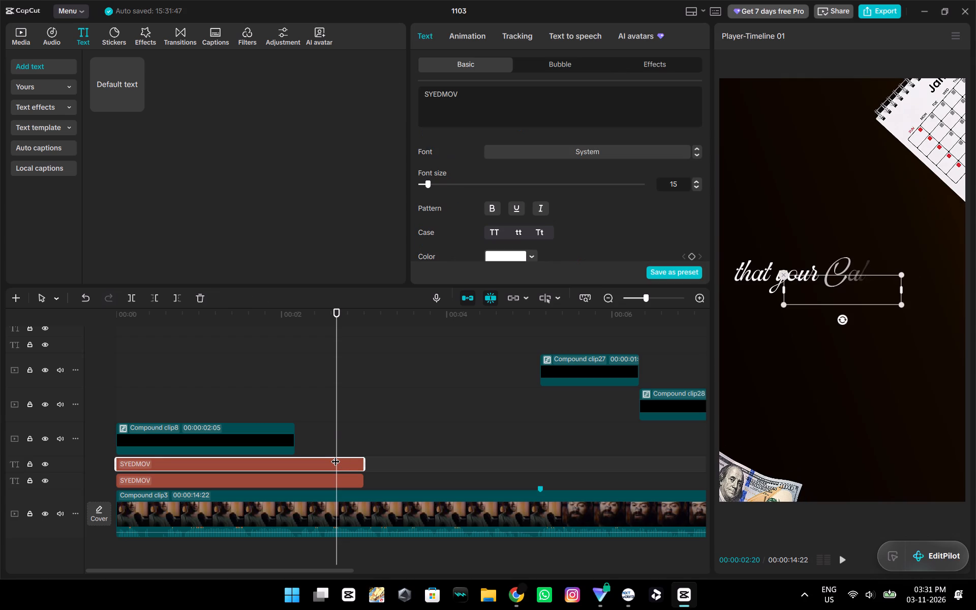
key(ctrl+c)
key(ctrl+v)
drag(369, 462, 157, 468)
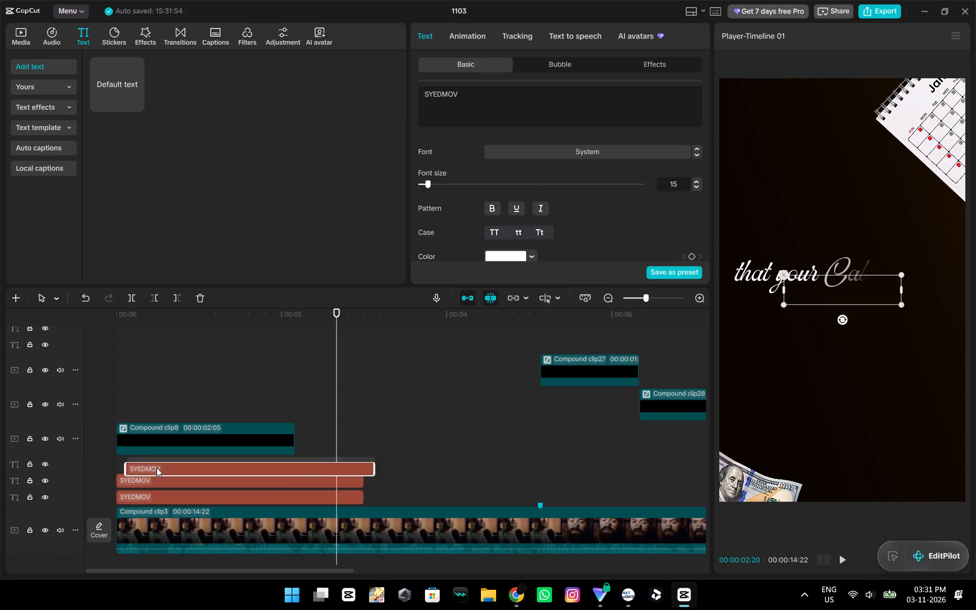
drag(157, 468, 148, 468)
Move all three "SYEDMOV" text clips together to the topmost tracks of the timeline, above the effect clips, starting at 00:00:00:00.
drag(355, 444, 349, 499)
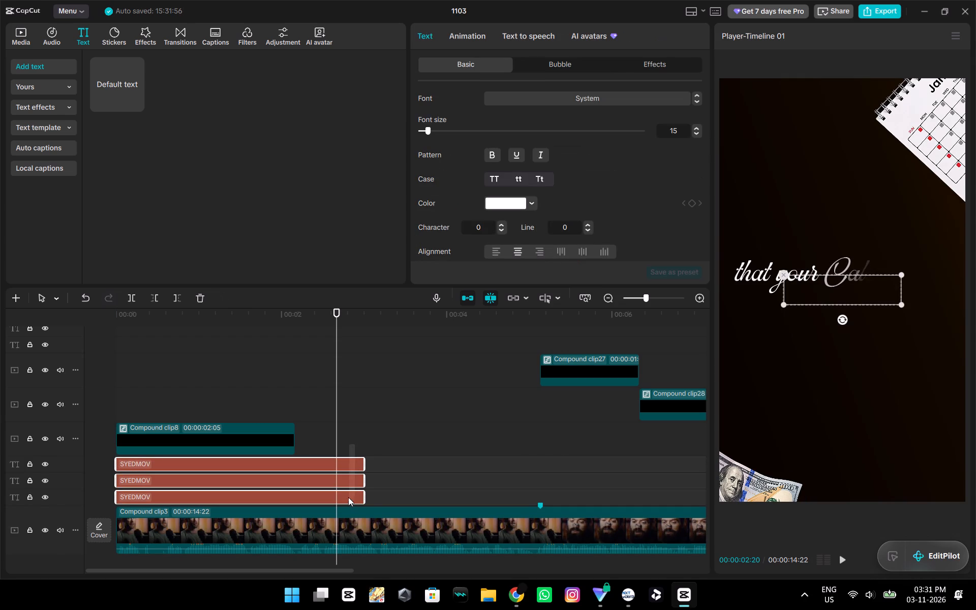
drag(348, 462, 387, 398)
scroll(350, 362, up, 13)
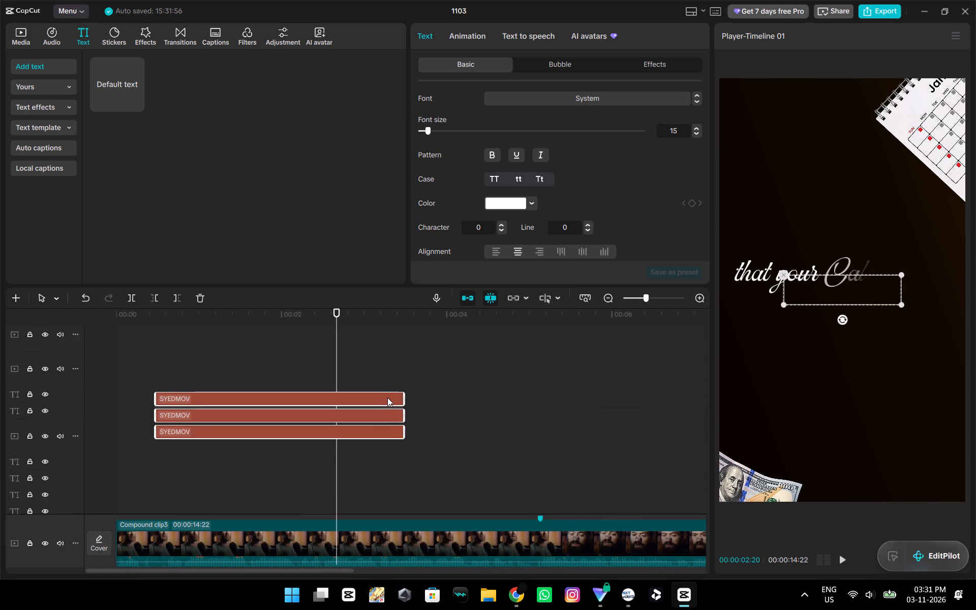
drag(387, 398, 342, 406)
scroll(387, 398, up, 20)
scroll(387, 398, up, 9)
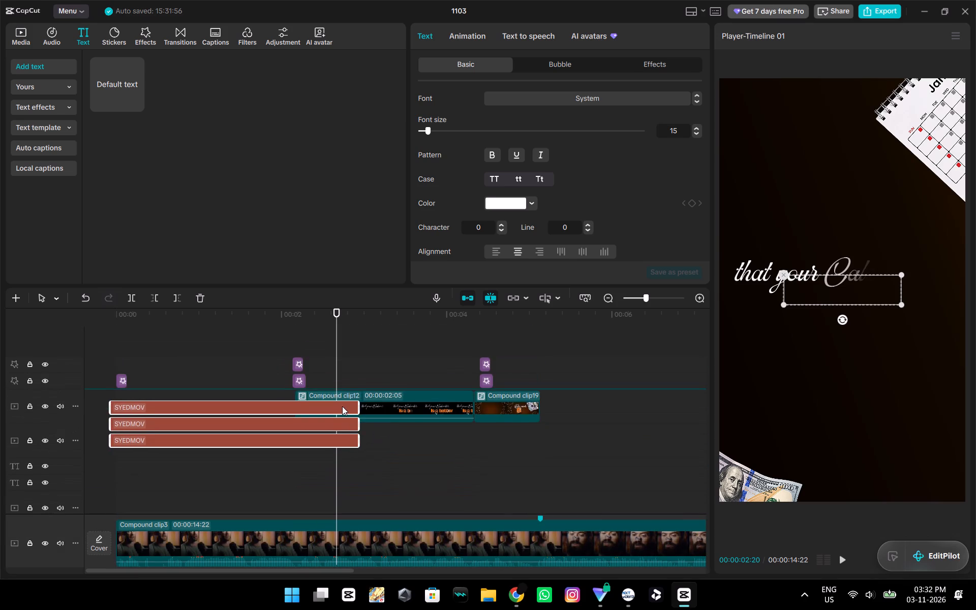
scroll(342, 406, up, 5)
drag(342, 406, 333, 362)
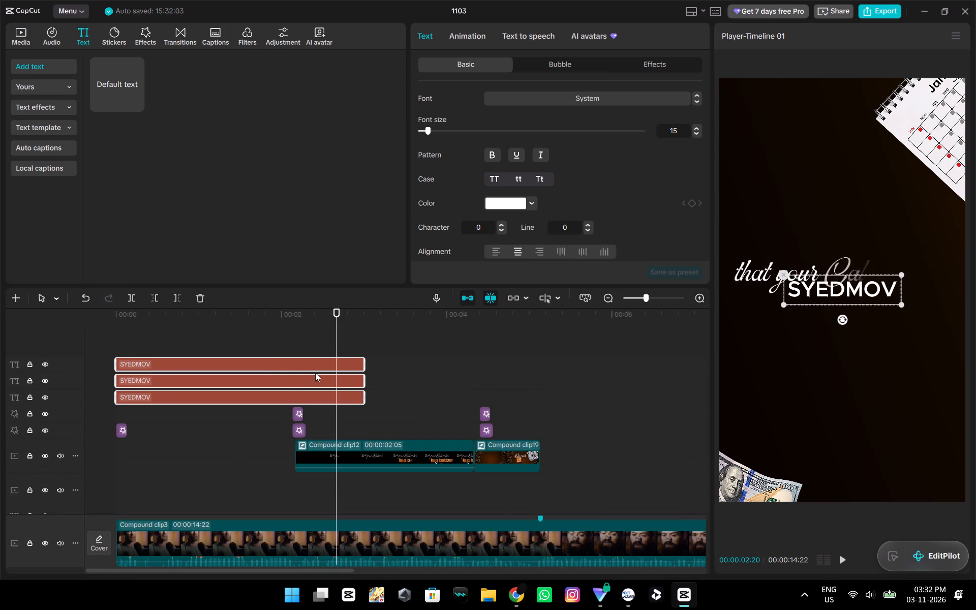
Delete the two lower "SYEDMOV" text clips, leaving only the one on the topmost track.
click(231, 338)
drag(231, 338, 117, 332)
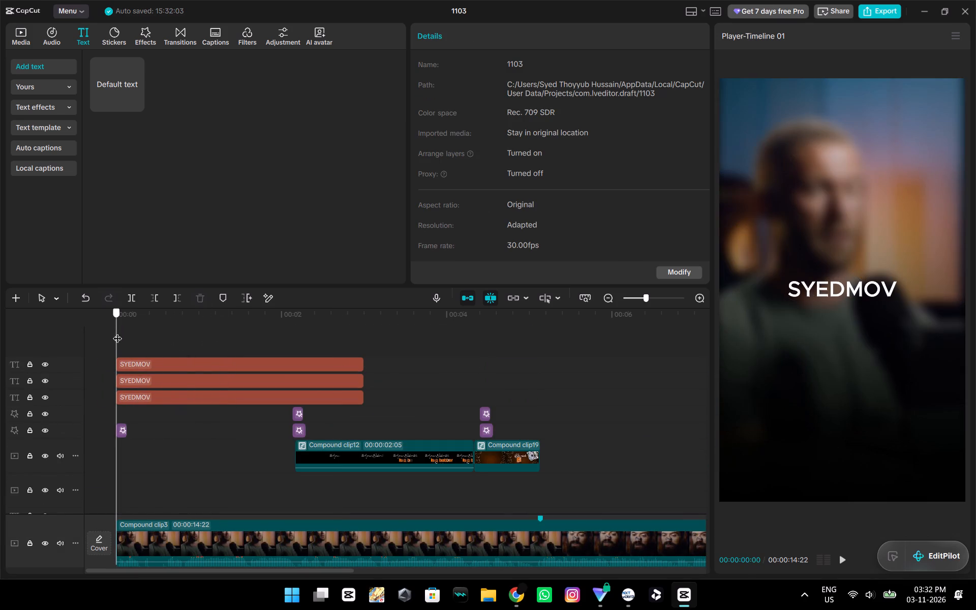
drag(117, 332, 126, 333)
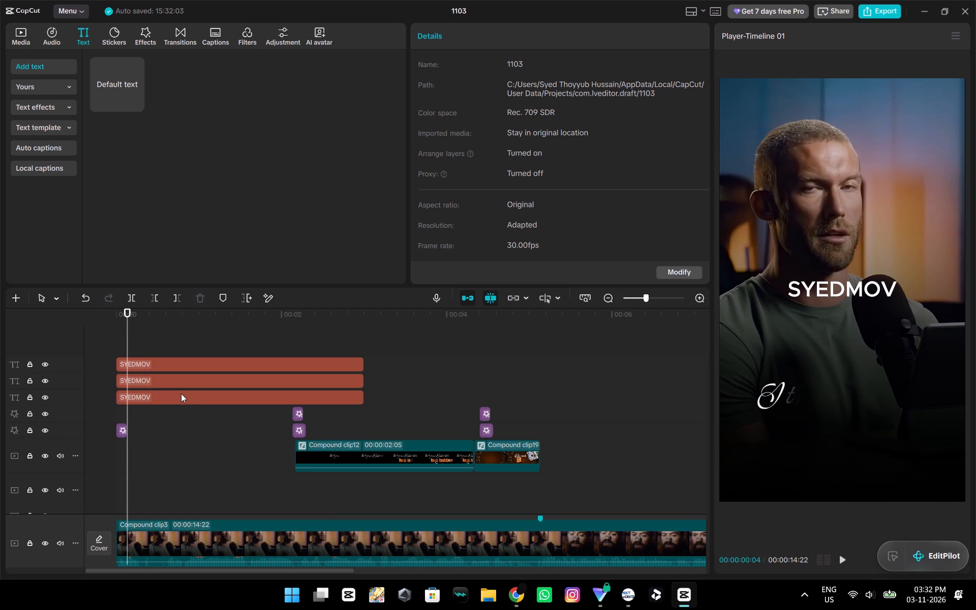
click(183, 392)
key(BackSpace)
click(167, 386)
key(BackSpace)
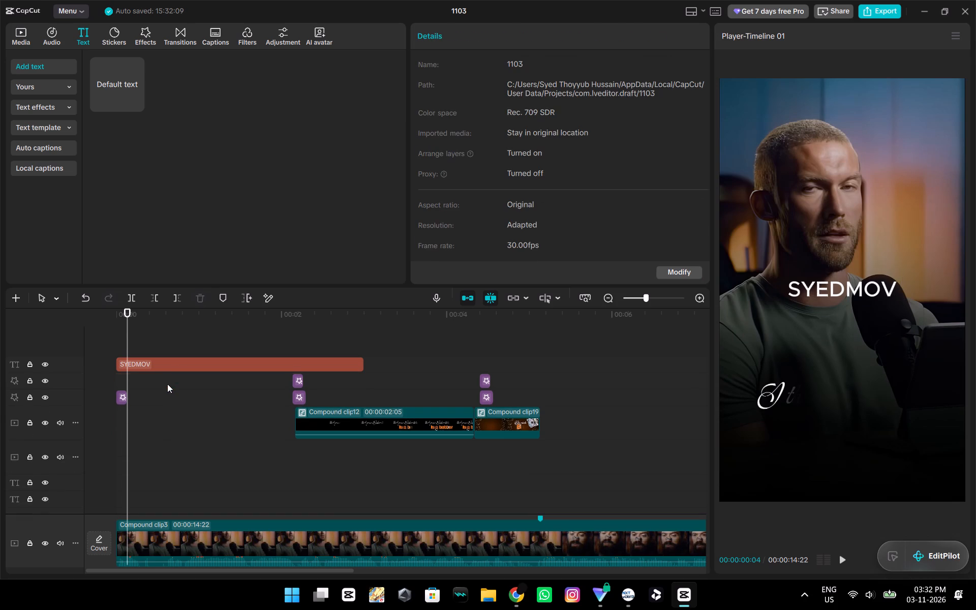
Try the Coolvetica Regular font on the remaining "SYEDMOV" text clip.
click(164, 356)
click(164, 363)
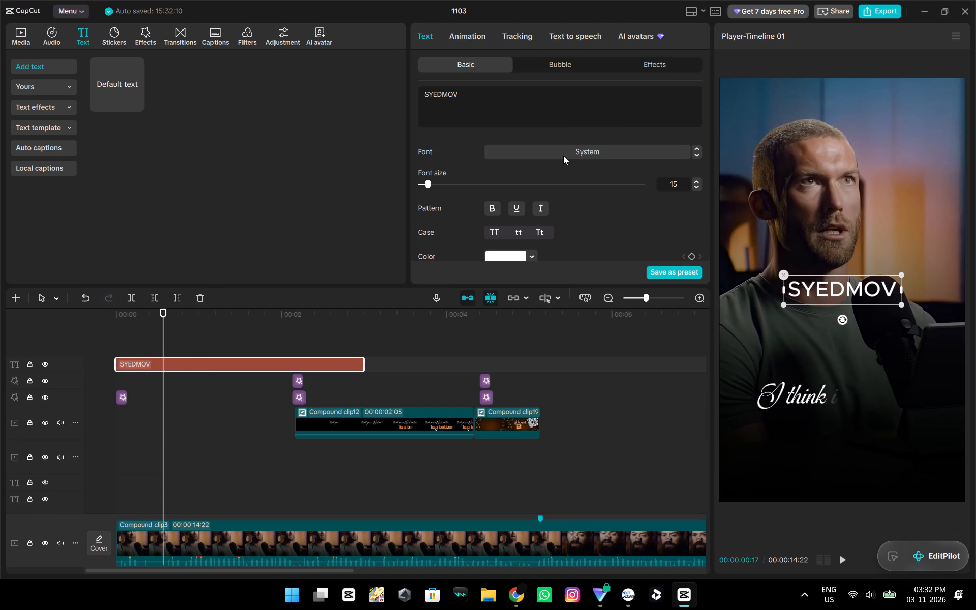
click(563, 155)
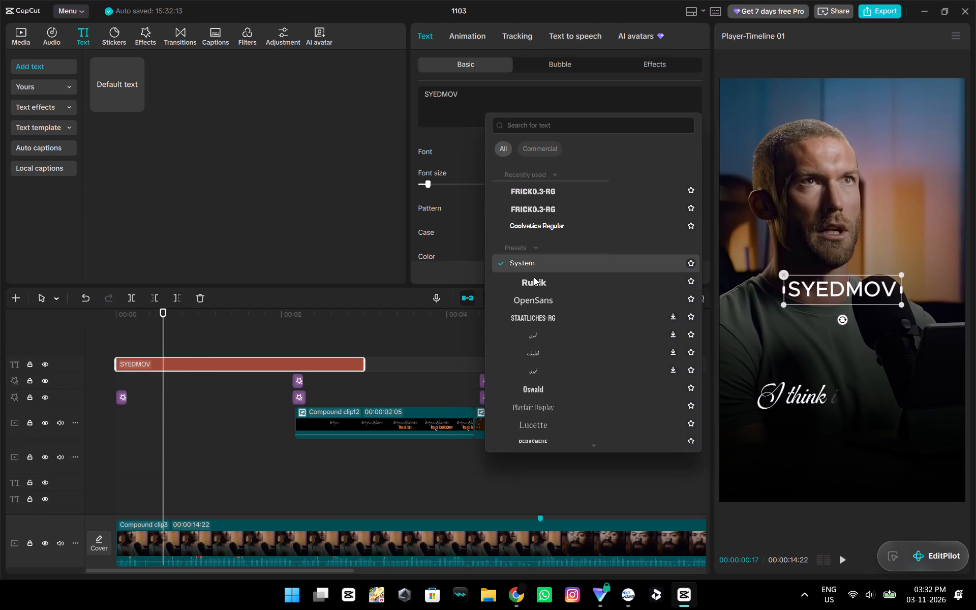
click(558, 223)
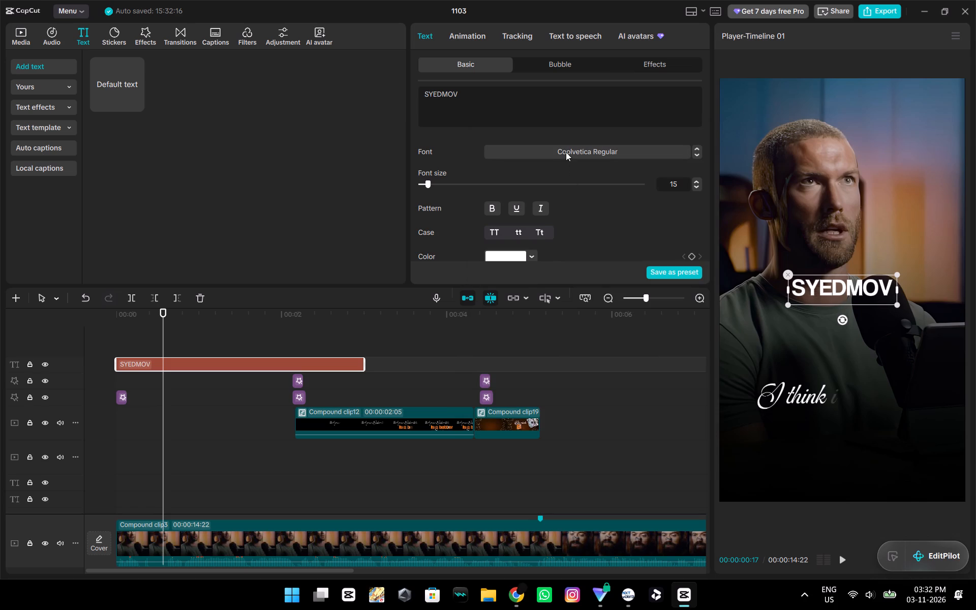
Search the fonts for "POPPINS" and set the "SYEDMOV" text to the Poppins font.
click(566, 152)
click(563, 128)
text(POPPINS)
key(Return)
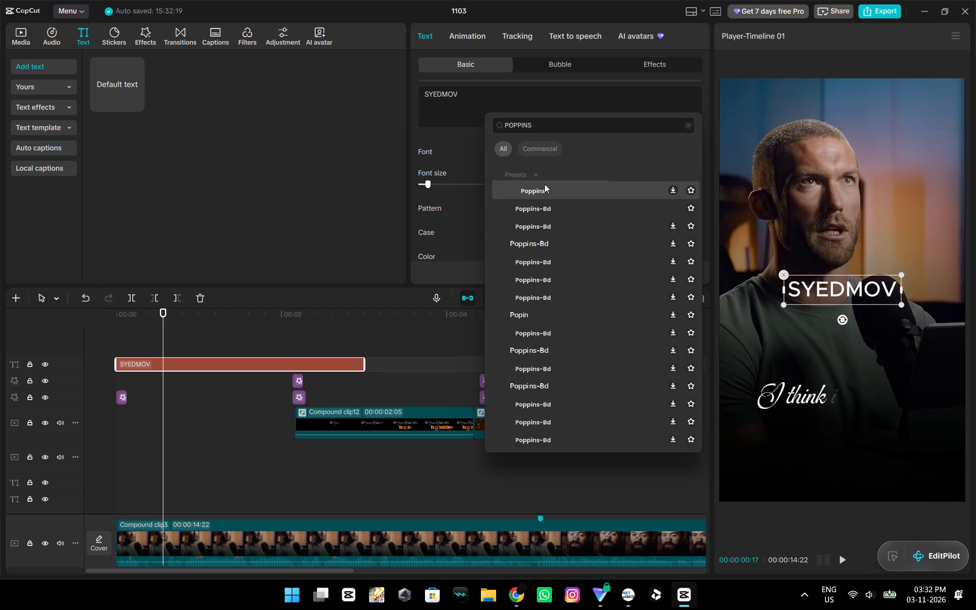
click(544, 186)
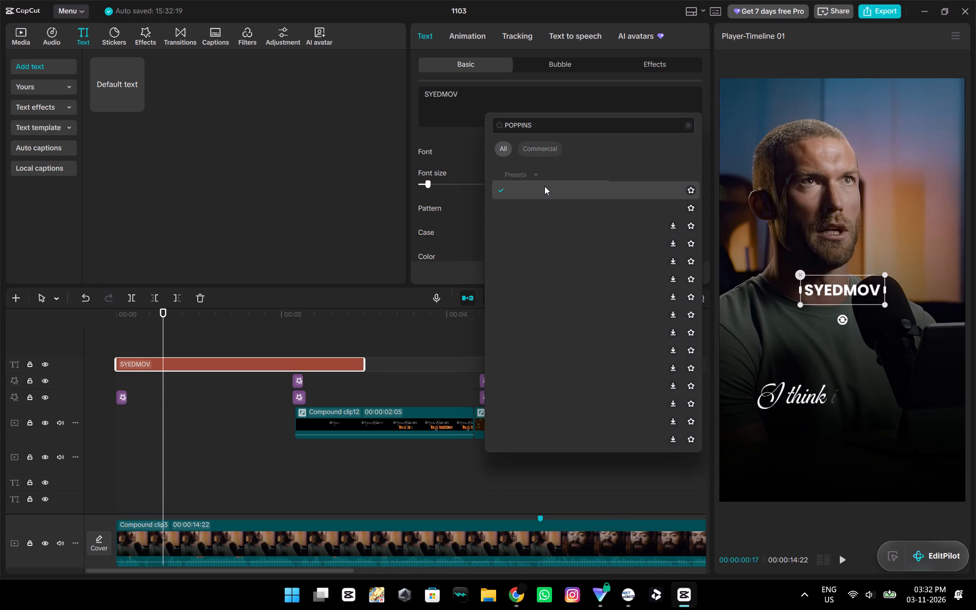
Place the "SYEDMOV" text at the bottom centre of the frame, at about X 0, Y -1835, and shrink it to about 62%.
drag(850, 292, 849, 299)
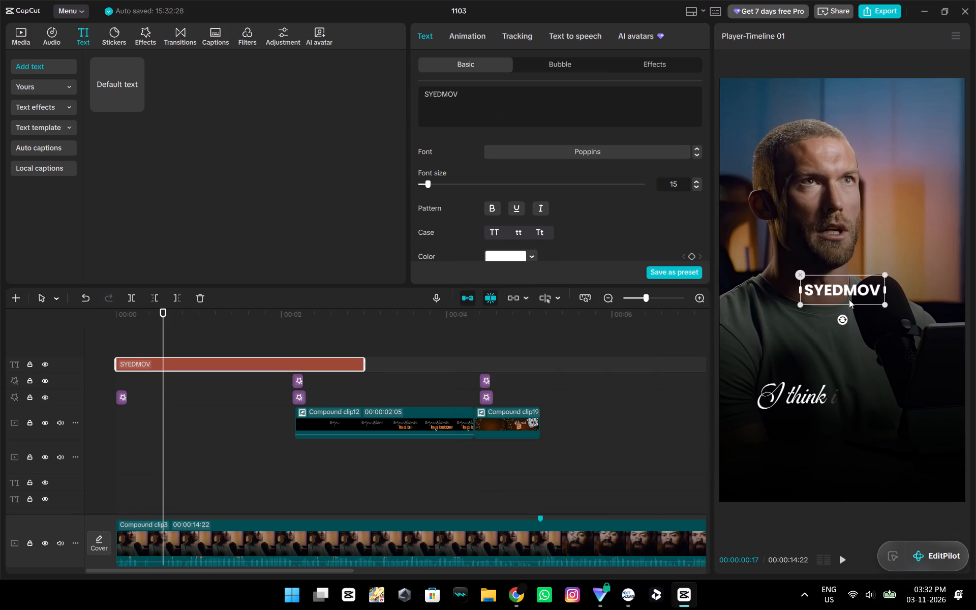
drag(849, 299, 851, 495)
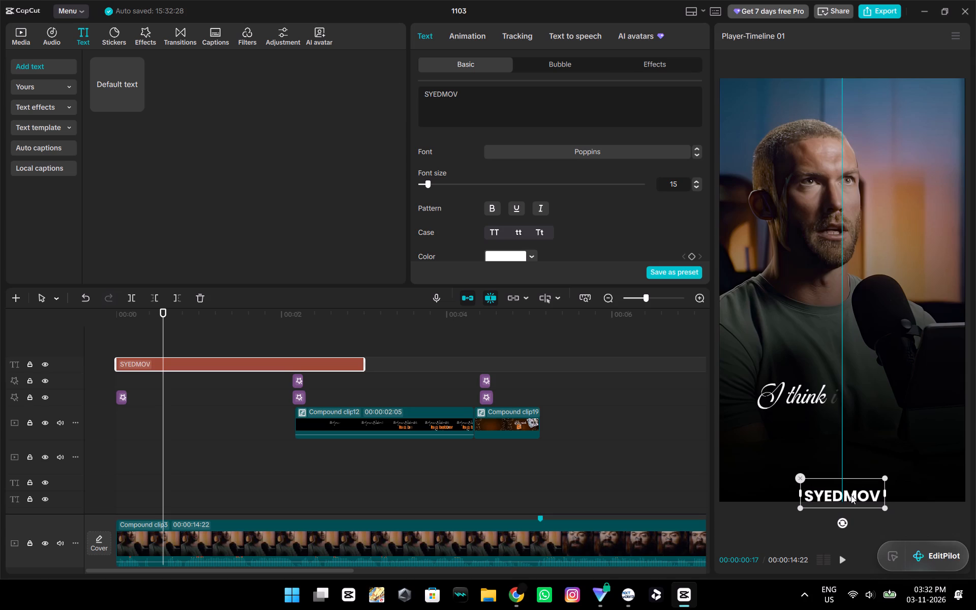
drag(851, 495, 850, 492)
drag(883, 470, 866, 484)
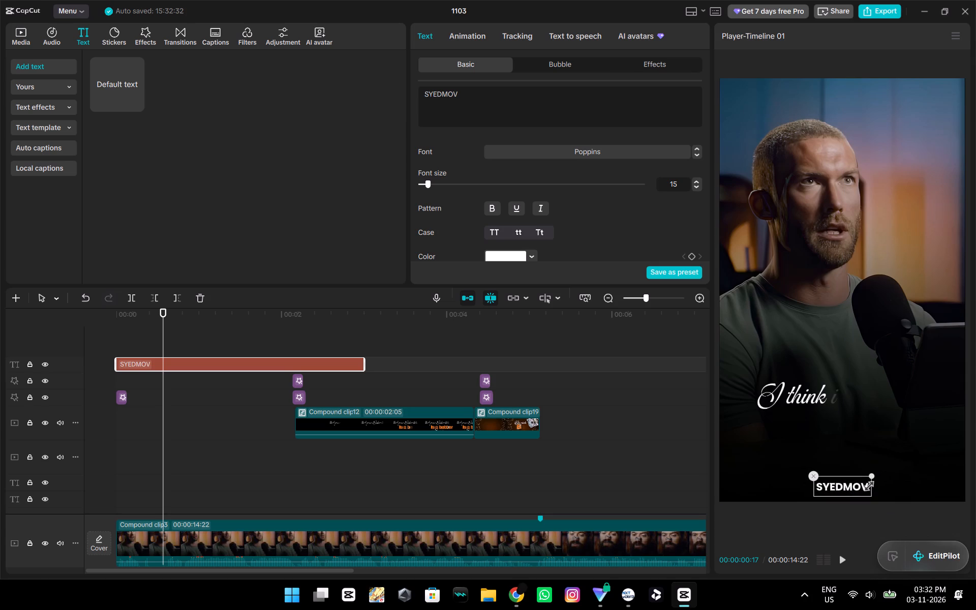
drag(866, 484, 862, 485)
drag(845, 481, 845, 489)
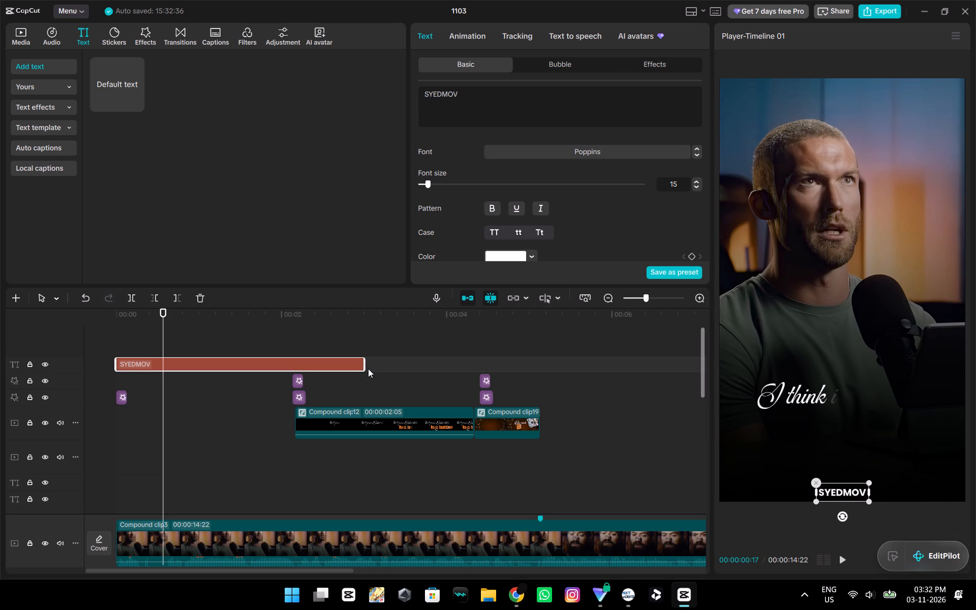
Duplicate the Poppins "SYEDMOV" text clip twice, stacking the copies on adjacent tracks so all three start at 00:00:00:00.
scroll(495, 190, down, 4)
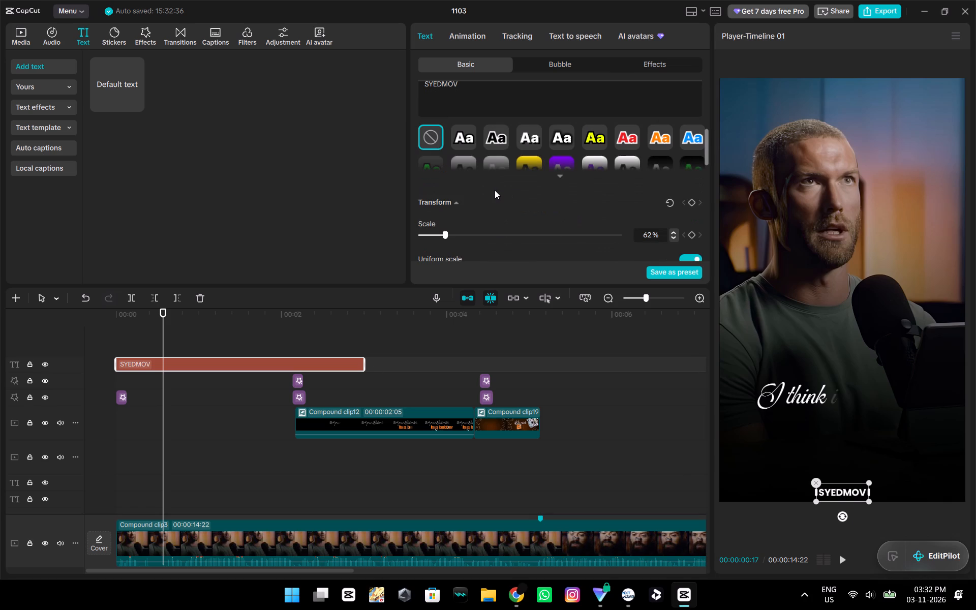
key(ctrl+c)
key(ctrl+v)
drag(324, 362, 301, 371)
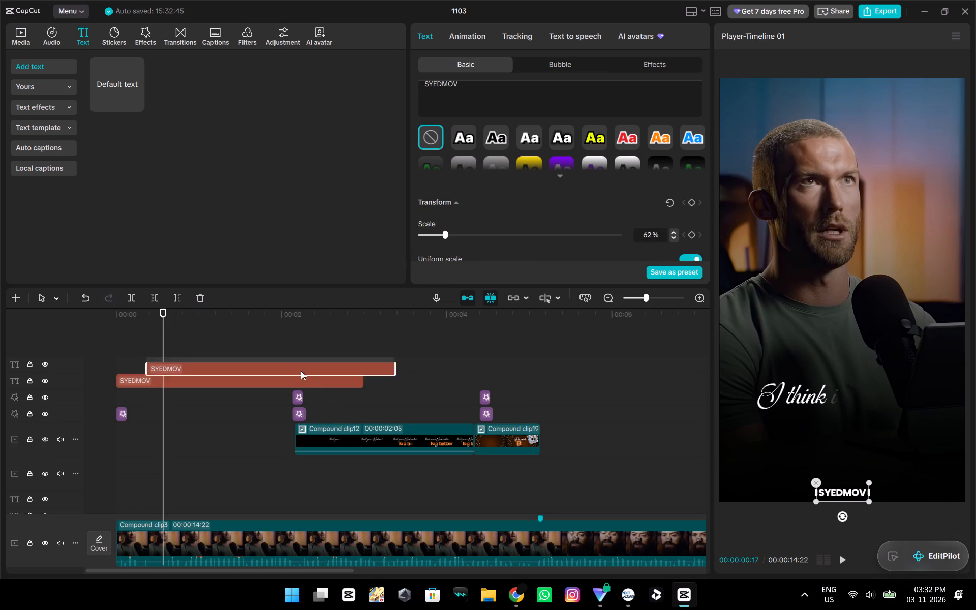
drag(301, 371, 278, 371)
key(ctrl+v)
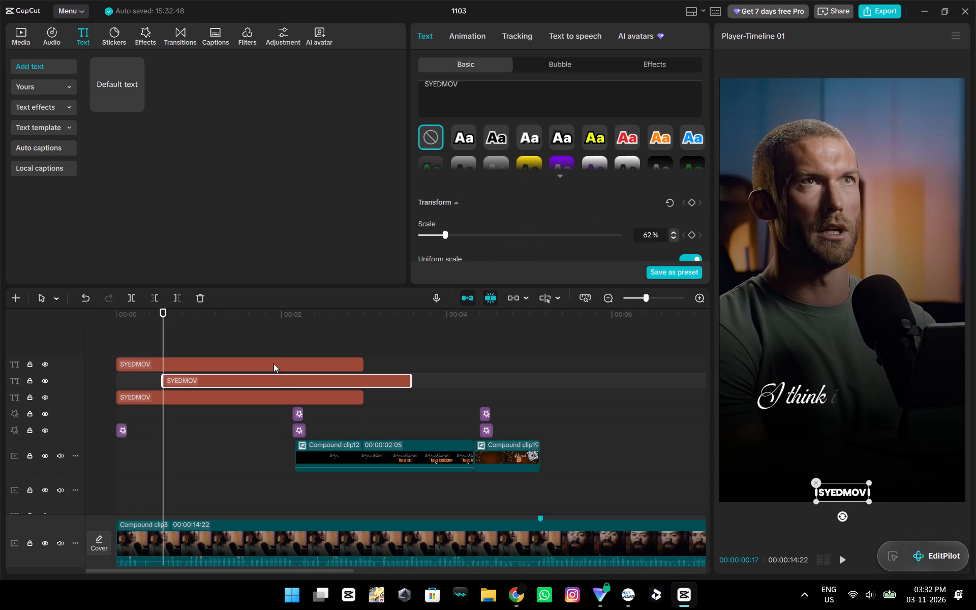
drag(273, 377, 225, 382)
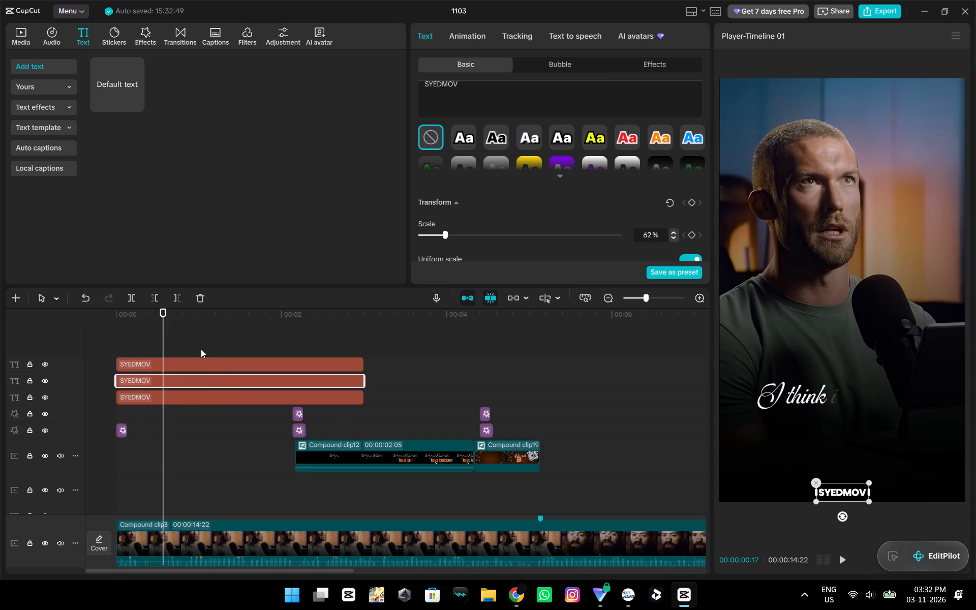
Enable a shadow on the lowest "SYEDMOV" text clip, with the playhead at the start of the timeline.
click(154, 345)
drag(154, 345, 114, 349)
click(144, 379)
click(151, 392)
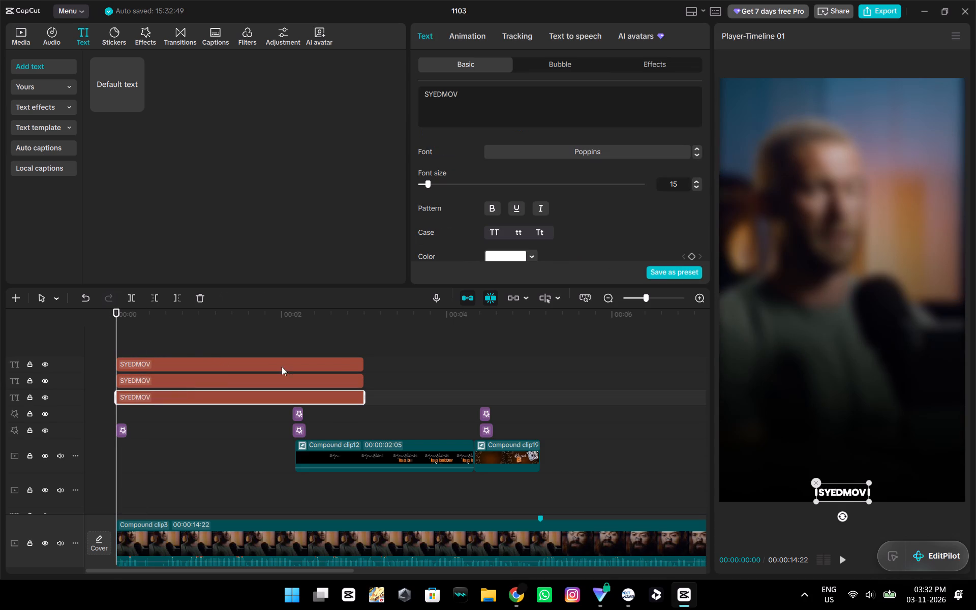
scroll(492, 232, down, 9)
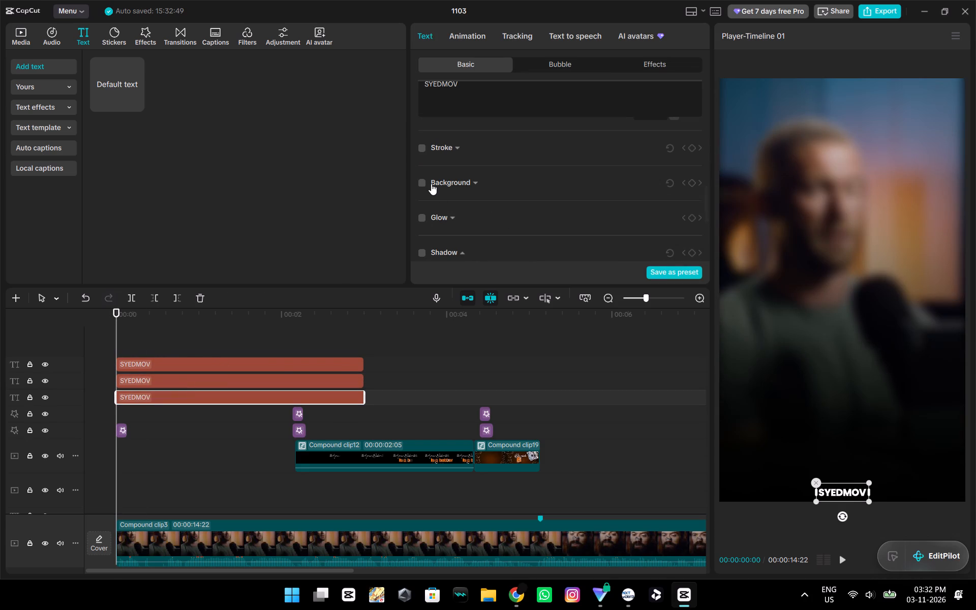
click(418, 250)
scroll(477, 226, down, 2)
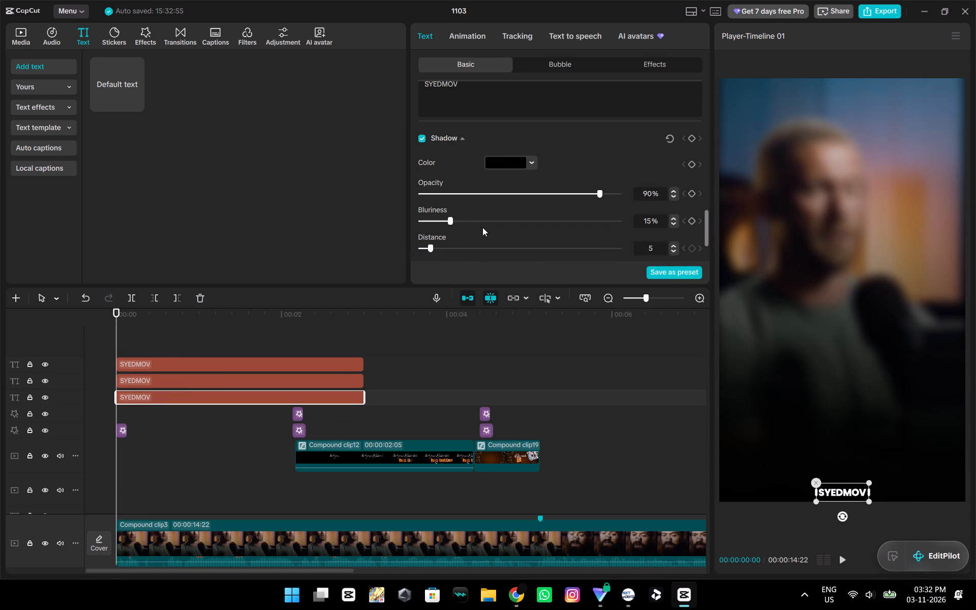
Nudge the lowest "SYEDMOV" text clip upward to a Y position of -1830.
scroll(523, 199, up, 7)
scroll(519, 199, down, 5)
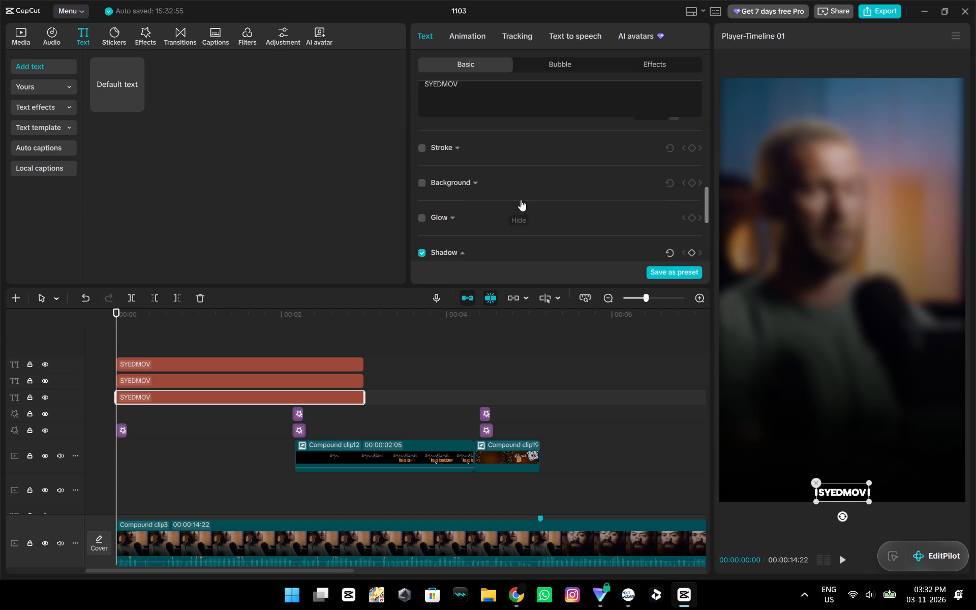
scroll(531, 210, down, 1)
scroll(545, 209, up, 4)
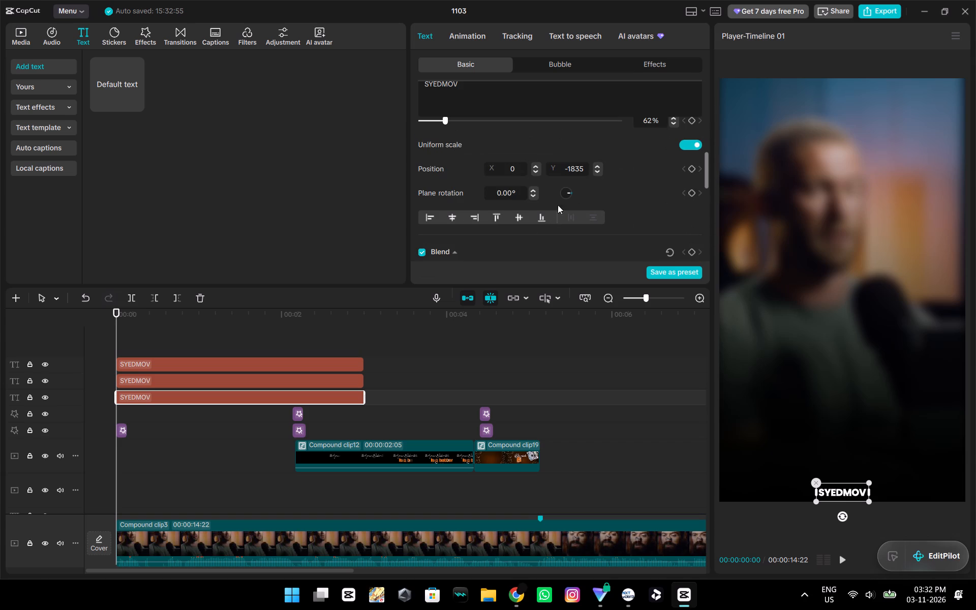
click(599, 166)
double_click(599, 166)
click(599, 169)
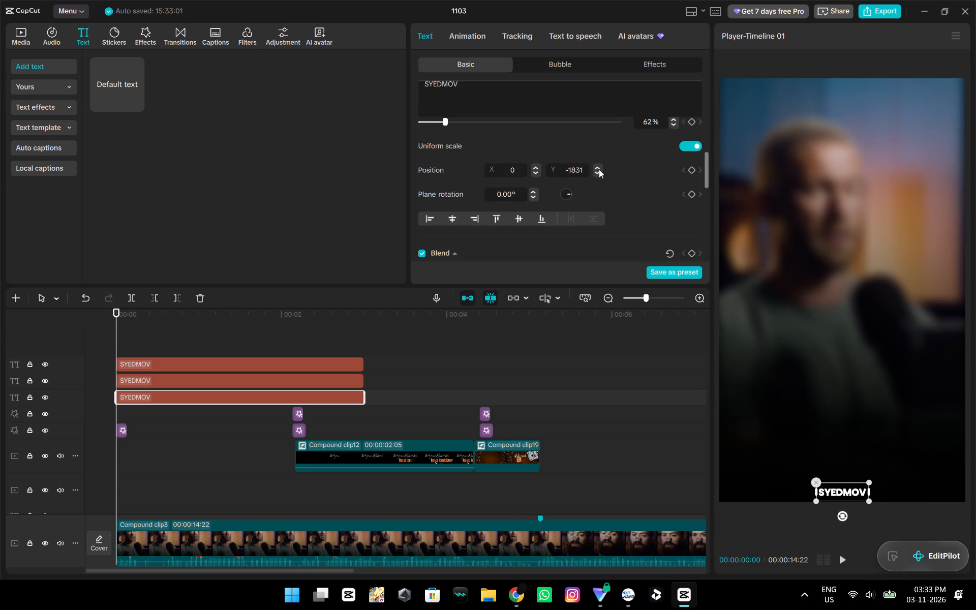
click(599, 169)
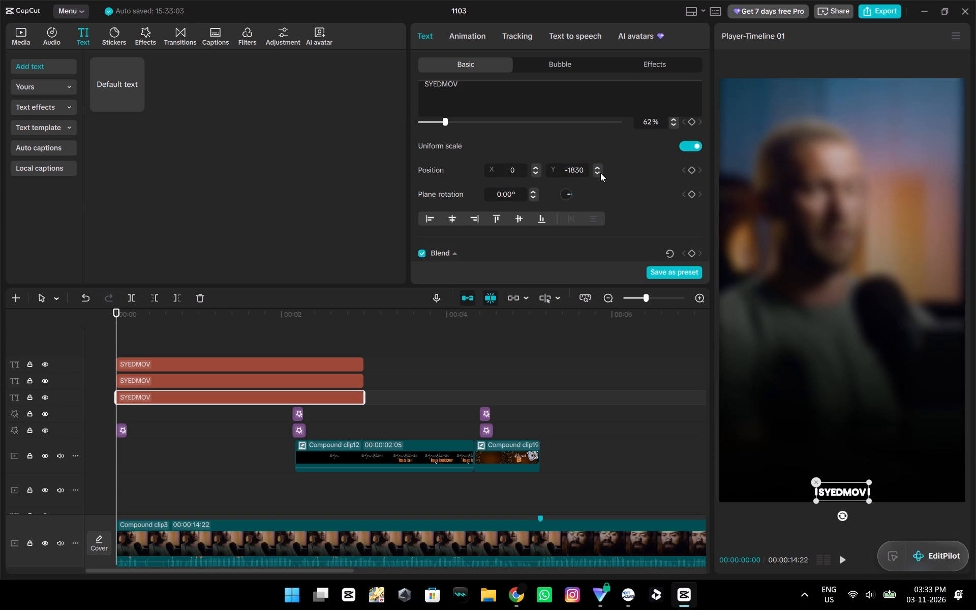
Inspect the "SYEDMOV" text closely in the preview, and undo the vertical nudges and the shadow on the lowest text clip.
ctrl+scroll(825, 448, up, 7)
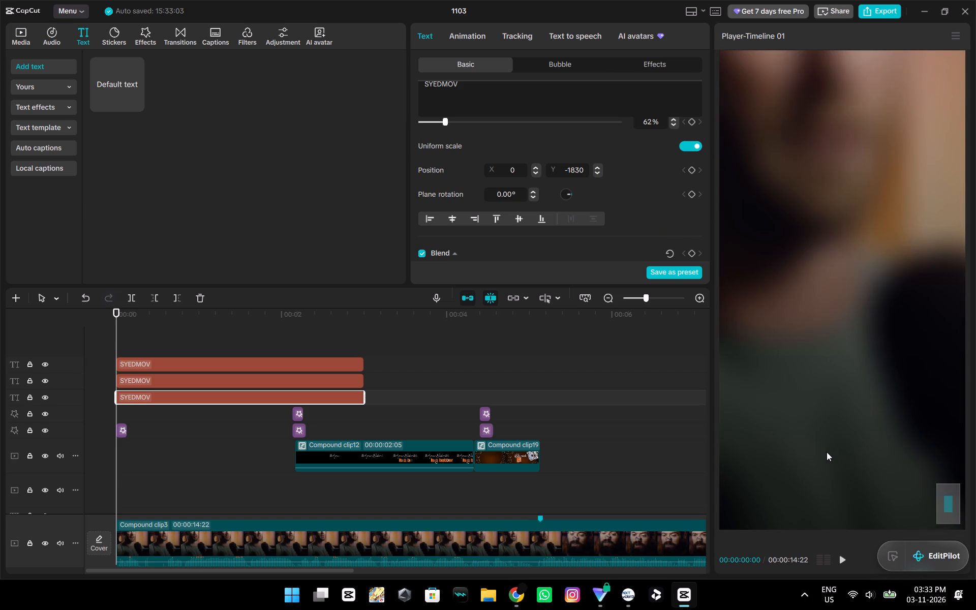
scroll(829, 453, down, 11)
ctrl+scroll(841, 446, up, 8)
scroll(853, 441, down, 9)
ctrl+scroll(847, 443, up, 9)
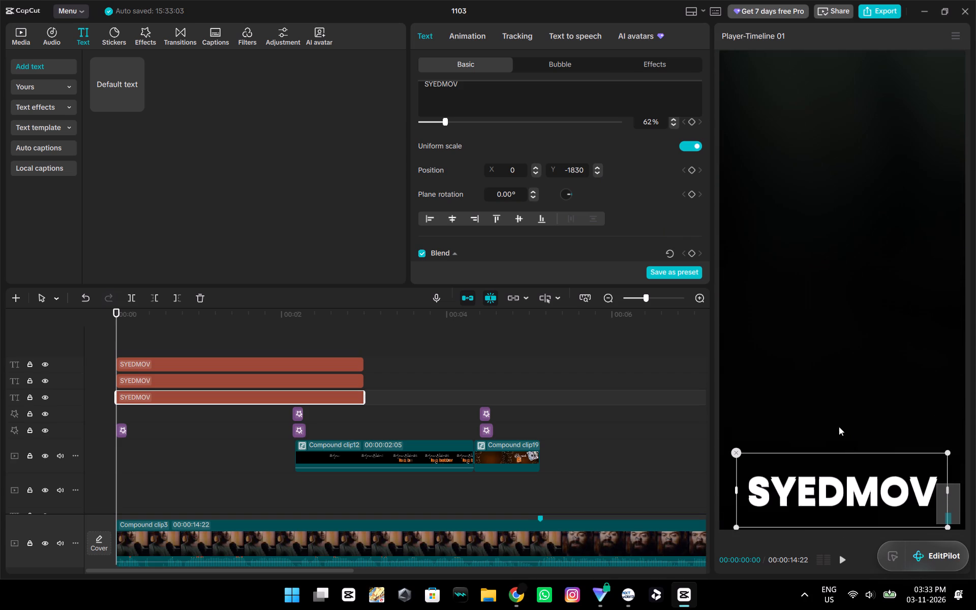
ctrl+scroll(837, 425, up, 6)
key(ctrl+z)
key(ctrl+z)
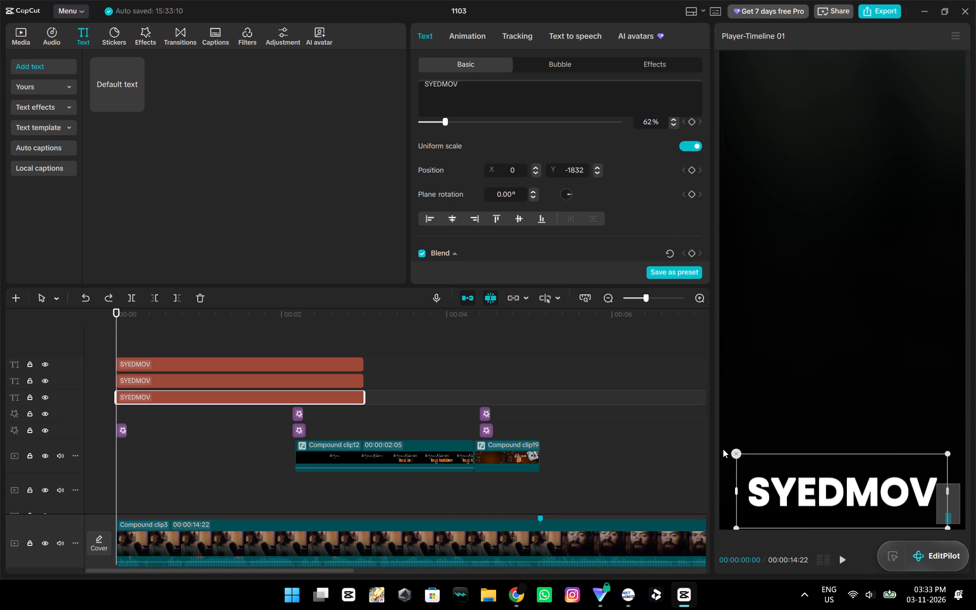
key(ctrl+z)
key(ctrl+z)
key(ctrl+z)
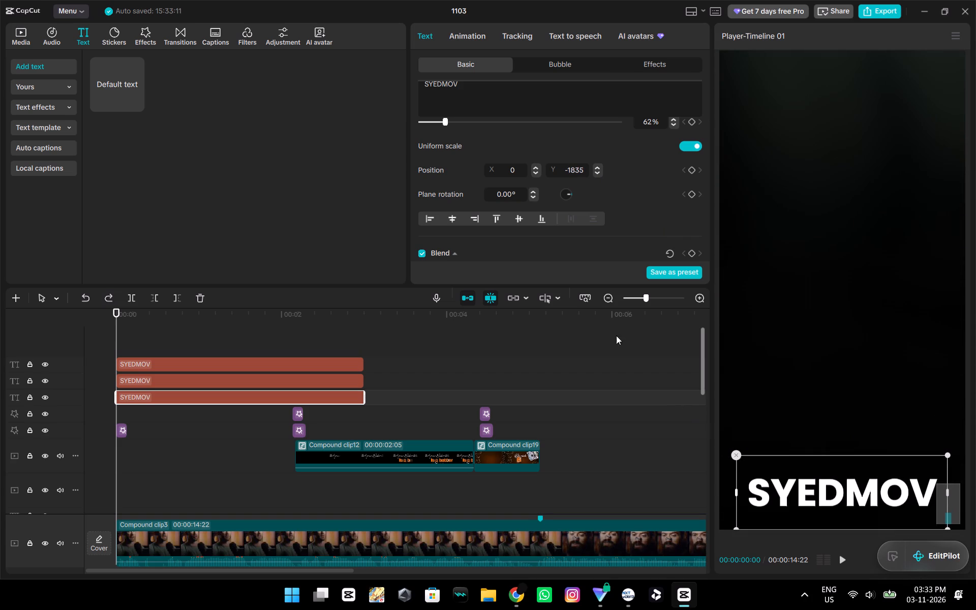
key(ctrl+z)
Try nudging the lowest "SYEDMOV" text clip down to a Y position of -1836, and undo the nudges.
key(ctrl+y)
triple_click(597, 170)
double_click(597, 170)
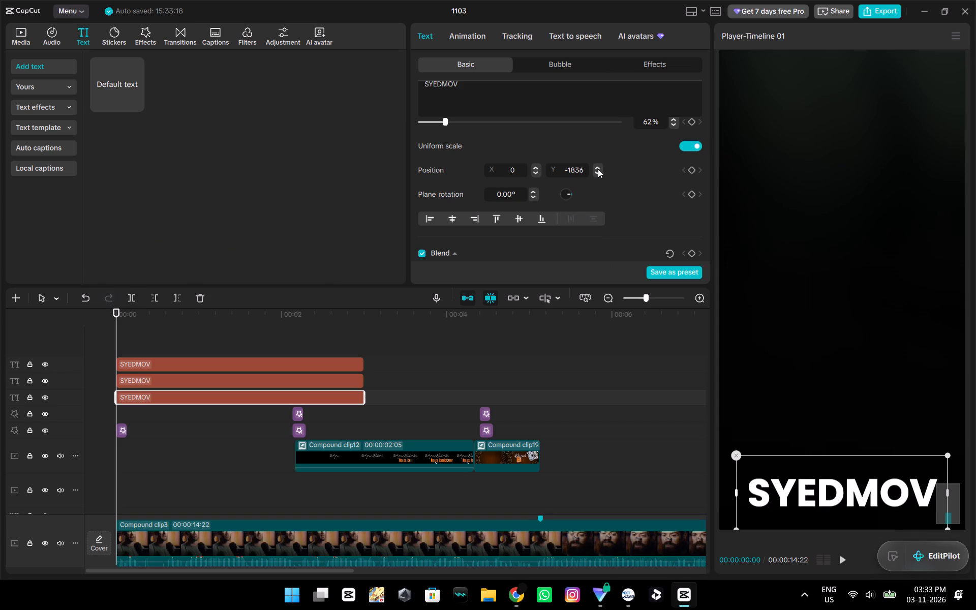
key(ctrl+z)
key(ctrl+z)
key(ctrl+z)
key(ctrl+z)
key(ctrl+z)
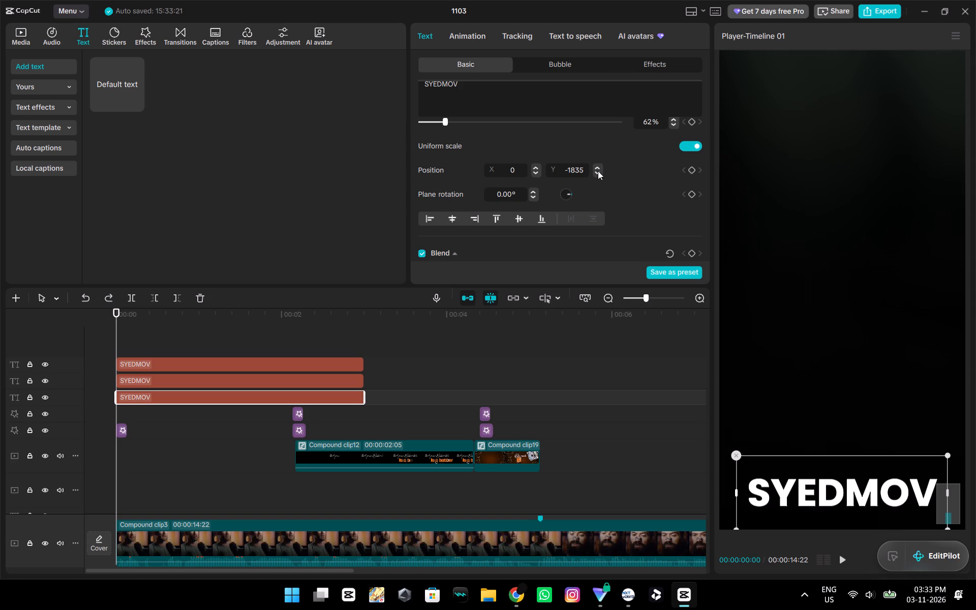
Nudge the lowest "SYEDMOV" text clip upward to a Y position of -1830.
double_click(596, 166)
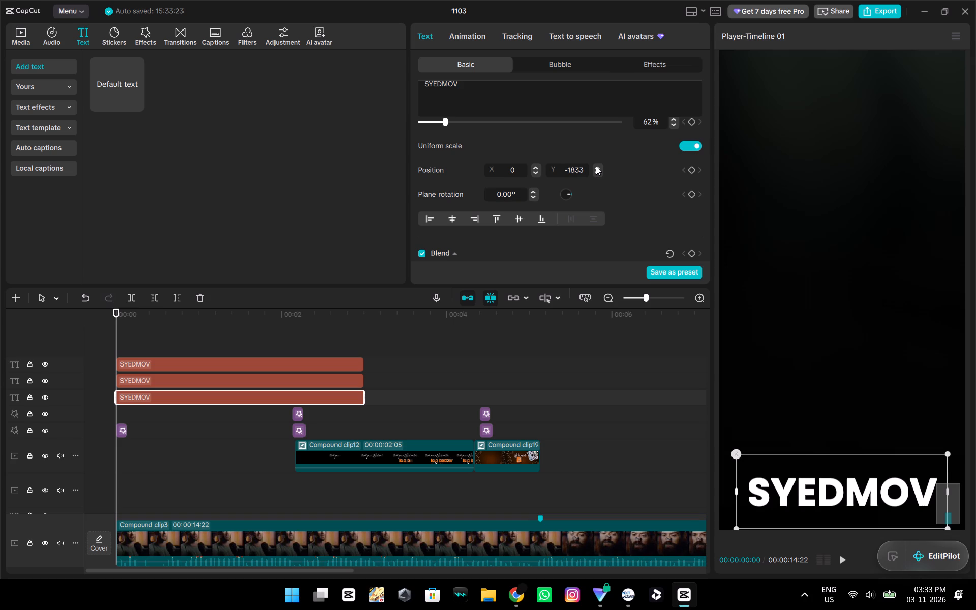
click(596, 166)
double_click(596, 166)
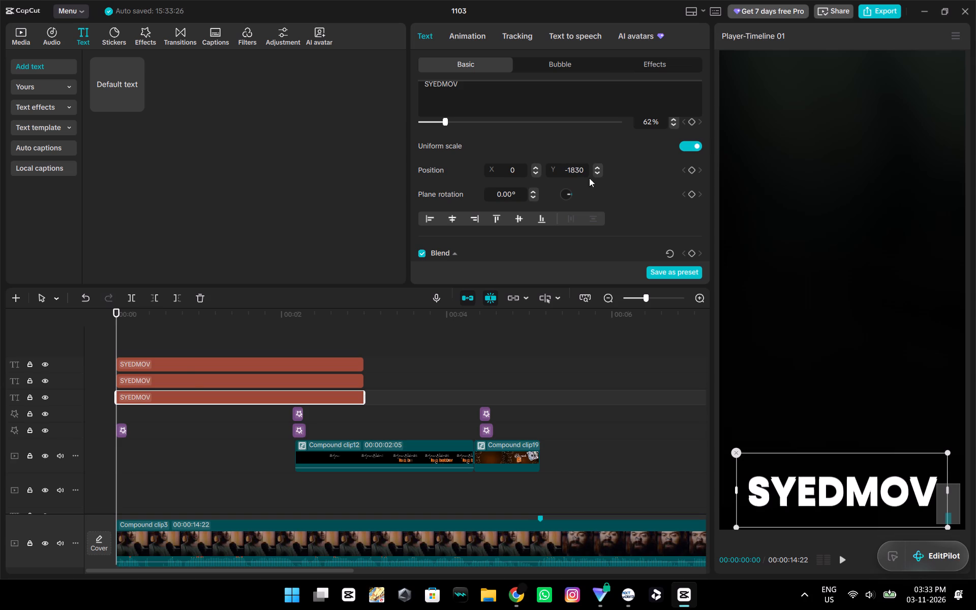
Set the text colour of the middle "SYEDMOV" clip to the bright purple preset swatch.
click(189, 383)
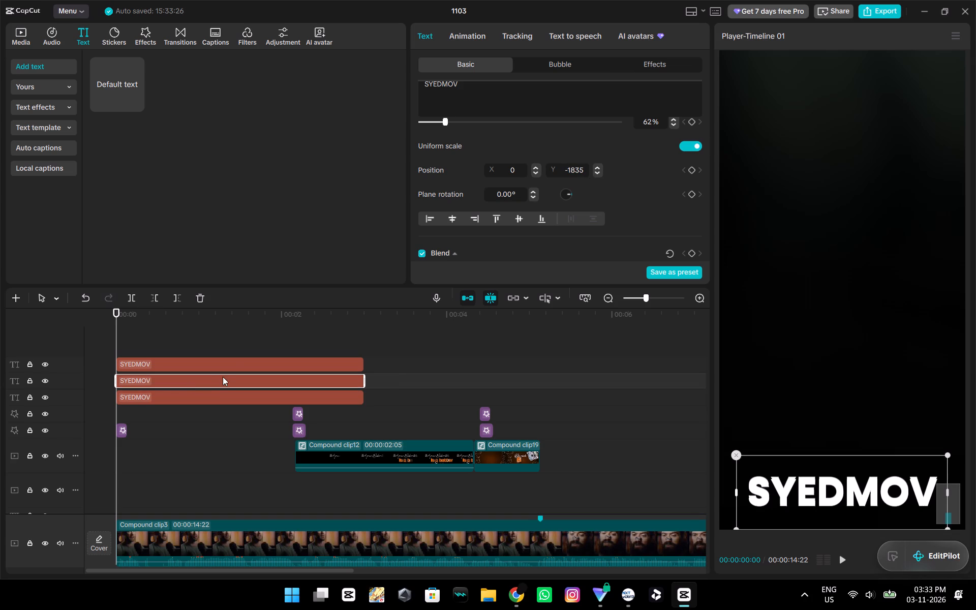
scroll(465, 191, down, 5)
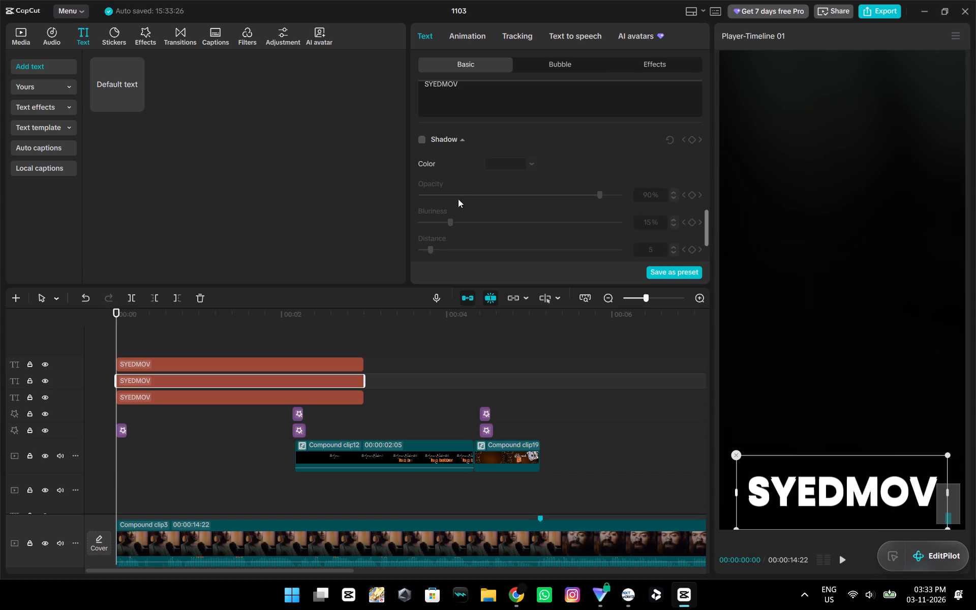
scroll(453, 188, up, 8)
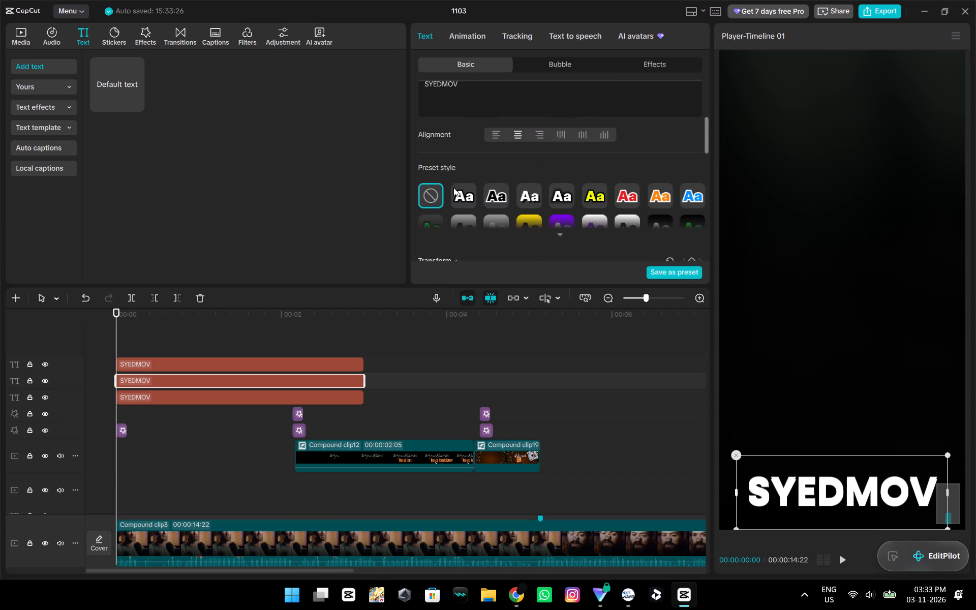
scroll(453, 188, up, 2)
click(538, 201)
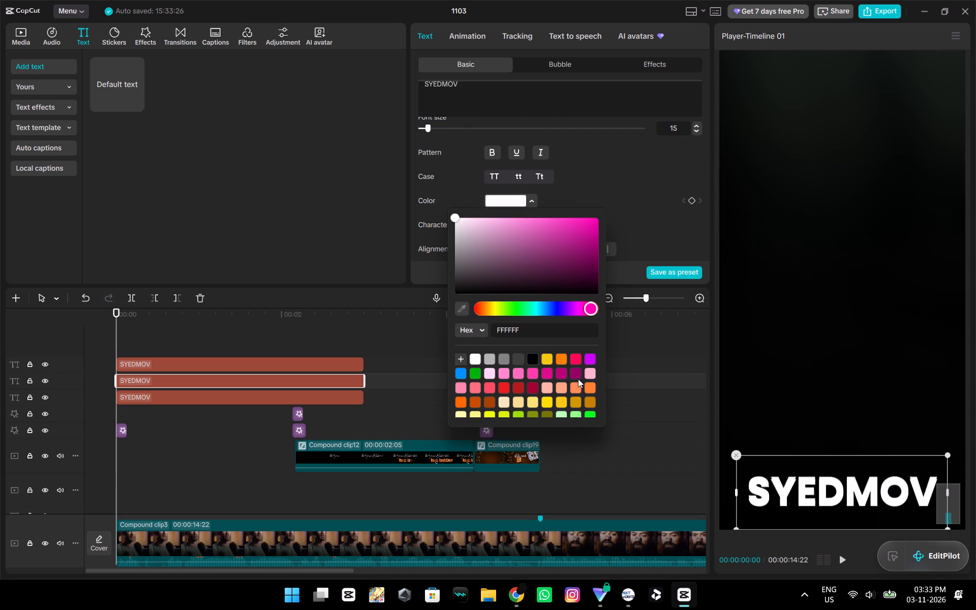
drag(572, 270, 654, 195)
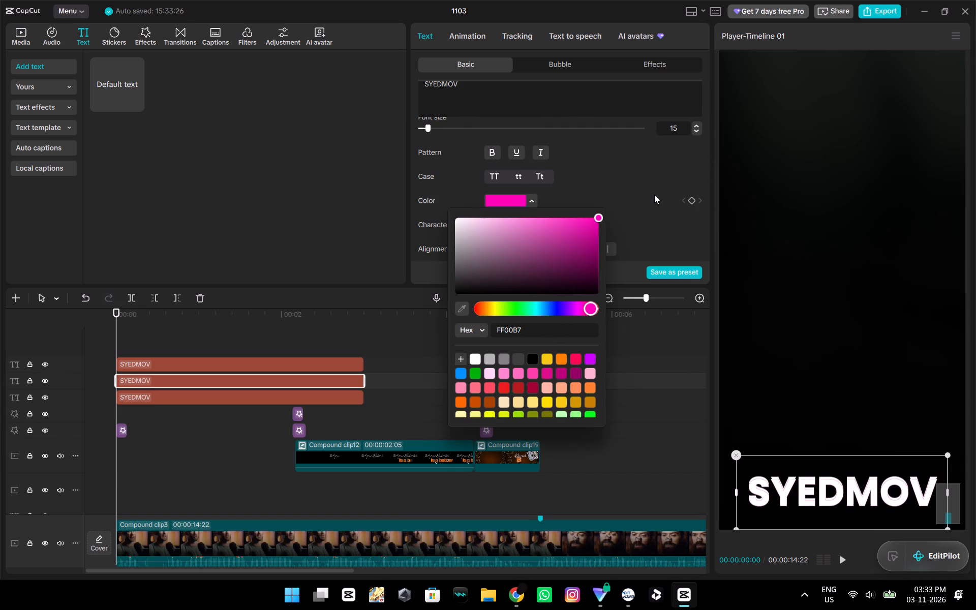
drag(654, 195, 654, 194)
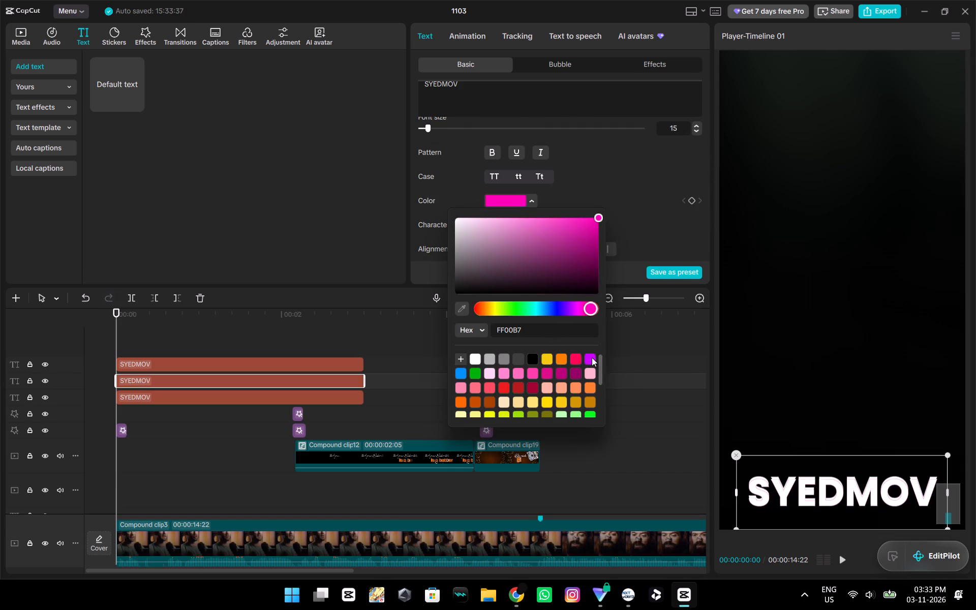
click(592, 357)
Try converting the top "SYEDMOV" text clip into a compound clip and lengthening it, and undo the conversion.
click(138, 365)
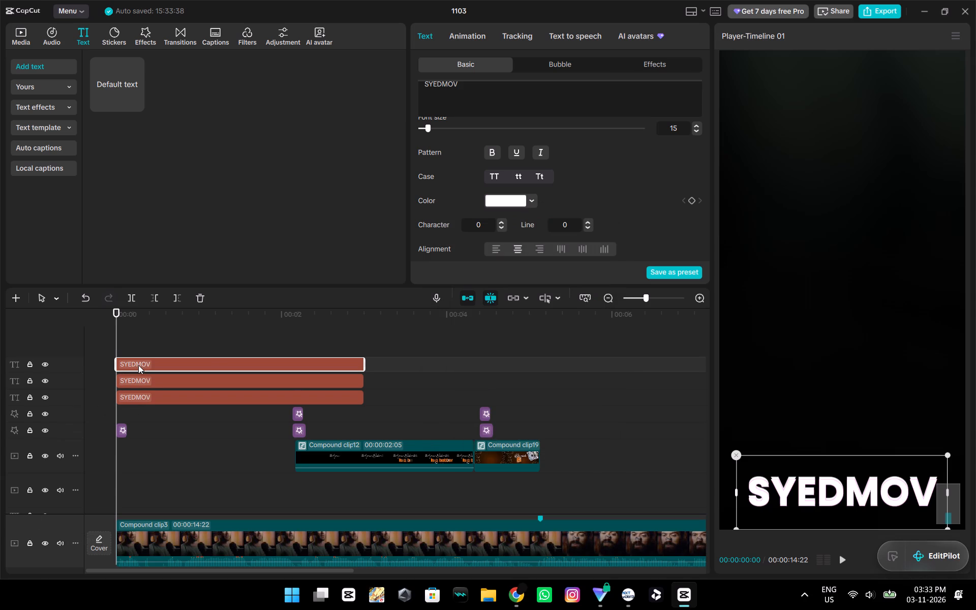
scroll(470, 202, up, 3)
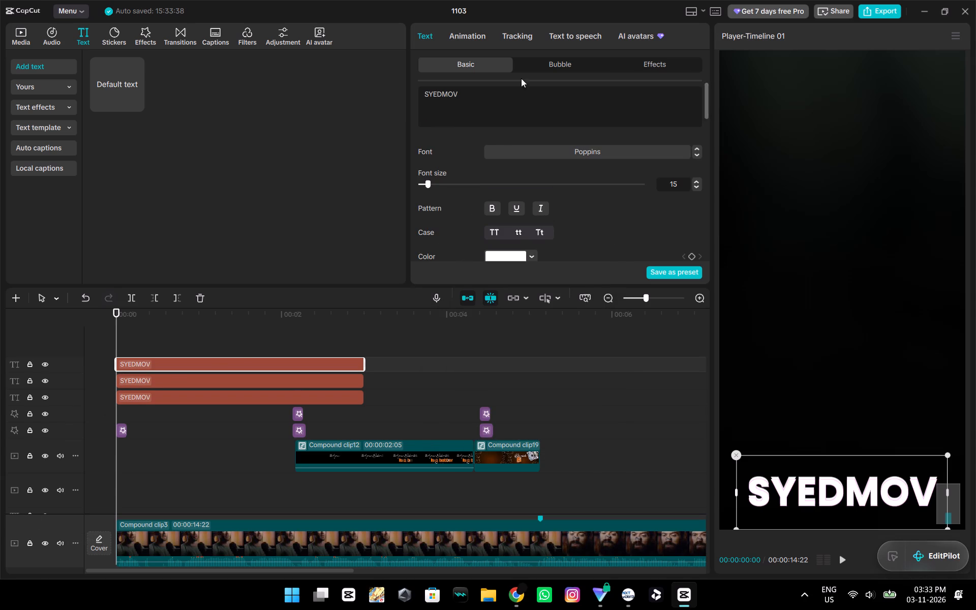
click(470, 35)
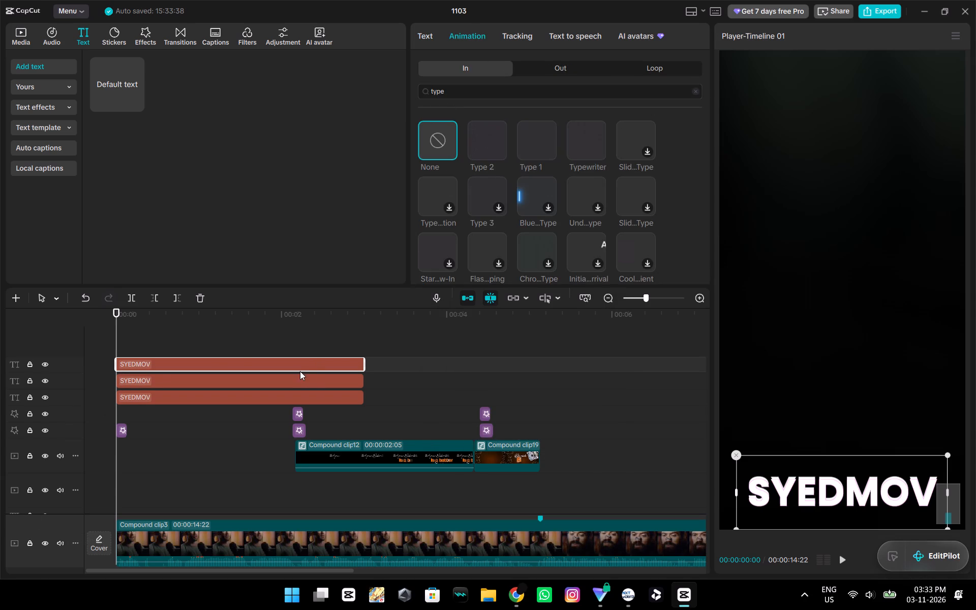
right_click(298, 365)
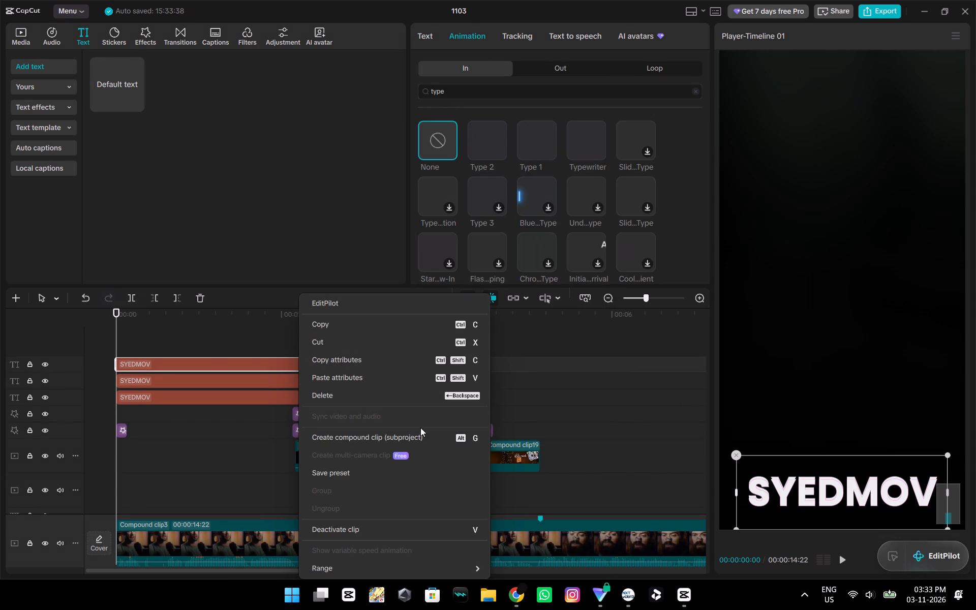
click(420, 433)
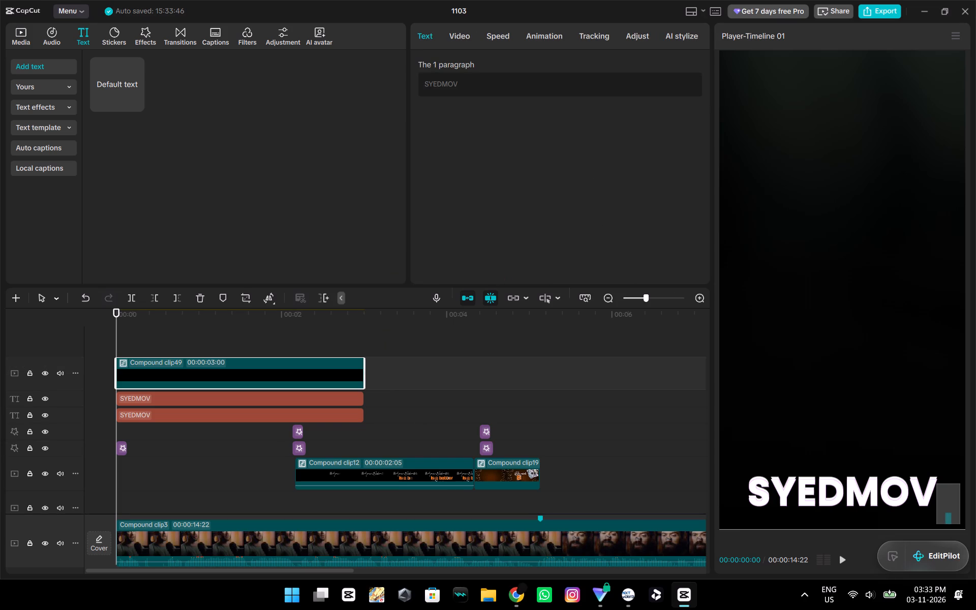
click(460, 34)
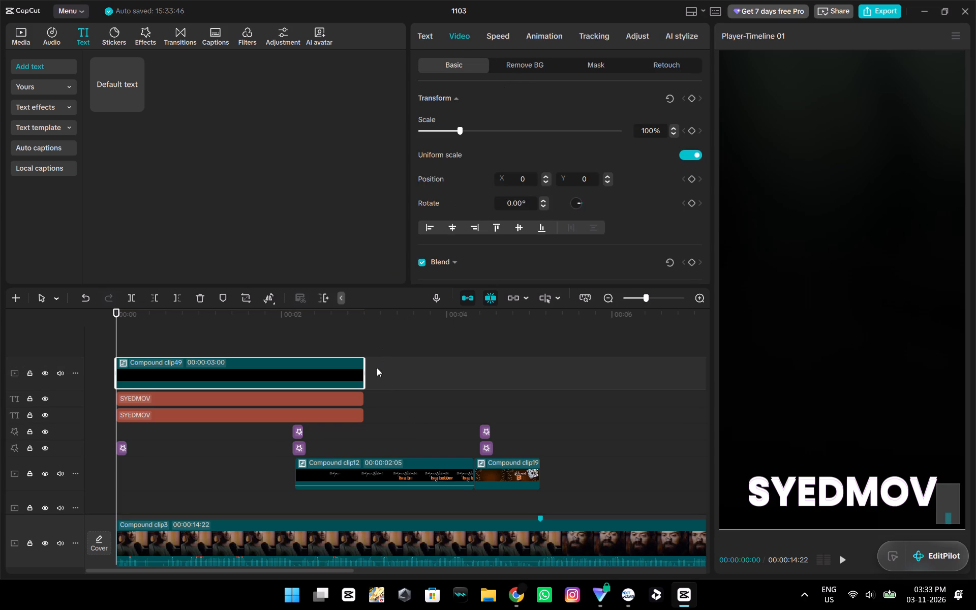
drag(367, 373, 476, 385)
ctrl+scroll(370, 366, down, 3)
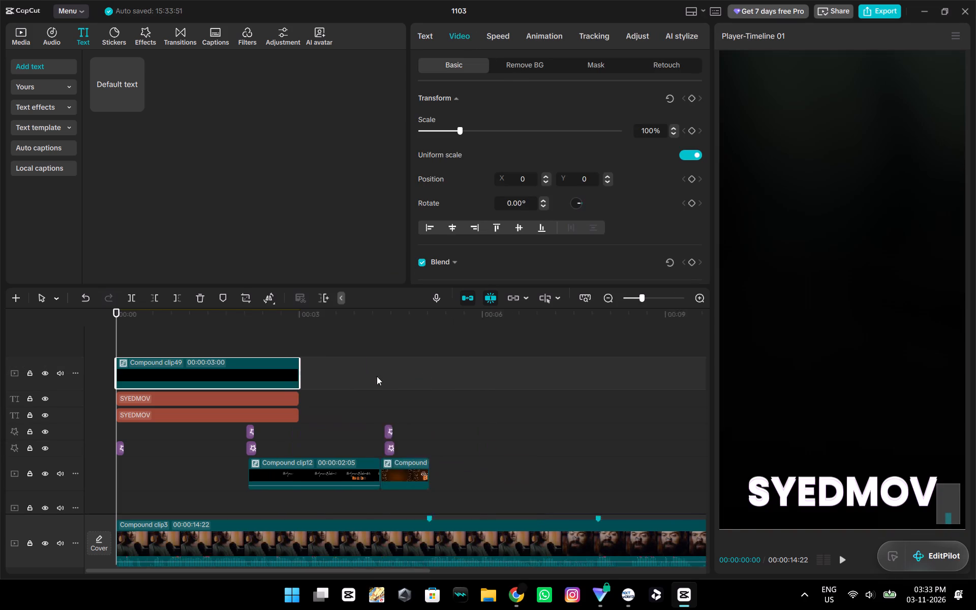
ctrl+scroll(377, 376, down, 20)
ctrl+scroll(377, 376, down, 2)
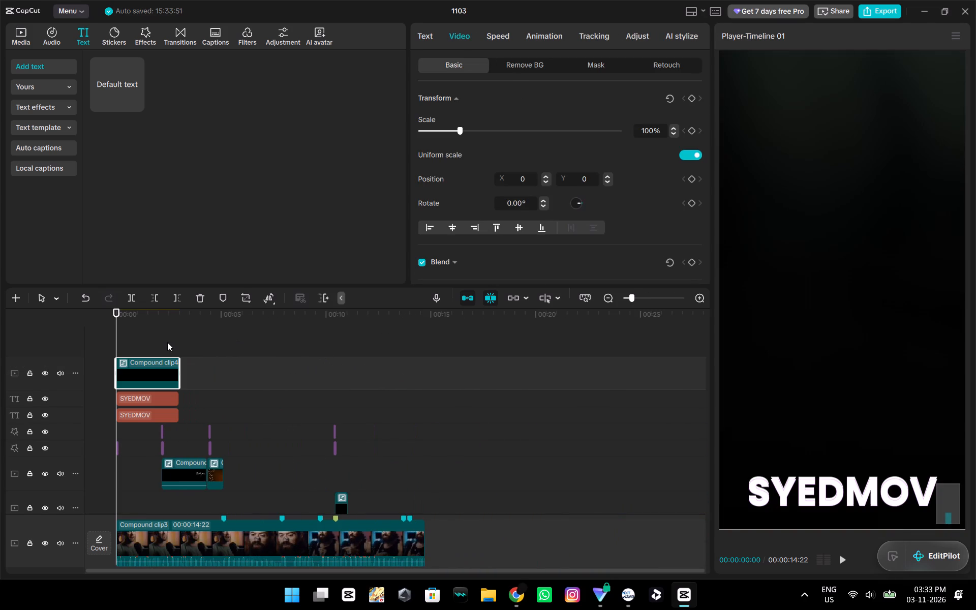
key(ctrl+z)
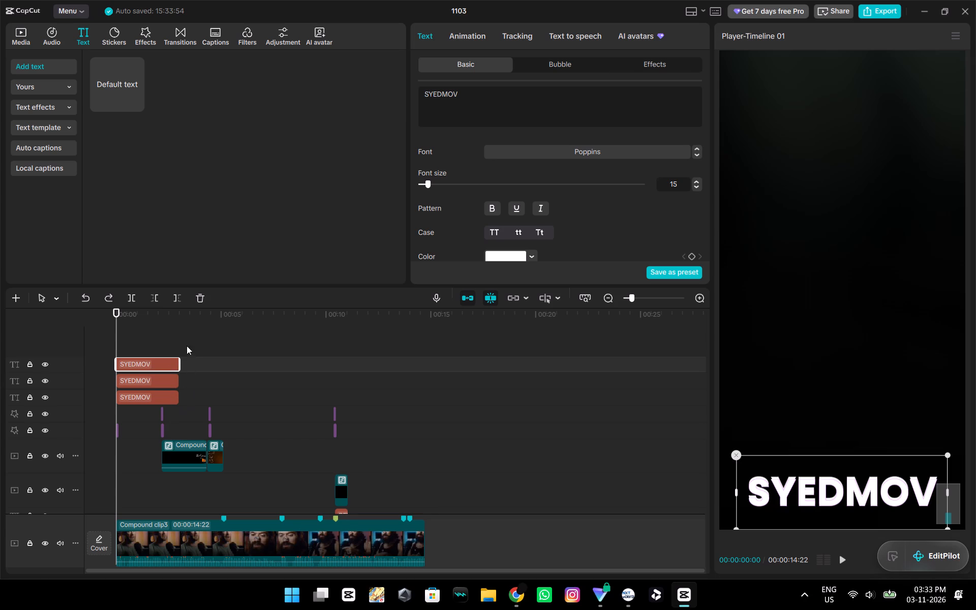
Extend all three "SYEDMOV" text clips together to the end of the main video at 00:00:14:22.
drag(171, 334, 161, 395)
drag(178, 369, 345, 396)
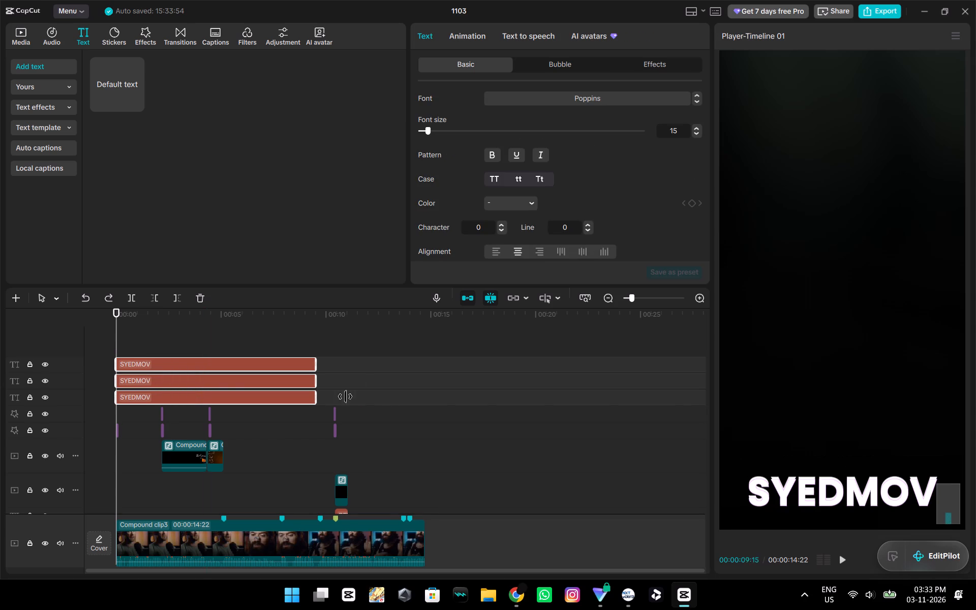
drag(345, 396, 44, 382)
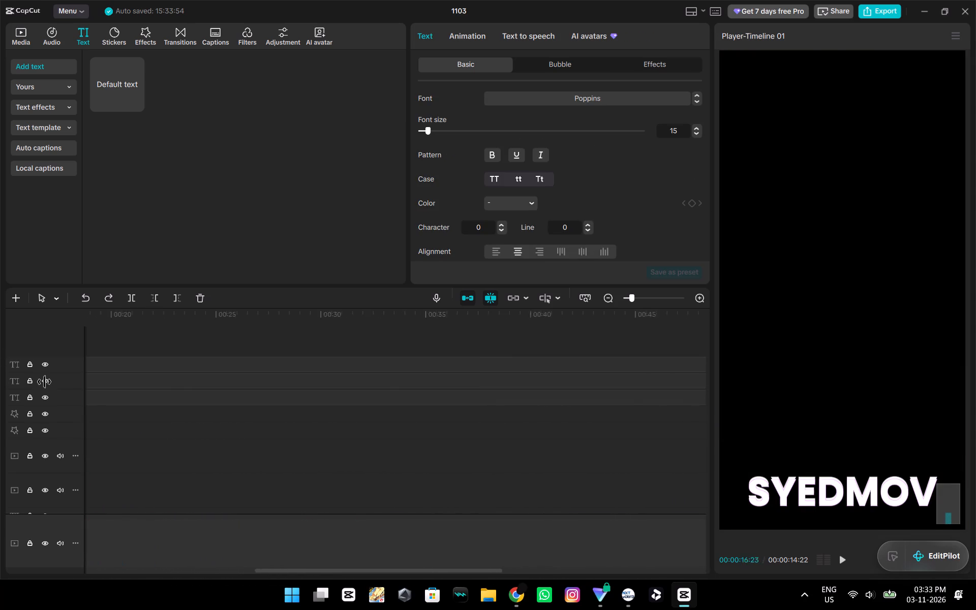
drag(44, 382, 149, 432)
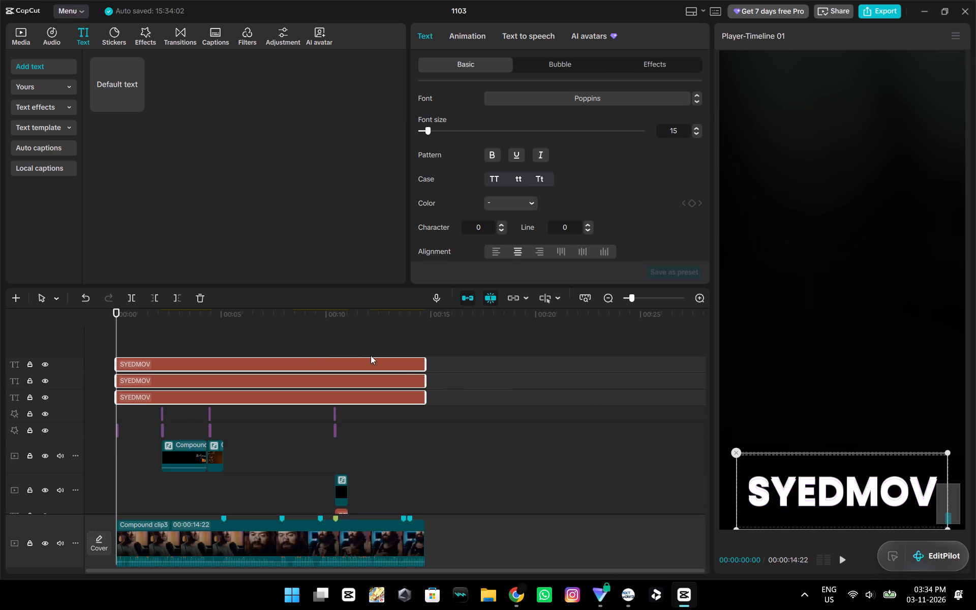
Play the opening second and examine the "SYEDMOV" watermark against the footage in the preview, both at full frame and close up.
key(space)
key(space)
ctrl+scroll(903, 316, down, 18)
ctrl+scroll(890, 325, up, 18)
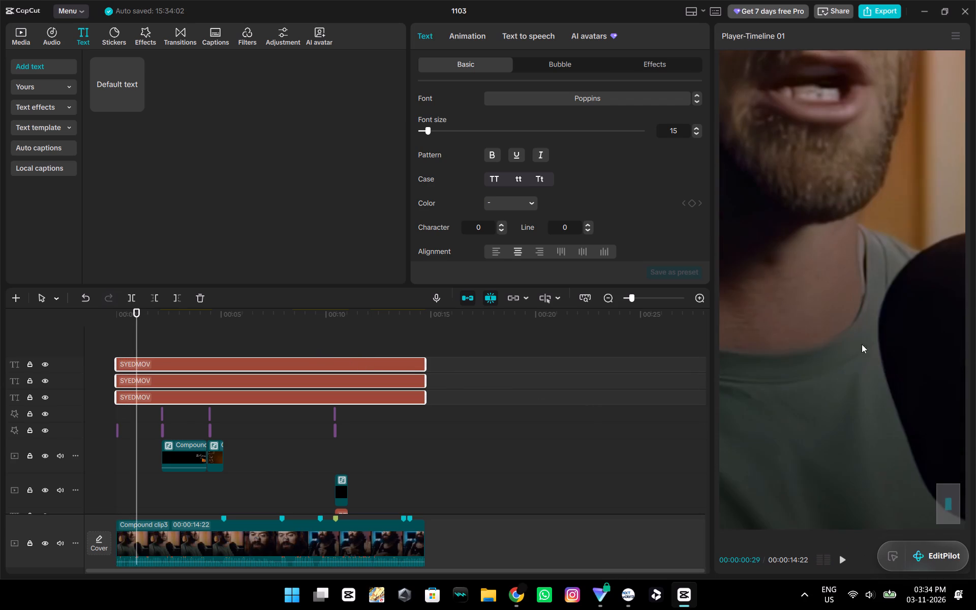
ctrl+scroll(862, 344, up, 3)
scroll(847, 343, down, 14)
ctrl+scroll(845, 348, up, 8)
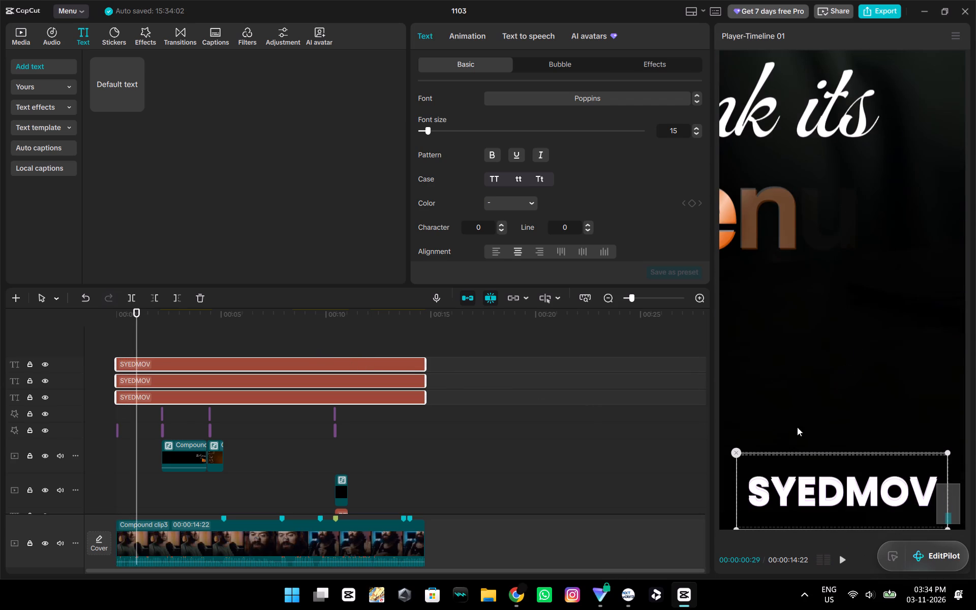
Convert the top full-length "SYEDMOV" text clip into a compound clip.
click(324, 363)
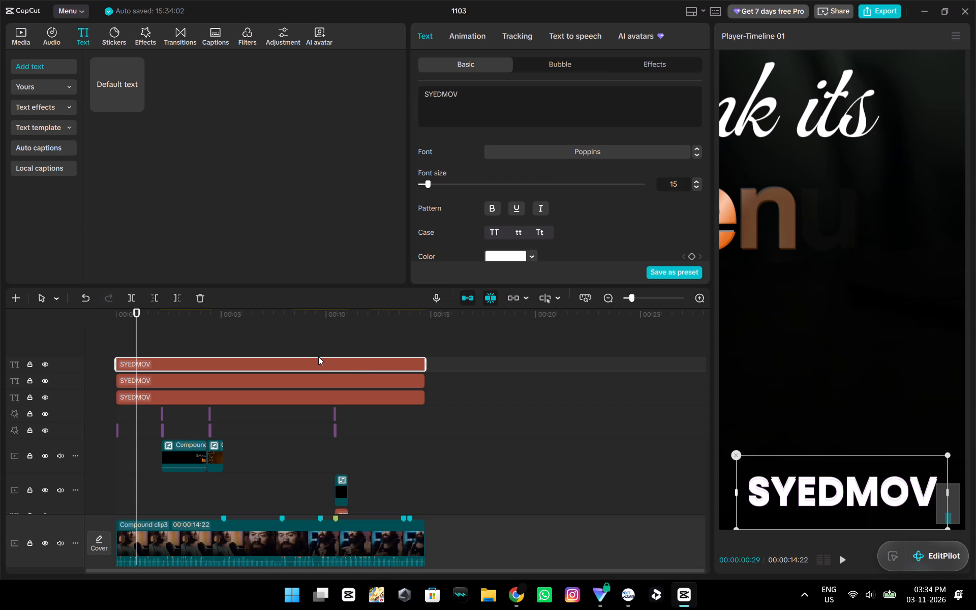
key(alt+g)
right_click(280, 359)
click(401, 439)
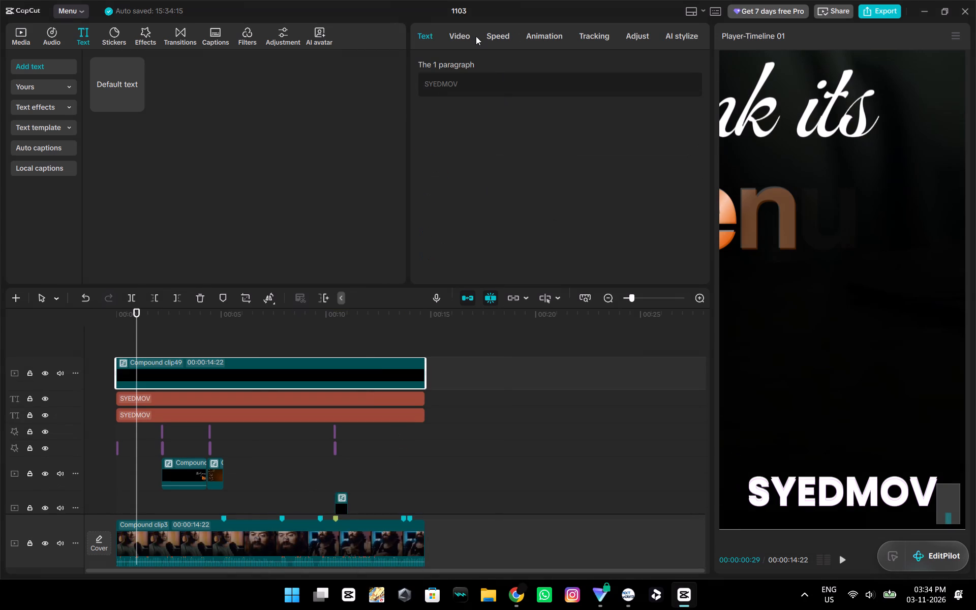
Add a Filmstrip mask to the new top "SYEDMOV" compound clip.
click(467, 38)
click(593, 71)
click(457, 114)
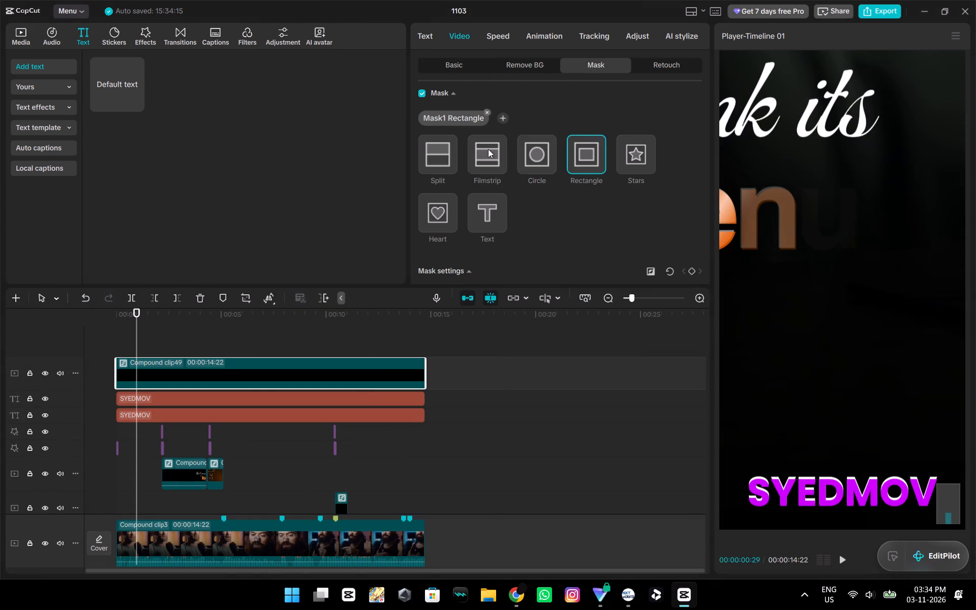
click(490, 158)
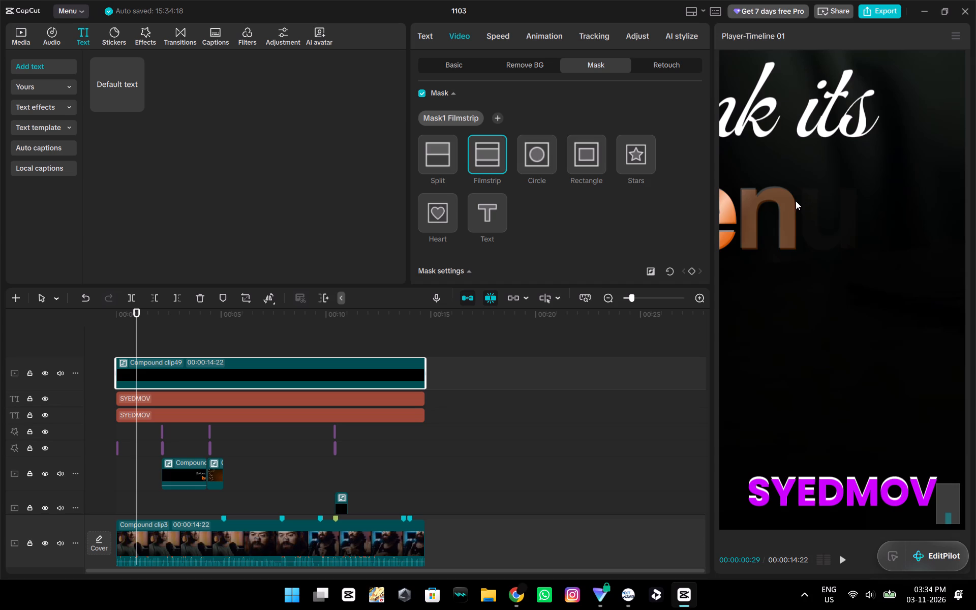
Squeeze the Filmstrip mask into a thin horizontal band and place it over the "SYEDMOV" watermark at the bottom of the frame.
ctrl+scroll(806, 222, down, 16)
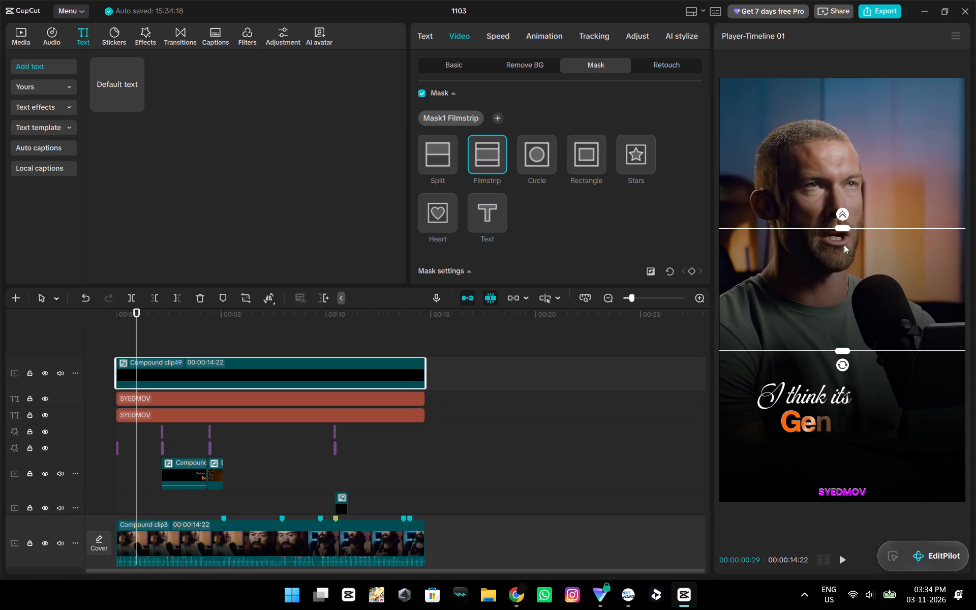
drag(840, 228, 841, 287)
drag(855, 288, 856, 295)
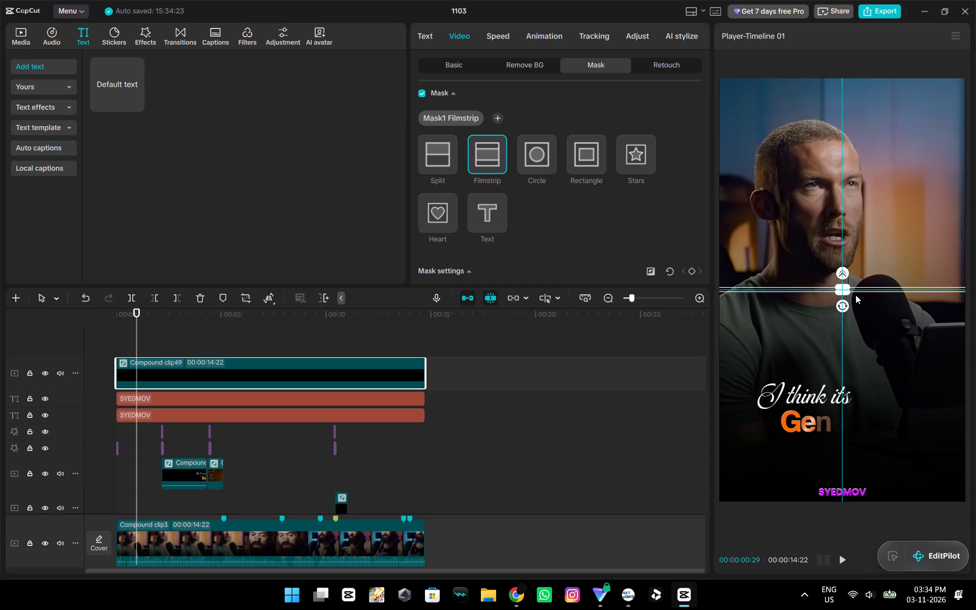
drag(856, 295, 851, 489)
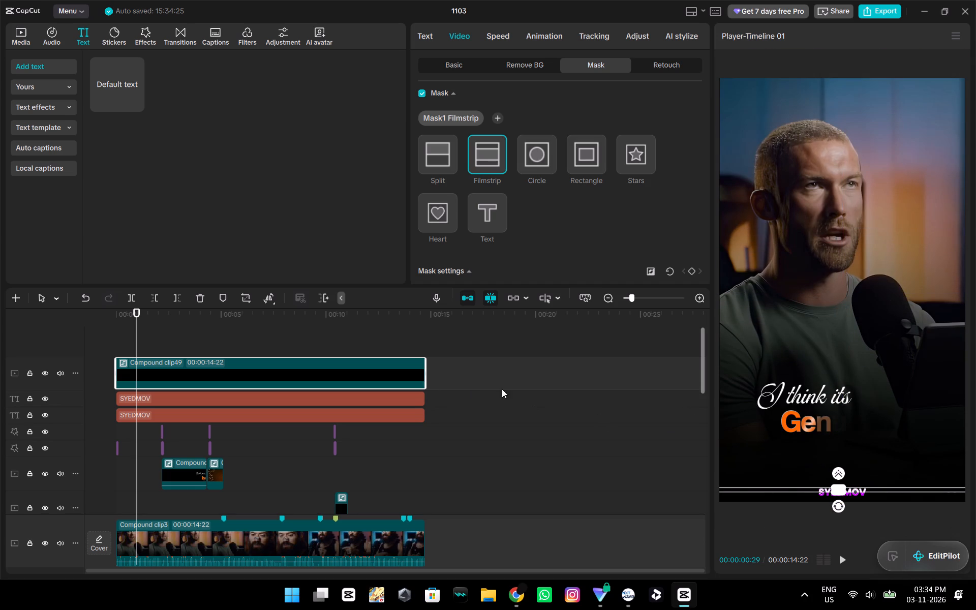
Narrow the mask band further to a thin sliver across the upper part of the "SYEDMOV" letters.
ctrl+scroll(901, 423, up, 1)
ctrl+scroll(890, 411, down, 3)
ctrl+scroll(890, 411, up, 20)
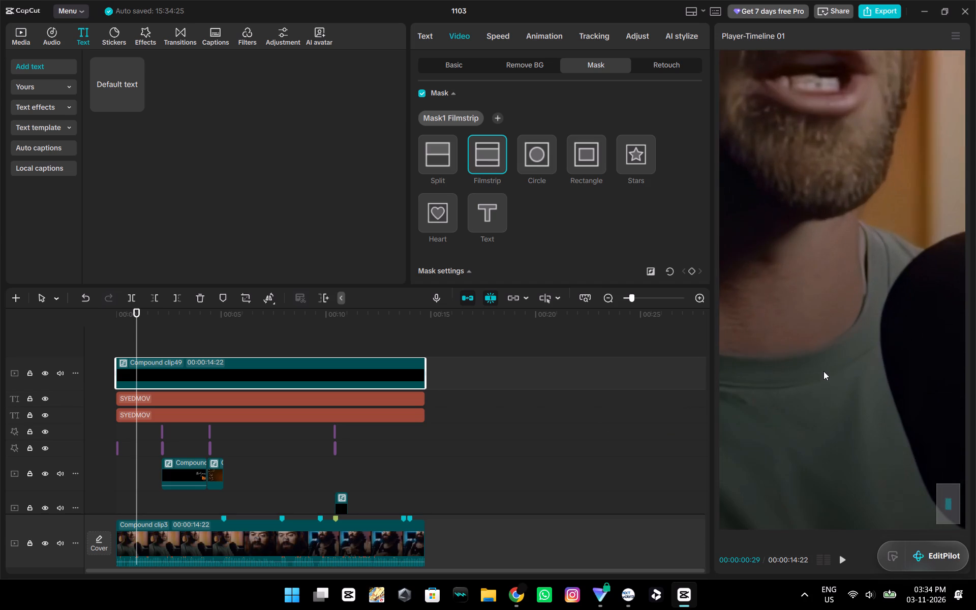
scroll(823, 377, down, 15)
ctrl+scroll(840, 406, up, 14)
scroll(839, 407, down, 1)
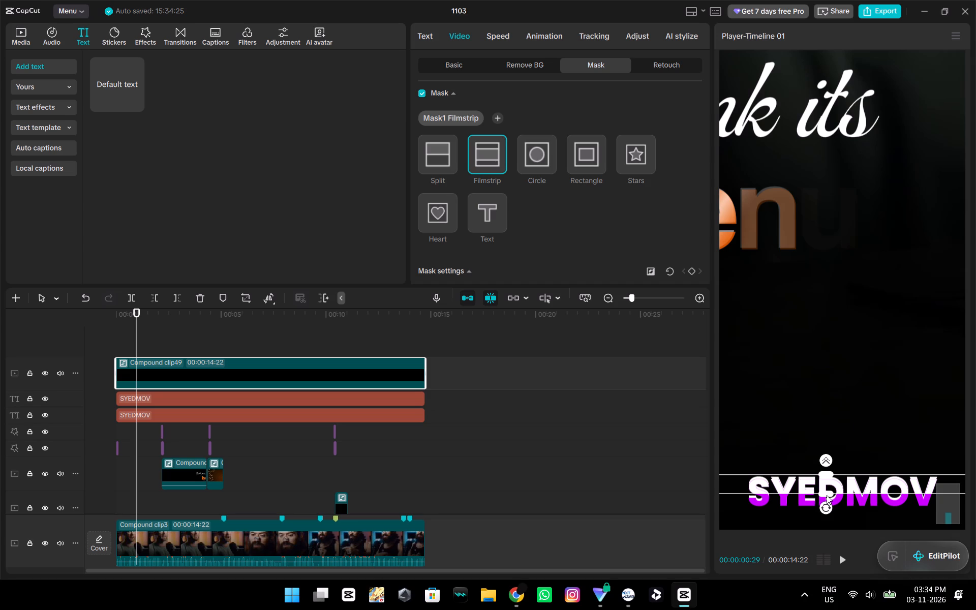
drag(828, 475, 825, 482)
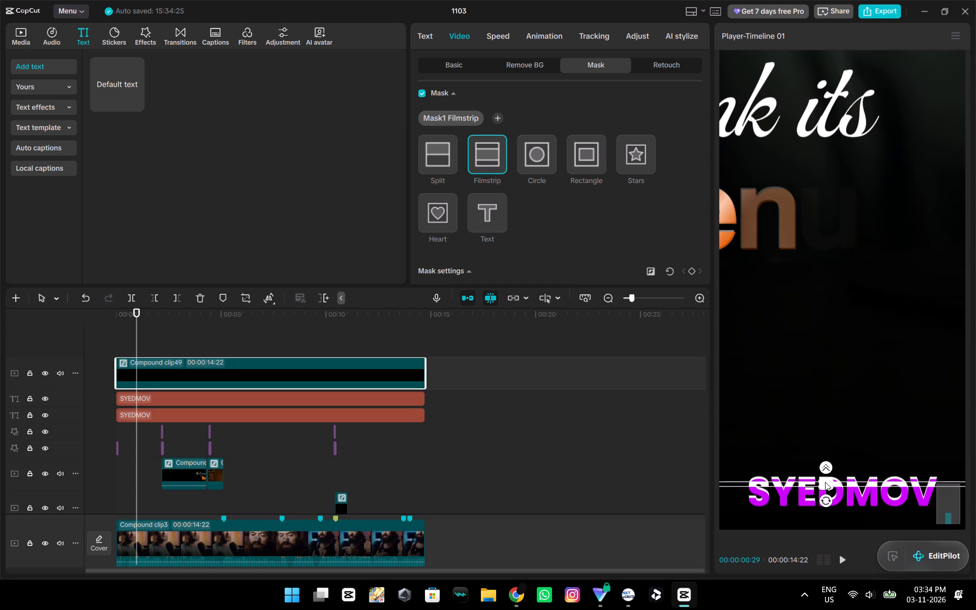
drag(825, 482, 825, 483)
drag(833, 486, 821, 487)
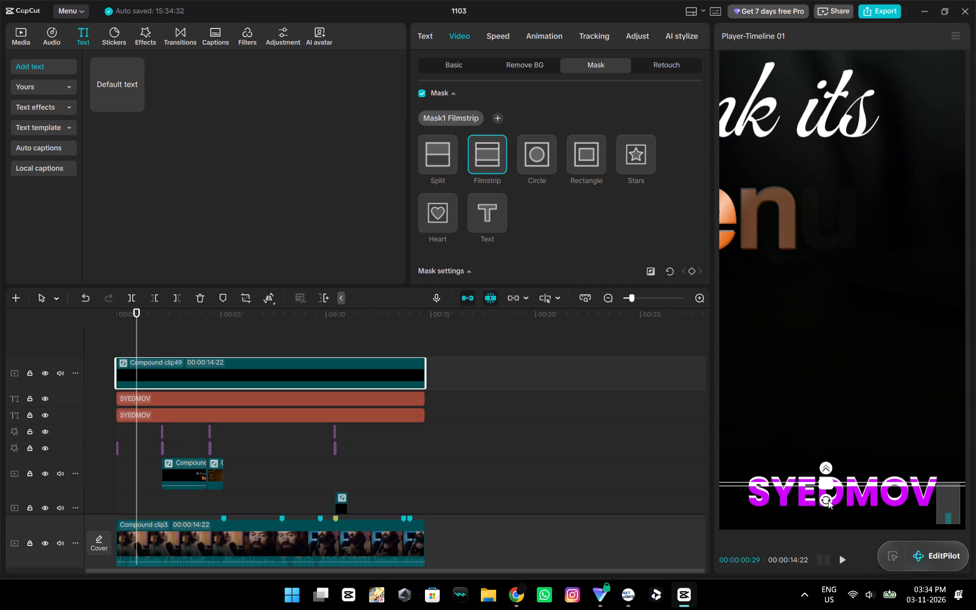
Tilt the thin mask band diagonally and shift it toward the first letters of "SYEDMOV".
drag(828, 501, 836, 496)
drag(838, 471, 815, 471)
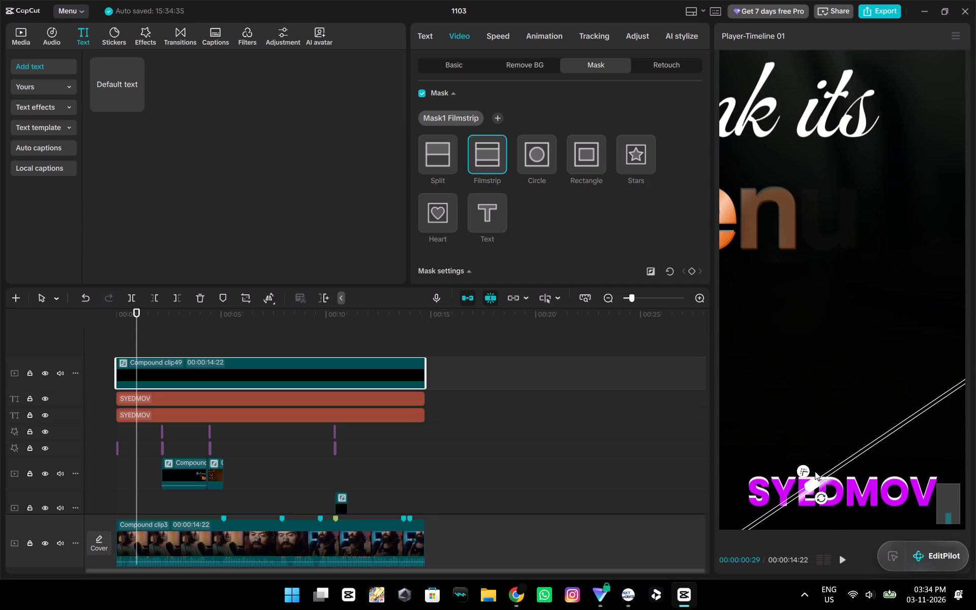
drag(815, 471, 790, 464)
Lower the bottommost "SYEDMOV" text layer slightly, to a Y position of -1834.
click(250, 420)
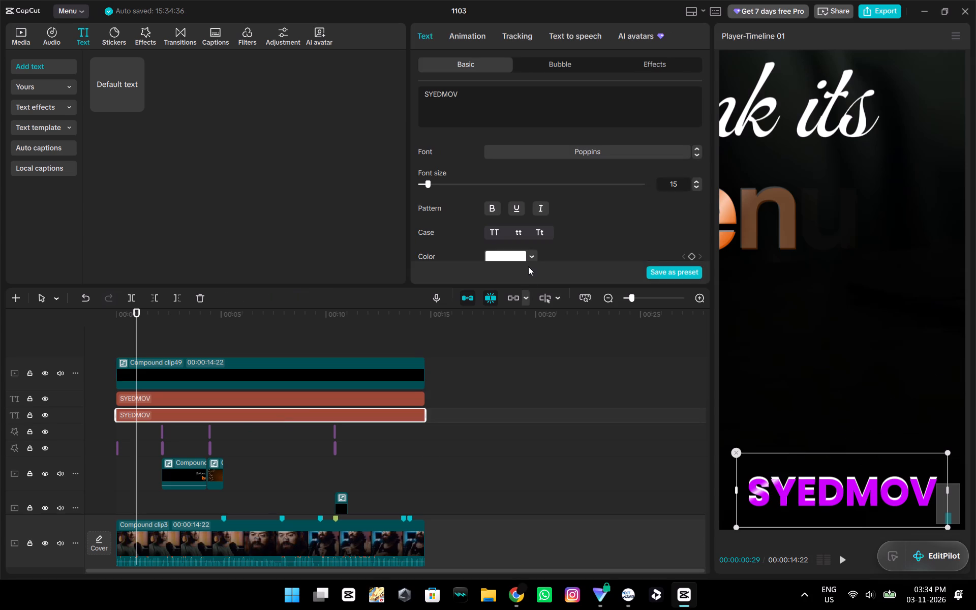
scroll(528, 266, down, 4)
scroll(554, 211, down, 6)
triple_click(598, 172)
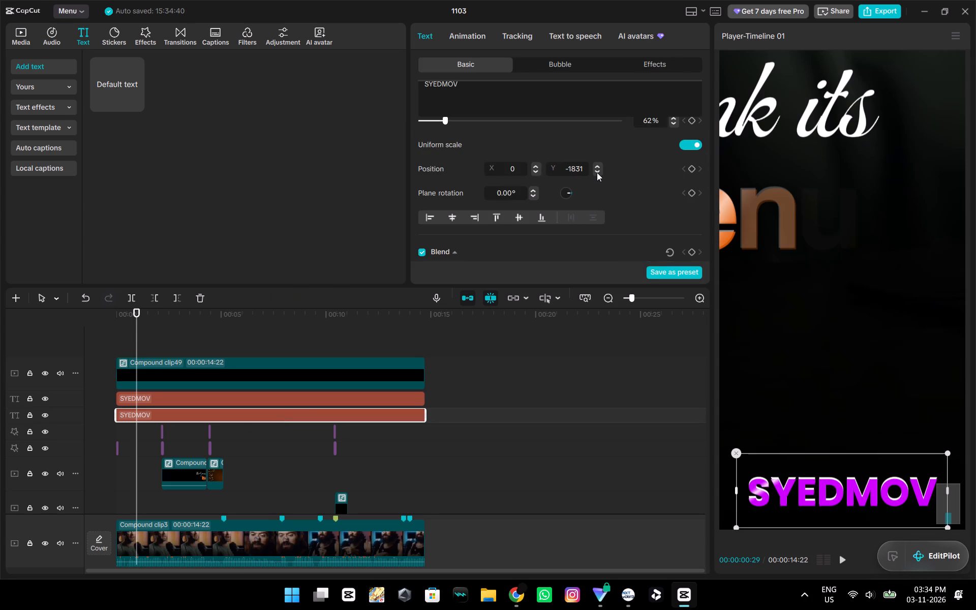
click(597, 172)
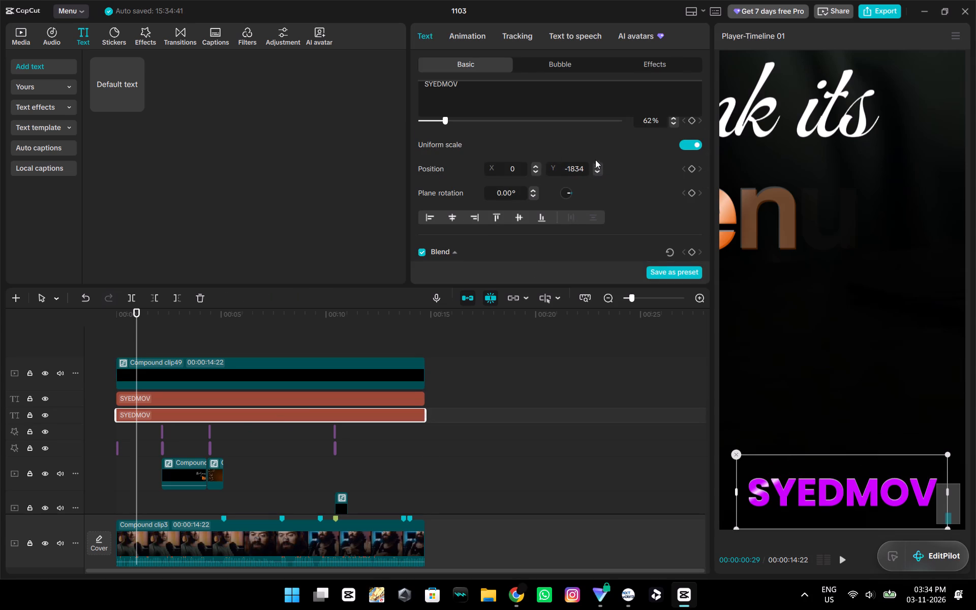
click(596, 167)
click(602, 173)
Steepen the diagonal Filmstrip mask on the top compound clip and position its band across the S and Y of "SYEDMOV".
click(232, 372)
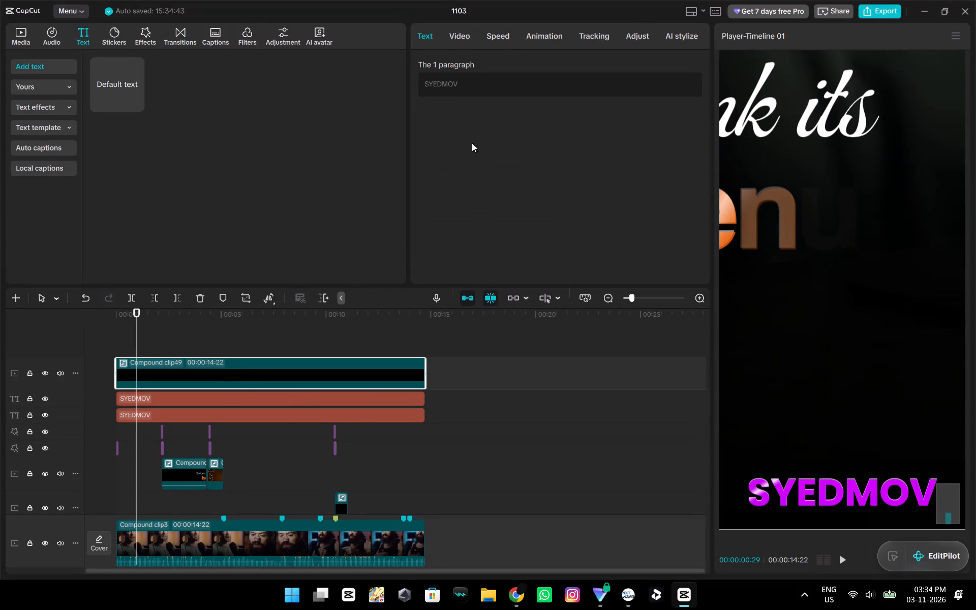
click(464, 42)
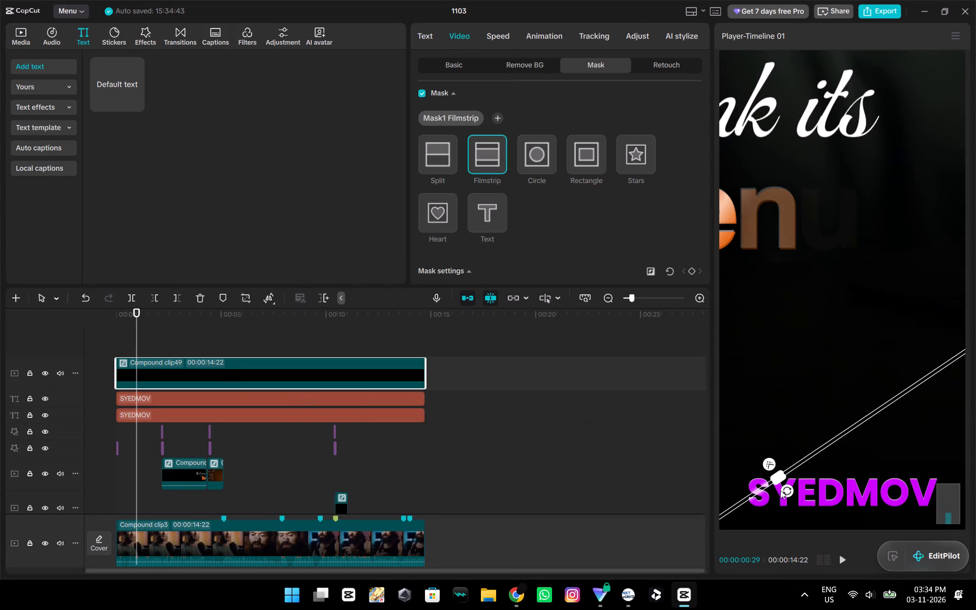
click(784, 494)
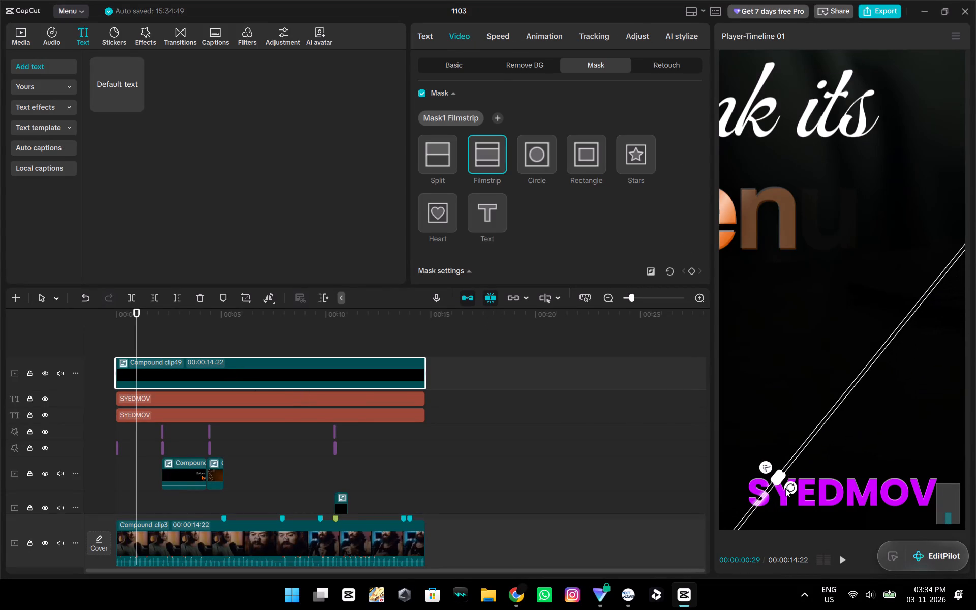
click(788, 490)
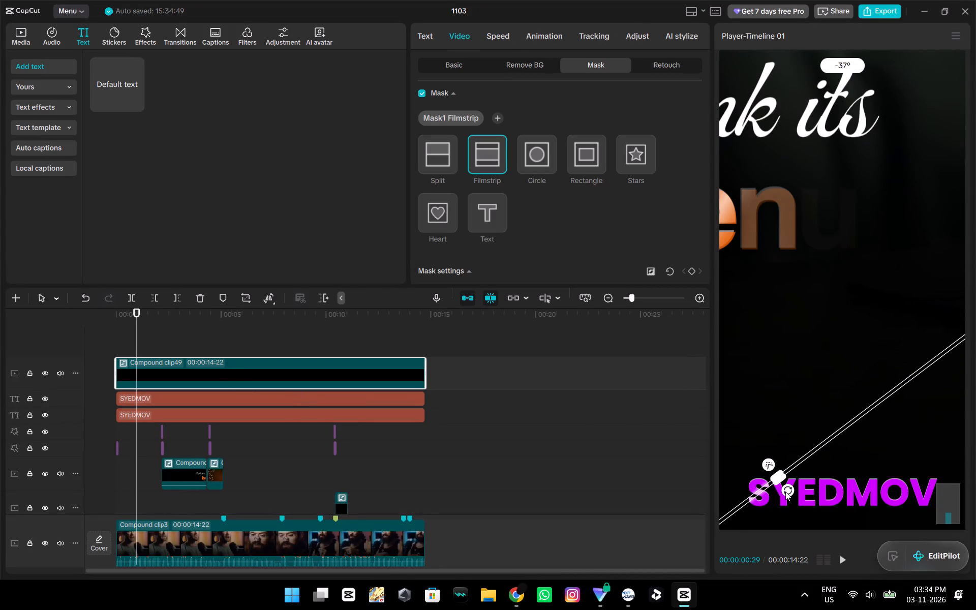
drag(791, 463, 785, 461)
drag(785, 496, 787, 493)
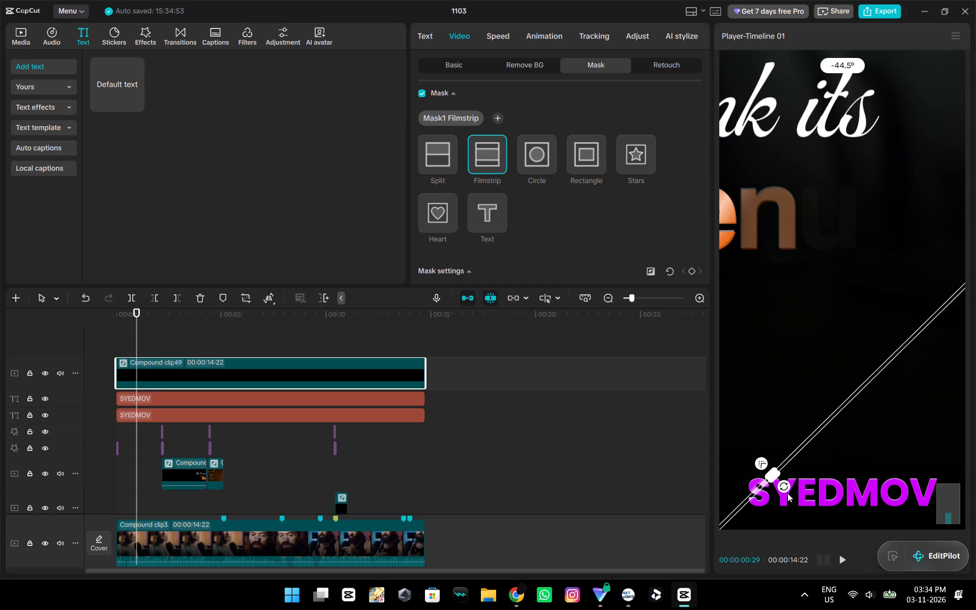
drag(787, 493, 789, 491)
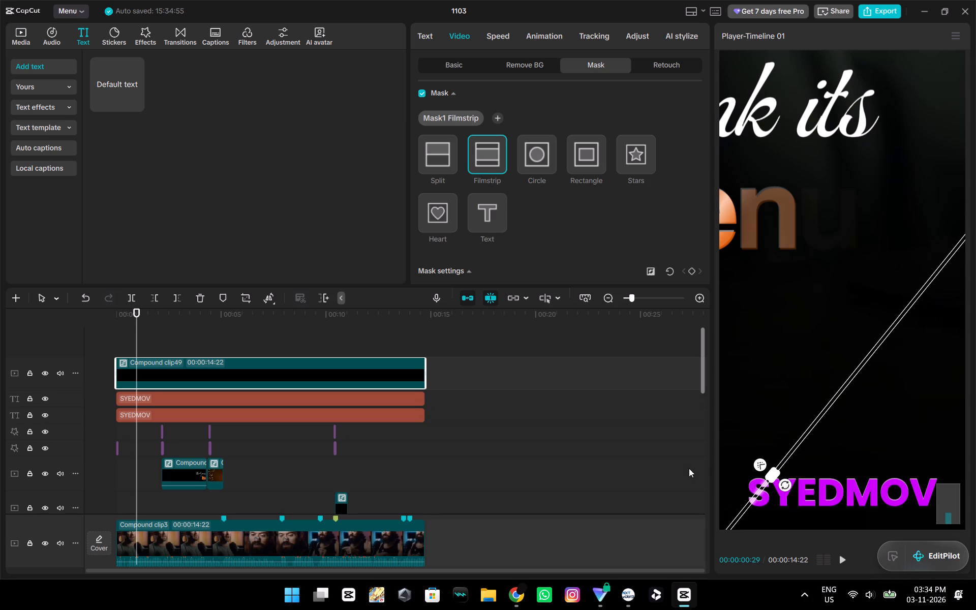
click(810, 429)
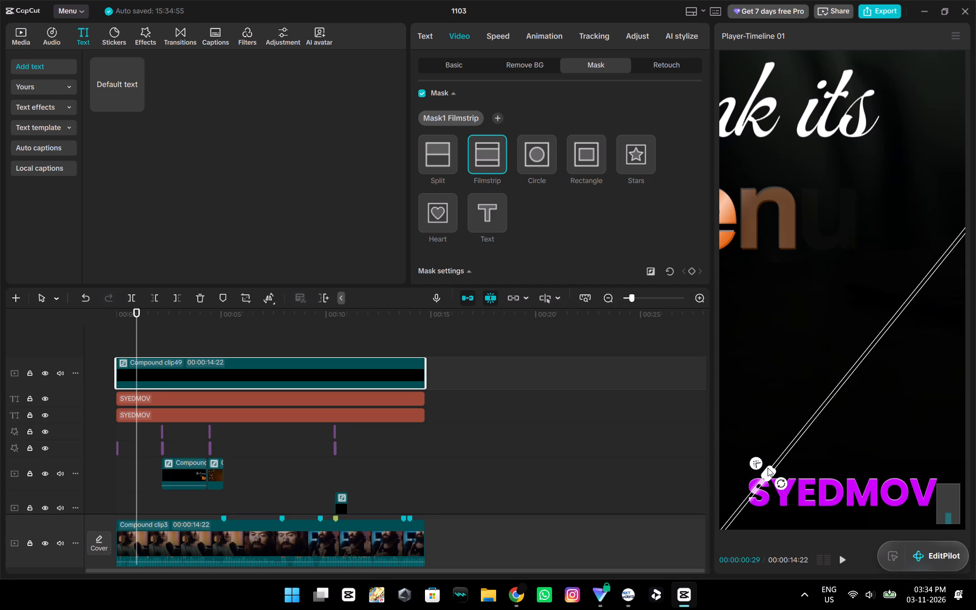
drag(755, 467, 757, 464)
drag(757, 464, 754, 460)
drag(781, 457, 786, 460)
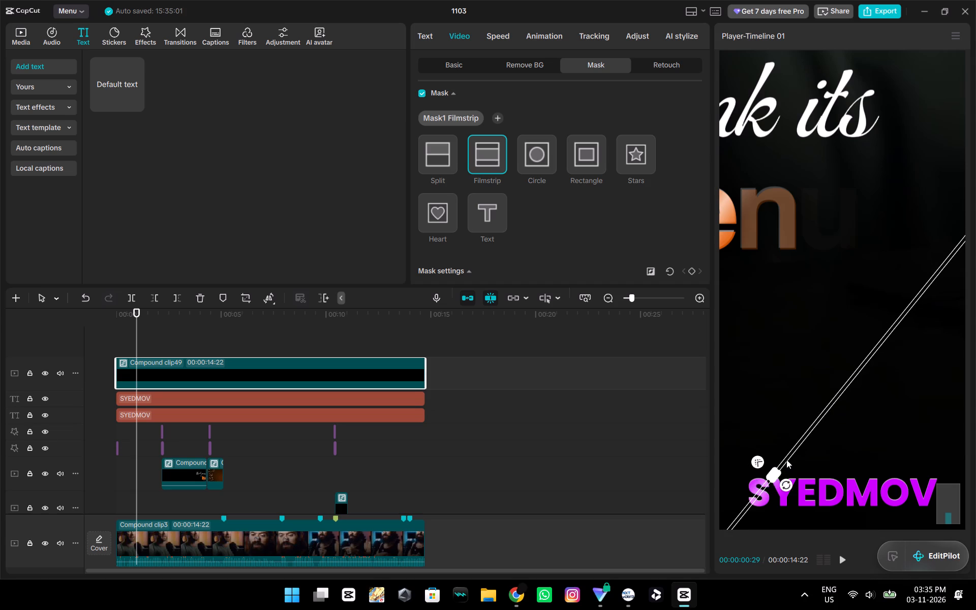
drag(786, 460, 787, 463)
click(761, 465)
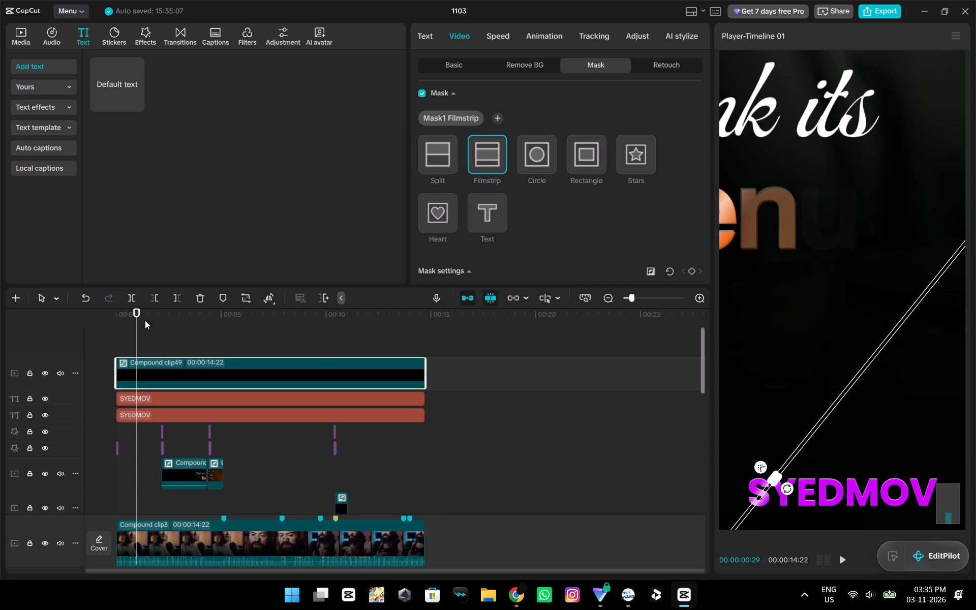
Add a mask settings keyframe at the start of the top compound clip, 00:00:00:00.
drag(137, 328, 117, 328)
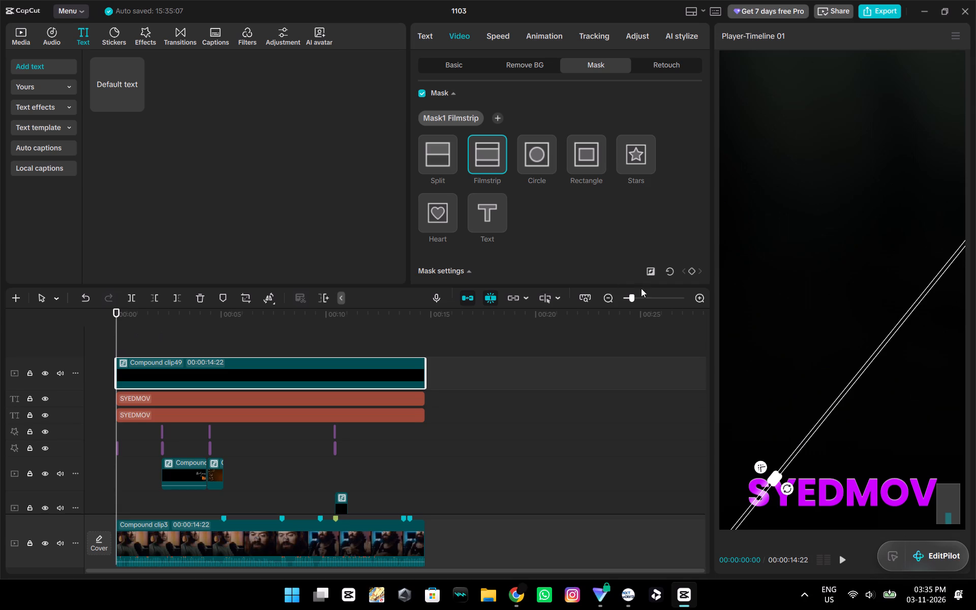
click(690, 267)
ctrl+scroll(775, 330, down, 2)
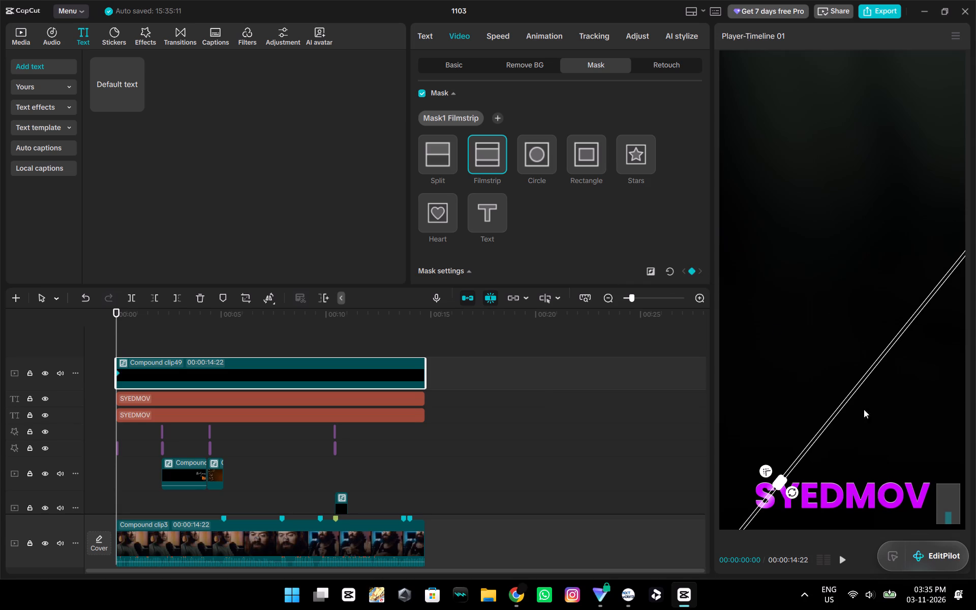
Add a mask keyframe at the clip's end, 00:00:14:22, with the diagonal band moved past the V of "SYEDMOV".
click(422, 343)
click(413, 367)
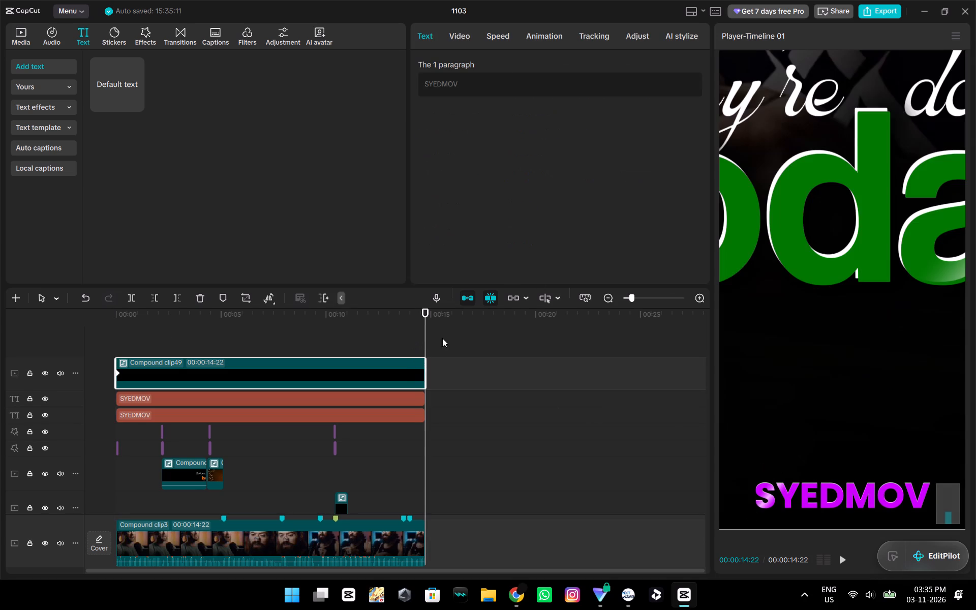
click(470, 36)
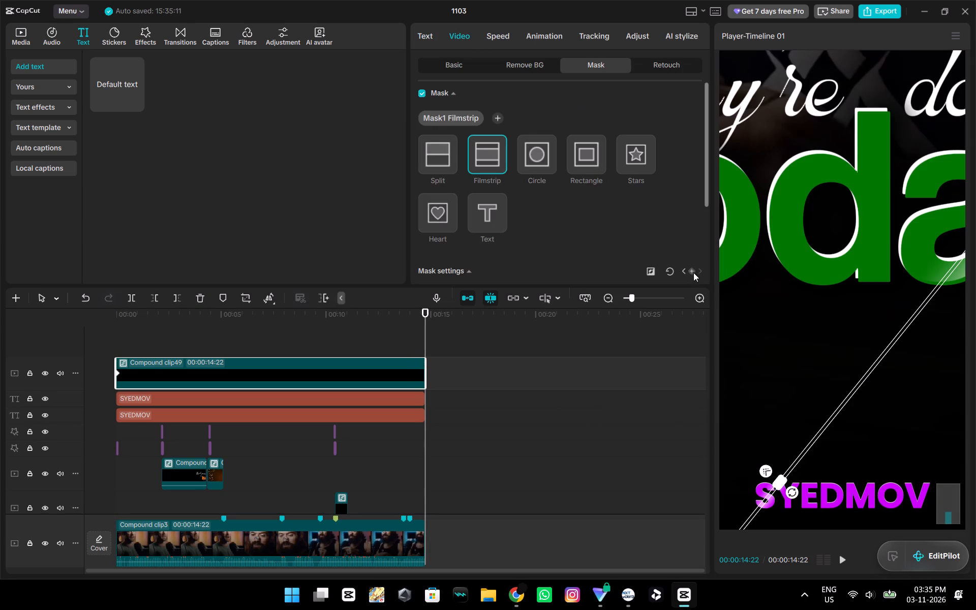
click(692, 272)
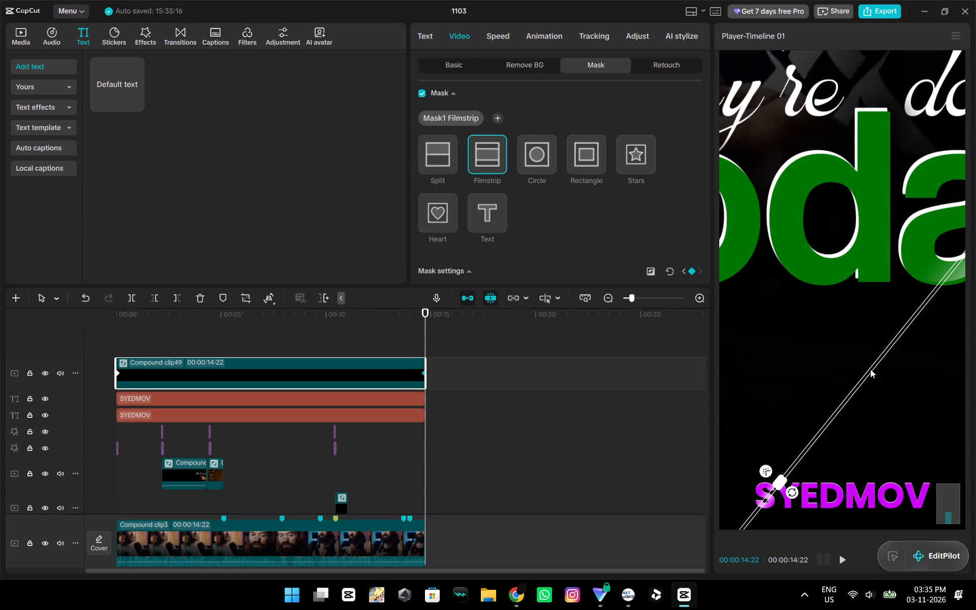
drag(870, 369, 975, 429)
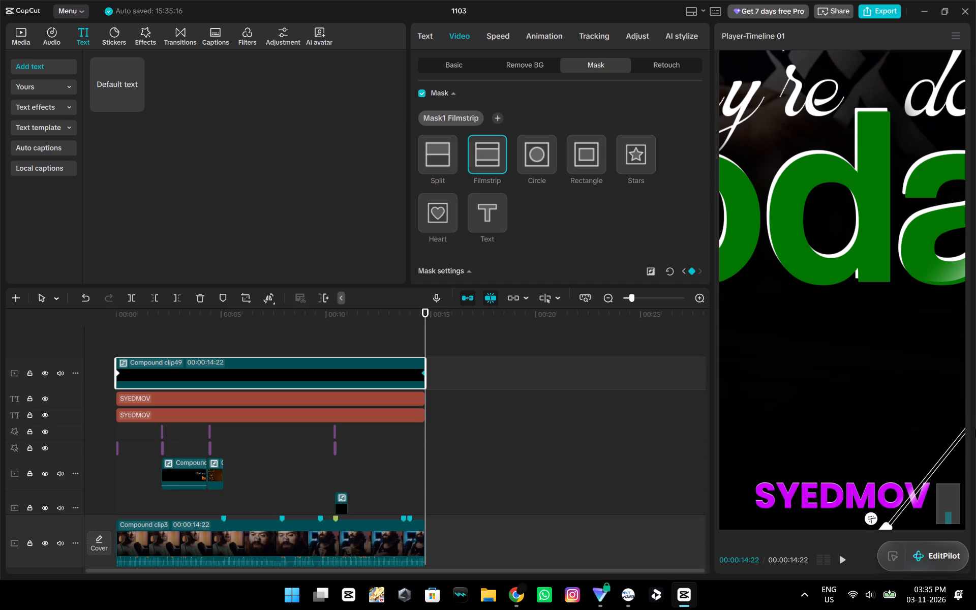
drag(975, 429, 941, 434)
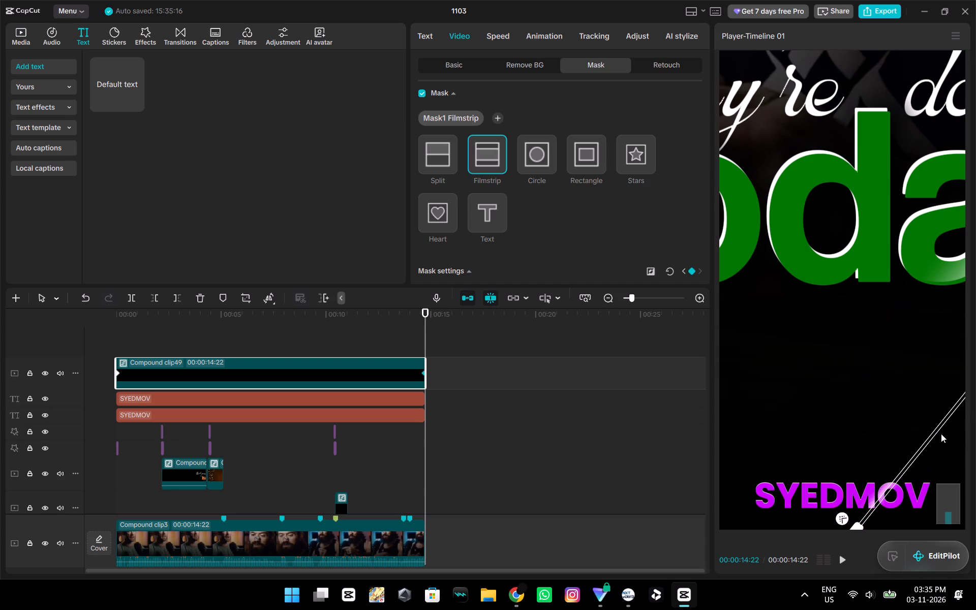
drag(941, 434, 974, 483)
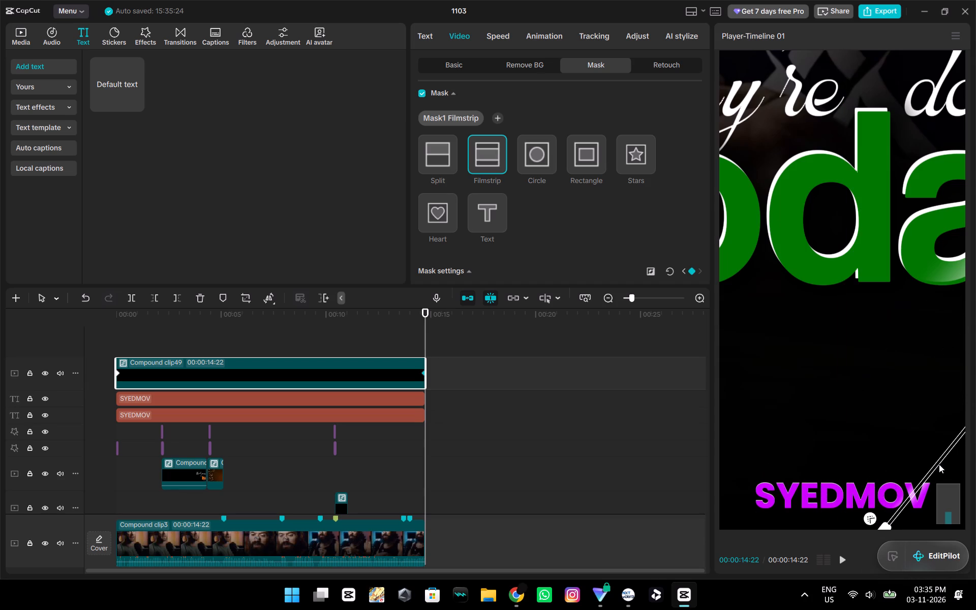
drag(937, 464, 948, 469)
Move the end mask keyframe back along the top compound clip to about the 7-second mark.
drag(424, 376, 256, 396)
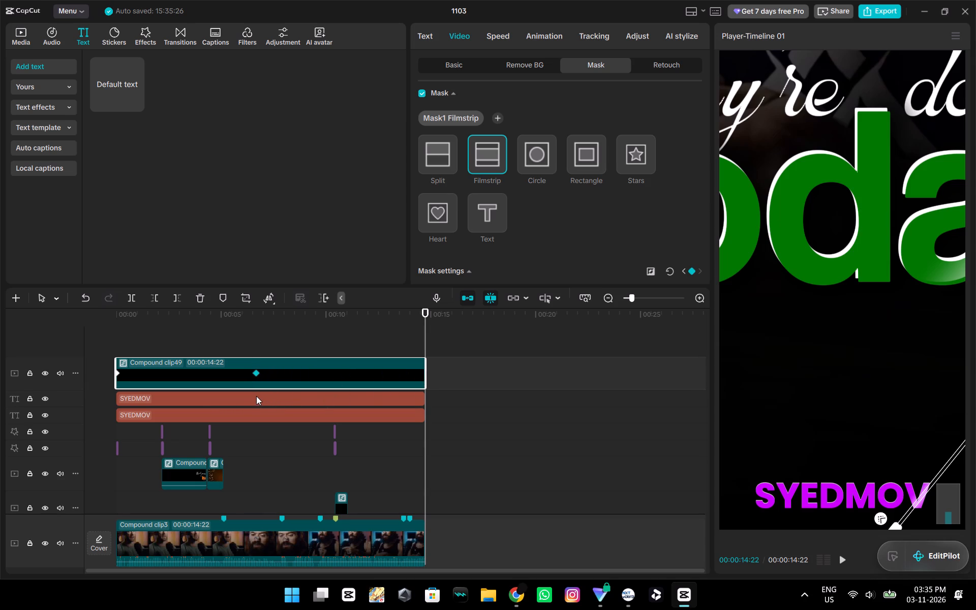
drag(256, 396, 263, 398)
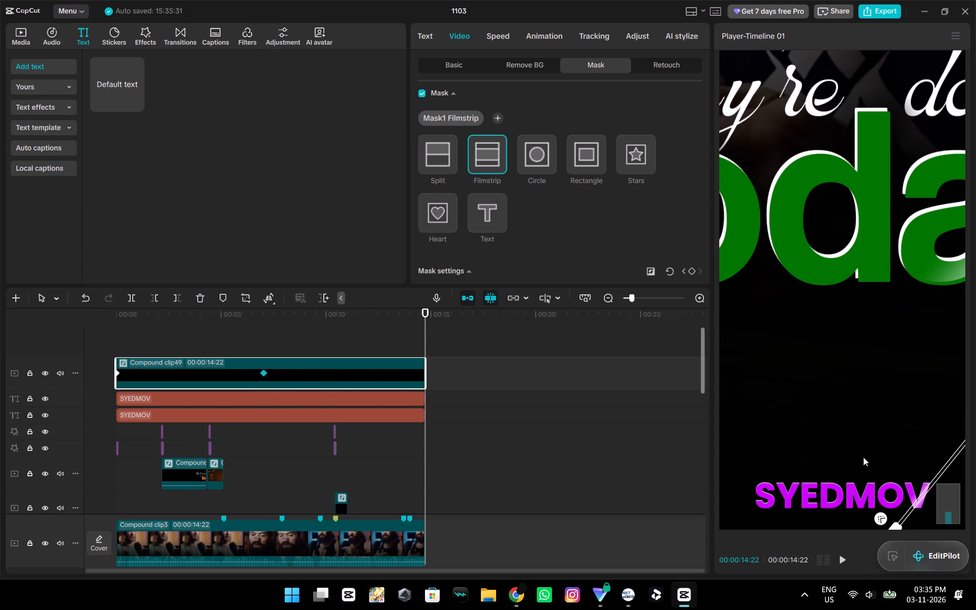
Move the diagonal mask band back to the start of "SYEDMOV" at the clip's end, adding a closing keyframe there.
drag(950, 459, 890, 462)
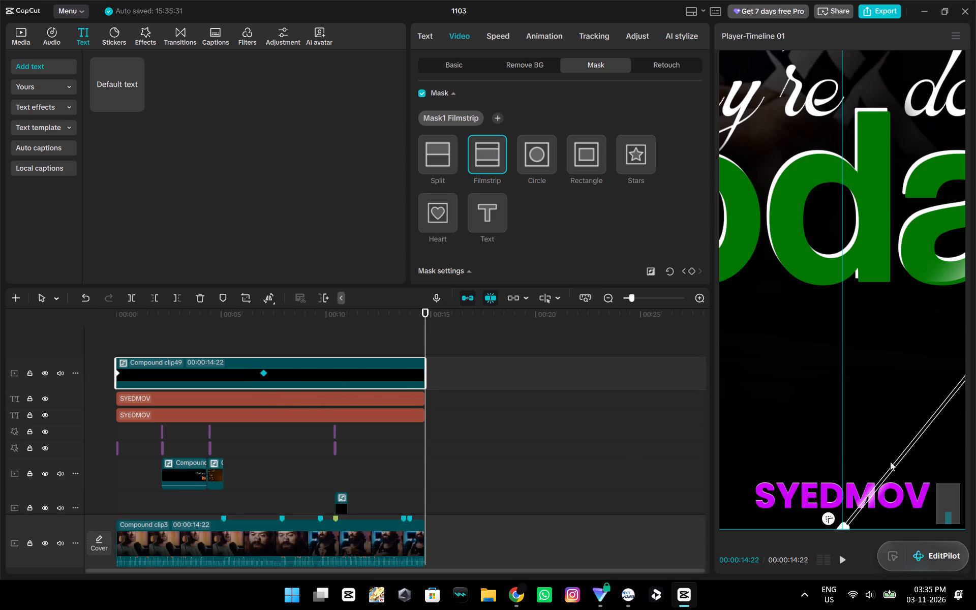
drag(890, 462, 800, 440)
Scrub the timeline from the start to the end to check the diagonal mask's sweep across "SYEDMOV".
click(185, 326)
drag(185, 326, 118, 327)
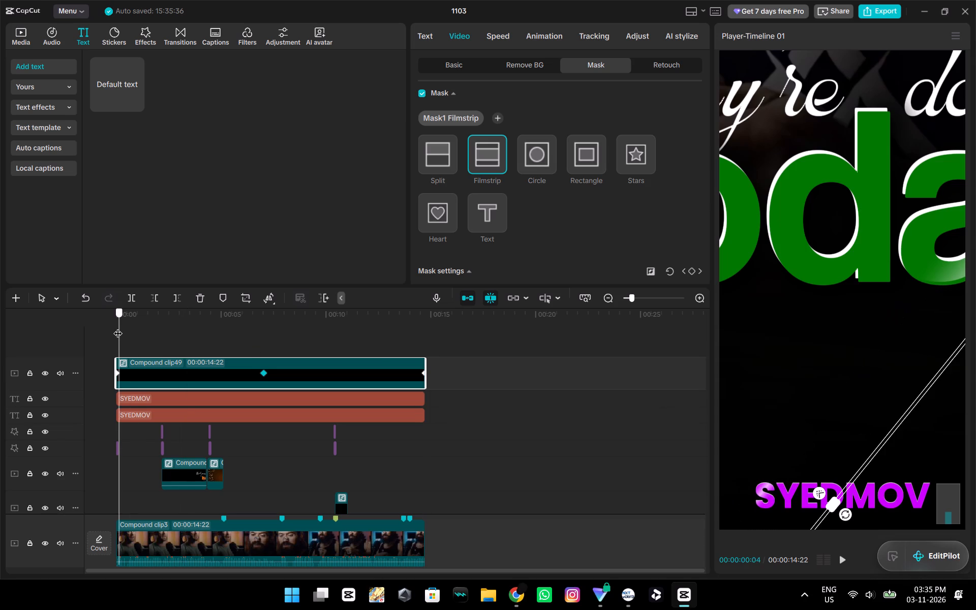
drag(118, 327, 206, 343)
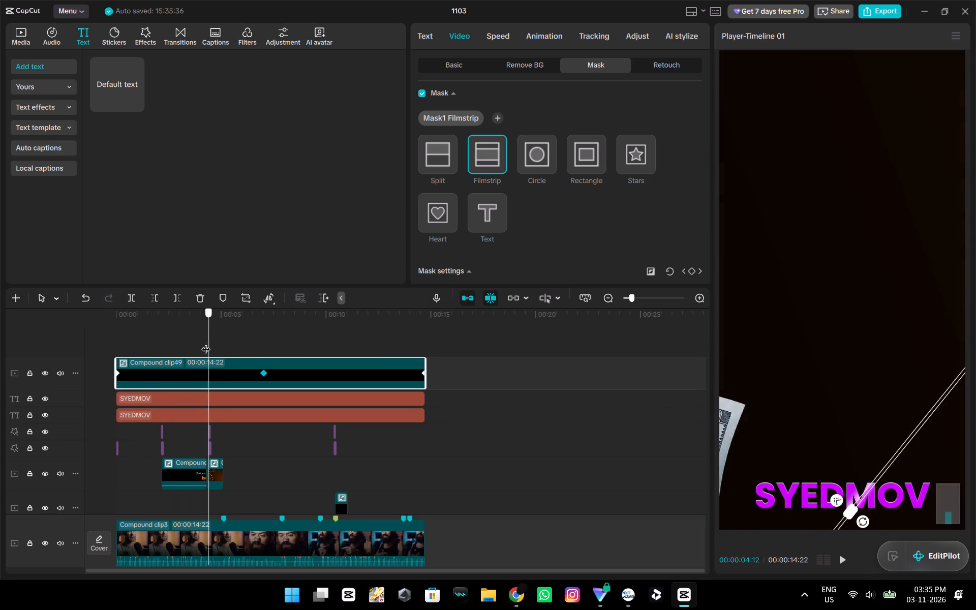
drag(206, 343, 306, 350)
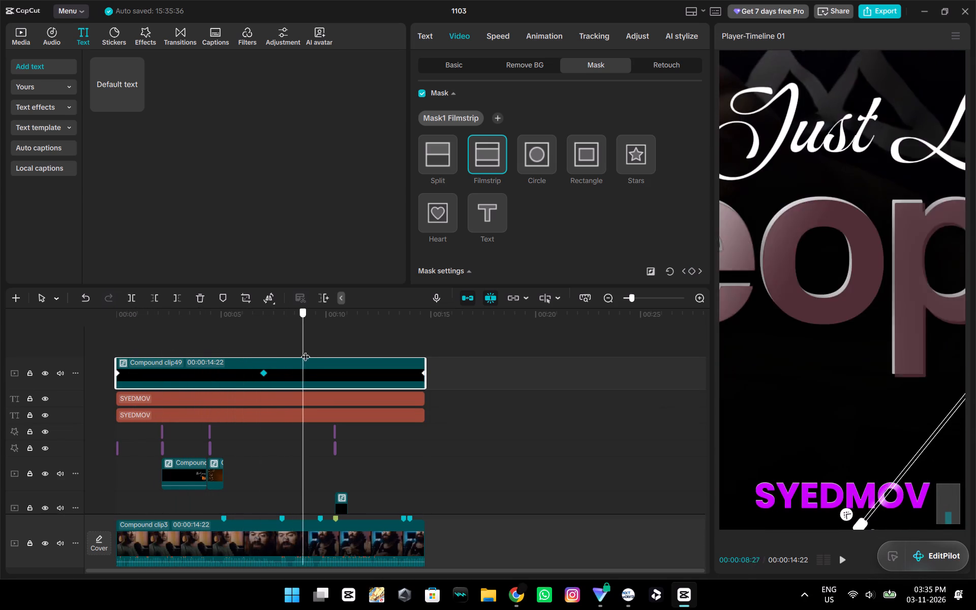
drag(306, 350, 388, 351)
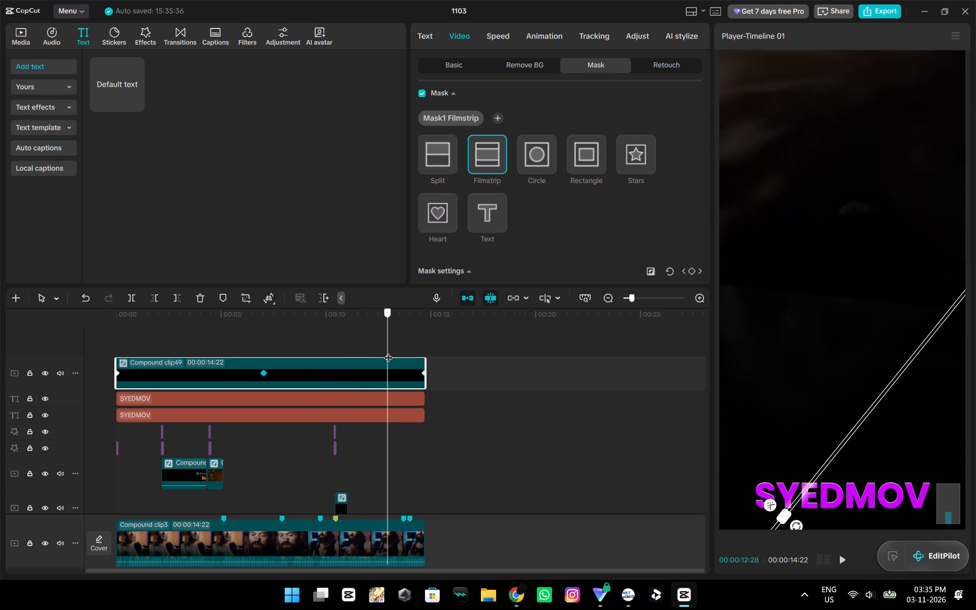
drag(388, 351, 465, 359)
Scale the compound clip and both "SYEDMOV" texts down together, bringing the text to about 44% scale, and place them at the frame's bottom centre.
ctrl+scroll(487, 364, down, 11)
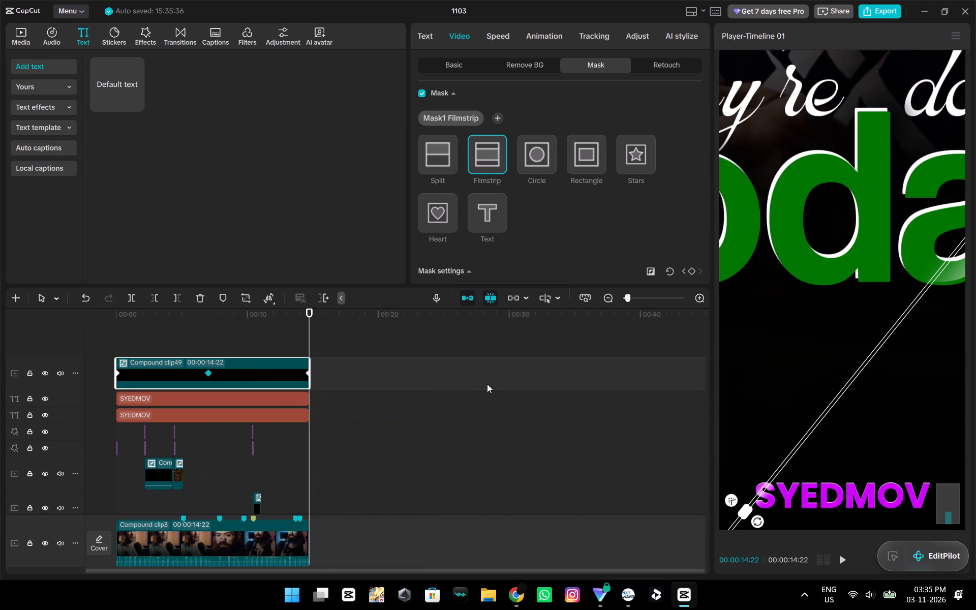
ctrl+scroll(487, 384, down, 3)
drag(217, 338, 214, 419)
click(214, 418)
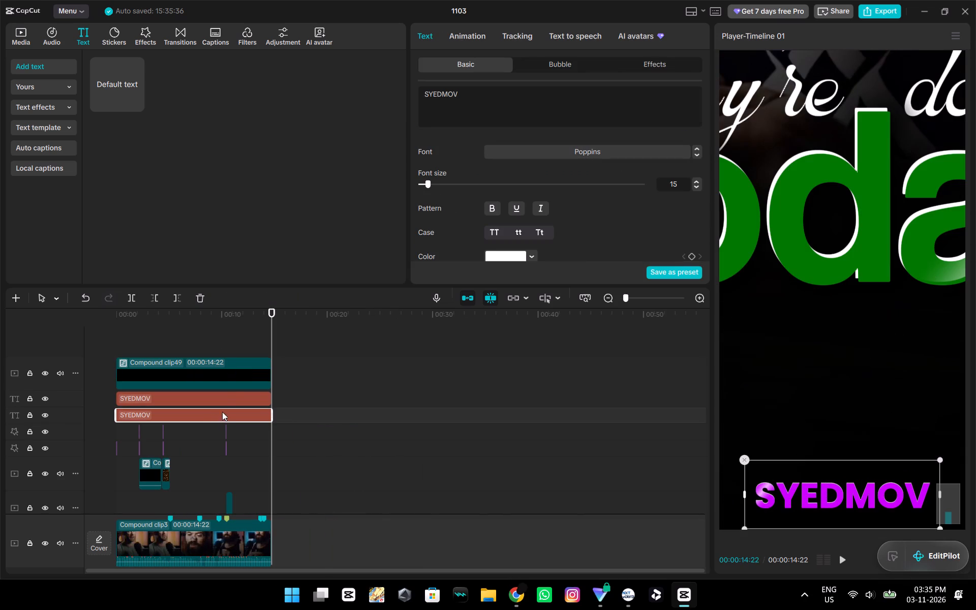
drag(248, 340, 243, 417)
ctrl+scroll(838, 397, down, 13)
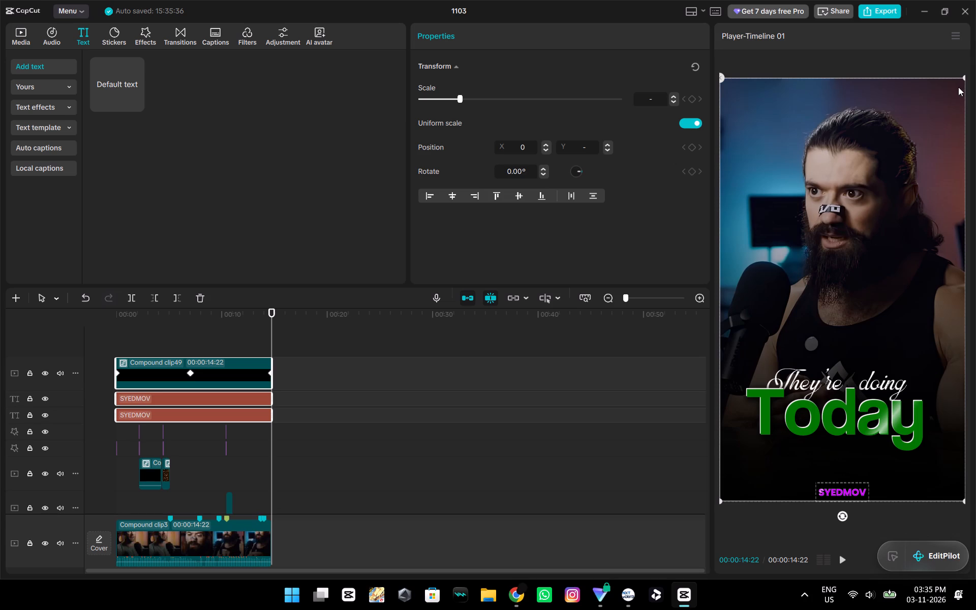
drag(964, 75, 931, 138)
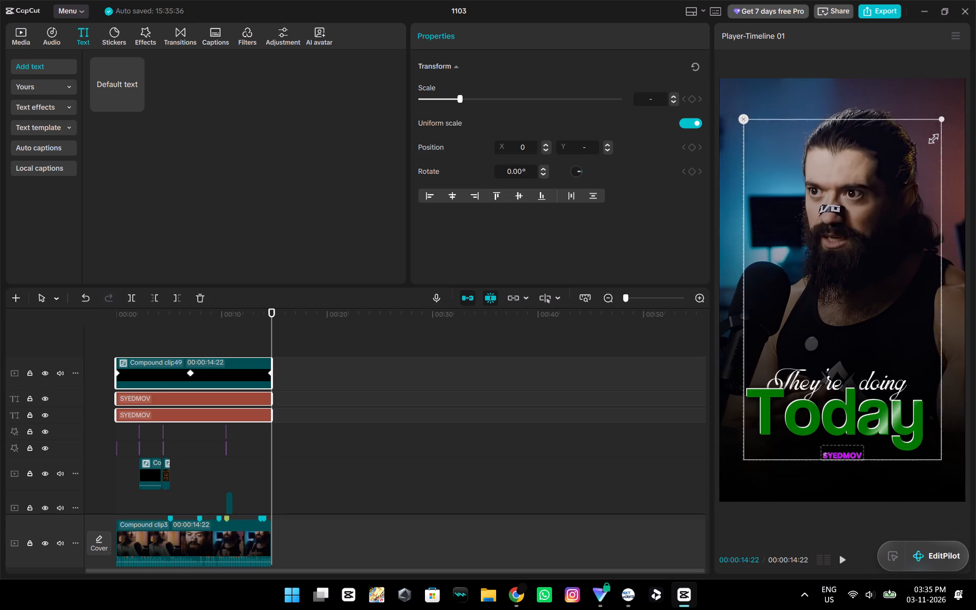
drag(931, 138, 920, 174)
drag(876, 199, 879, 267)
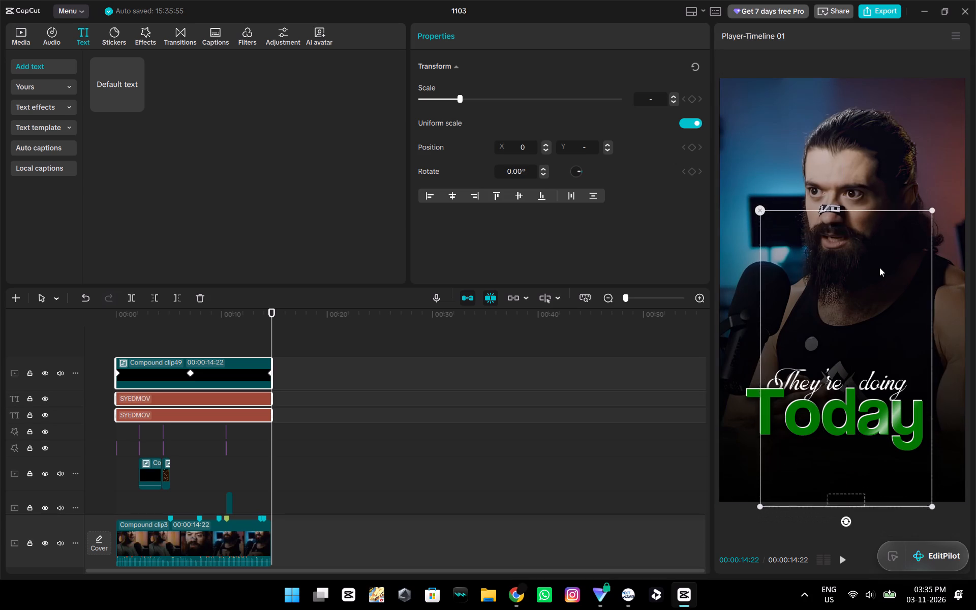
drag(879, 267, 878, 264)
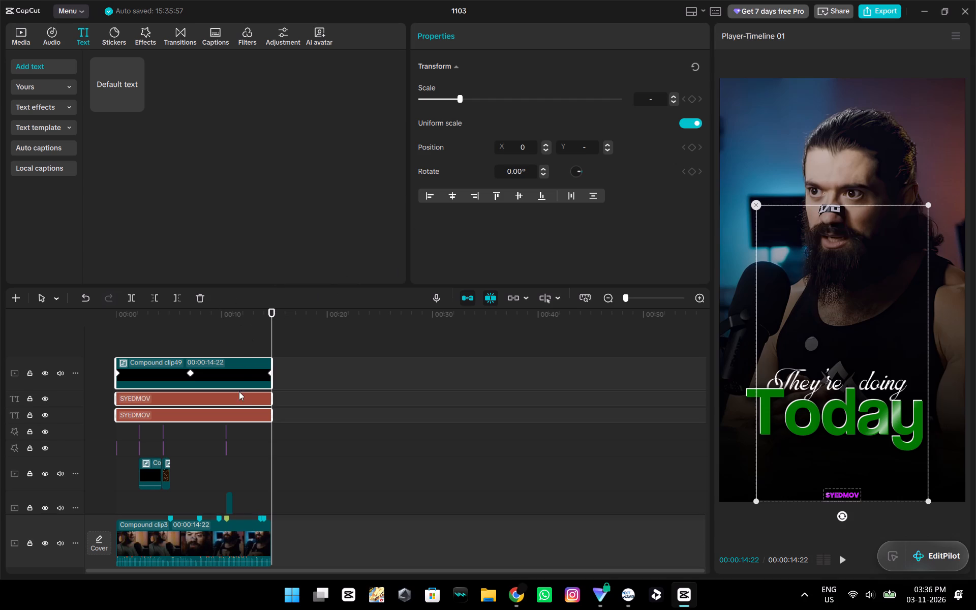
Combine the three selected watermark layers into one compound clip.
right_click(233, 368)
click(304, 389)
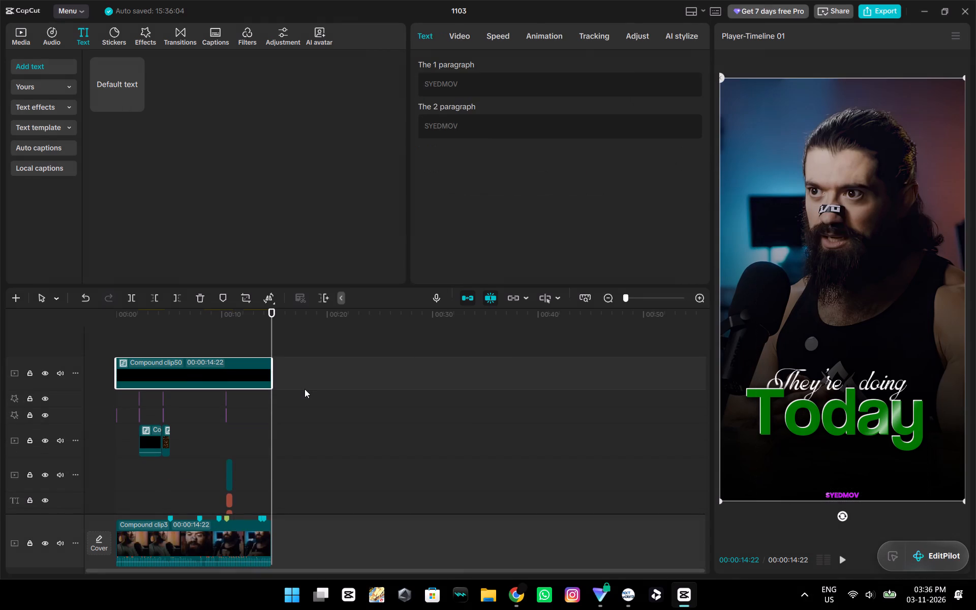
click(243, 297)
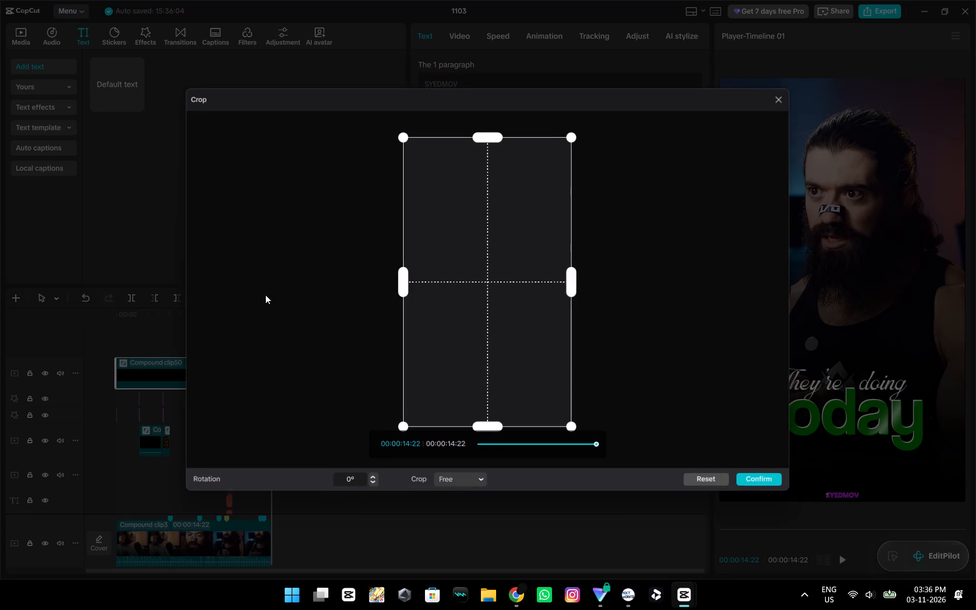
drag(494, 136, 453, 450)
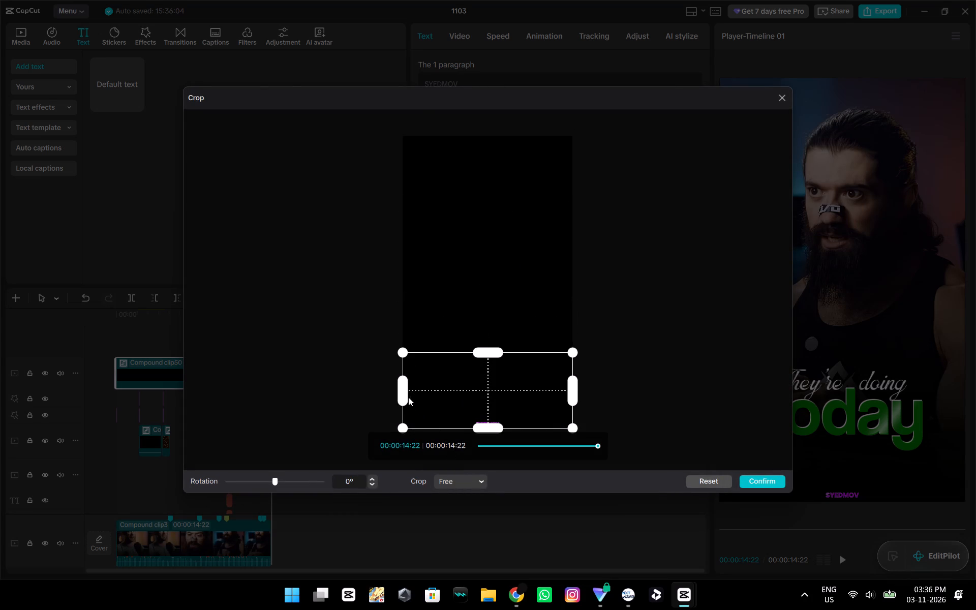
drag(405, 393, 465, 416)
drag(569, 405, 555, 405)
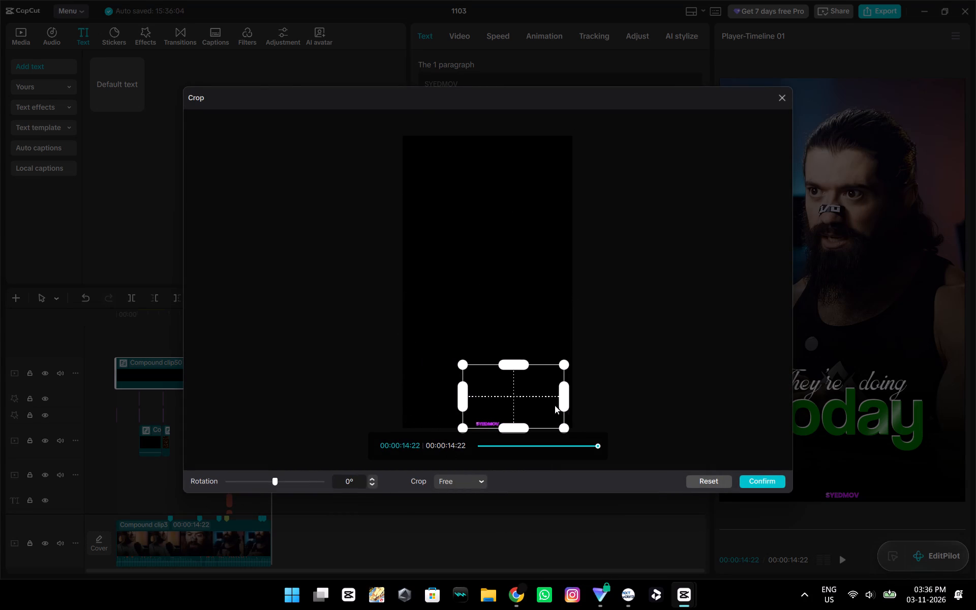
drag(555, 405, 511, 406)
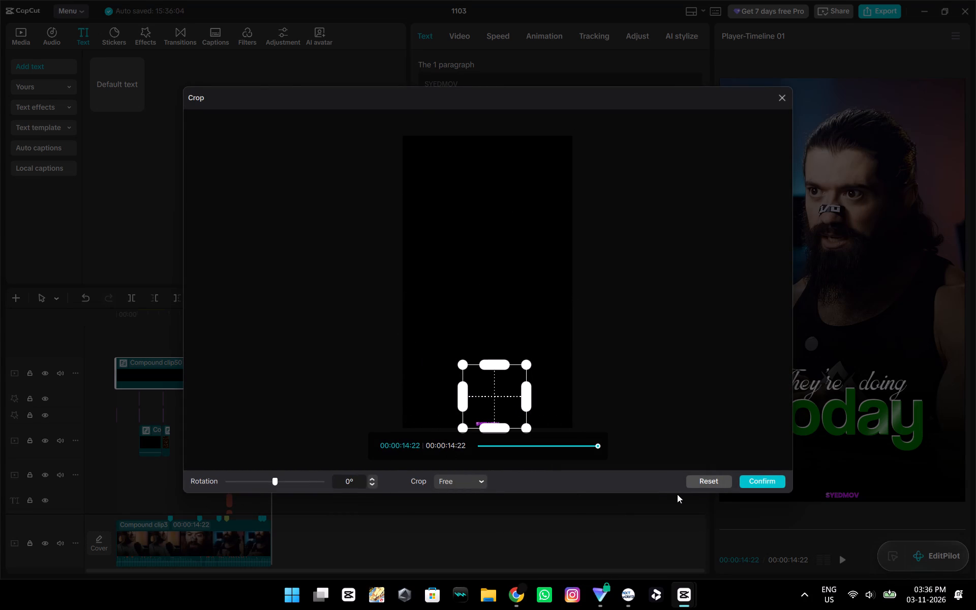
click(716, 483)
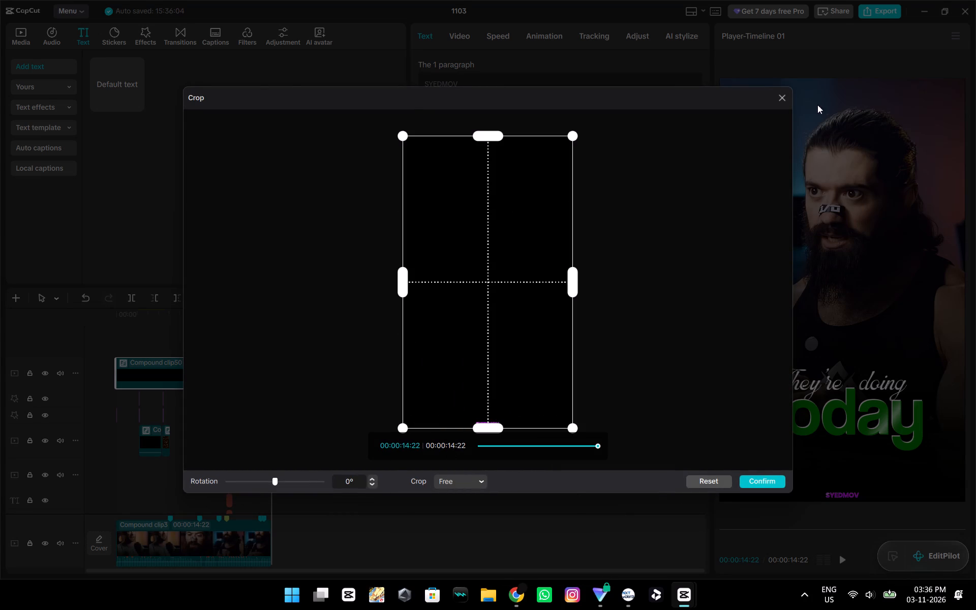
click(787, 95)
Play the video from near the start to check the smaller watermark.
click(147, 341)
drag(147, 341, 78, 339)
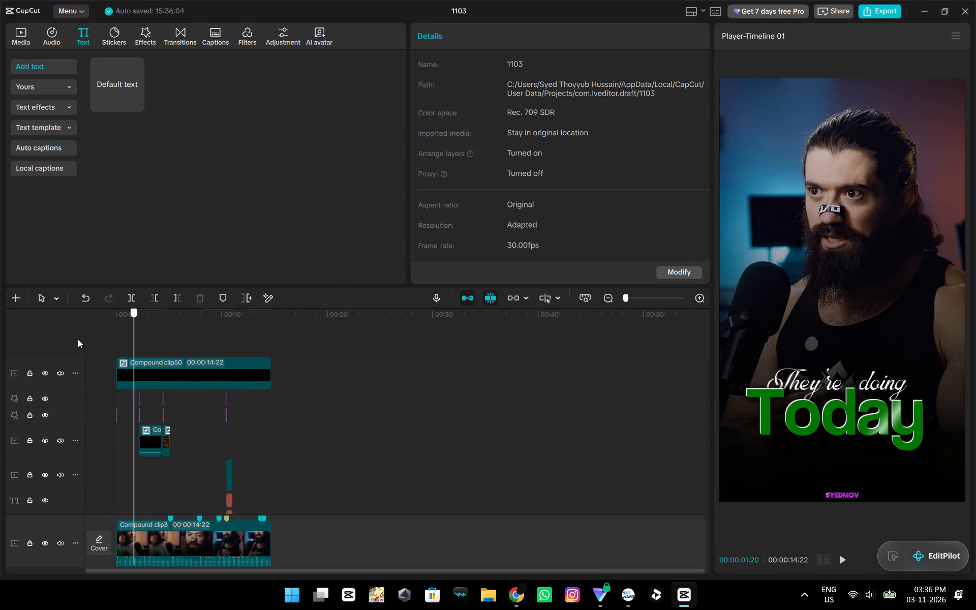
drag(78, 339, 77, 338)
key(space)
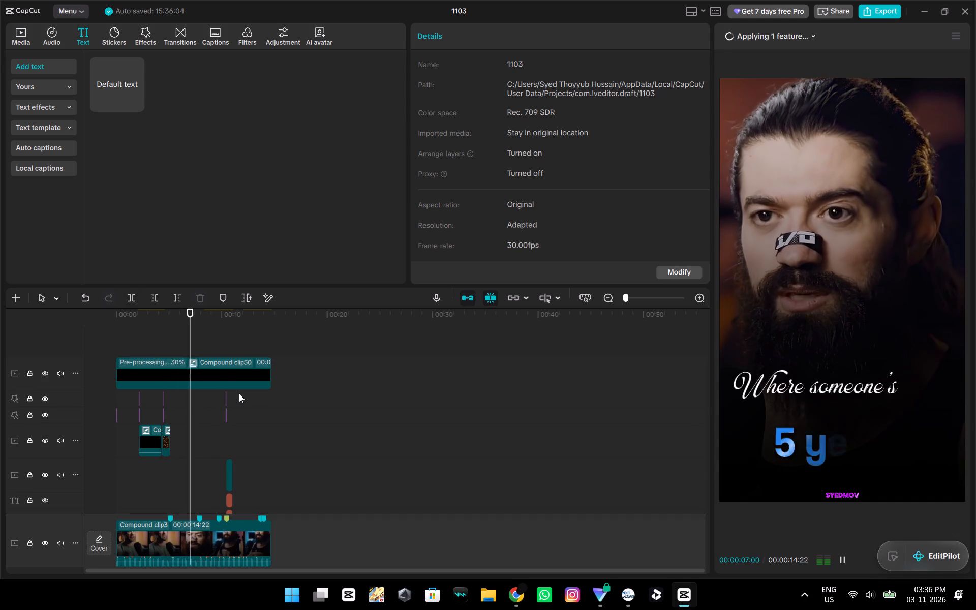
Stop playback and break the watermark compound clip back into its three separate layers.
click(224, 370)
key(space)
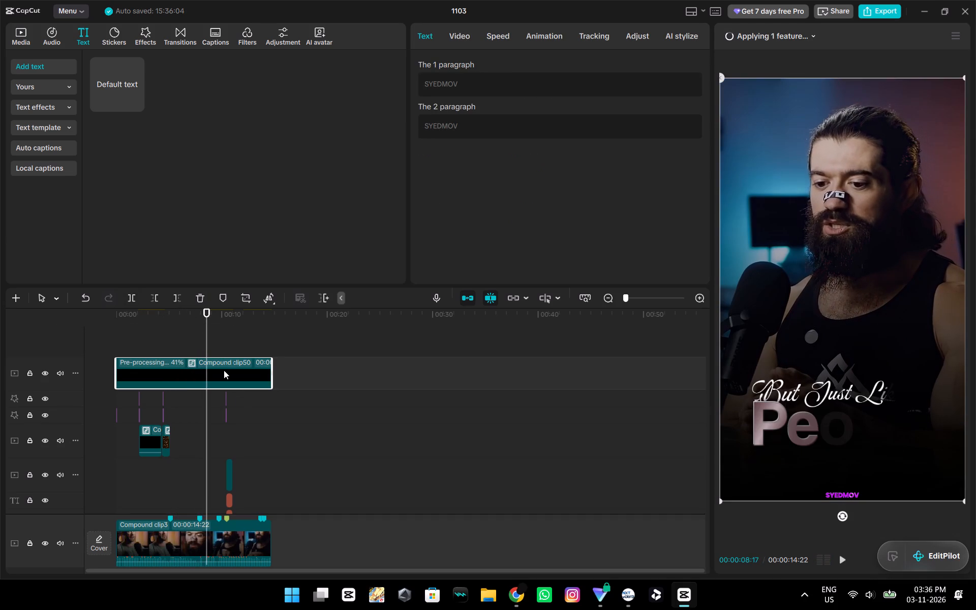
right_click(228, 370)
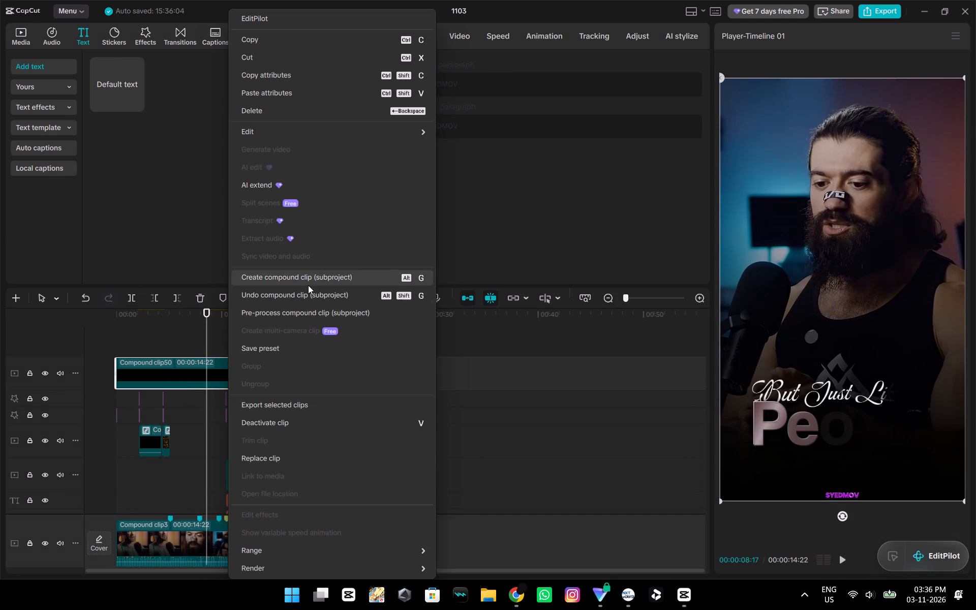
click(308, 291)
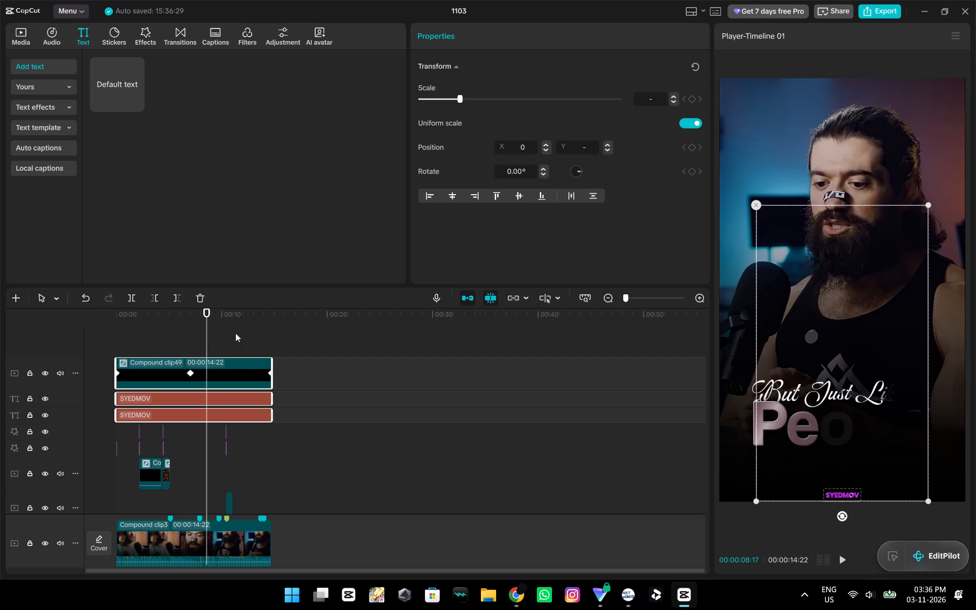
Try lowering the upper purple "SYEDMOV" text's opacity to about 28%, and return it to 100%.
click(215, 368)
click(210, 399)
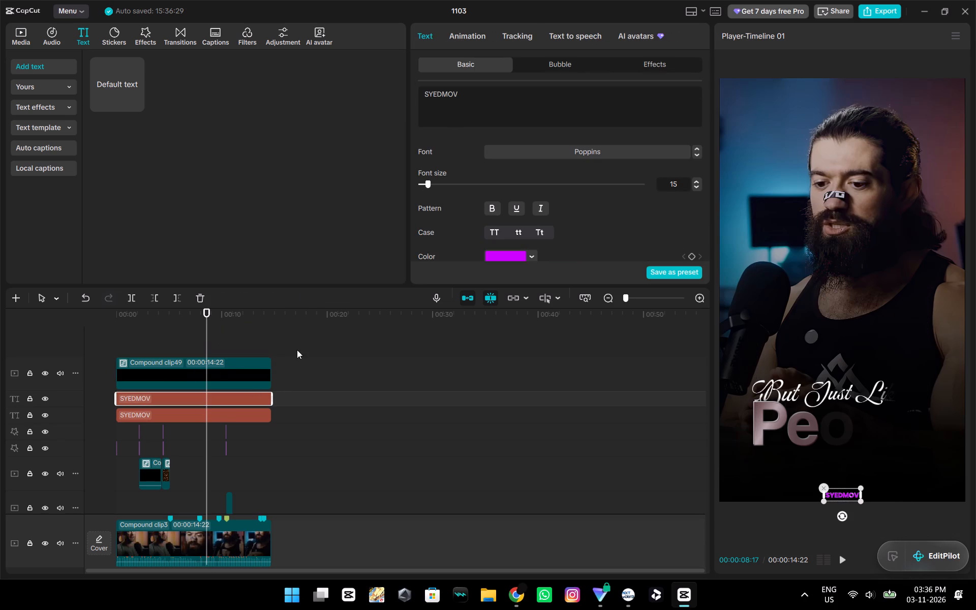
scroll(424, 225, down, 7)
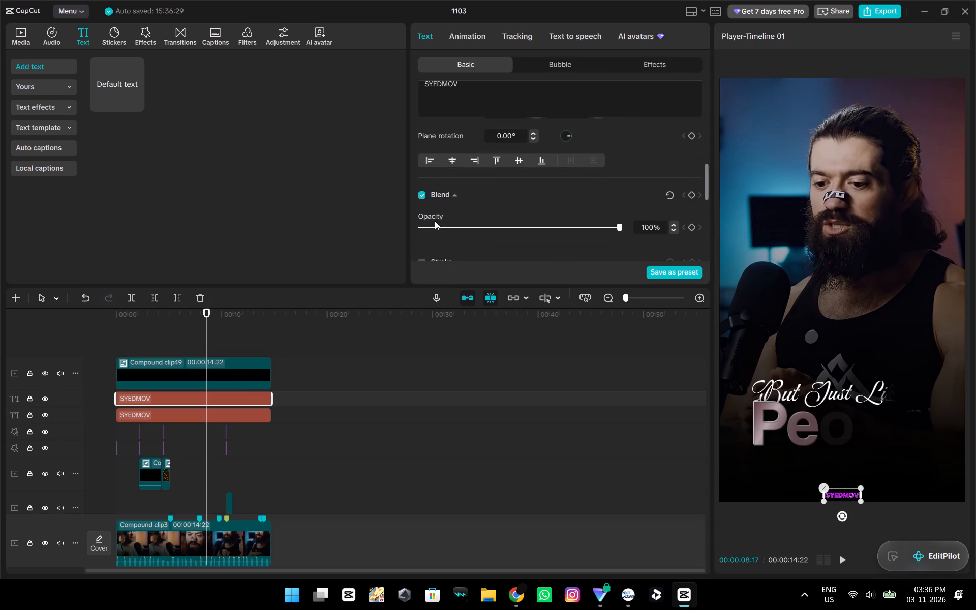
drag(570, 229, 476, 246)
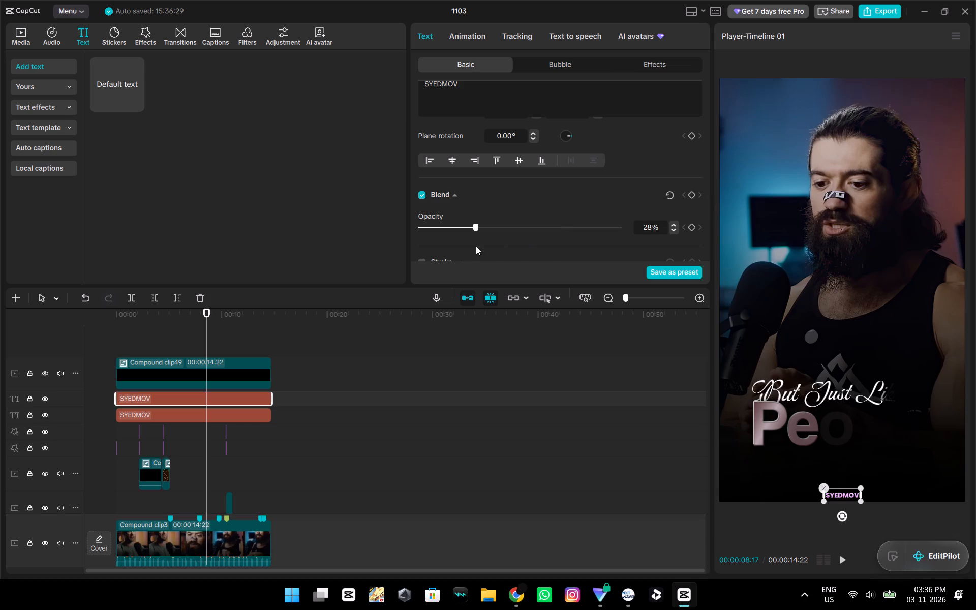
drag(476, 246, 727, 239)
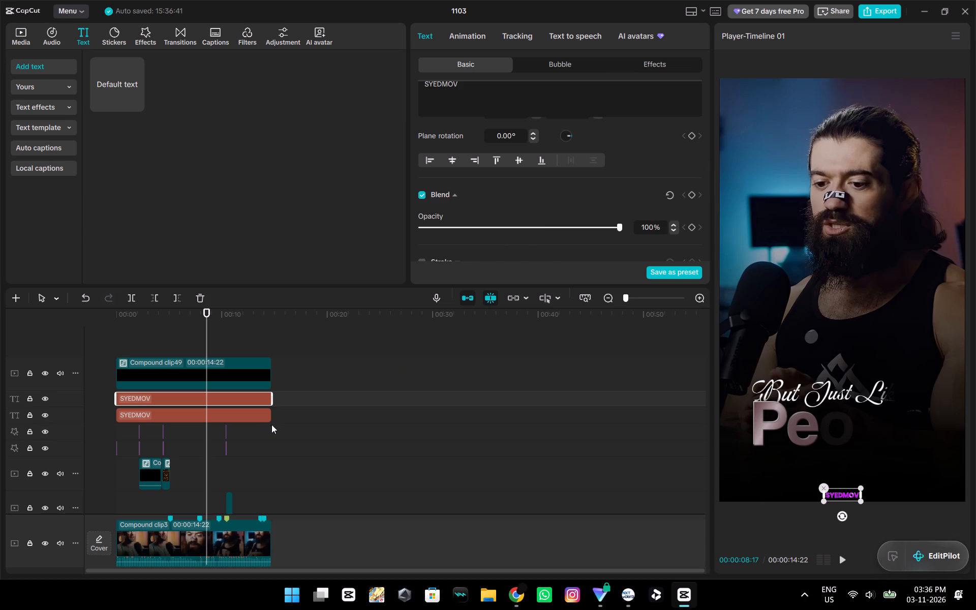
Set the opacity of the lower white "SYEDMOV" text layer to 24%.
drag(282, 428, 260, 395)
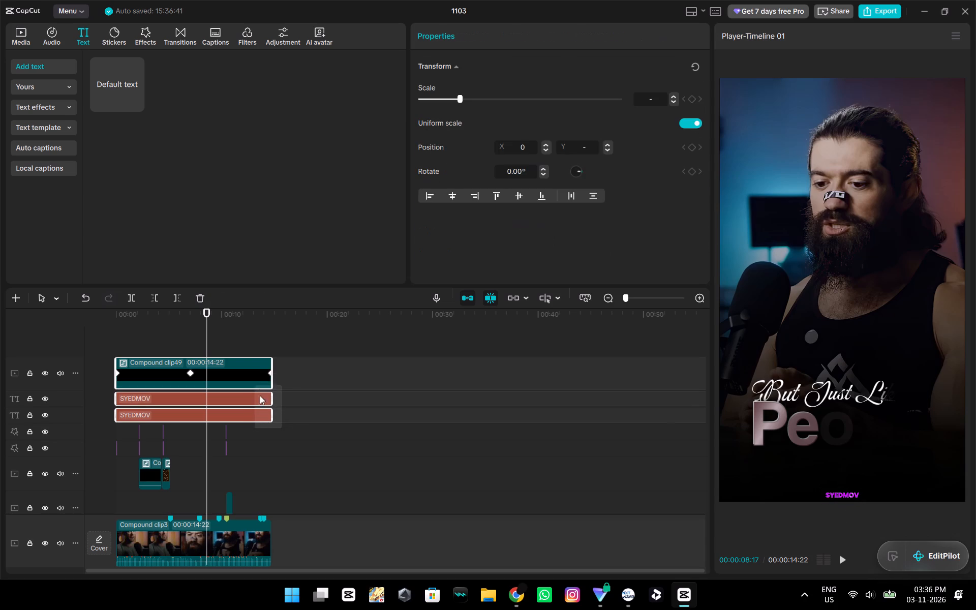
drag(260, 395, 262, 405)
click(253, 411)
scroll(468, 184, down, 5)
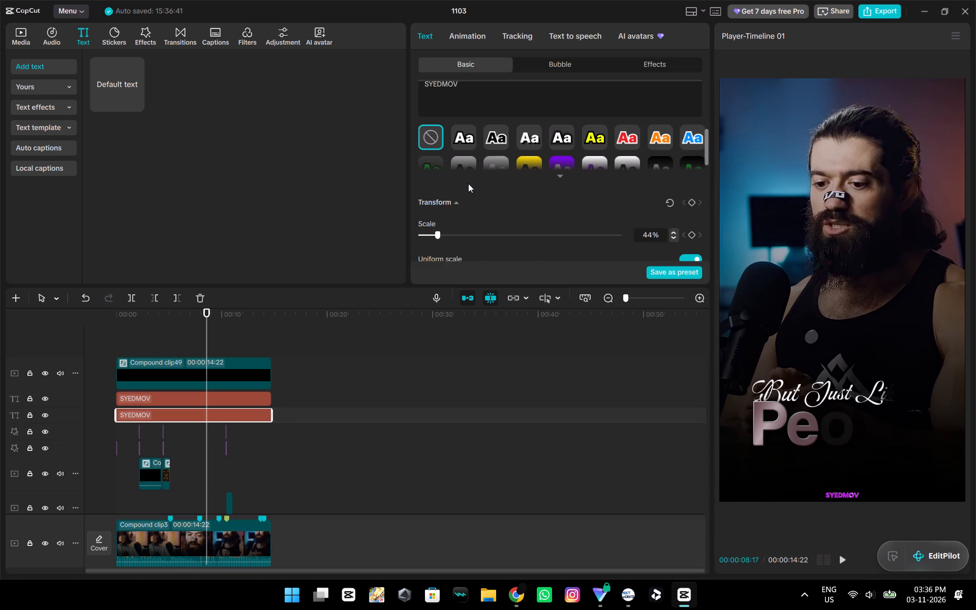
scroll(477, 181, up, 2)
scroll(478, 181, down, 5)
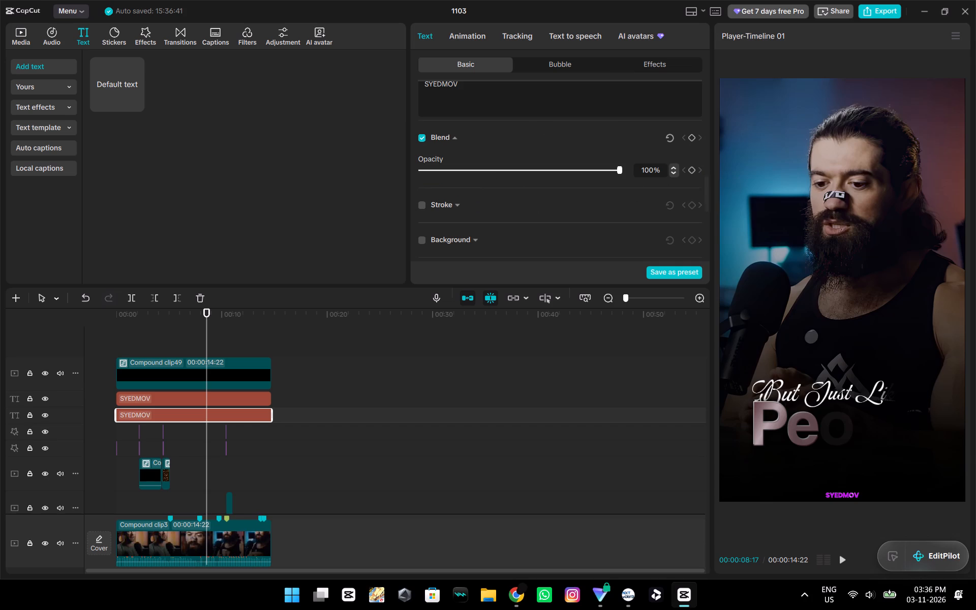
drag(656, 171, 573, 179)
text(24)
key(Return)
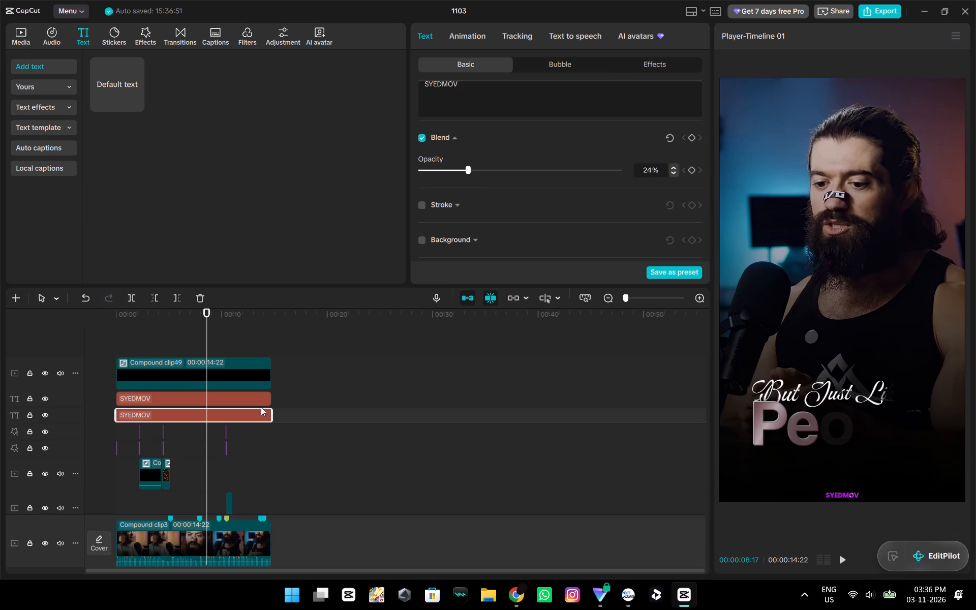
Set the opacity of the upper purple "SYEDMOV" text layer to 24%.
click(254, 399)
drag(657, 172, 595, 179)
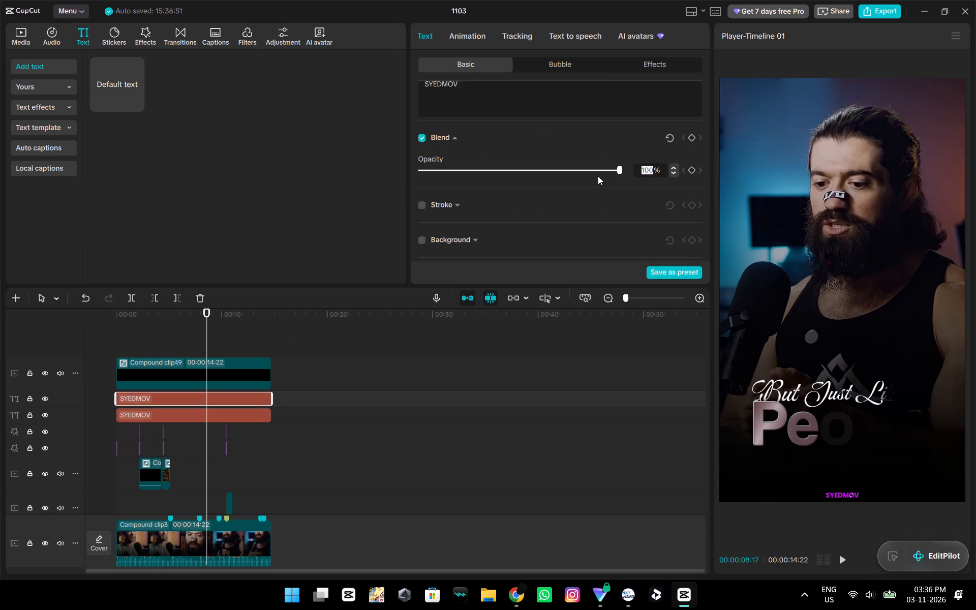
text(24)
key(Return)
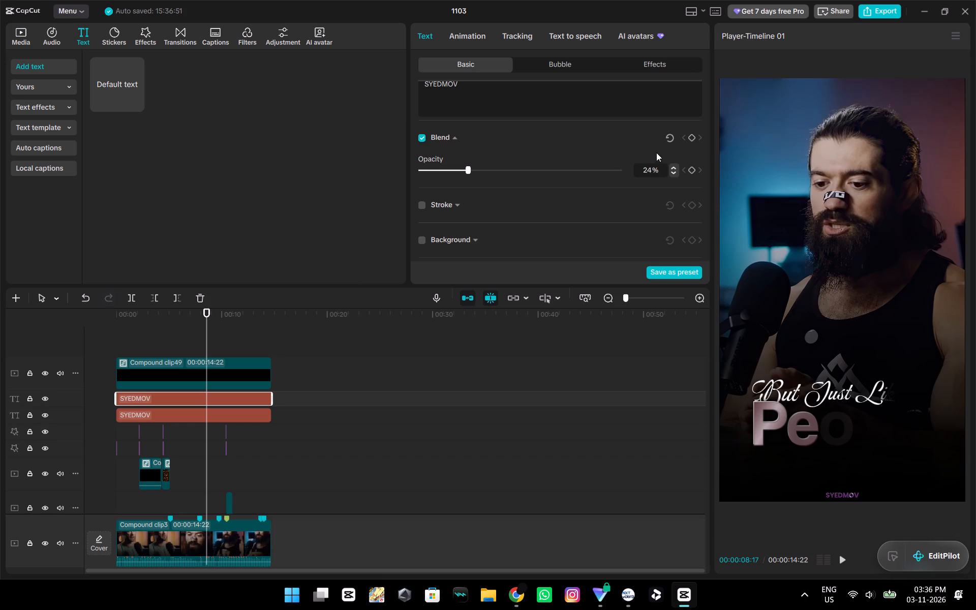
Play the video from its start, partly in full screen, to review the watermark.
click(255, 363)
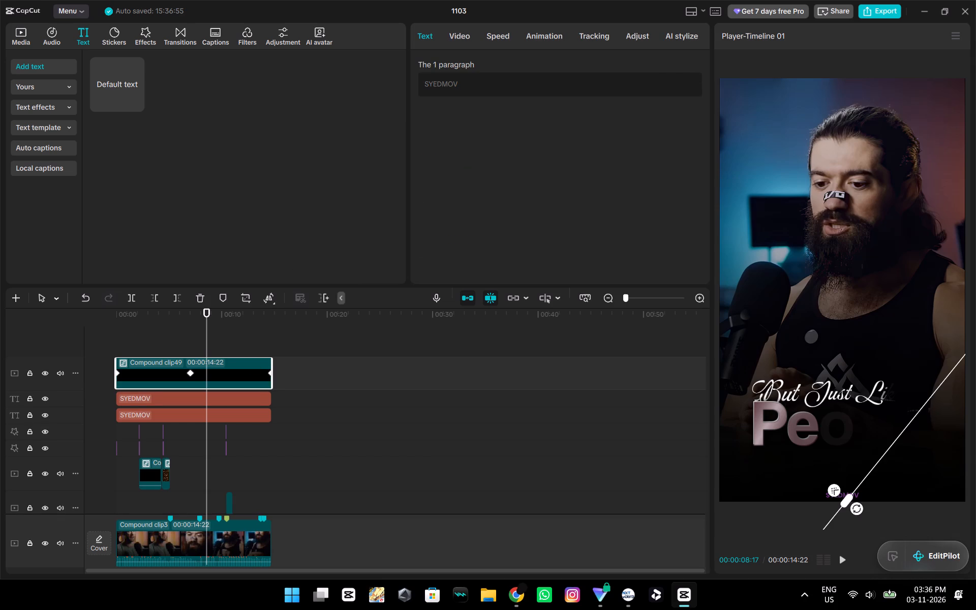
click(121, 345)
drag(121, 345, 98, 348)
key(space)
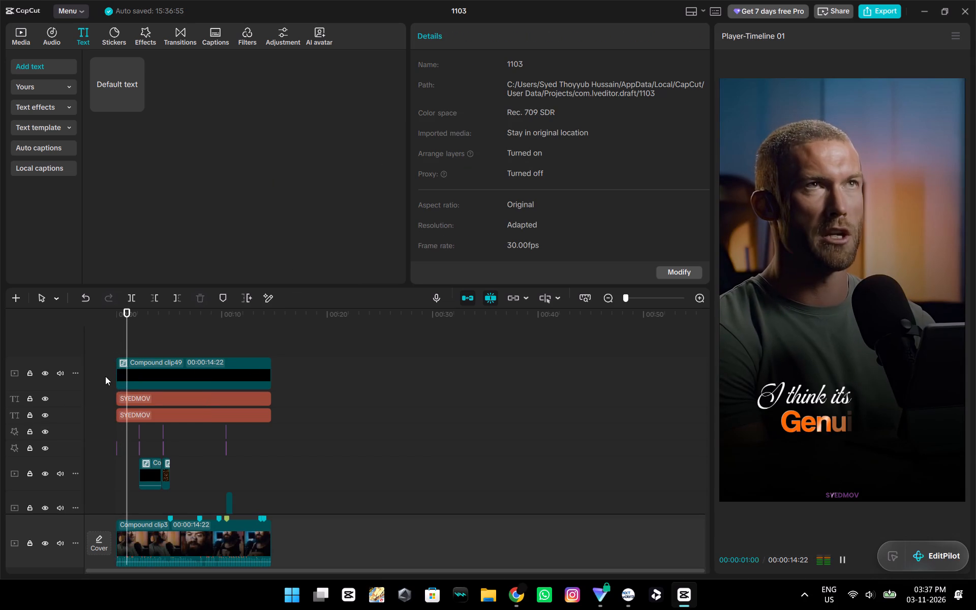
key(space)
drag(927, 556, 889, 528)
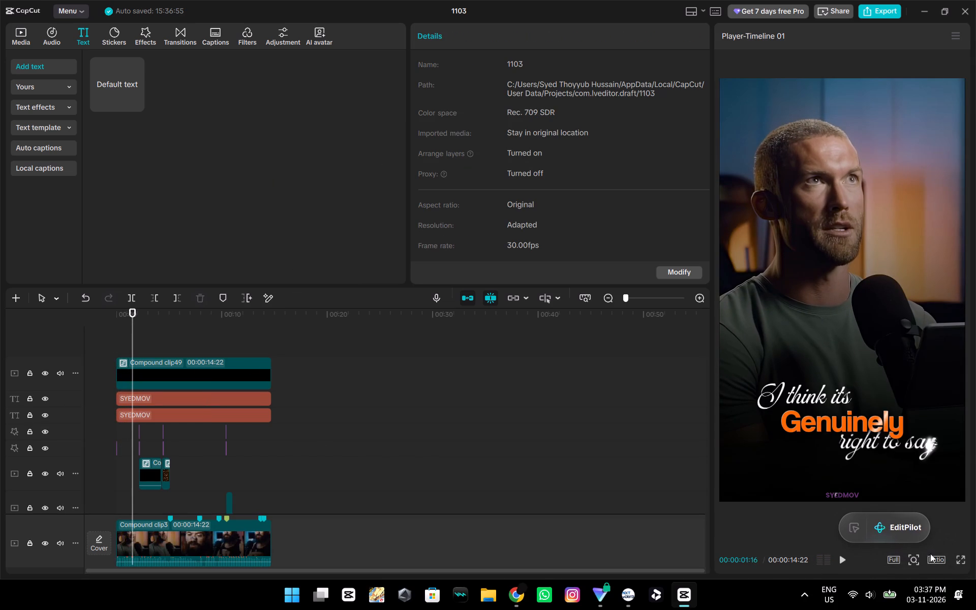
click(959, 560)
key(space)
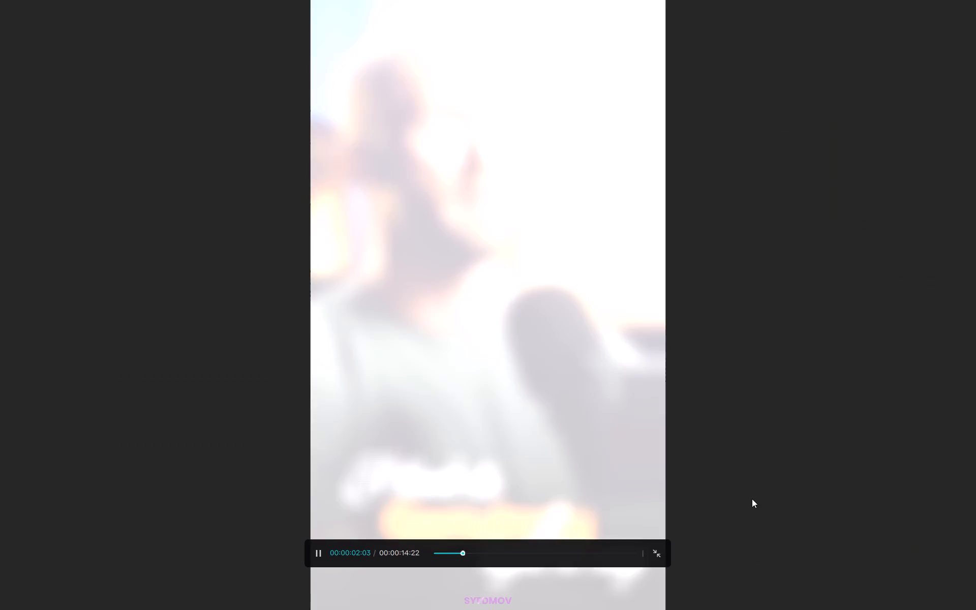
key(space)
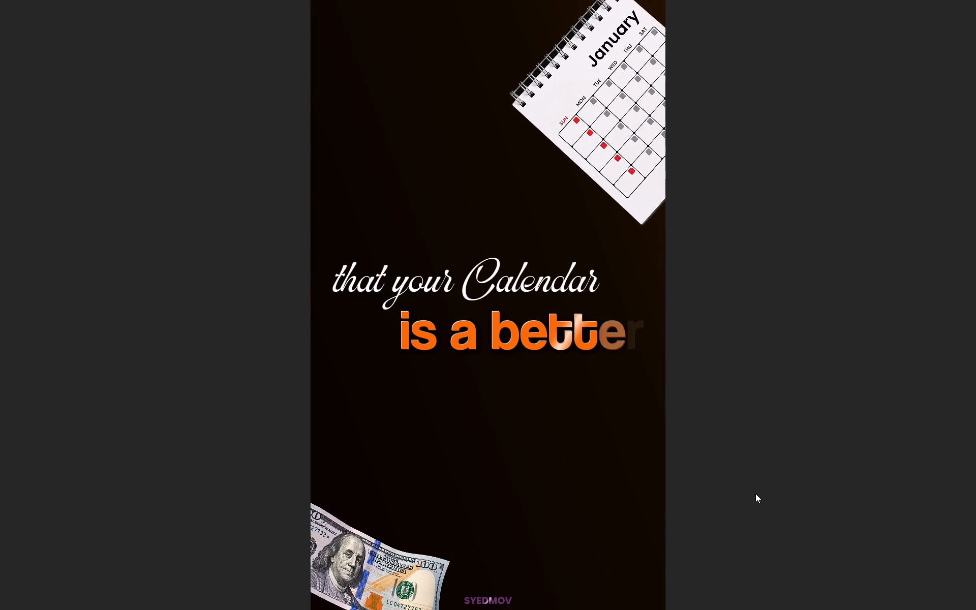
key(Escape)
Break the masked top "SYEDMOV" compound clip back into its text layer.
click(164, 371)
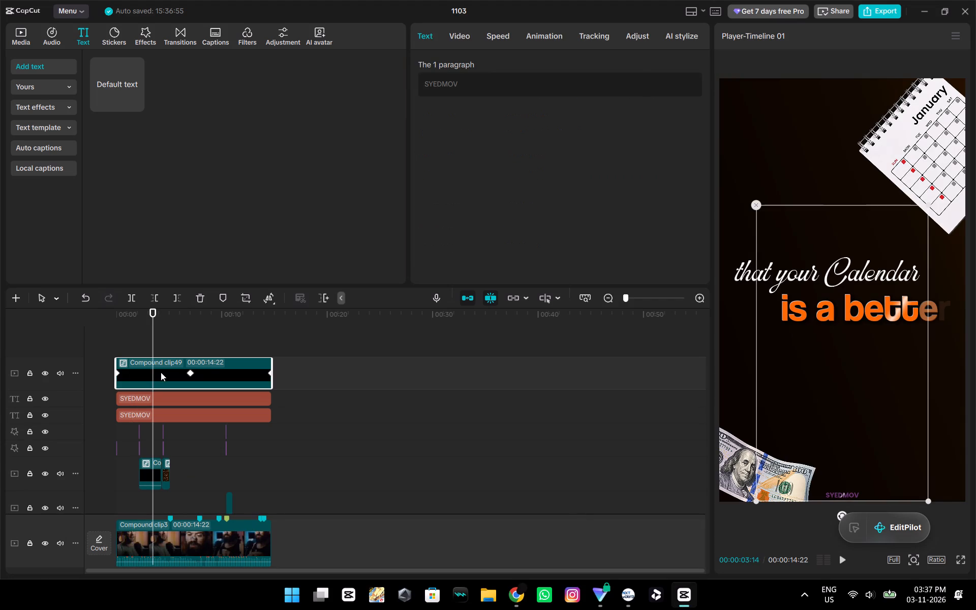
right_click(183, 368)
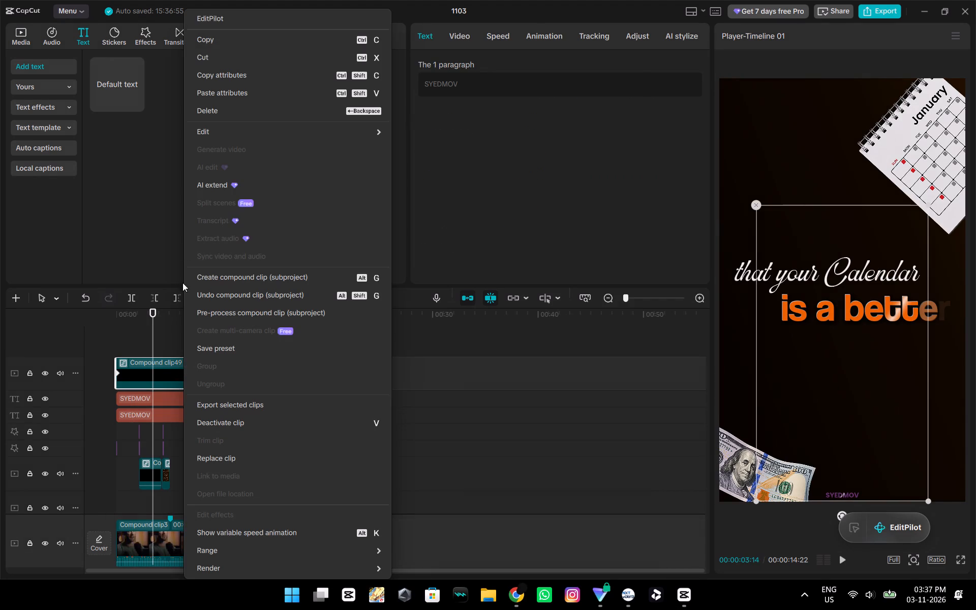
click(239, 82)
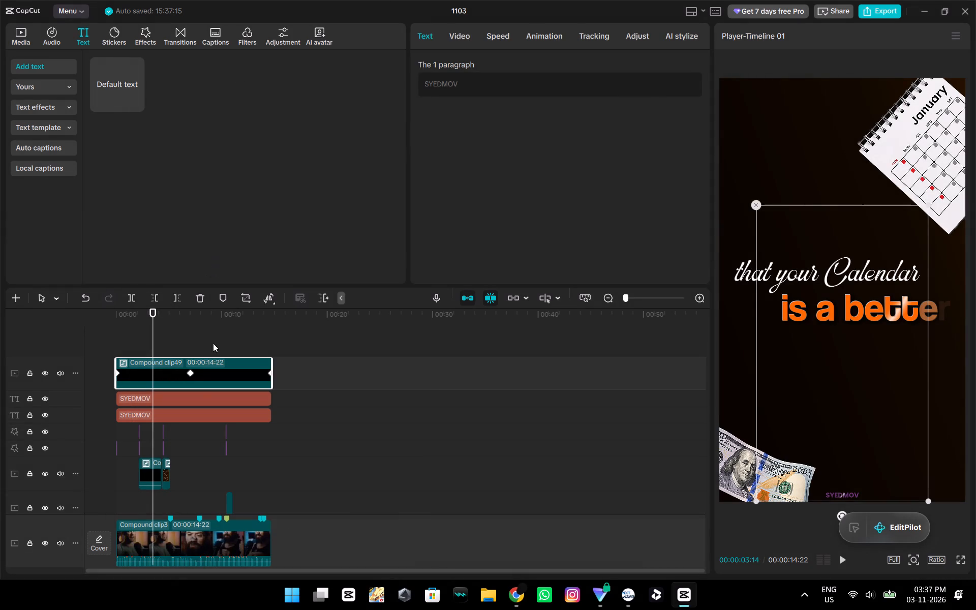
right_click(202, 369)
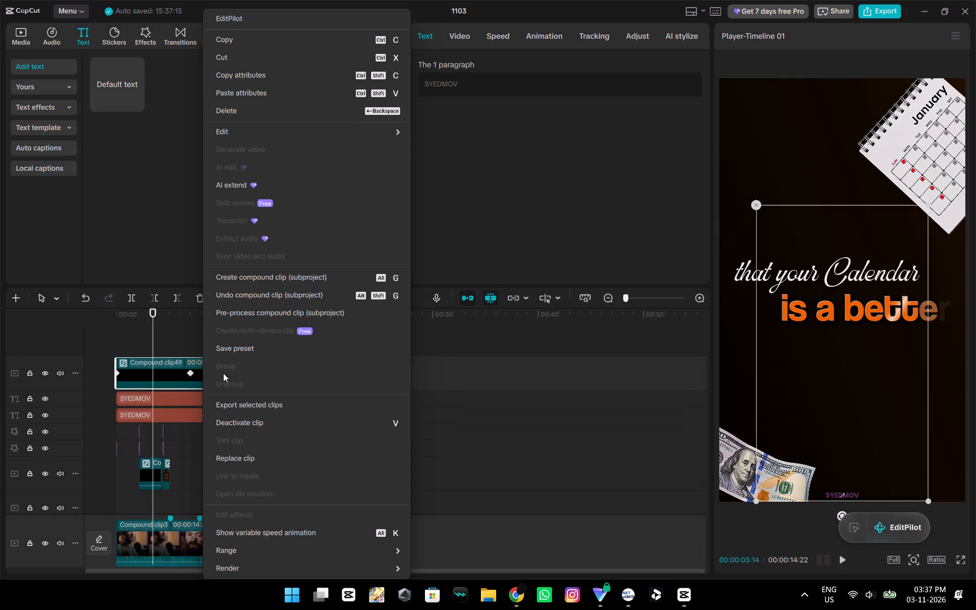
click(259, 297)
Set the opacity of the topmost white "SYEDMOV" text layer to 24%.
scroll(439, 207, down, 3)
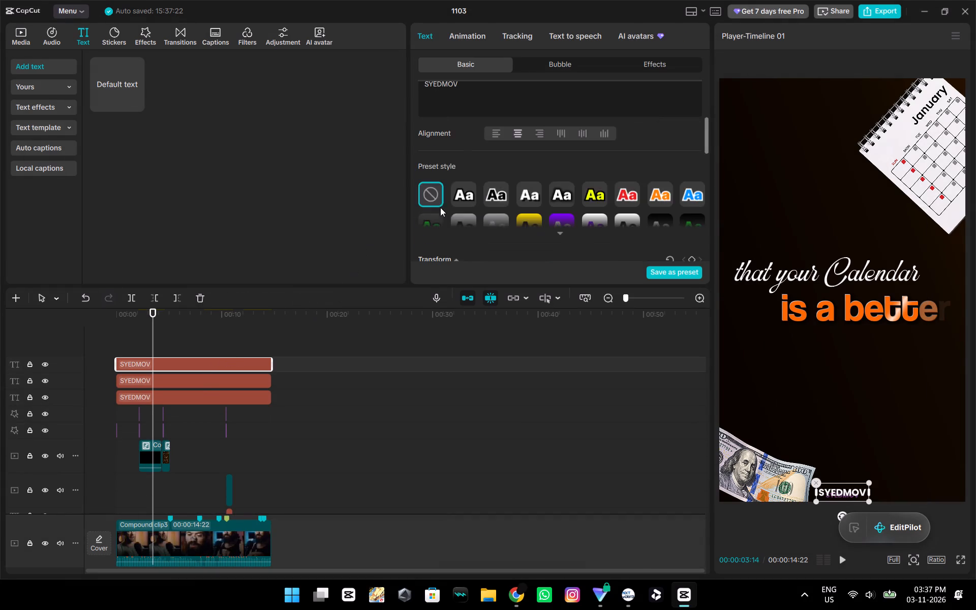
scroll(438, 210, down, 4)
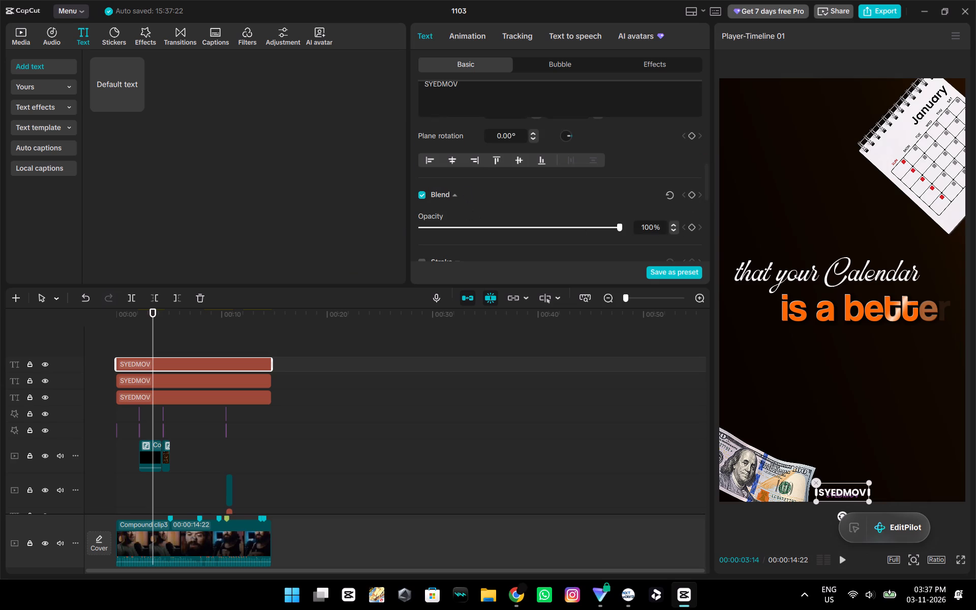
drag(656, 229, 614, 241)
text(24)
key(Return)
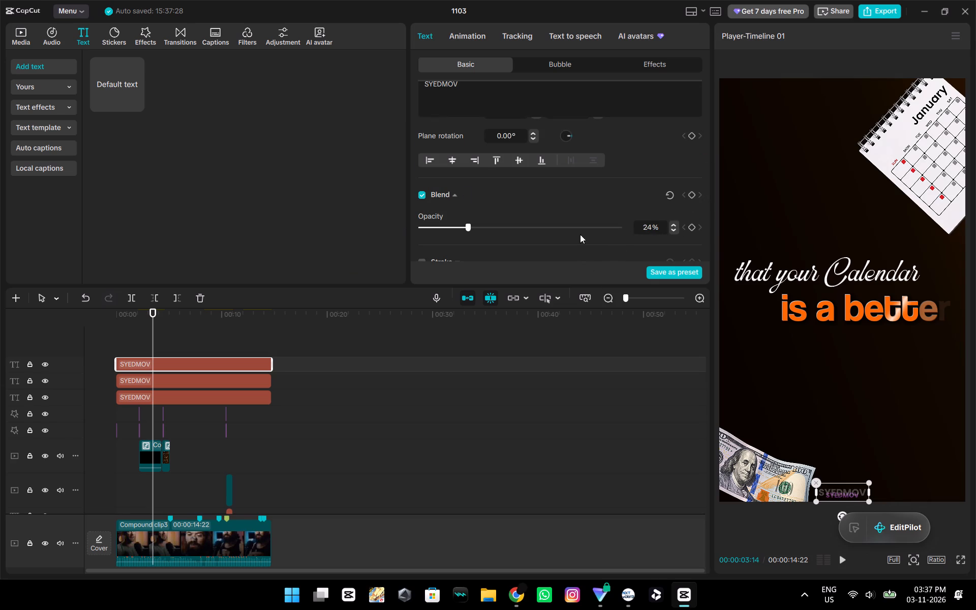
Scale the topmost white "SYEDMOV" text down to about 47%, nearer the size of the purple text.
scroll(576, 207, up, 7)
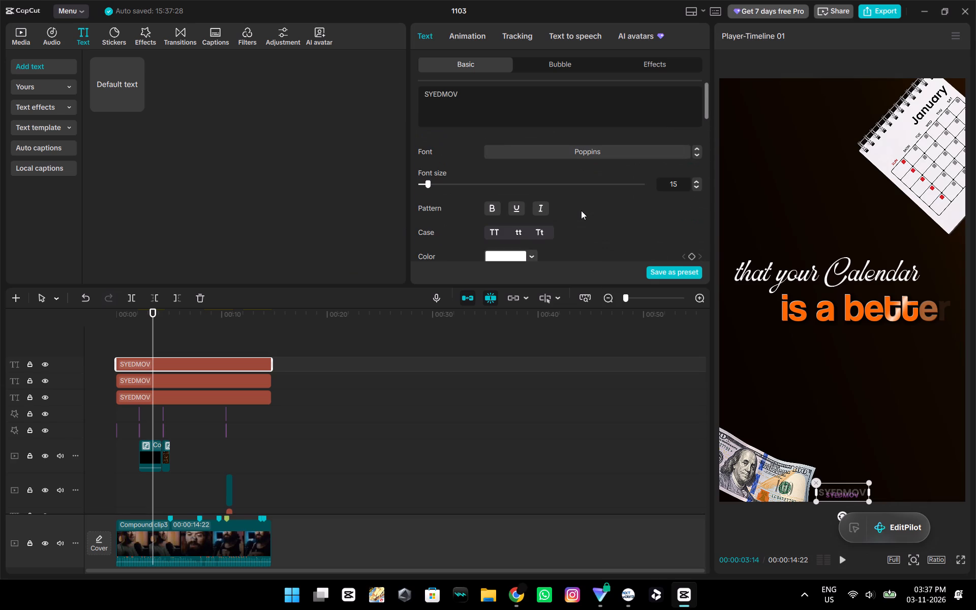
scroll(581, 210, up, 3)
ctrl+scroll(848, 469, up, 7)
scroll(859, 465, down, 8)
ctrl+scroll(855, 464, up, 8)
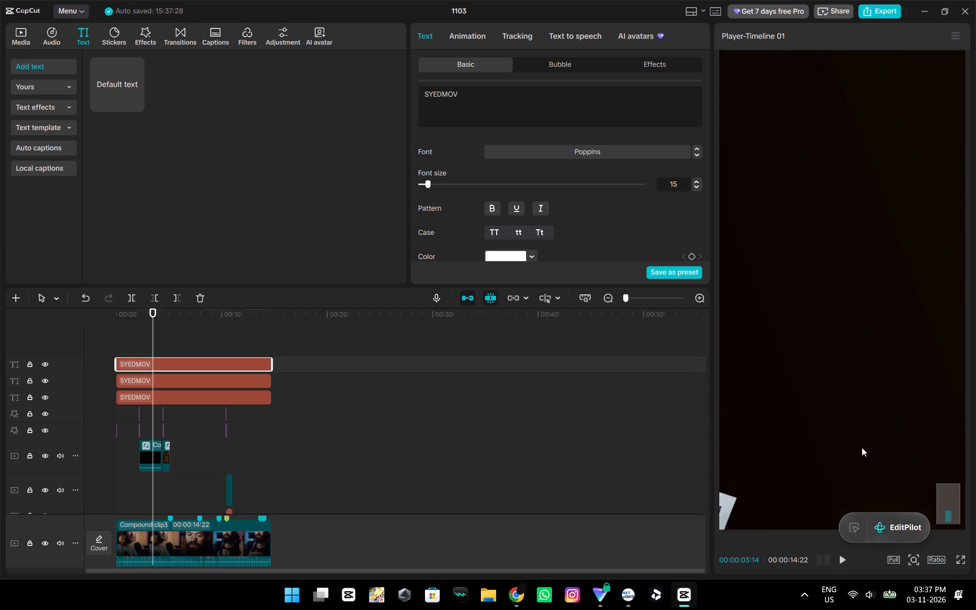
scroll(860, 456, down, 7)
ctrl+scroll(860, 452, up, 8)
drag(944, 449, 929, 457)
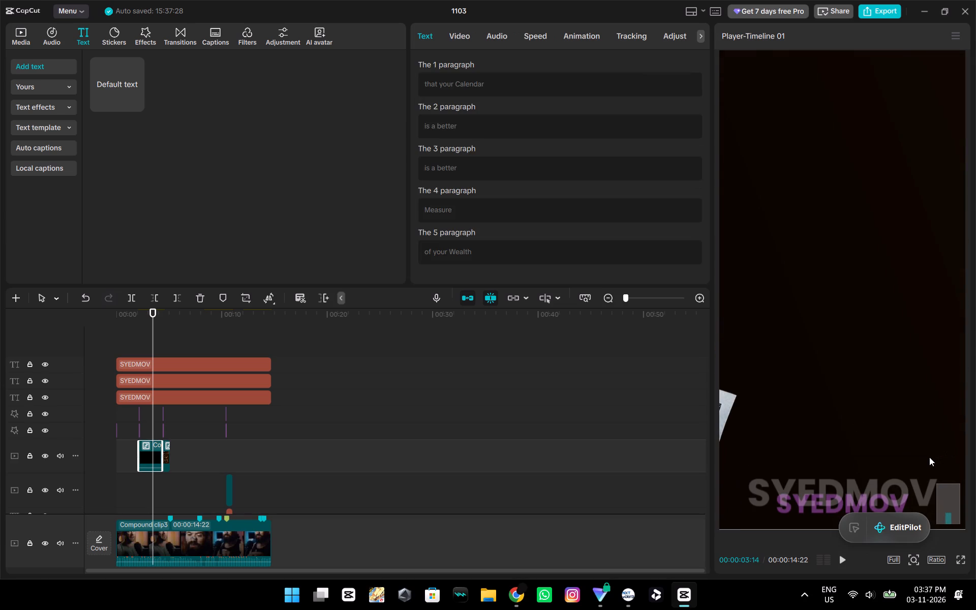
drag(929, 457, 926, 457)
key(ctrl+z)
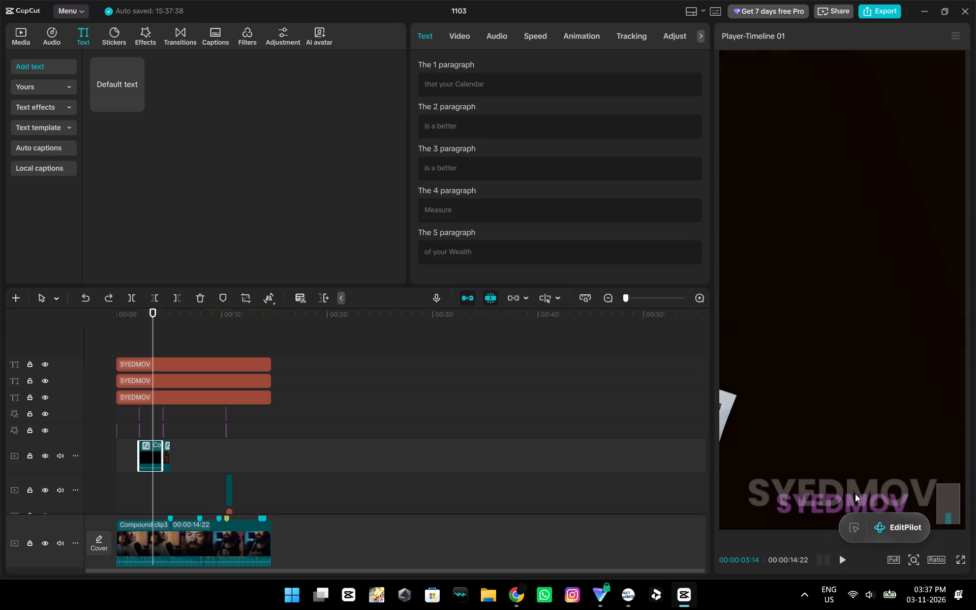
click(856, 505)
click(171, 367)
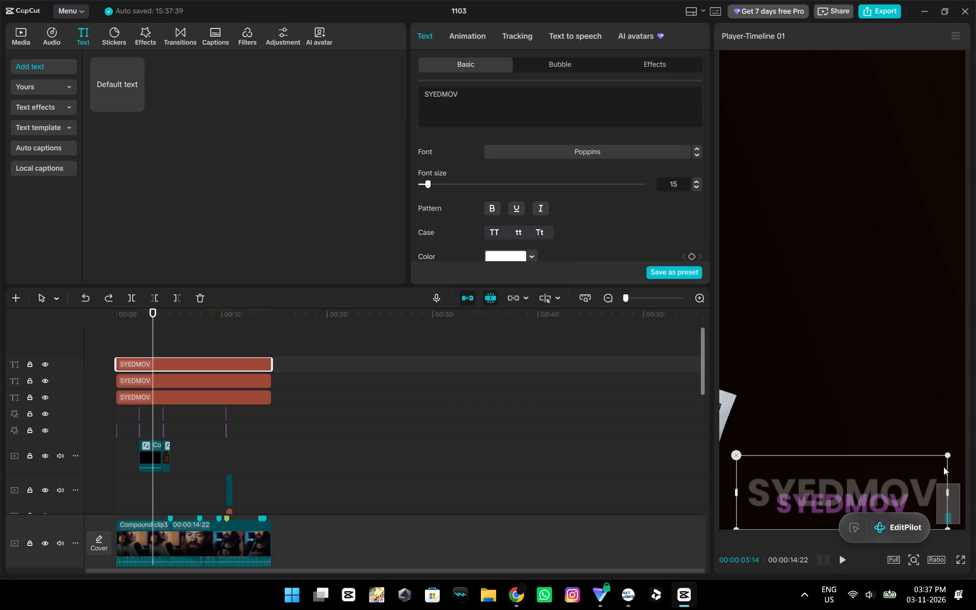
drag(946, 457, 915, 481)
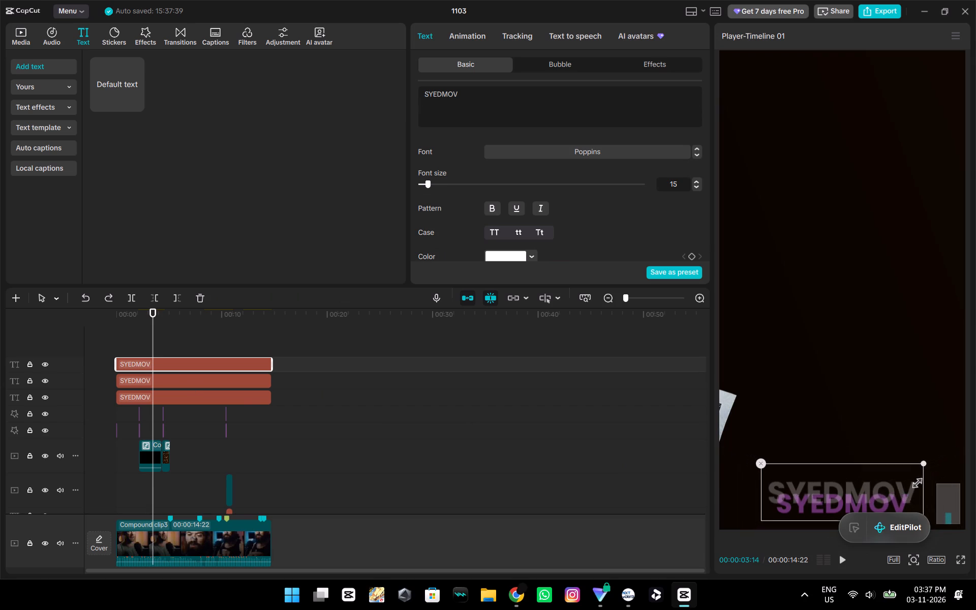
drag(915, 481, 912, 483)
Move the topmost white "SYEDMOV" text over the purple text, fine-tuning its position to X 7, Y -1861.
drag(876, 485, 883, 498)
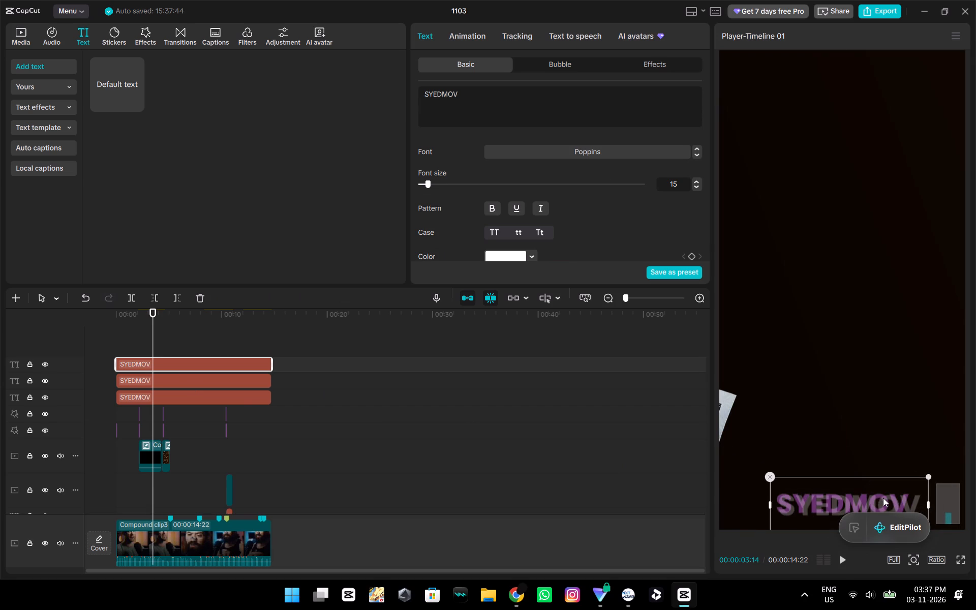
drag(883, 498, 881, 499)
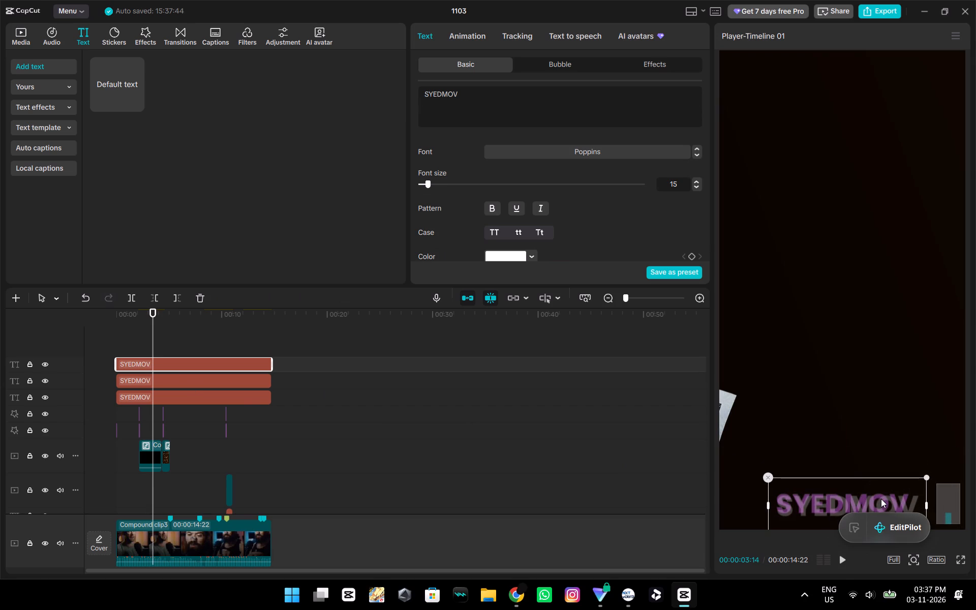
drag(881, 499, 881, 498)
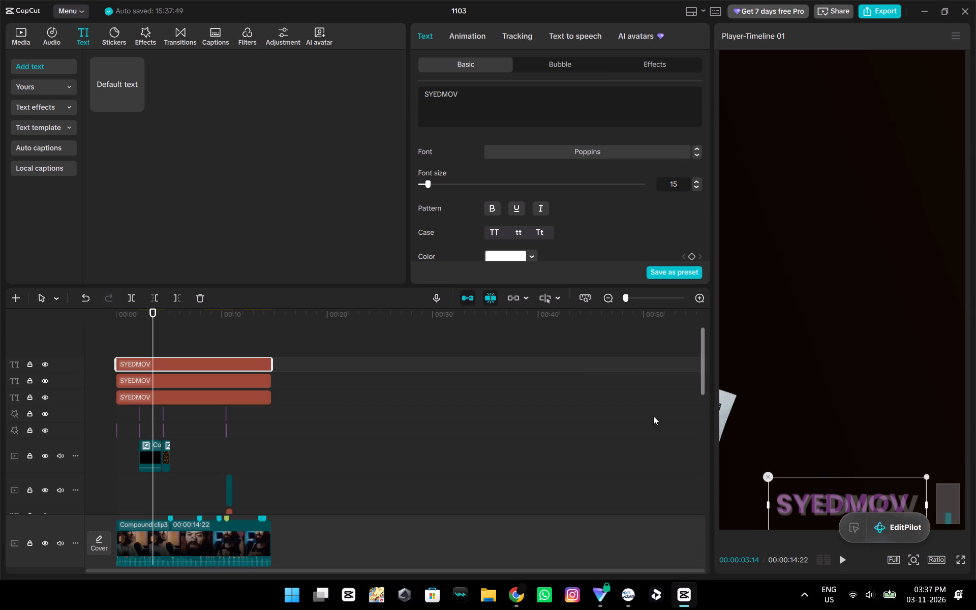
scroll(616, 206, down, 5)
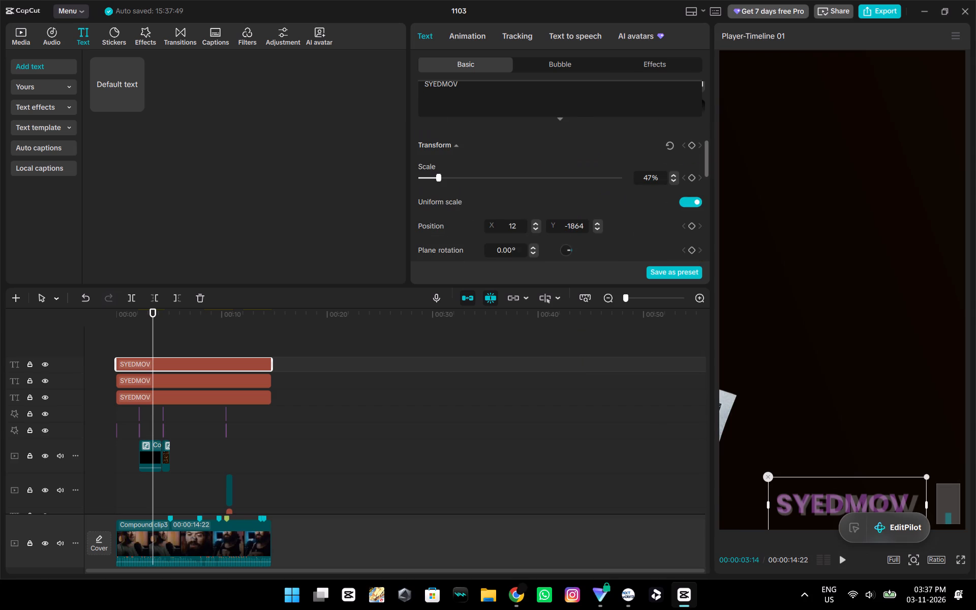
double_click(598, 224)
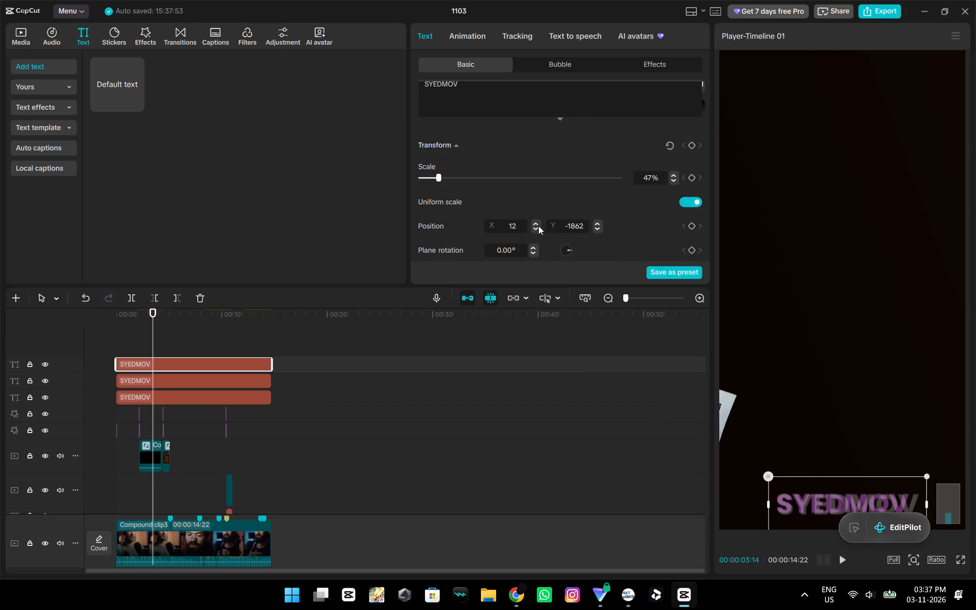
click(534, 229)
double_click(535, 229)
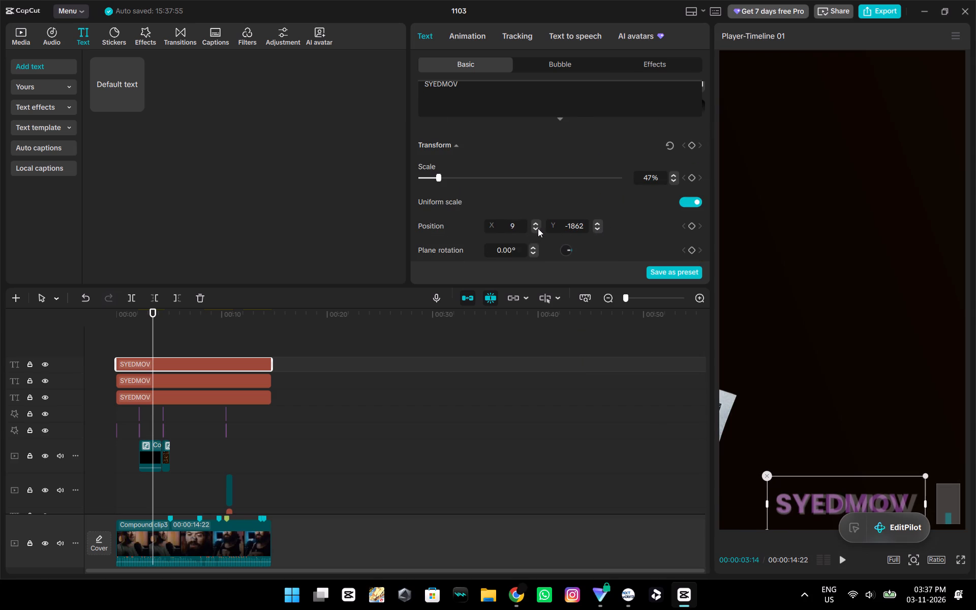
click(537, 228)
click(537, 228)
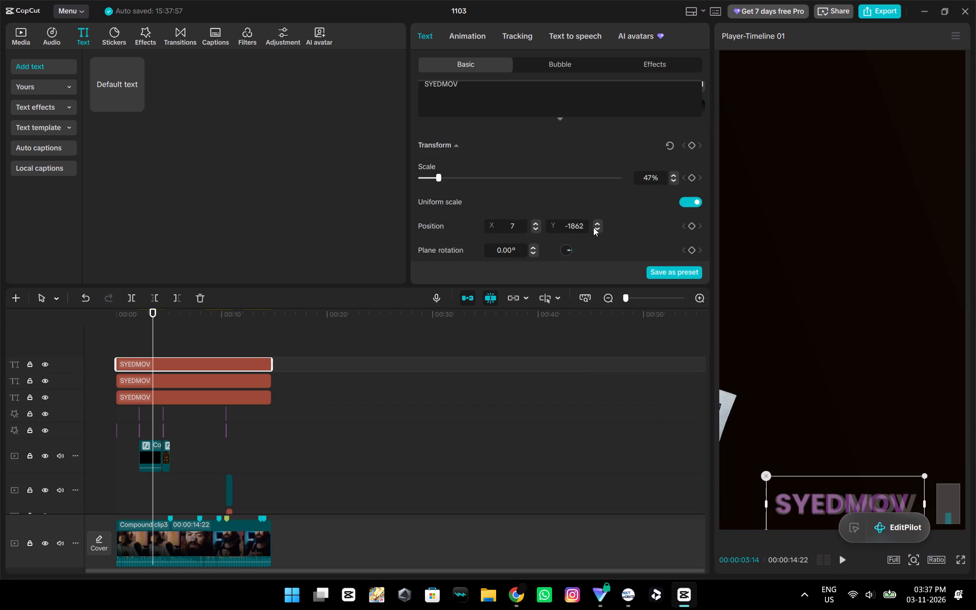
click(598, 223)
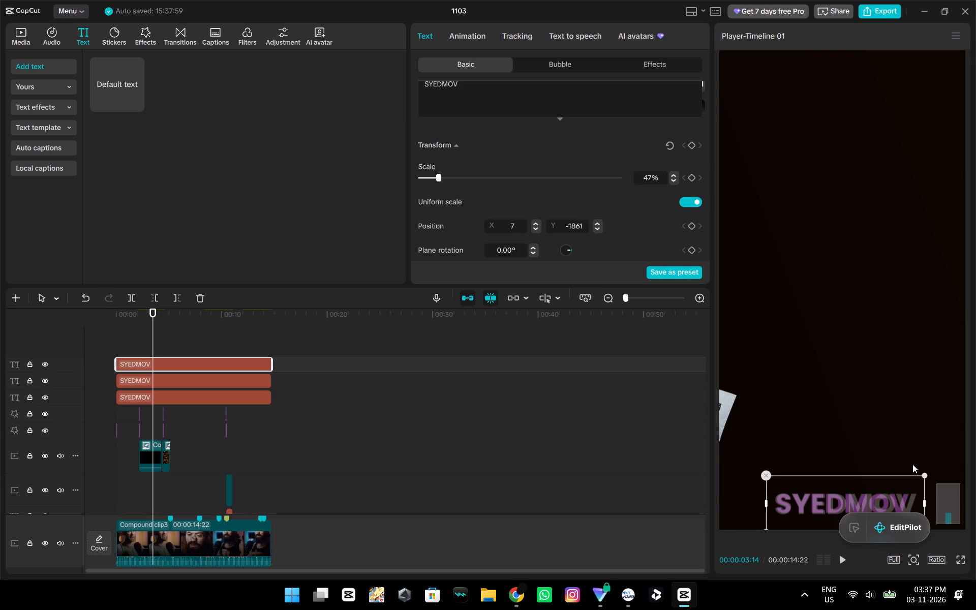
Scale the topmost "SYEDMOV" text to 43% and align it over the purple text at X 0, Y -1862.
drag(921, 478, 911, 482)
drag(918, 476, 916, 477)
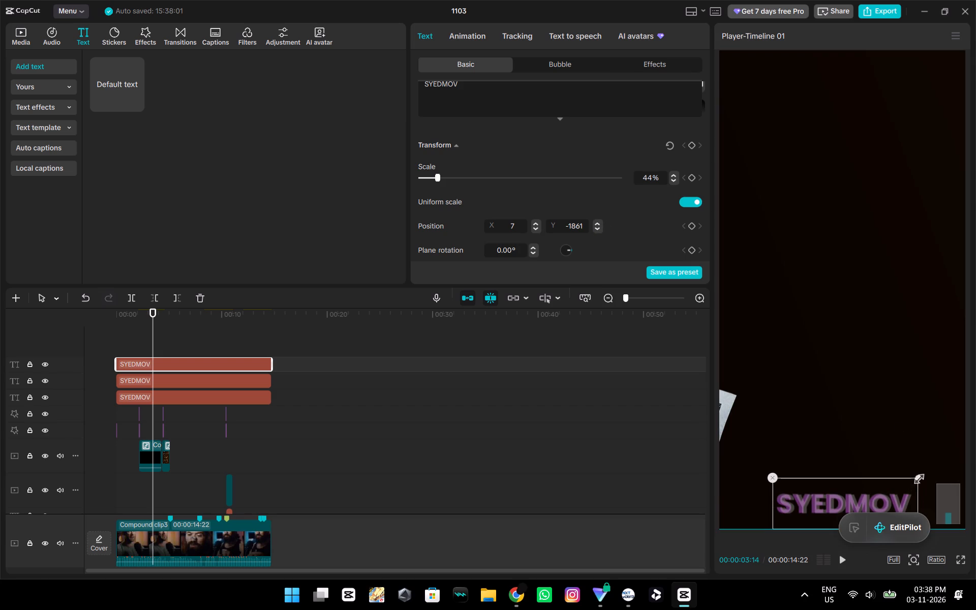
drag(916, 477, 912, 484)
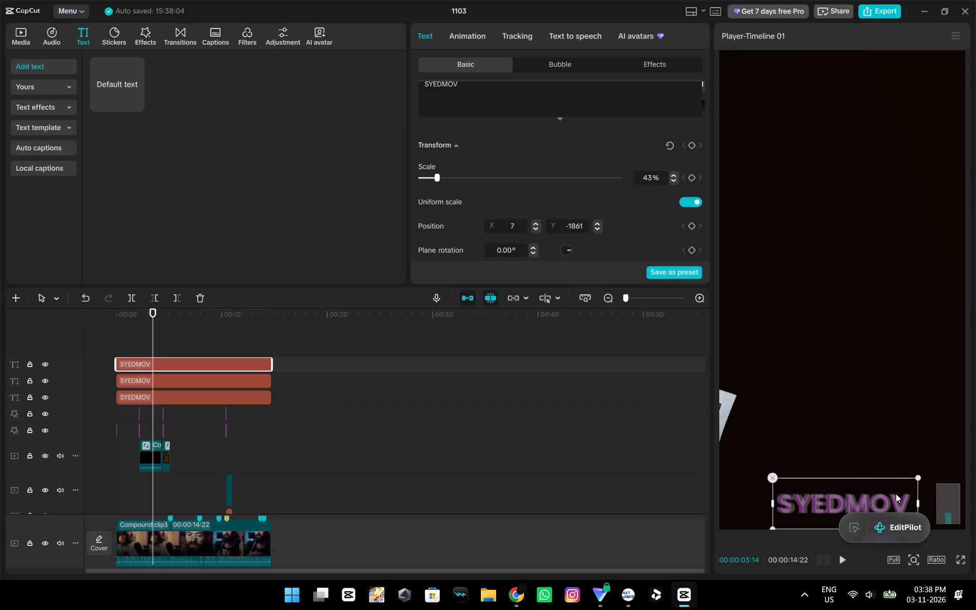
click(889, 502)
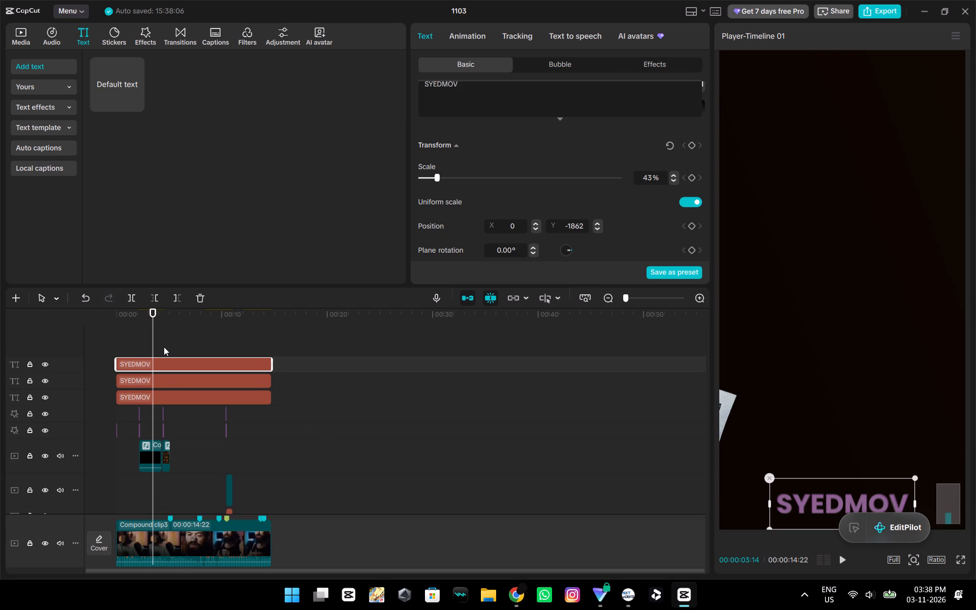
Return the playhead to the start and make the topmost "SYEDMOV" text layer a compound clip.
click(127, 342)
drag(127, 342, 118, 344)
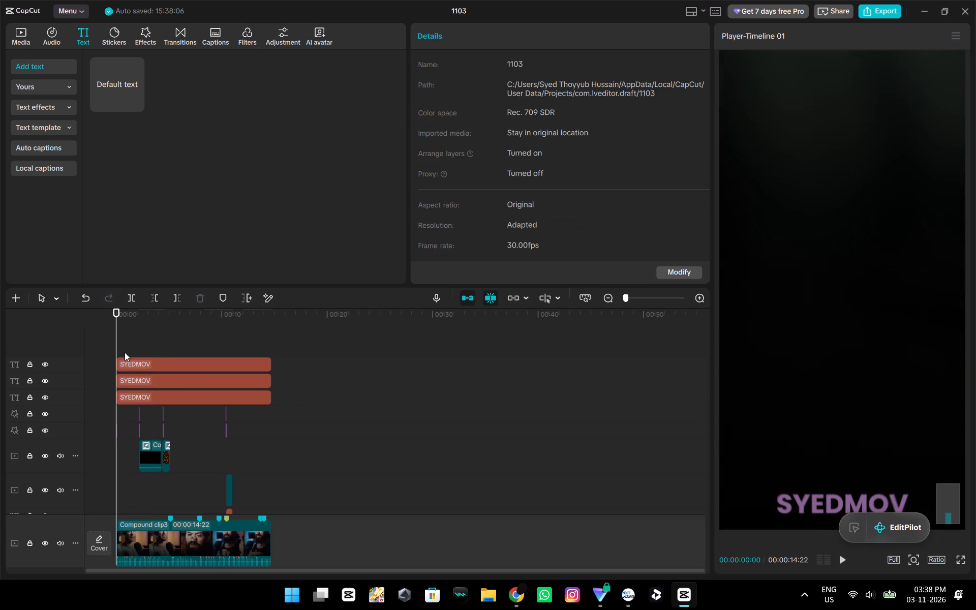
click(131, 360)
right_click(137, 367)
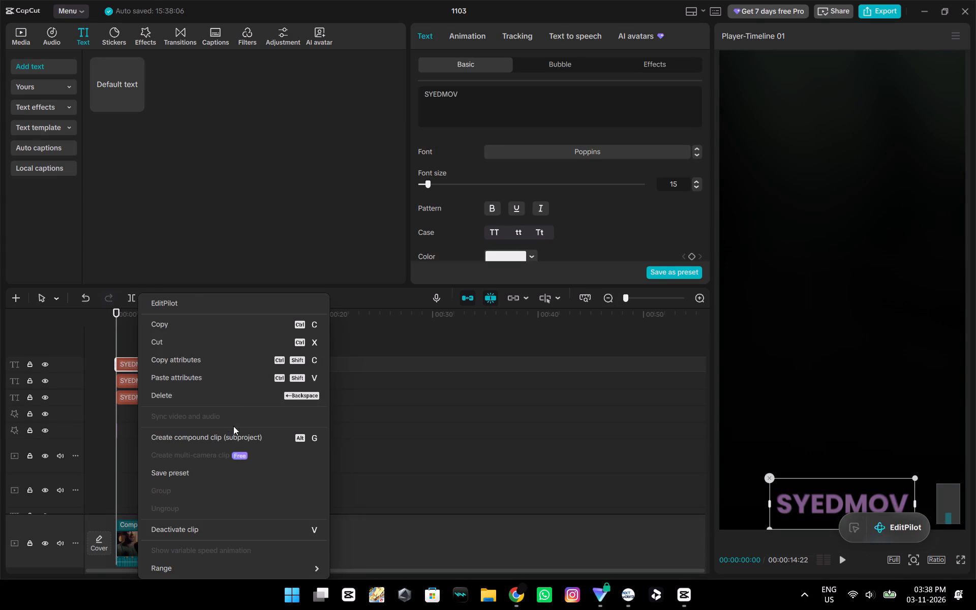
click(399, 415)
right_click(186, 368)
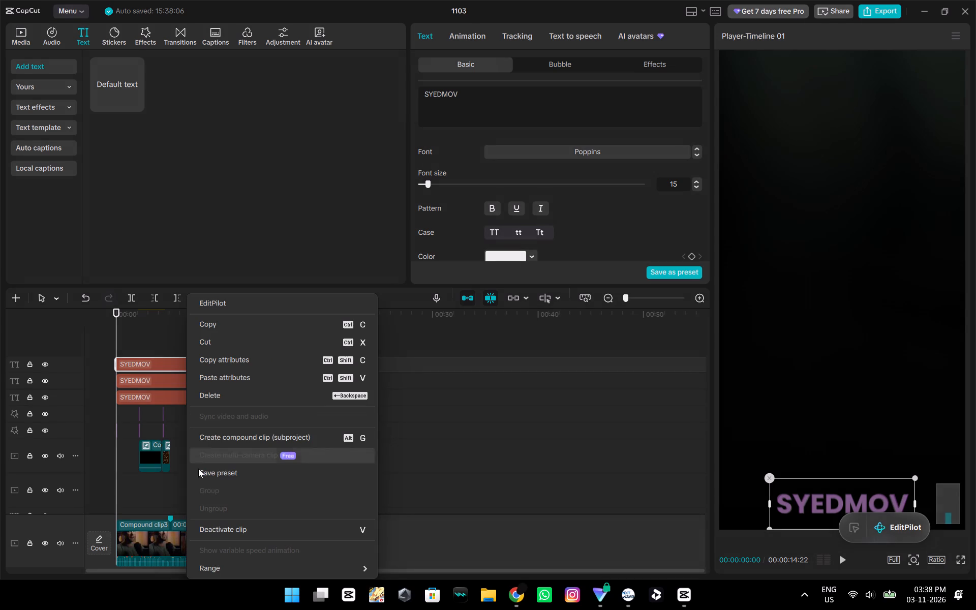
click(220, 439)
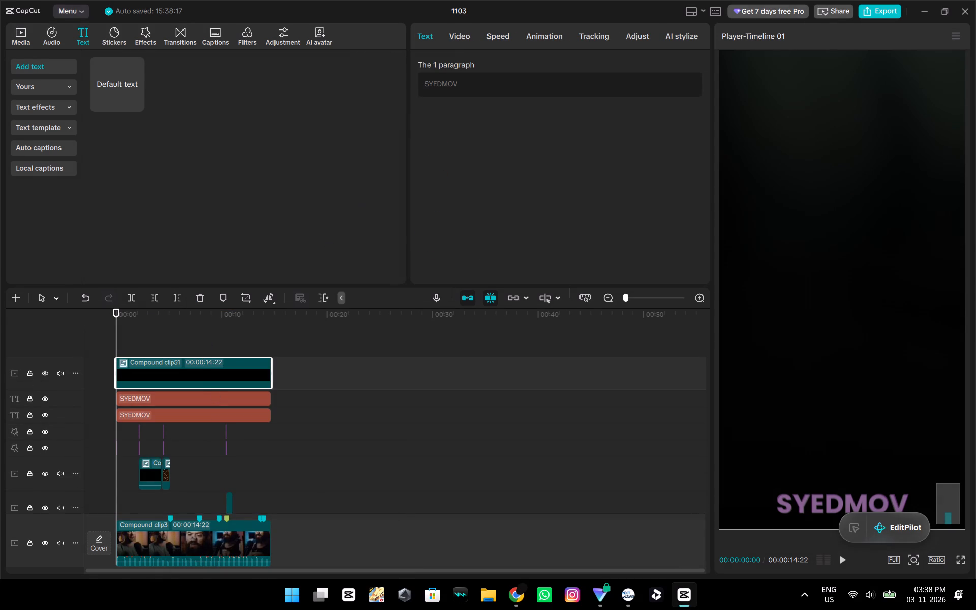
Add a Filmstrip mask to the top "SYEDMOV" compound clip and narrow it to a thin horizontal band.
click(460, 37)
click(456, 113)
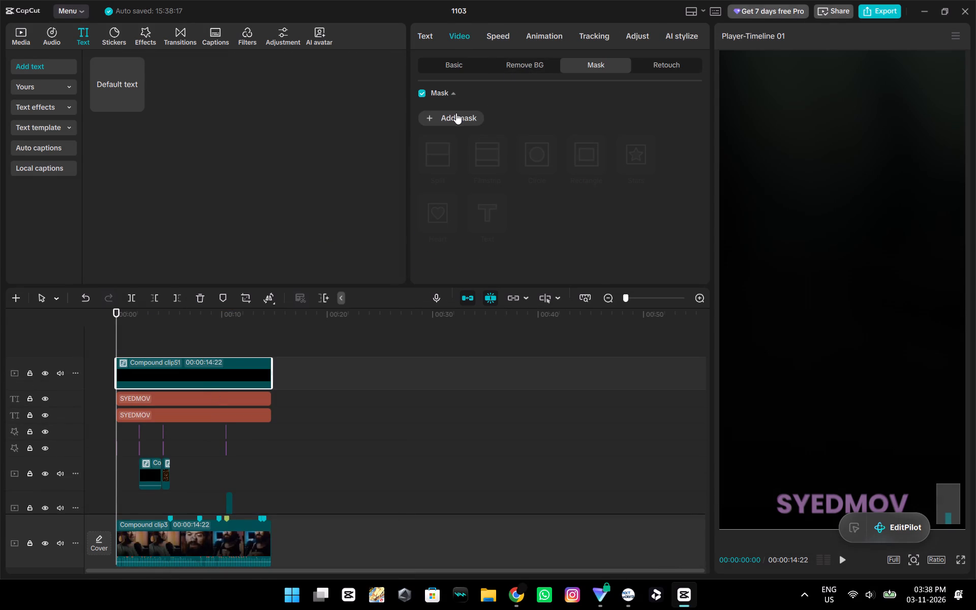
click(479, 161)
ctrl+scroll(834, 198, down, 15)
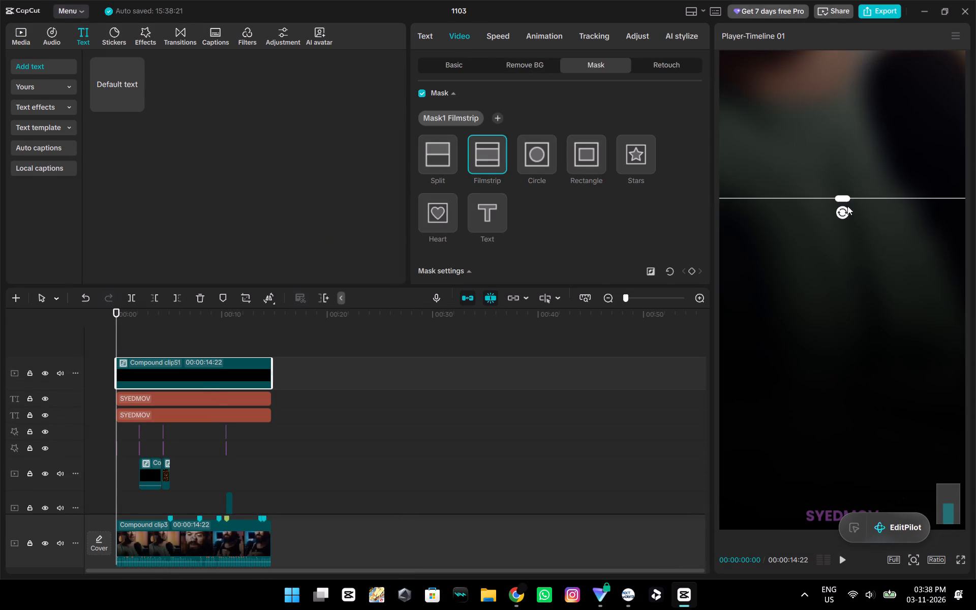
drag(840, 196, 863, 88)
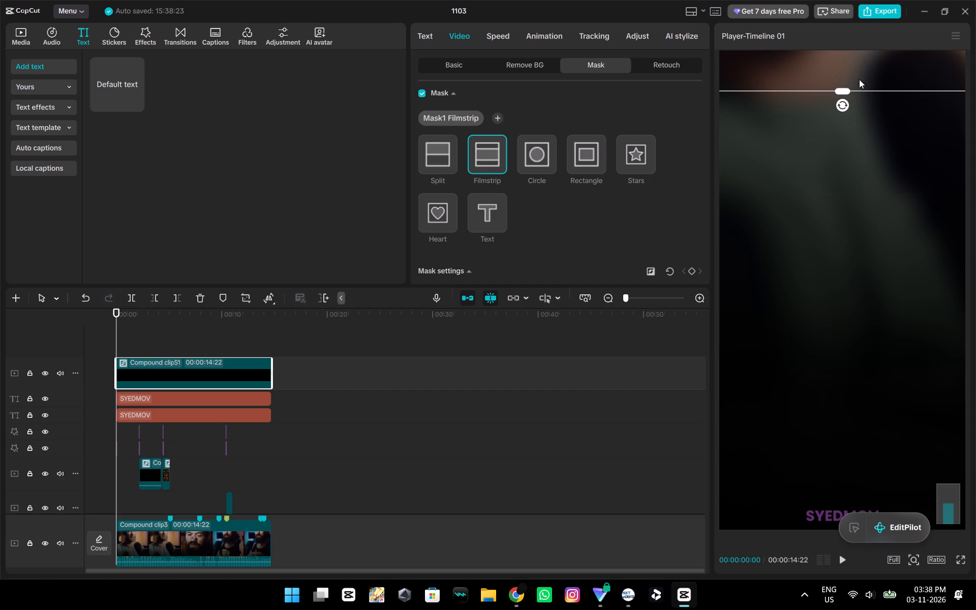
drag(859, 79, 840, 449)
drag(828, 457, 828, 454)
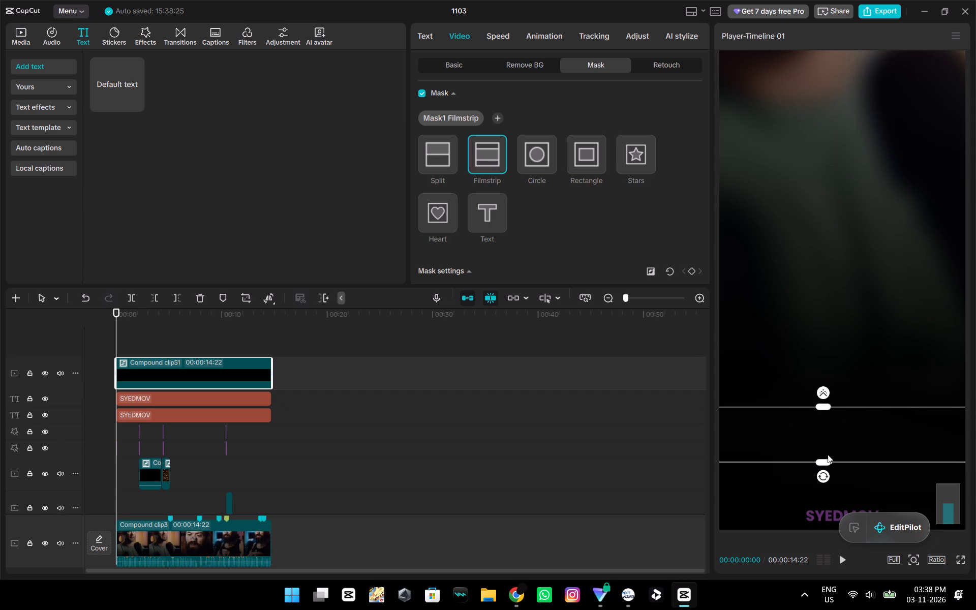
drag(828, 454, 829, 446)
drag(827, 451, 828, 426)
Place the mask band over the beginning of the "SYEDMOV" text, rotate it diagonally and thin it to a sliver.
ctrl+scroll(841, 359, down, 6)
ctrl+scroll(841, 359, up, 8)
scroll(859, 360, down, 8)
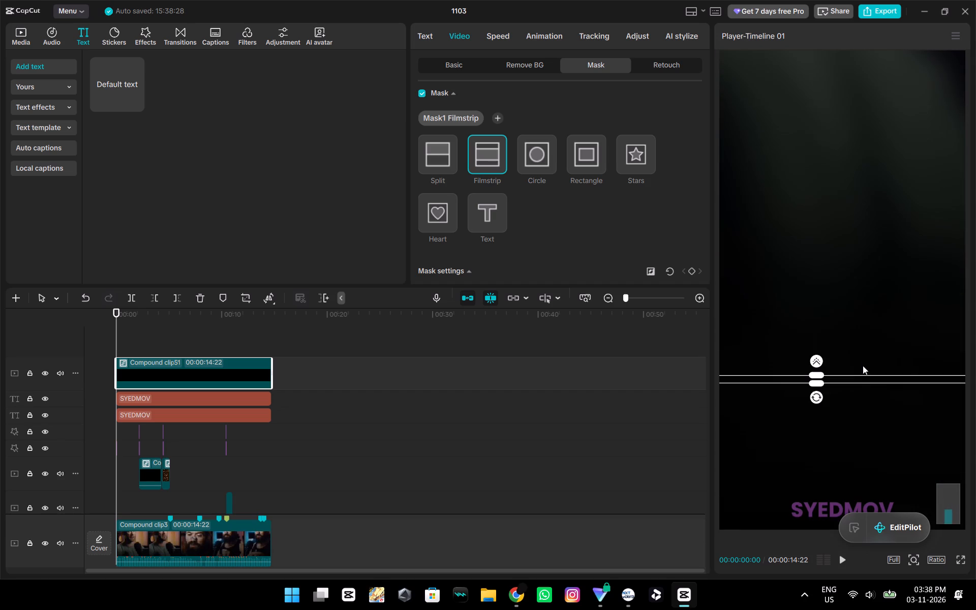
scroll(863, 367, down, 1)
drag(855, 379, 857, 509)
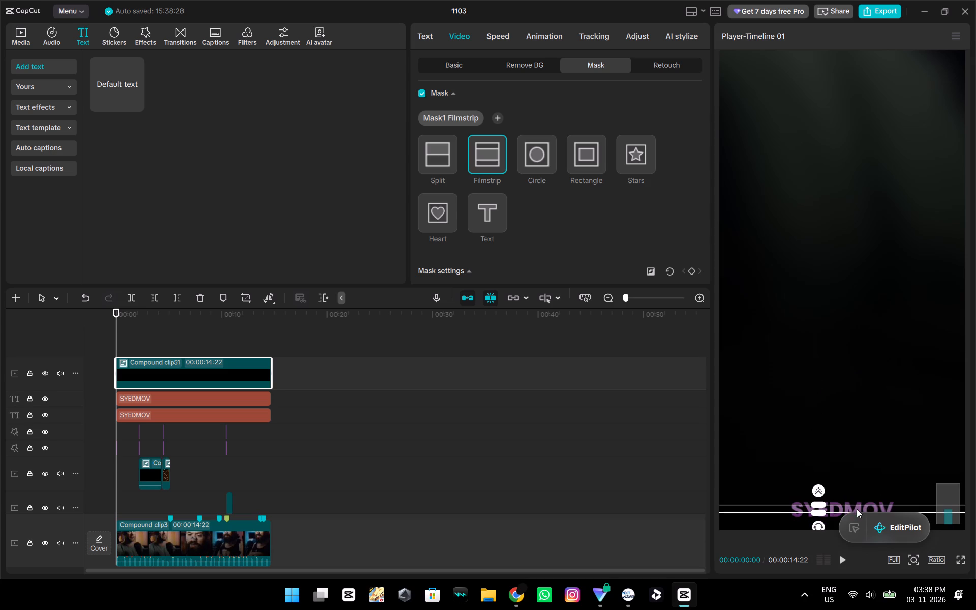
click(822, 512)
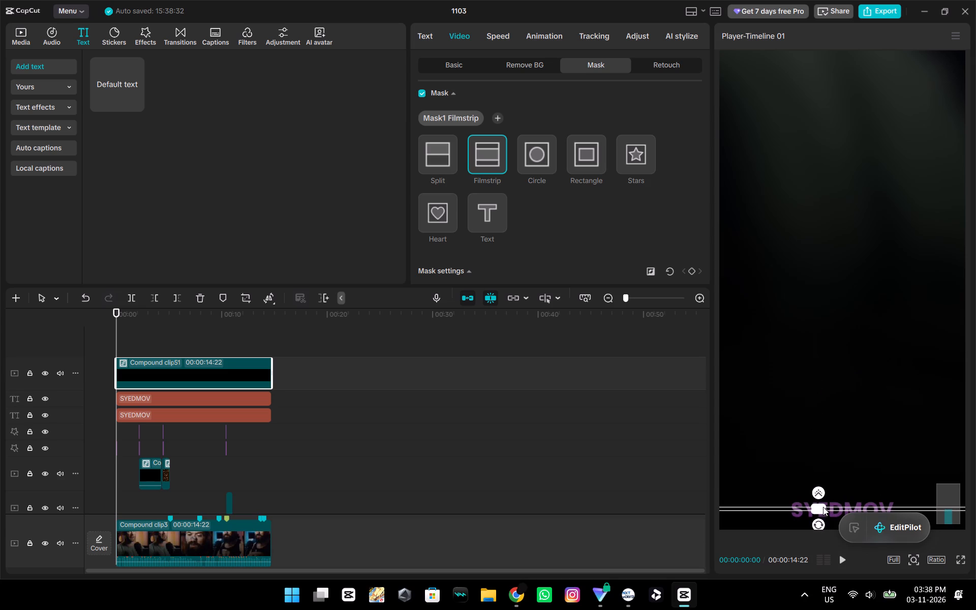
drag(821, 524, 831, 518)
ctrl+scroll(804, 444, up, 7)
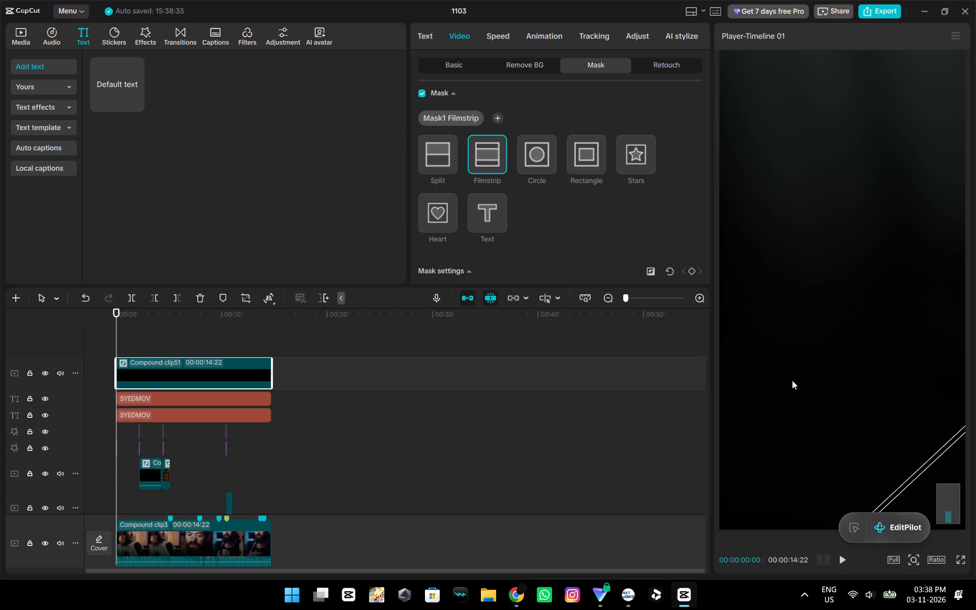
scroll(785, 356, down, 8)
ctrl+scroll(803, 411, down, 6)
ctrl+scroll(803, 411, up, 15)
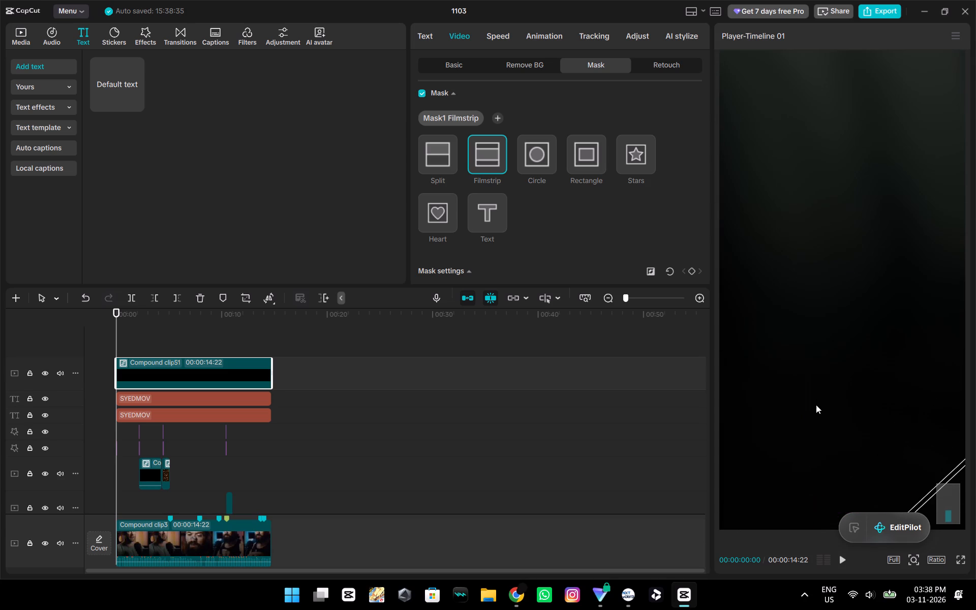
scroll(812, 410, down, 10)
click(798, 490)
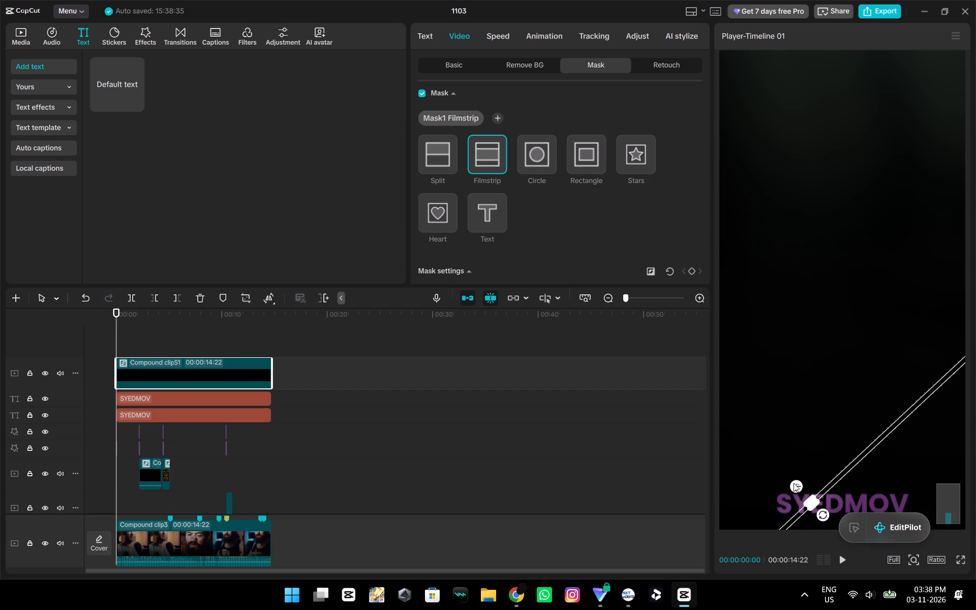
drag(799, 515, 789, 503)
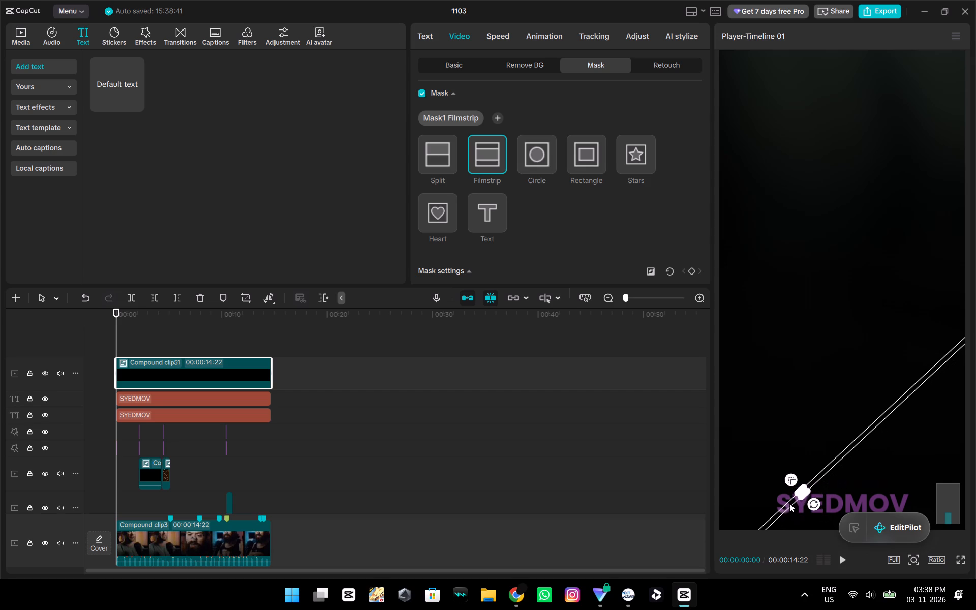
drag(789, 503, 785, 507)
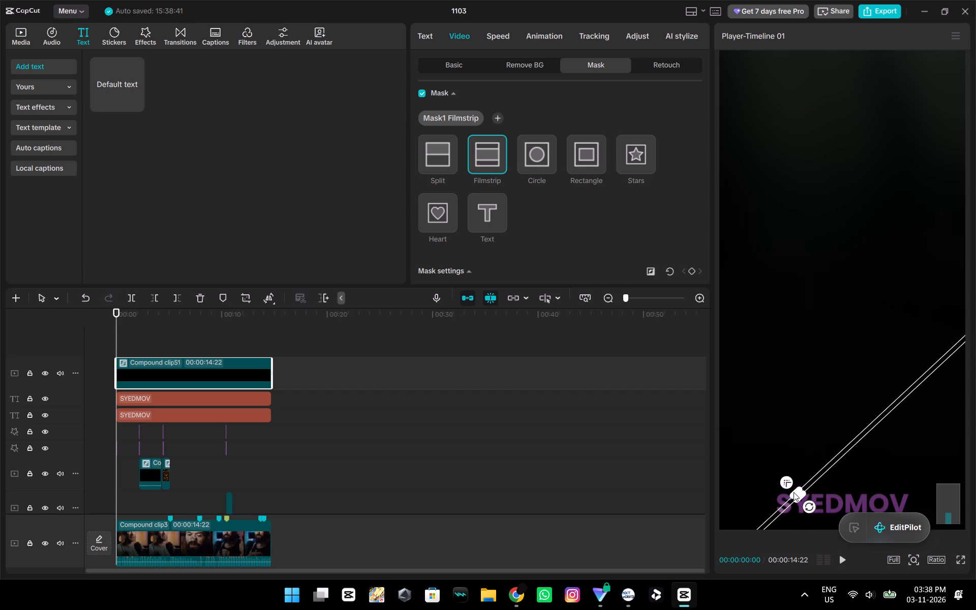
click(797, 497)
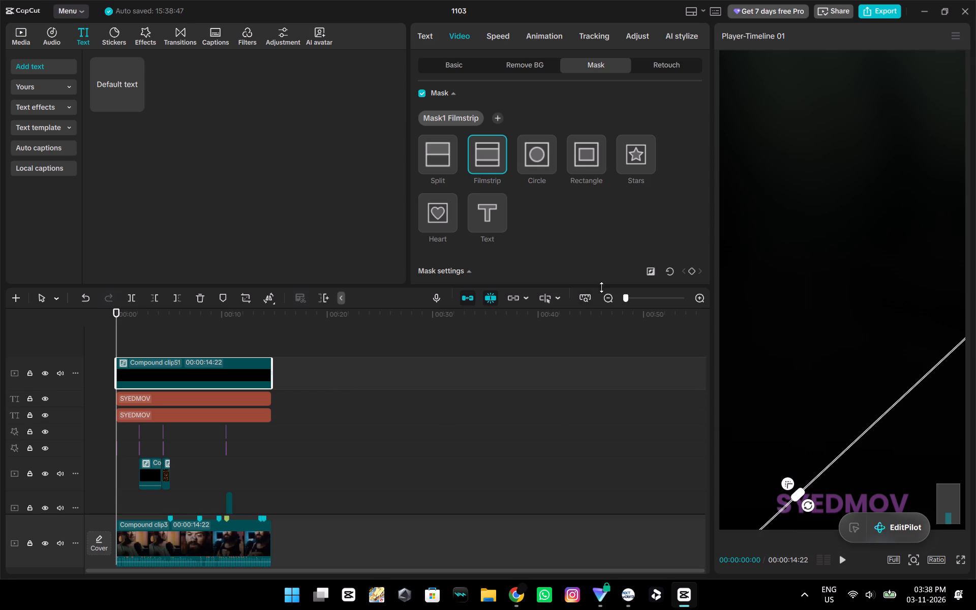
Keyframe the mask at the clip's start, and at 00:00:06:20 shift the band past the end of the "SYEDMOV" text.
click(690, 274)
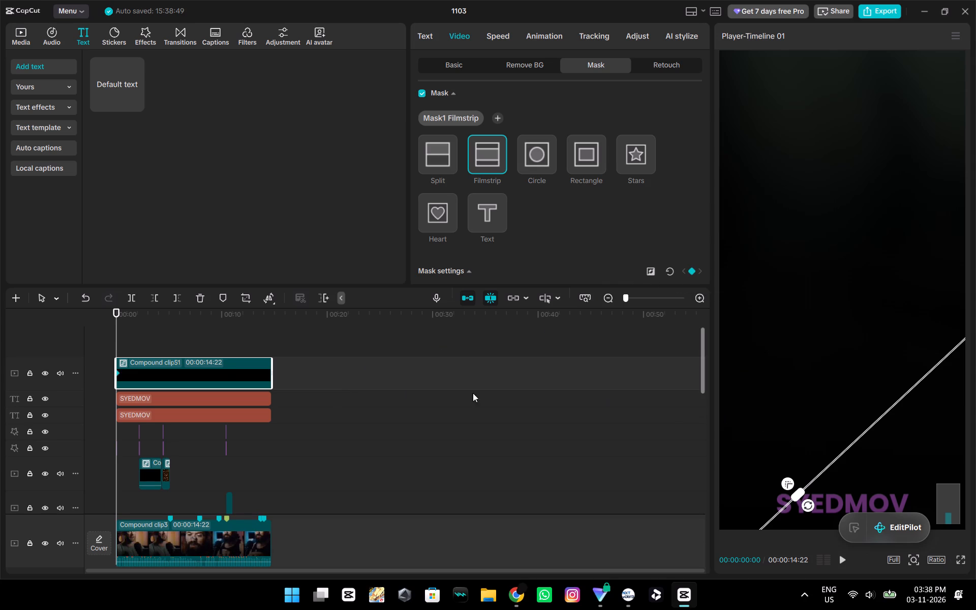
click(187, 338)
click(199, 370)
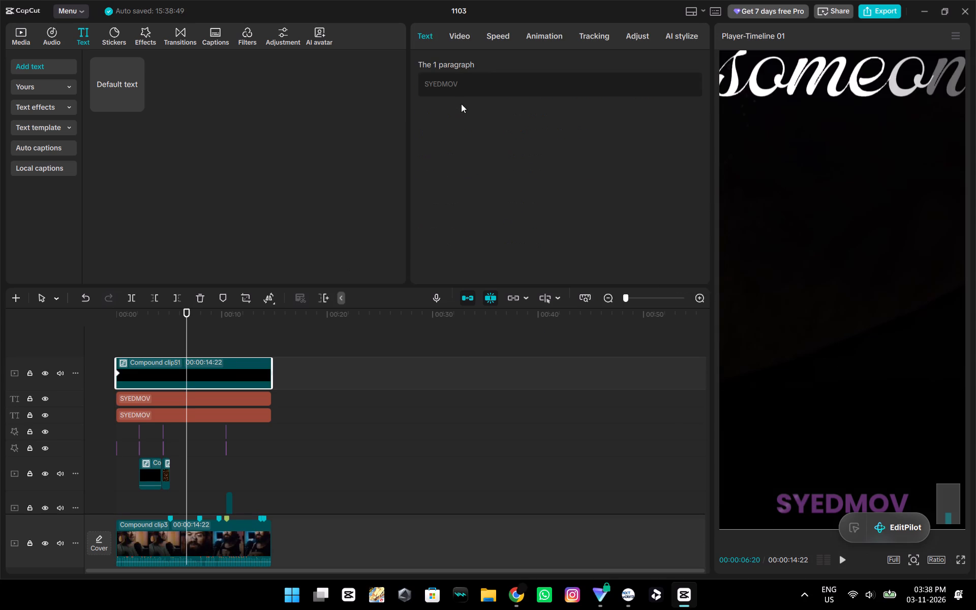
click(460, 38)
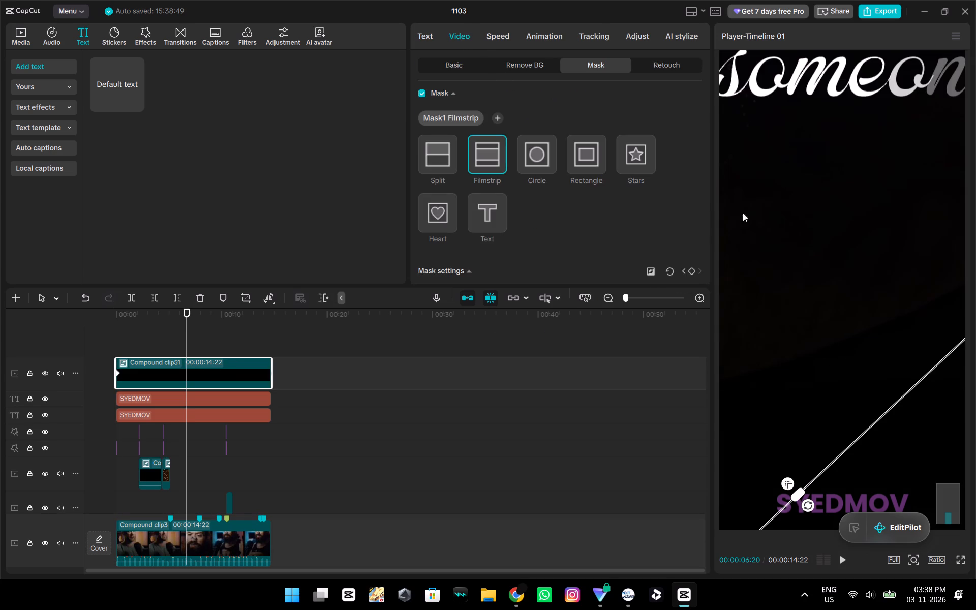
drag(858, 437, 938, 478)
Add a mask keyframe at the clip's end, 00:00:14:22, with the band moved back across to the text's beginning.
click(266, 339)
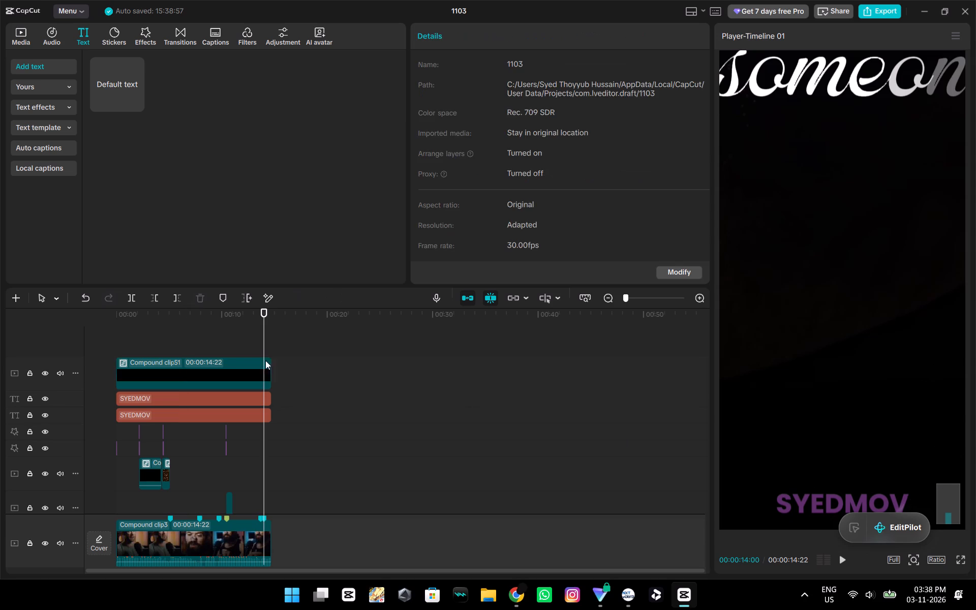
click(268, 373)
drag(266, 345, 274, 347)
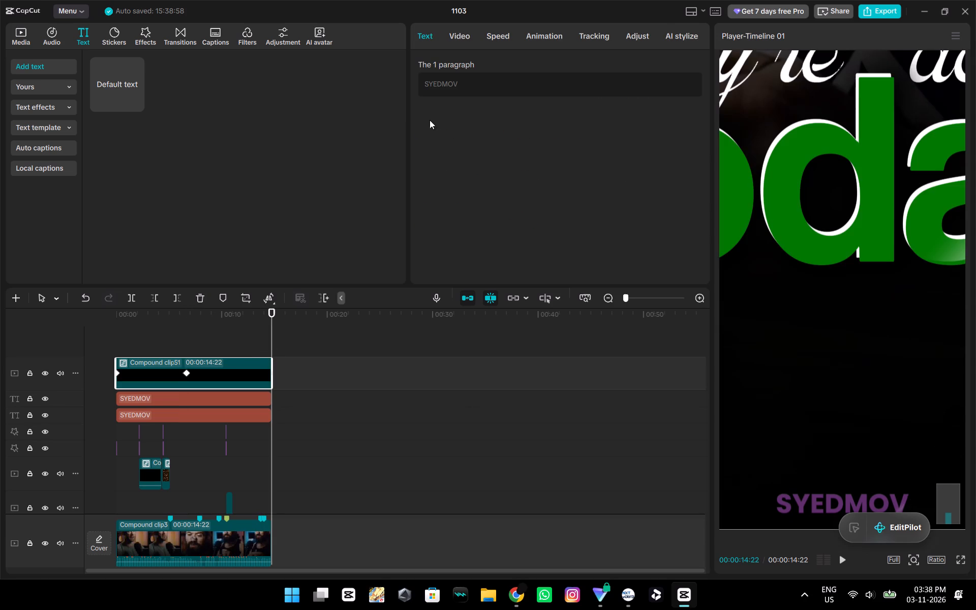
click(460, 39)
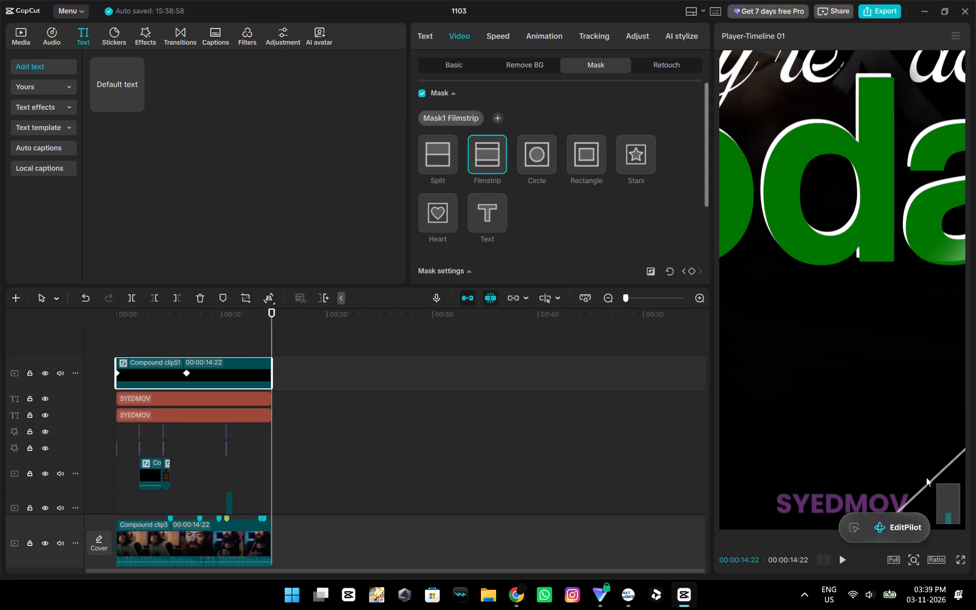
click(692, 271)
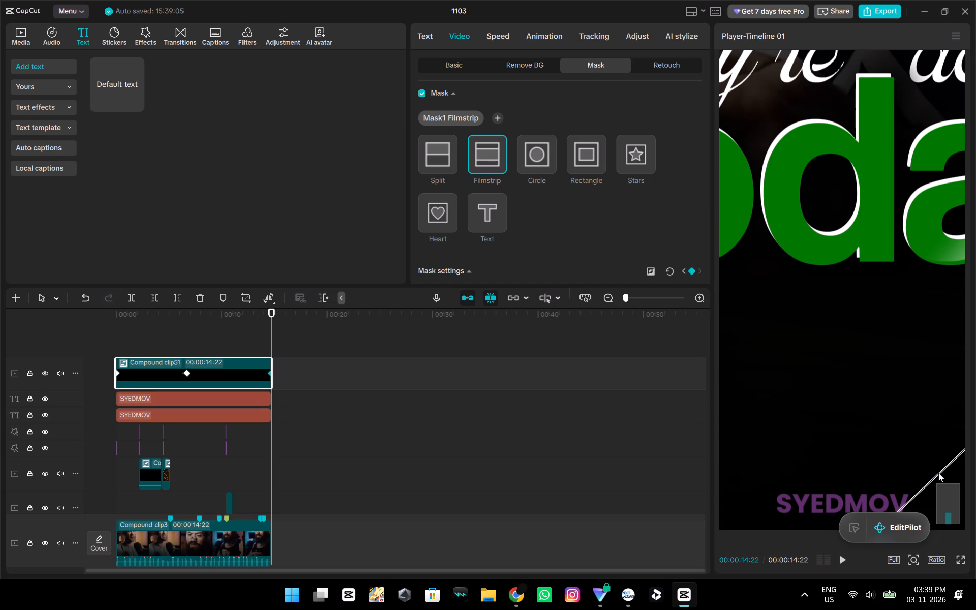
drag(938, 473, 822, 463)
Play the video from the start to review the animated watermark against the whole frame.
click(175, 341)
drag(175, 341, 101, 344)
key(space)
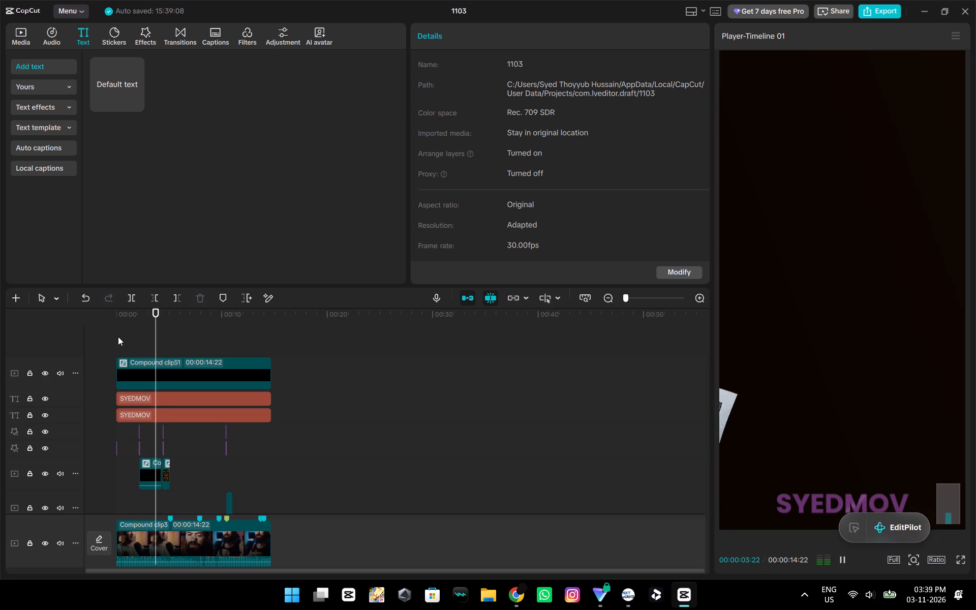
ctrl+scroll(789, 352, down, 11)
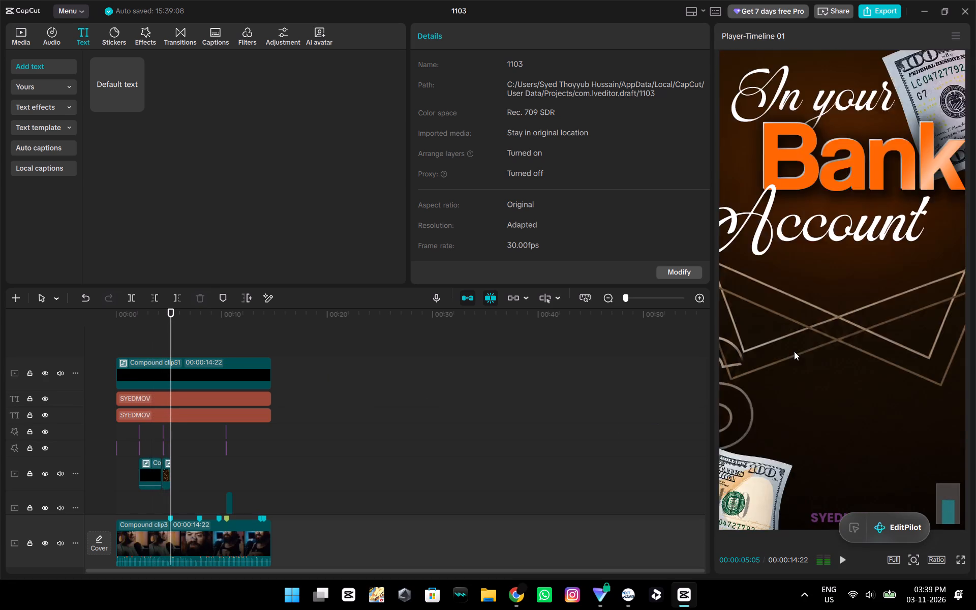
ctrl+scroll(795, 351, down, 8)
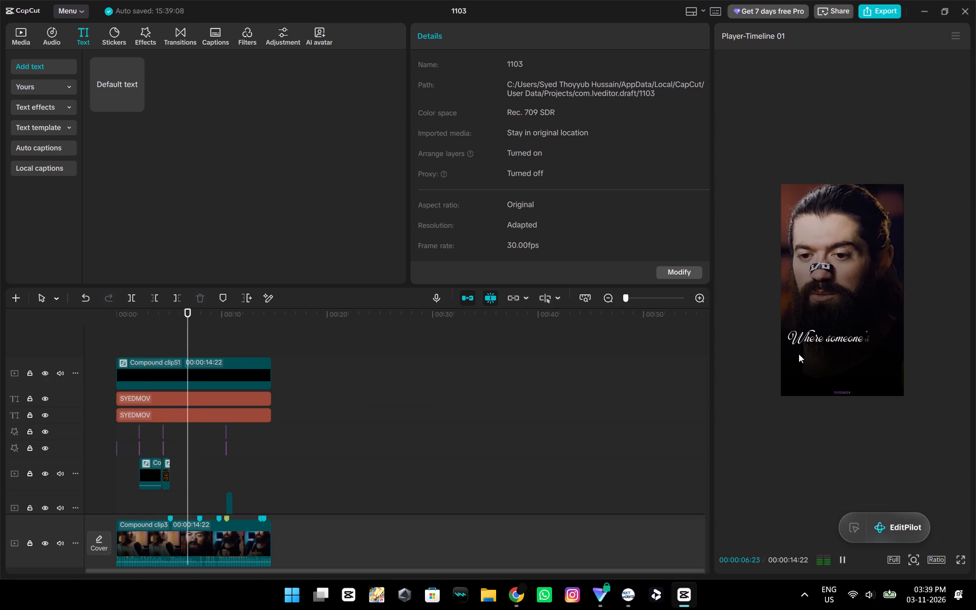
ctrl+scroll(799, 354, up, 2)
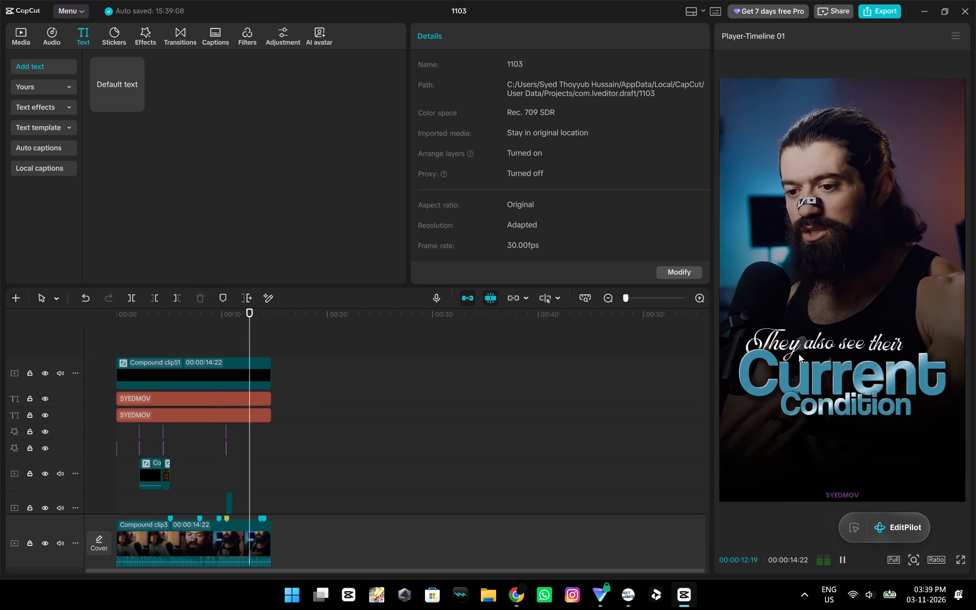
key(space)
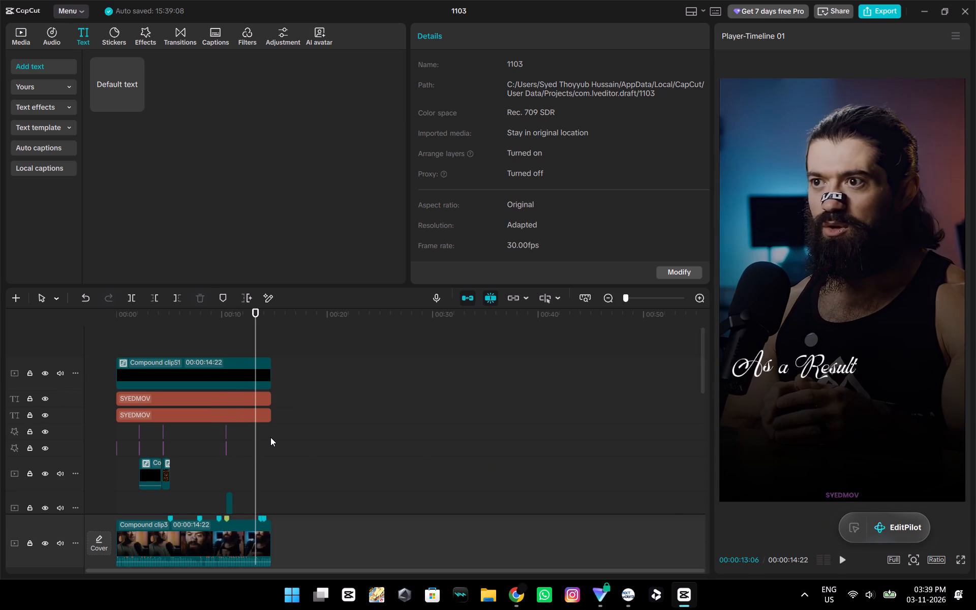
Delete the "SYEDMOV" compound clip and both "SYEDMOV" text layers beneath it.
drag(271, 437, 255, 361)
key(BackSpace)
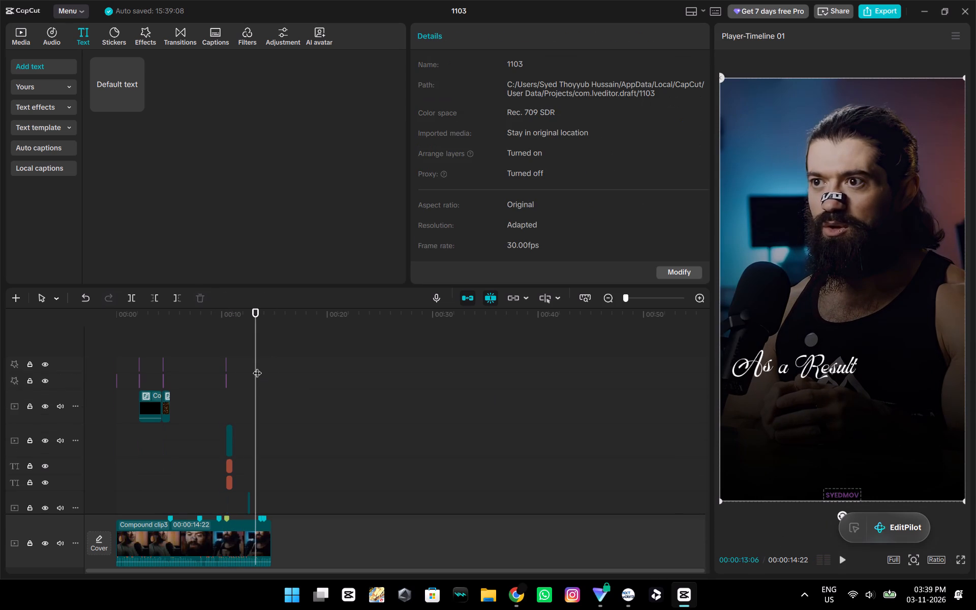
Add a default text layer on a new top track, spanning the video's full length from 00:00:00:00.
click(120, 332)
drag(119, 332, 81, 336)
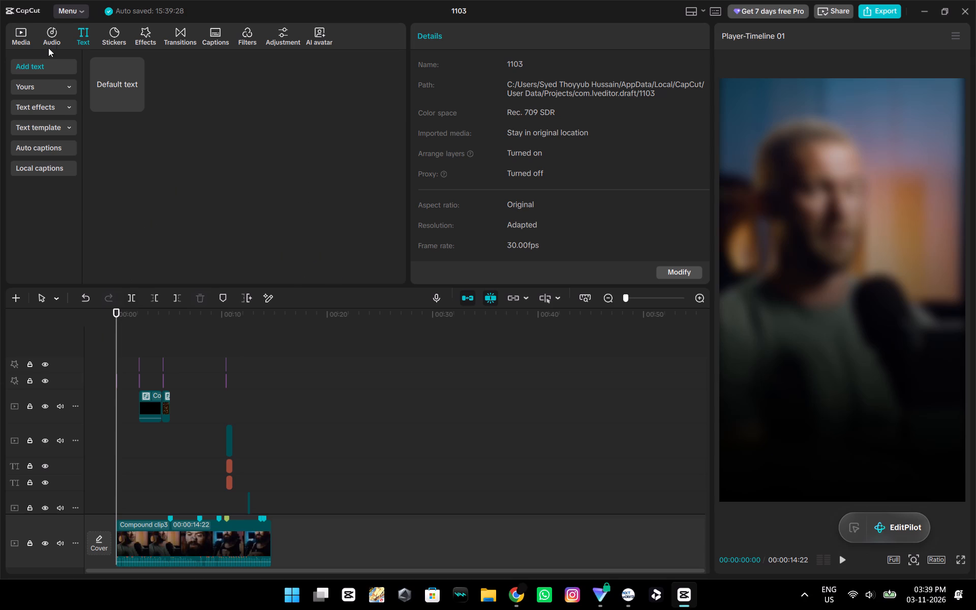
drag(124, 85, 128, 351)
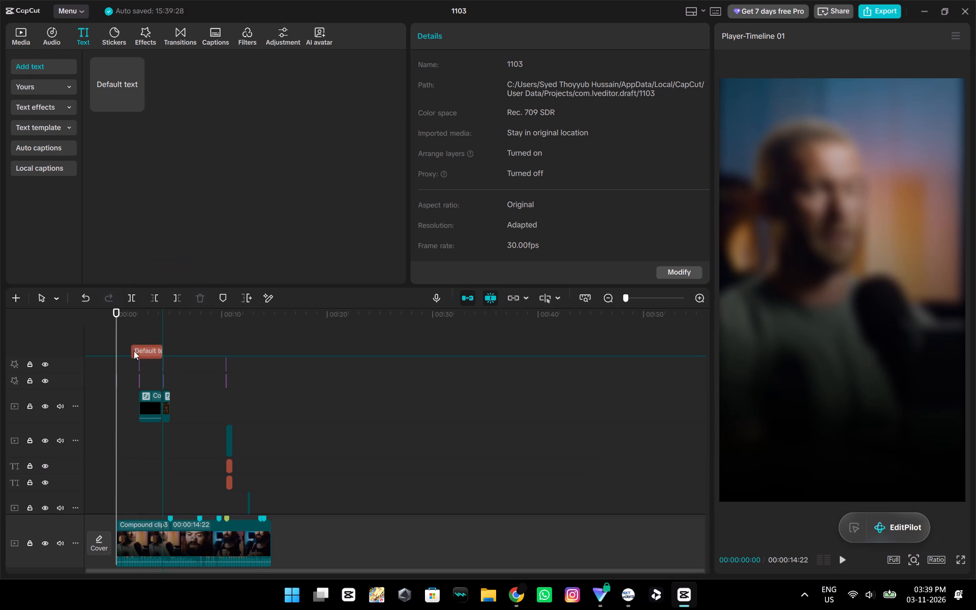
drag(163, 361, 271, 386)
drag(133, 365, 108, 373)
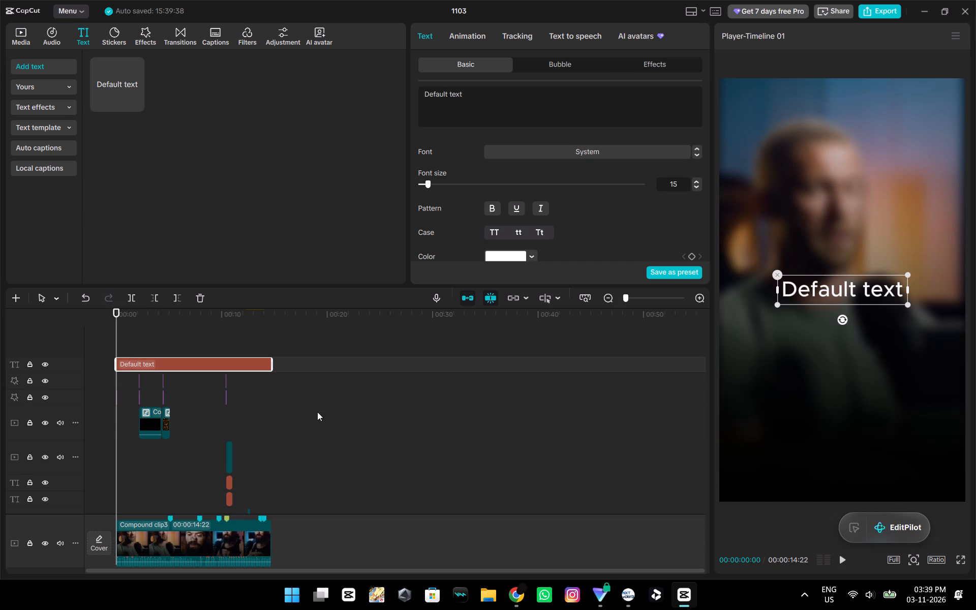
drag(486, 96, 369, 94)
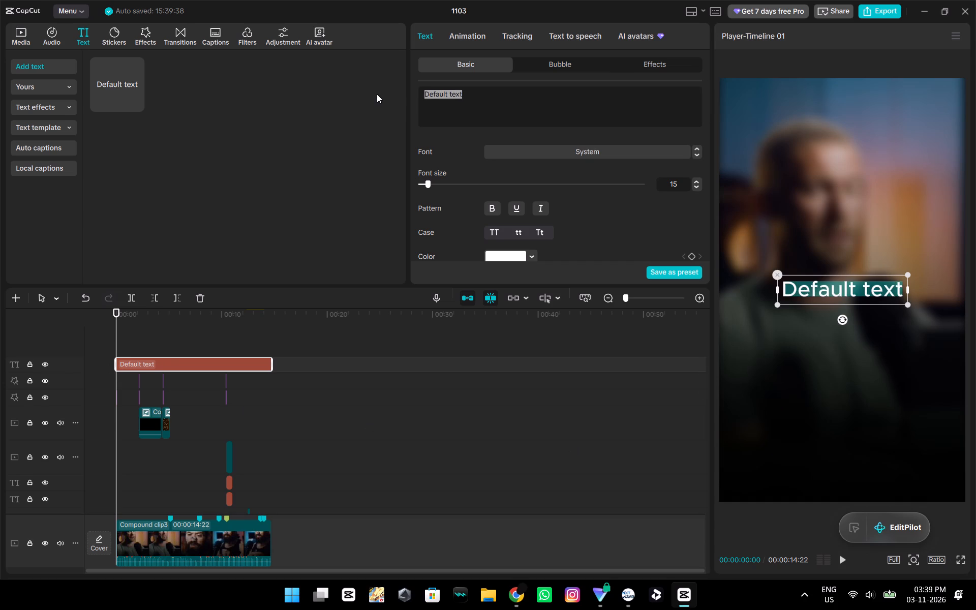
key(shift+at)
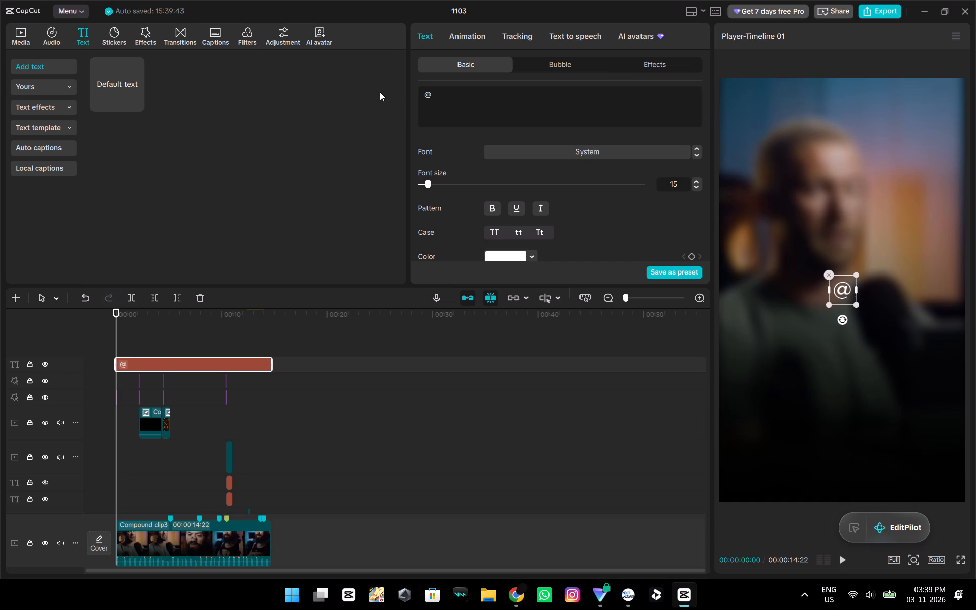
text(syedmov)
click(614, 155)
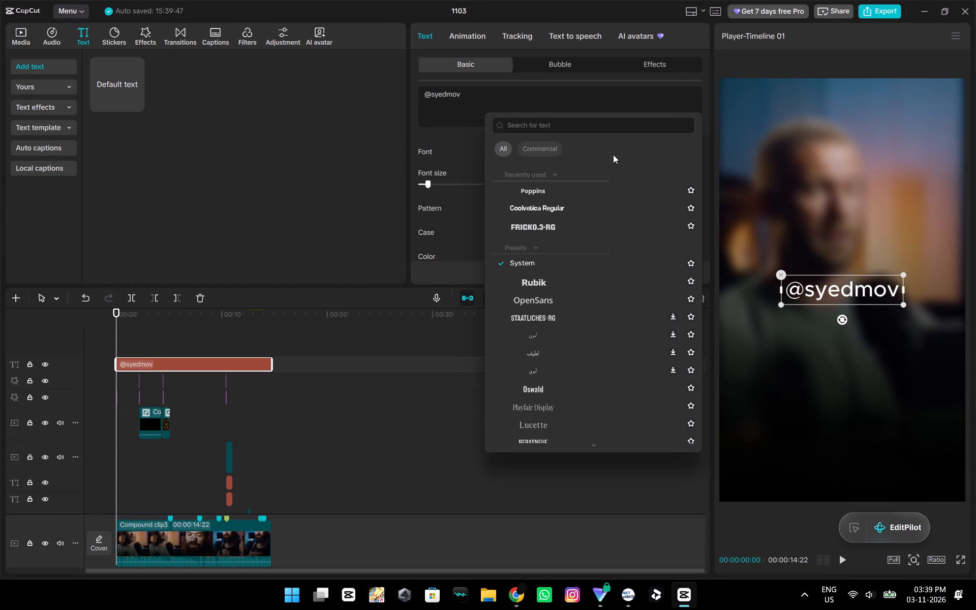
click(527, 189)
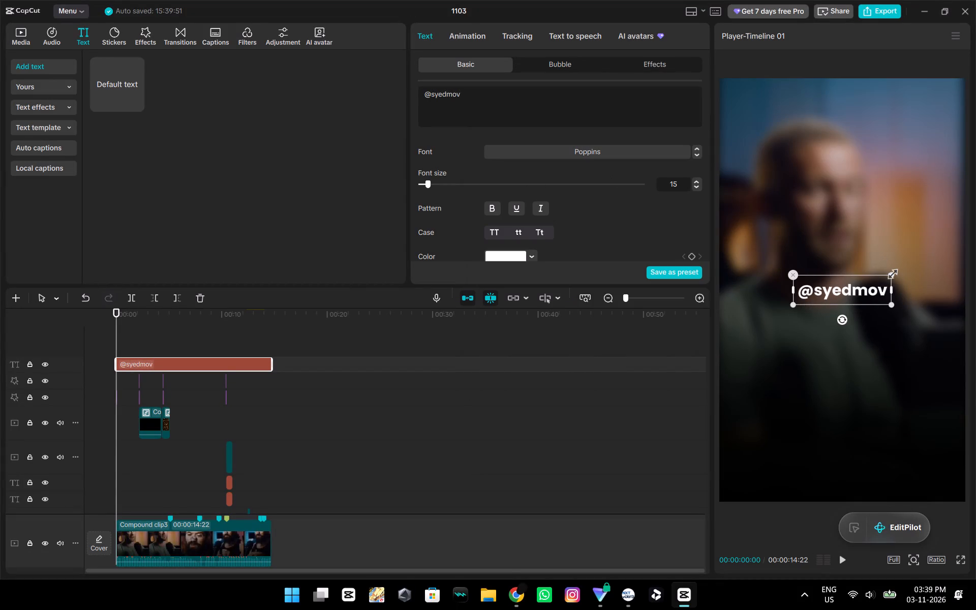
drag(891, 272, 849, 295)
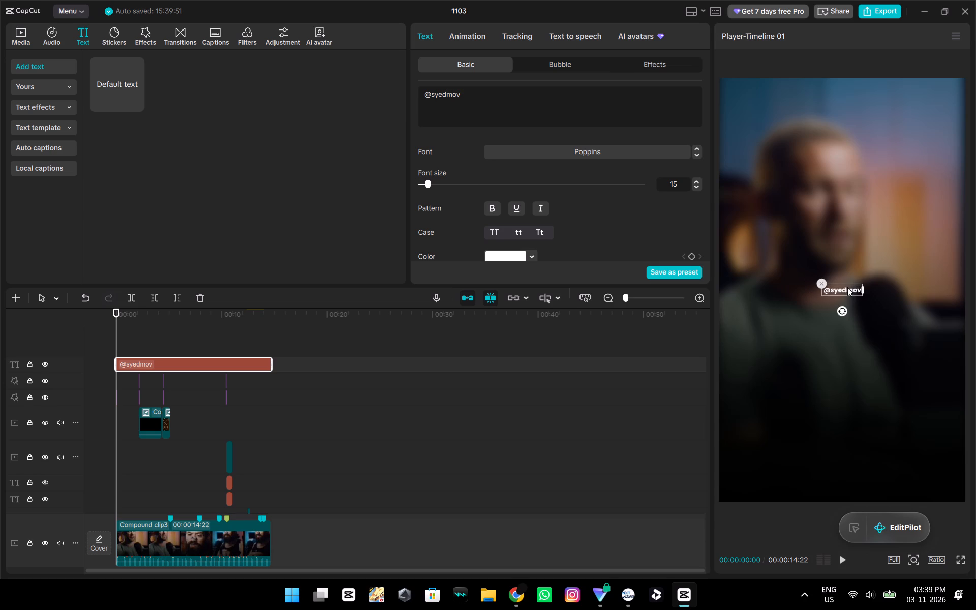
drag(847, 287, 952, 494)
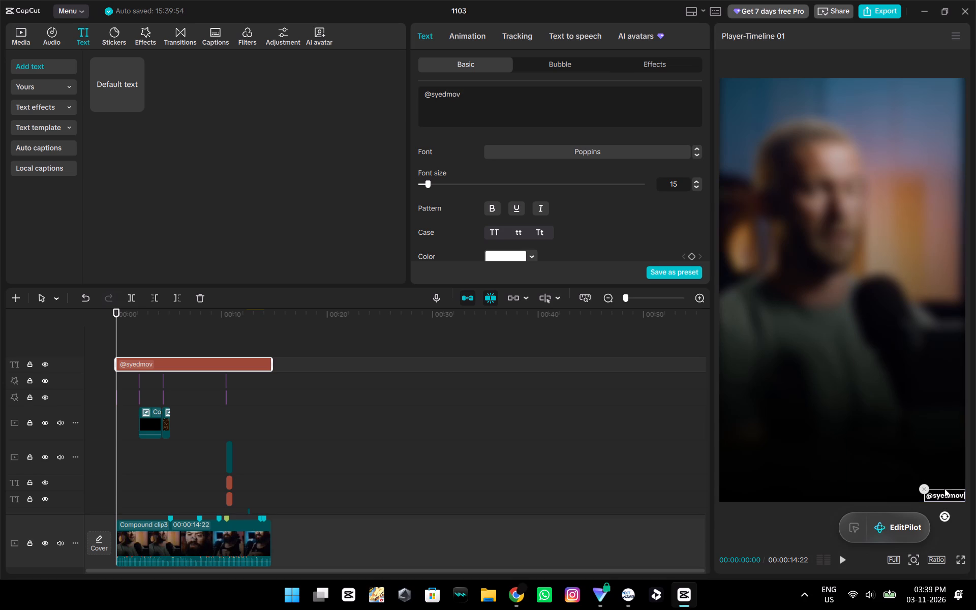
ctrl+scroll(866, 411, up, 13)
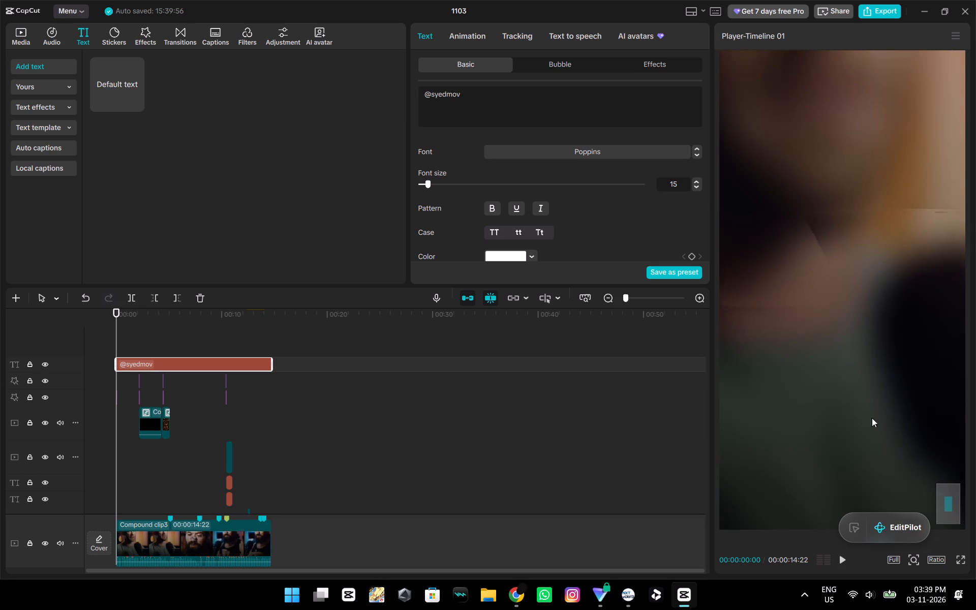
ctrl+scroll(872, 418, up, 9)
scroll(886, 425, down, 14)
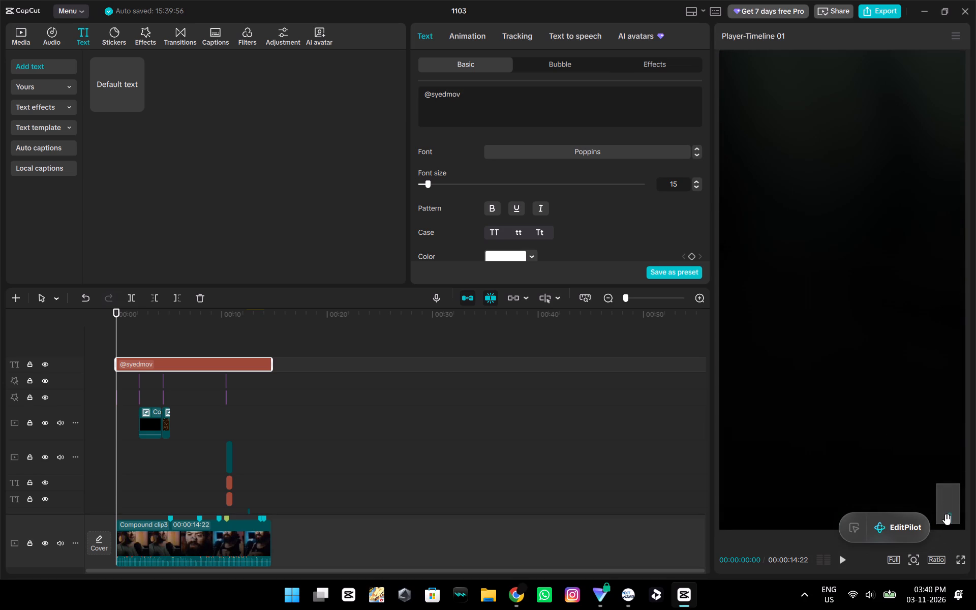
drag(950, 523, 975, 529)
drag(798, 478, 799, 478)
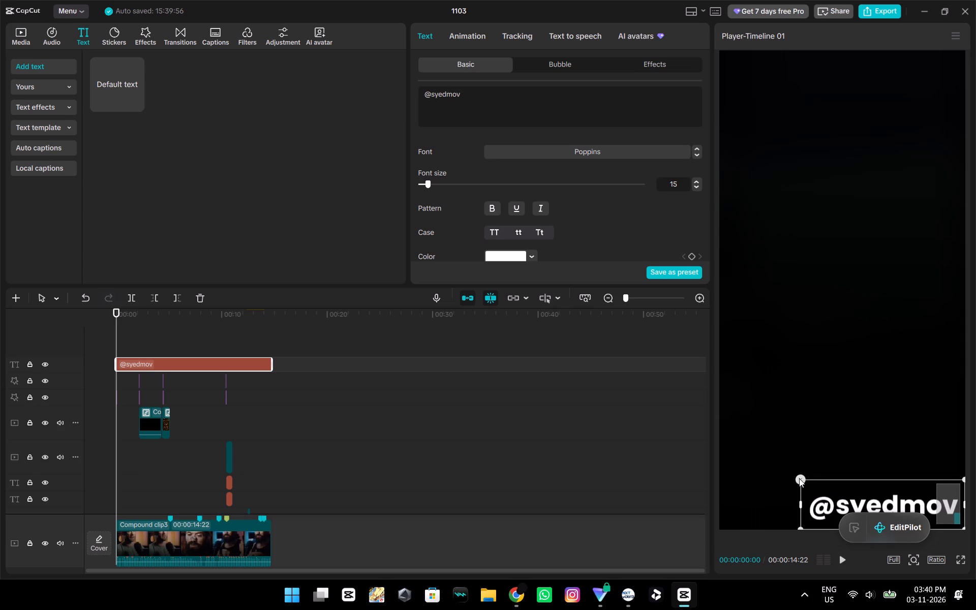
drag(799, 478, 833, 492)
drag(963, 477, 923, 526)
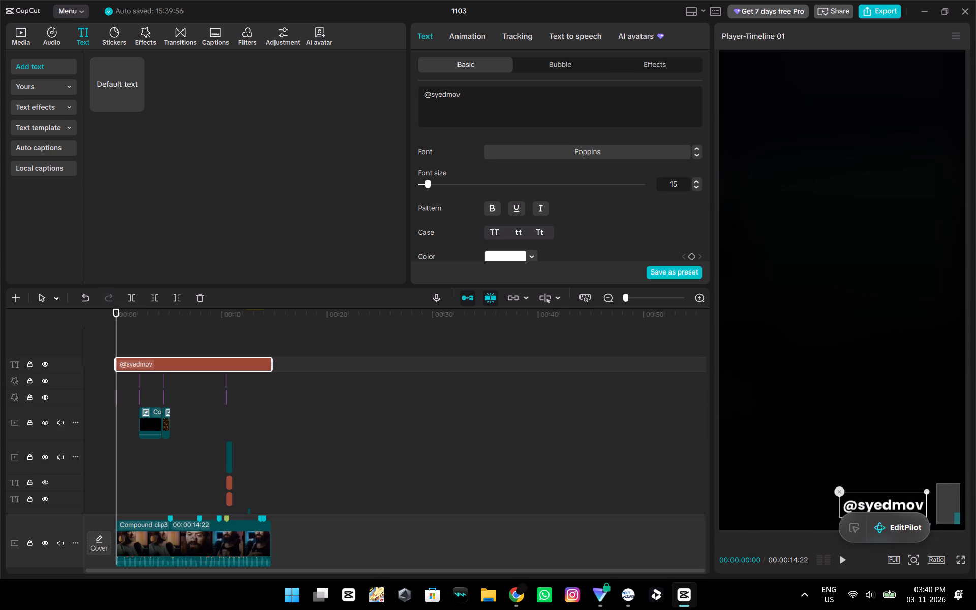
drag(923, 526, 957, 518)
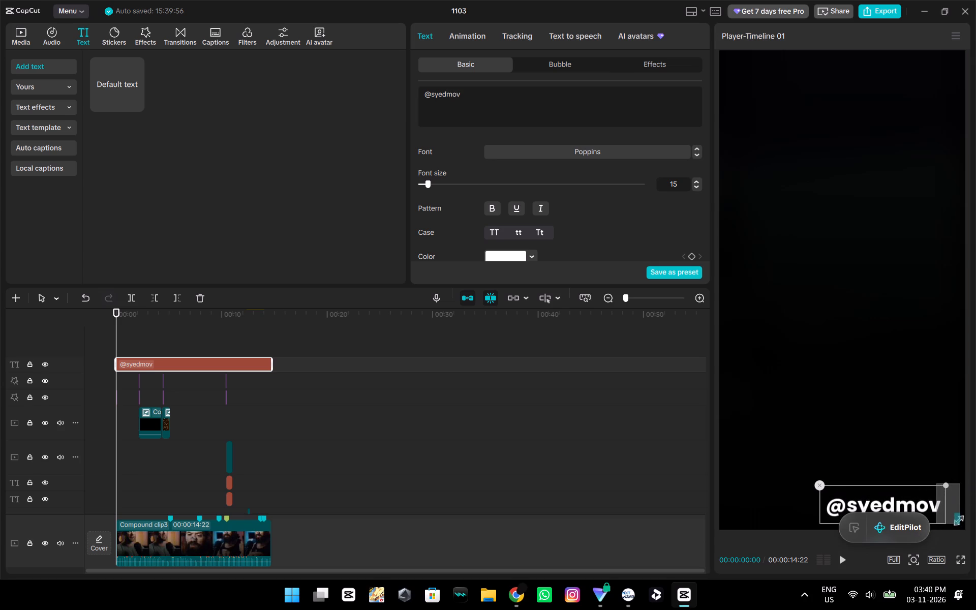
drag(957, 518, 957, 518)
drag(908, 502, 927, 510)
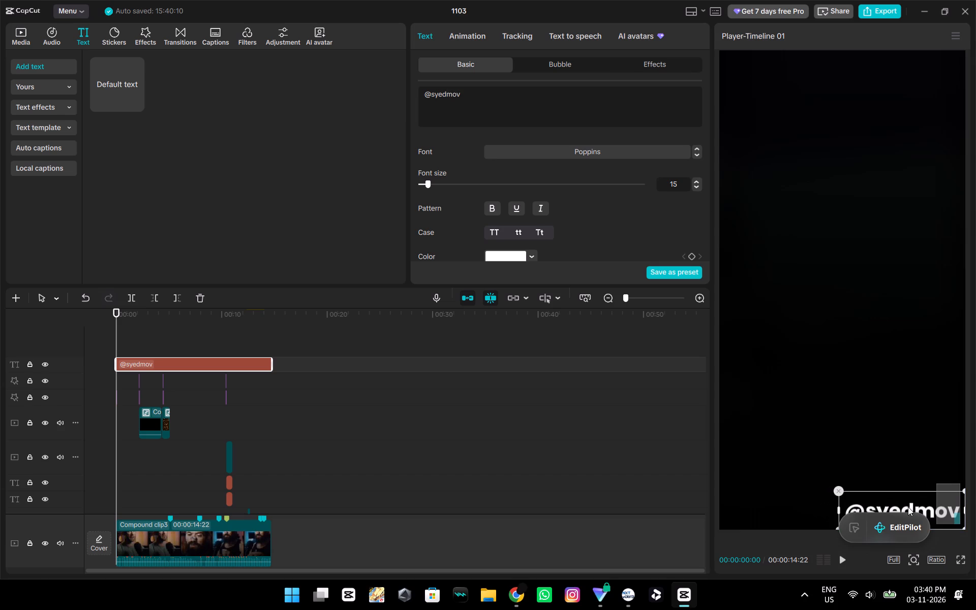
drag(853, 527, 847, 609)
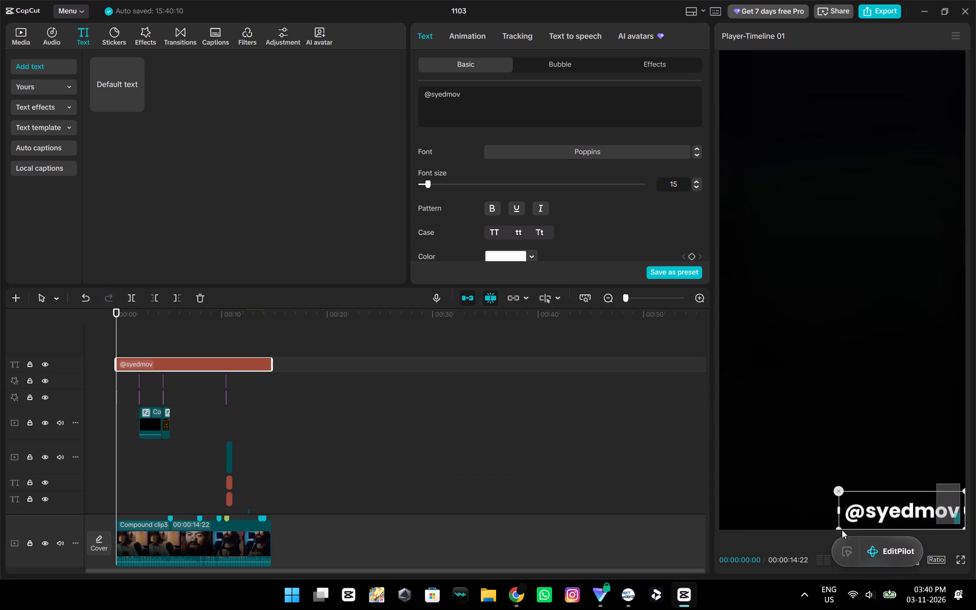
drag(908, 494, 904, 477)
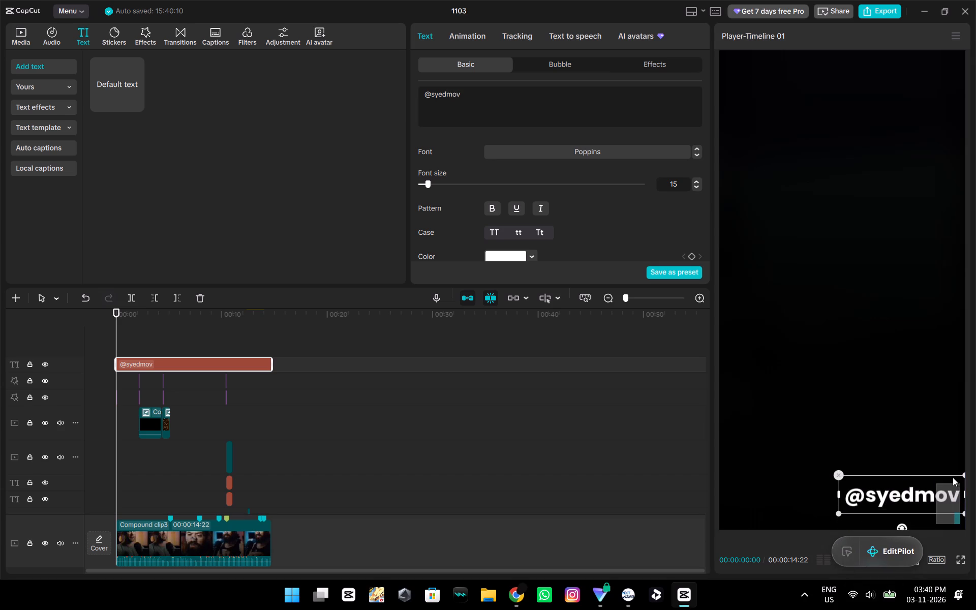
drag(961, 475, 944, 497)
drag(912, 494, 928, 507)
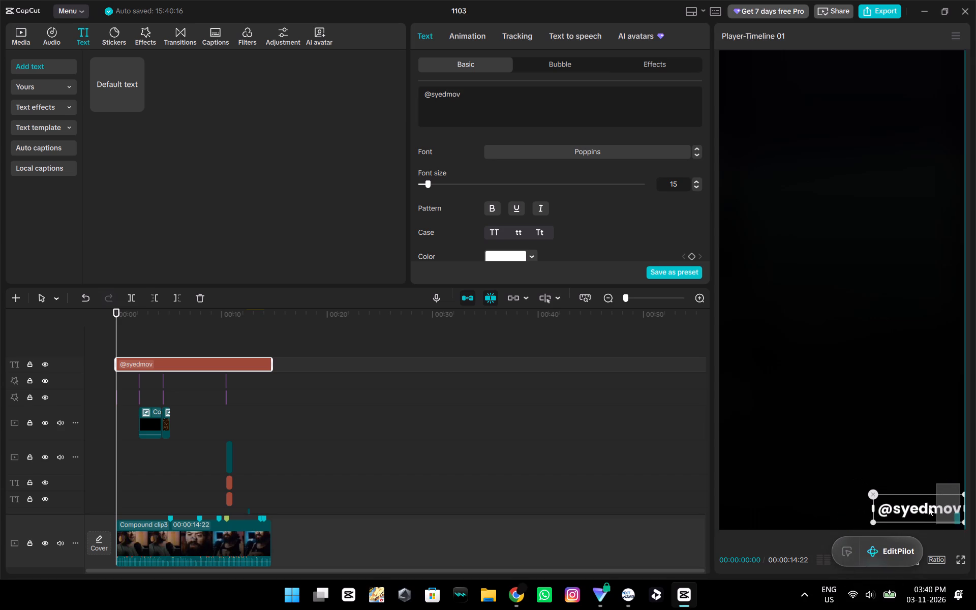
drag(928, 507, 928, 514)
ctrl+scroll(861, 373, down, 20)
ctrl+scroll(861, 373, down, 4)
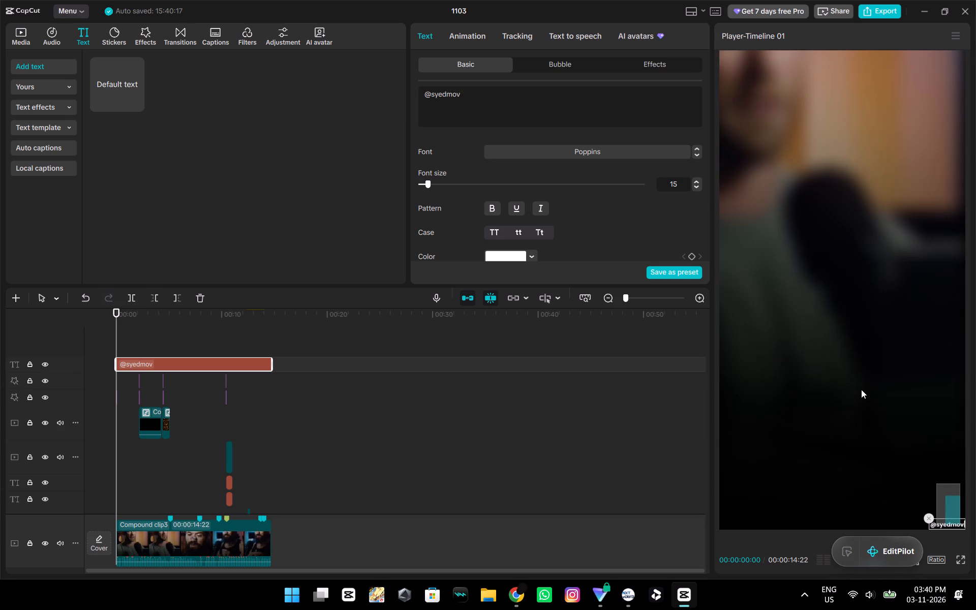
ctrl+scroll(861, 389, down, 4)
ctrl+scroll(855, 384, up, 2)
click(821, 396)
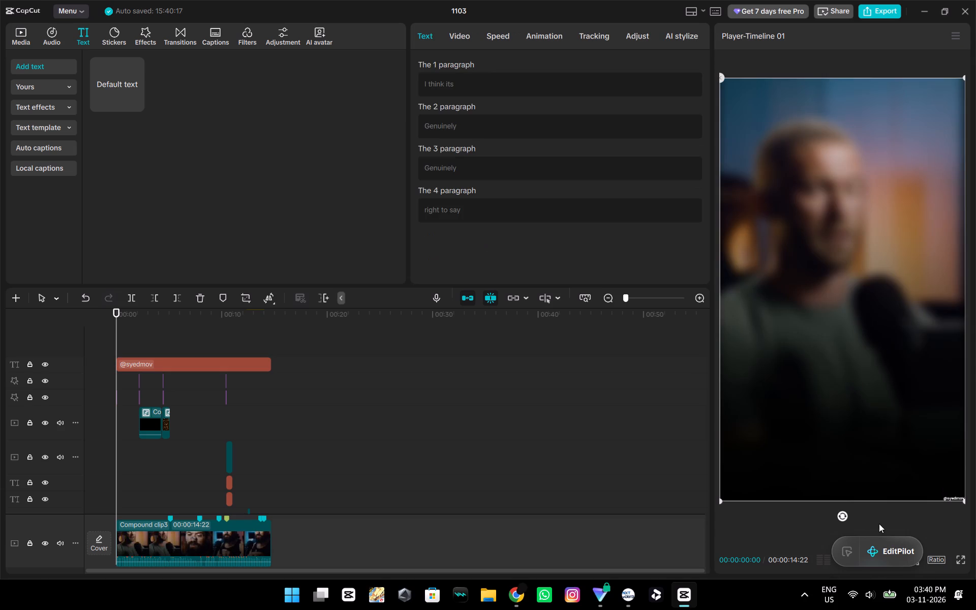
click(887, 524)
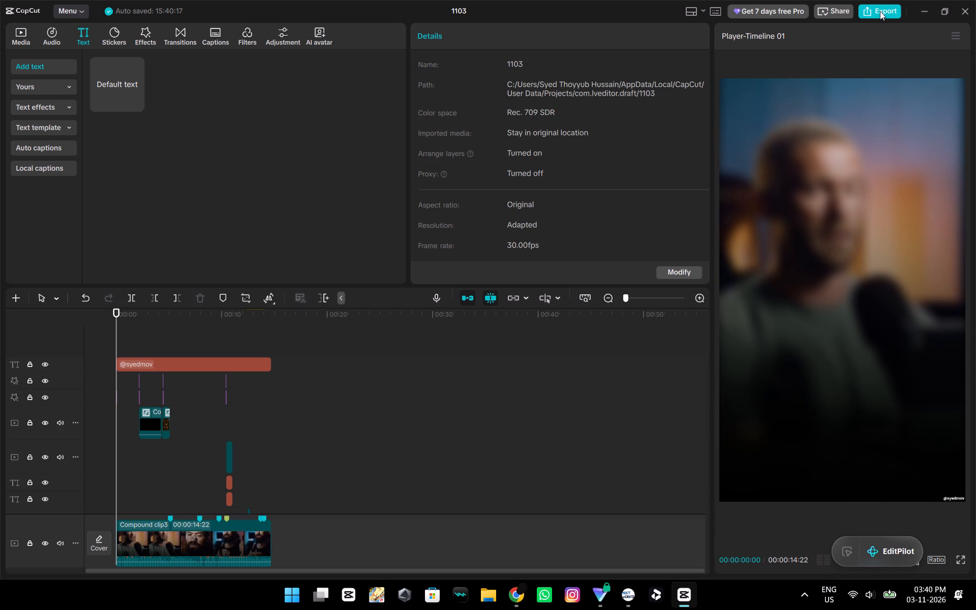
Play the video's opening seconds to check the watermark, and return the playhead to the start.
key(space)
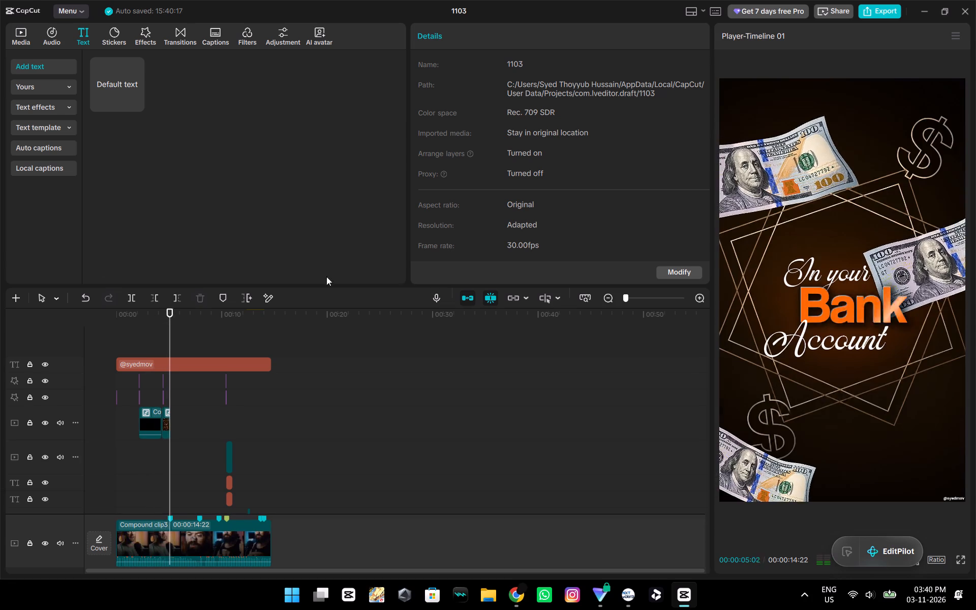
click(130, 337)
drag(130, 337, 109, 340)
click(137, 362)
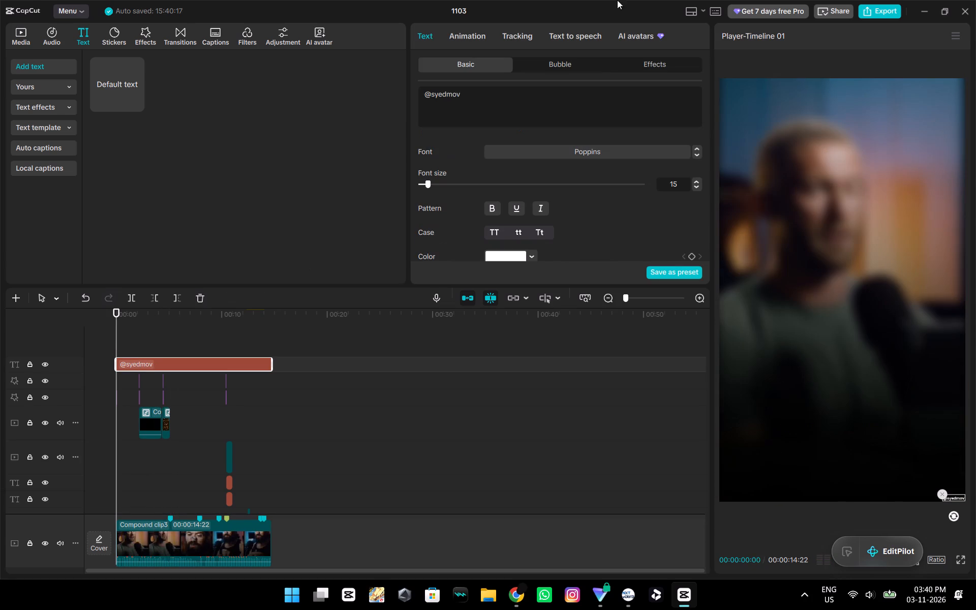
click(465, 35)
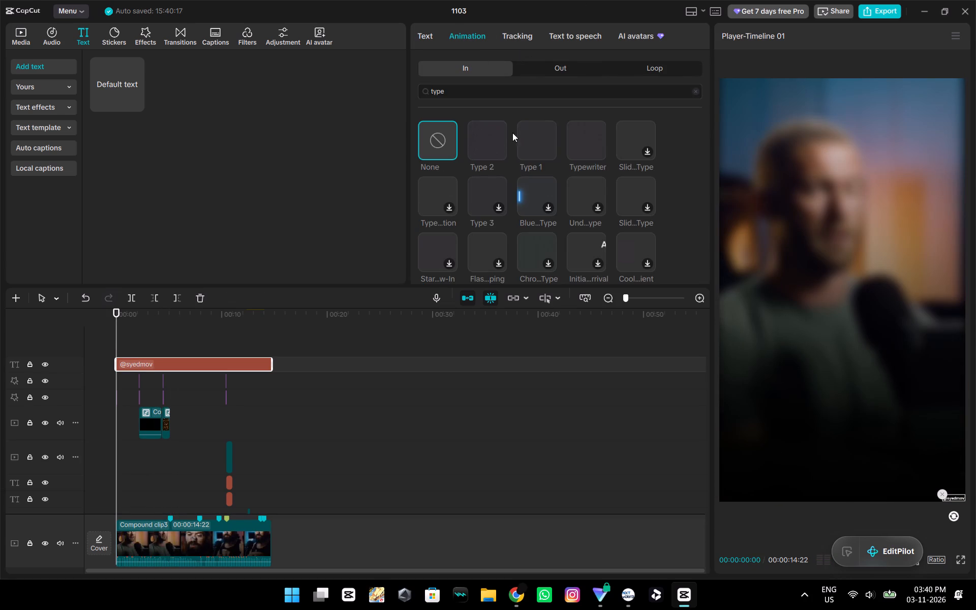
click(535, 125)
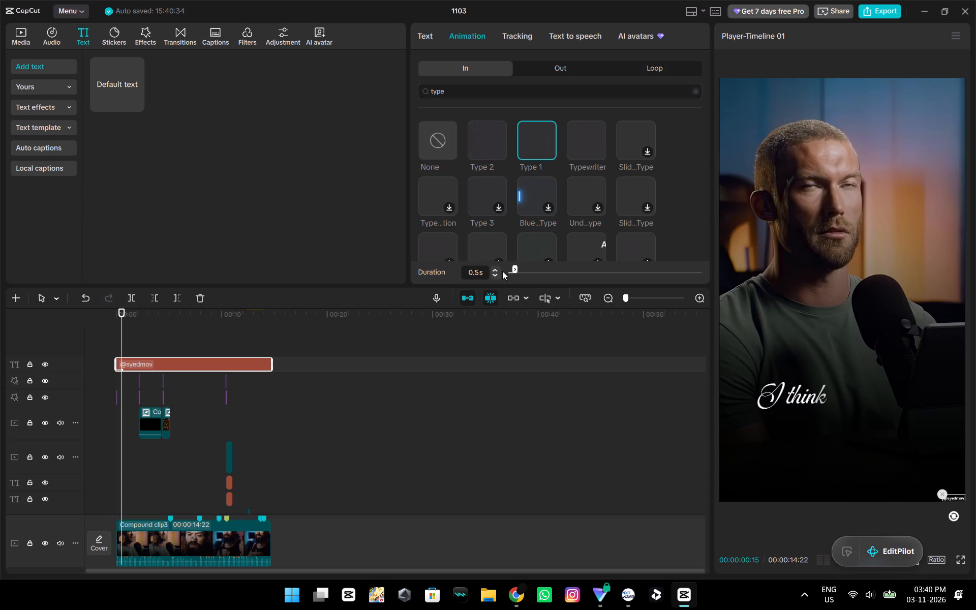
triple_click(492, 268)
triple_click(494, 269)
triple_click(495, 269)
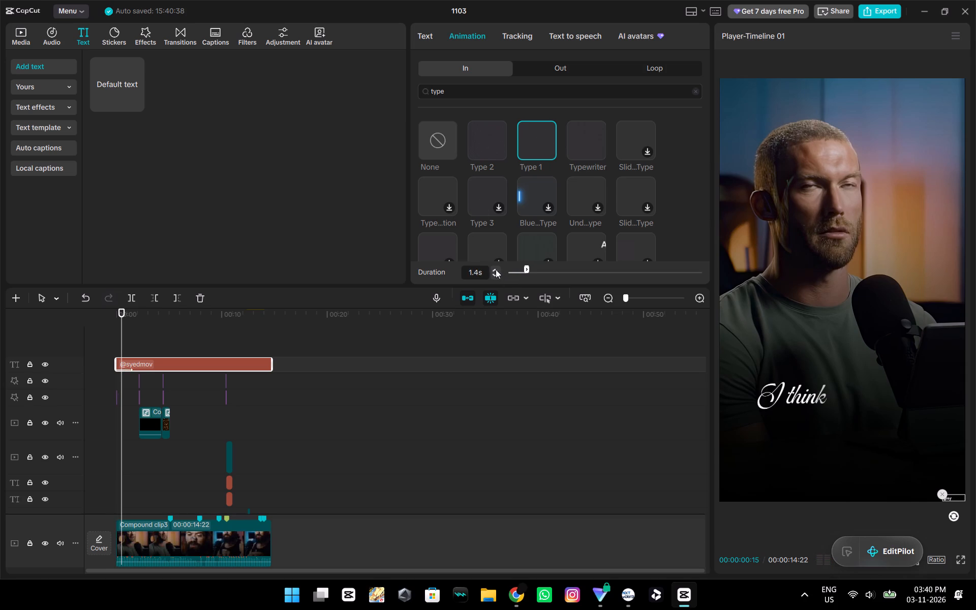
triple_click(496, 269)
triple_click(496, 269)
triple_click(496, 269)
click(496, 269)
key(space)
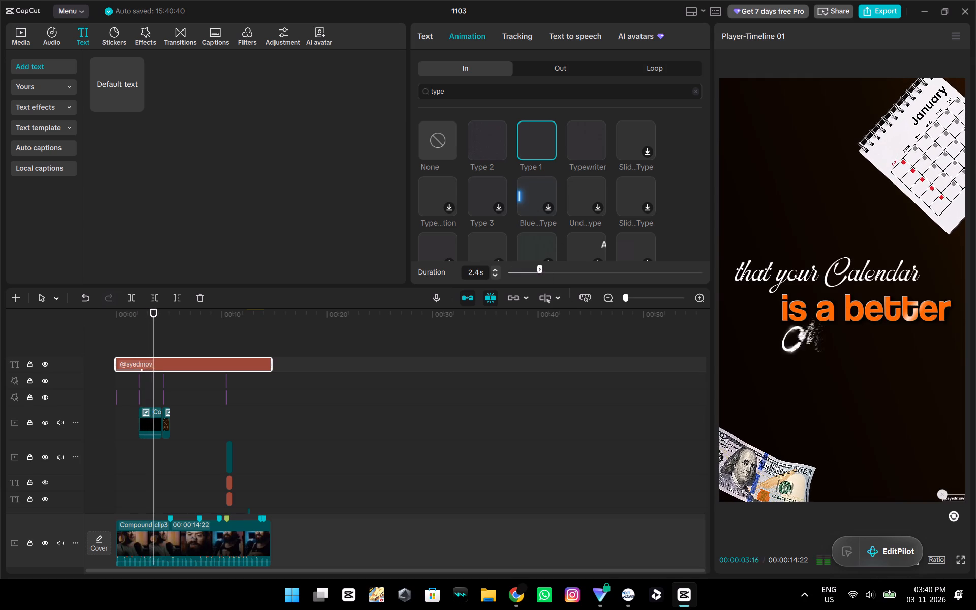
click(550, 58)
click(553, 67)
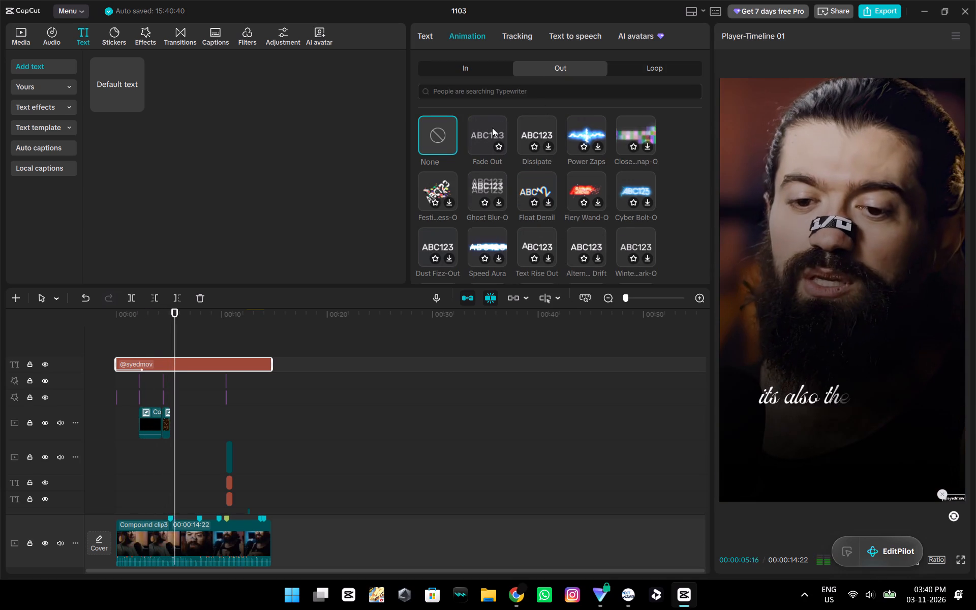
click(492, 128)
click(700, 274)
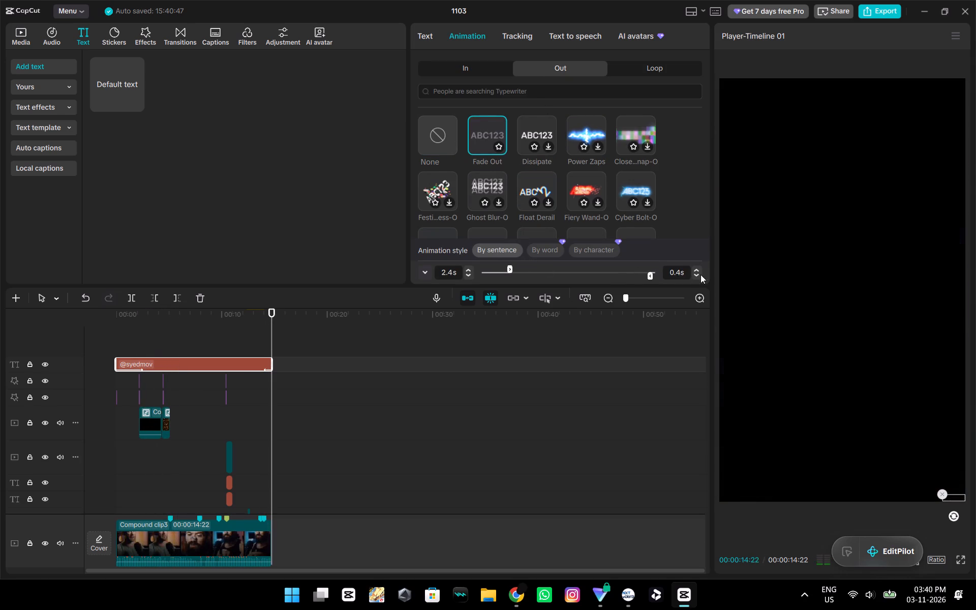
triple_click(697, 270)
triple_click(696, 270)
triple_click(695, 269)
triple_click(695, 269)
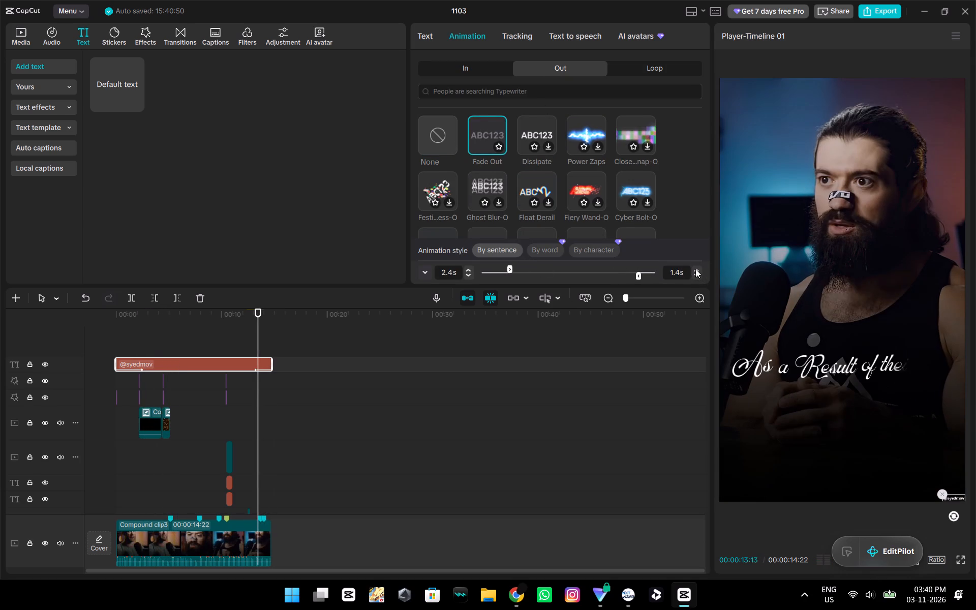
triple_click(695, 269)
triple_click(695, 269)
double_click(695, 269)
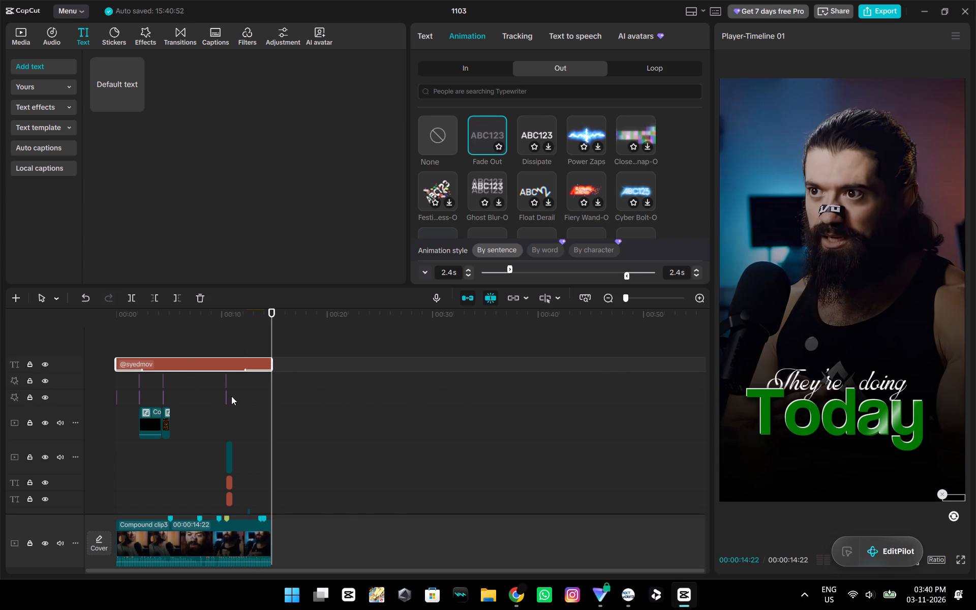
Copy the Blur effect located above the "REWARD" clips and paste it at the video's end, 00:00:14:22.
ctrl+scroll(234, 395, up, 20)
ctrl+scroll(234, 395, up, 19)
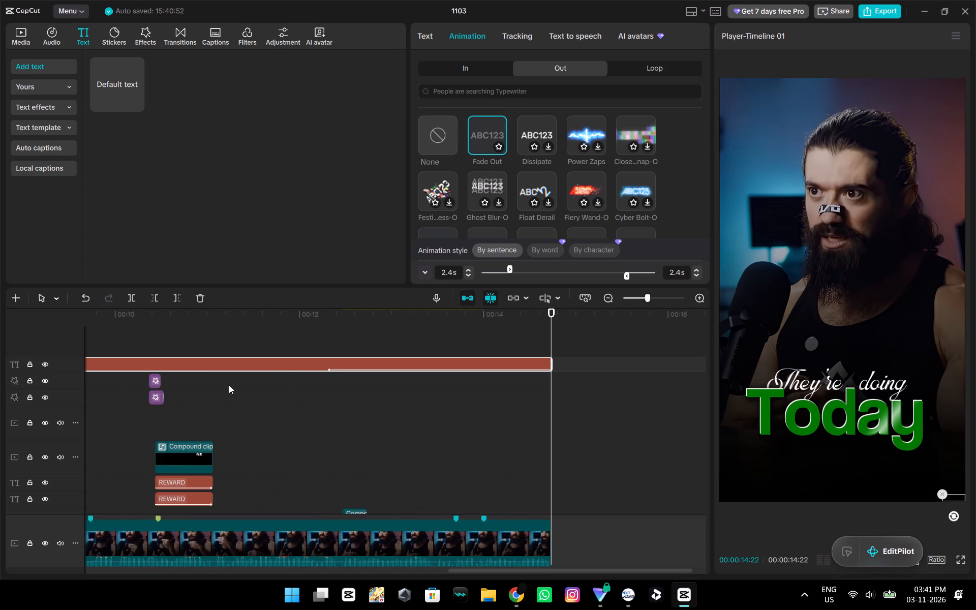
ctrl+scroll(229, 385, up, 4)
drag(157, 336, 45, 341)
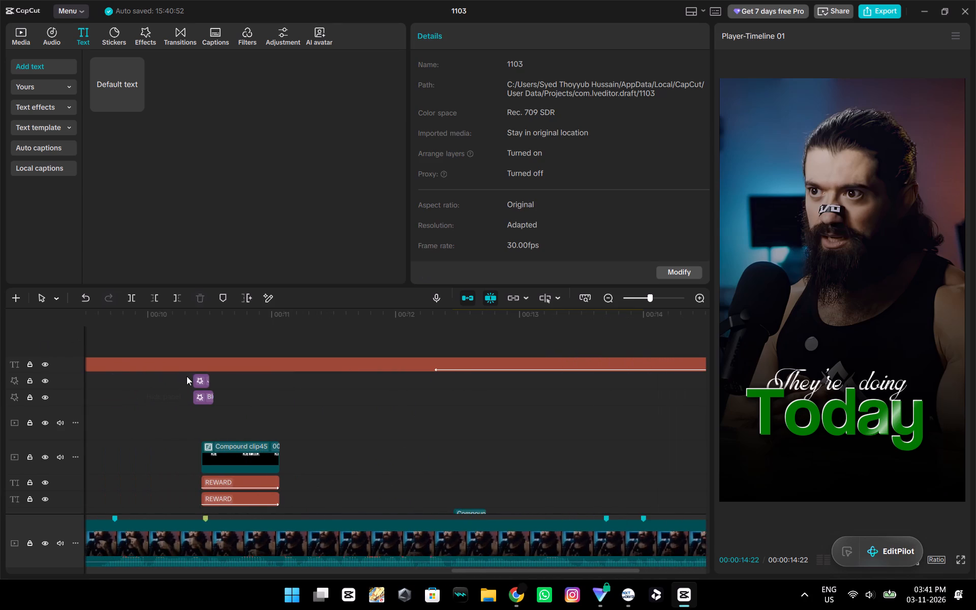
ctrl+scroll(208, 388, up, 7)
drag(138, 347, 3, 318)
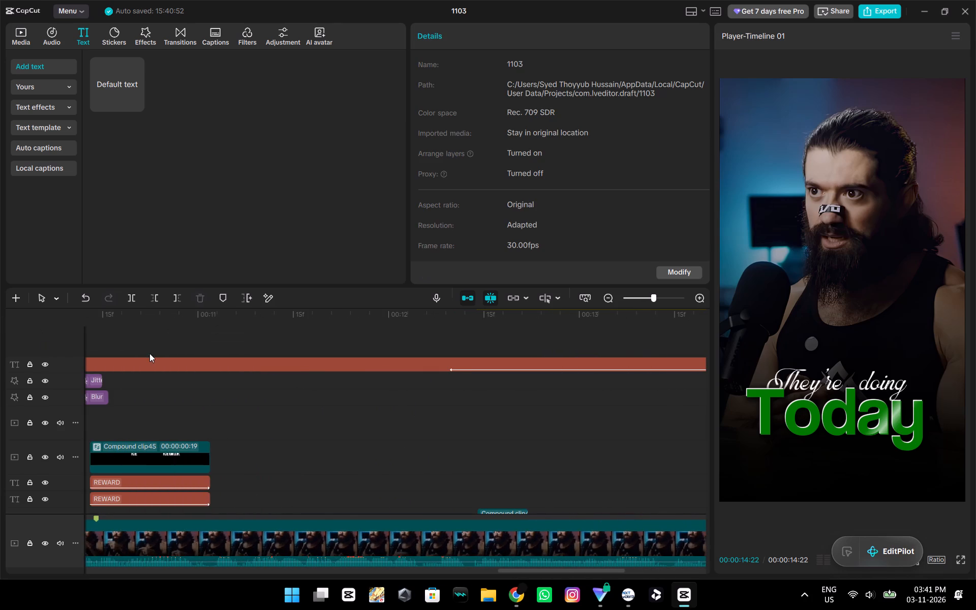
click(98, 392)
key(ctrl+c)
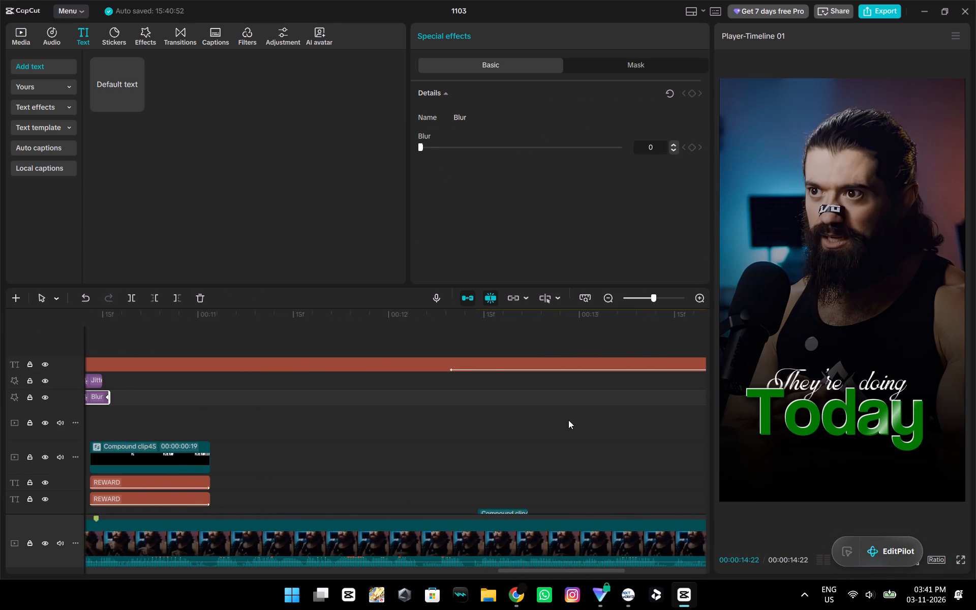
ctrl+scroll(590, 441, down, 20)
ctrl+scroll(590, 441, down, 20)
ctrl+scroll(590, 441, down, 2)
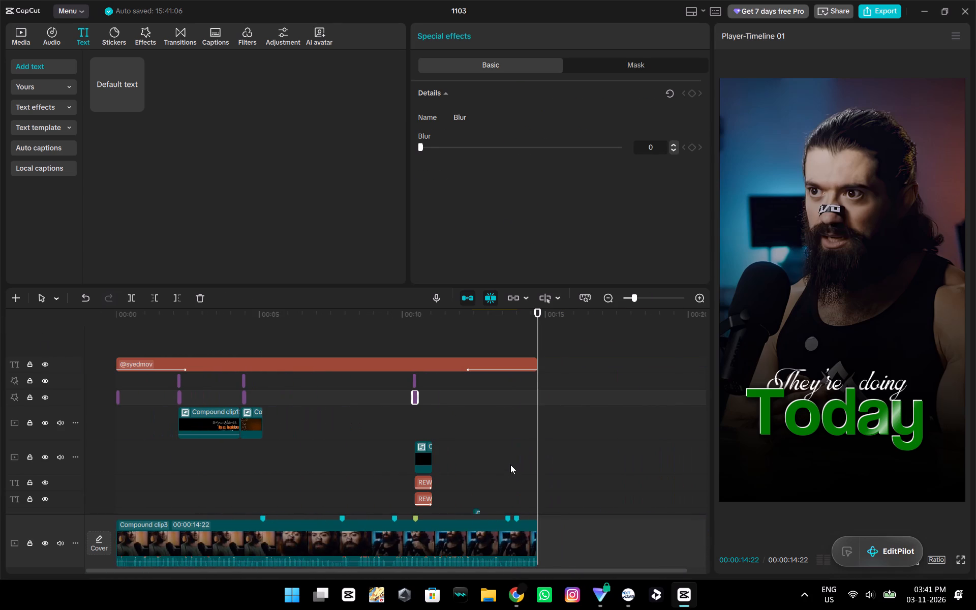
key(ctrl+v)
Move the pasted Blur effect to the upper effects track, spanning 00:00:14:17 to the video's end at 00:00:14:22.
ctrl+scroll(556, 397, up, 16)
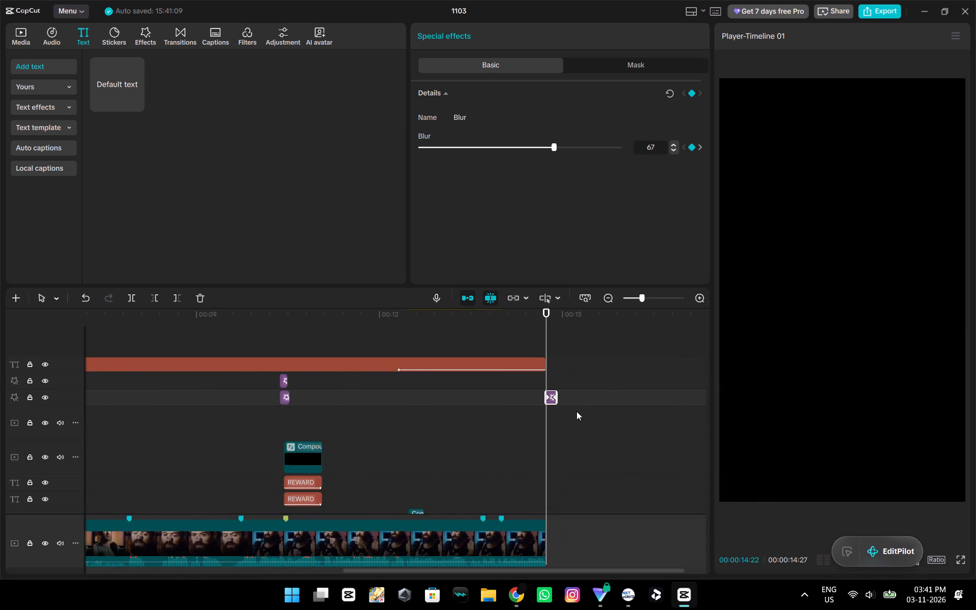
ctrl+scroll(576, 411, up, 4)
ctrl+scroll(574, 412, down, 2)
ctrl+scroll(577, 417, up, 20)
ctrl+scroll(577, 417, up, 6)
drag(583, 397, 559, 395)
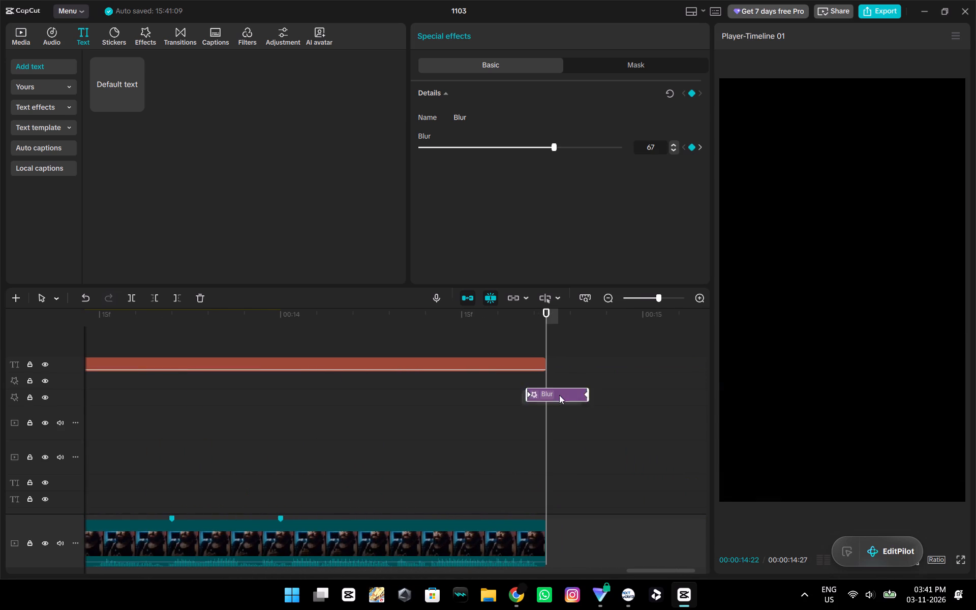
drag(559, 395, 524, 381)
Delete both the end and start keyframes of the Blur effect at the video's end.
click(470, 340)
drag(470, 340, 484, 344)
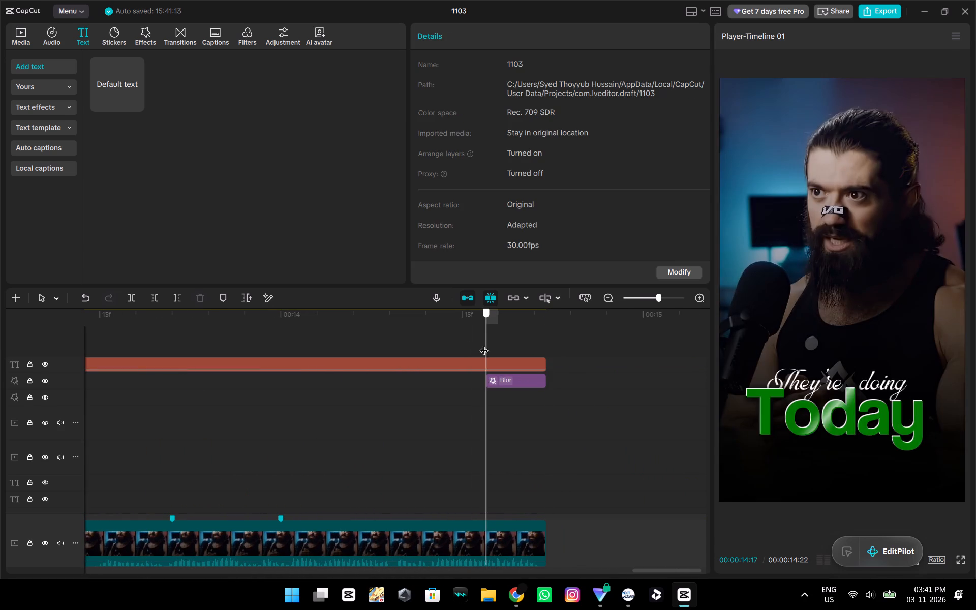
drag(484, 344, 534, 357)
click(516, 382)
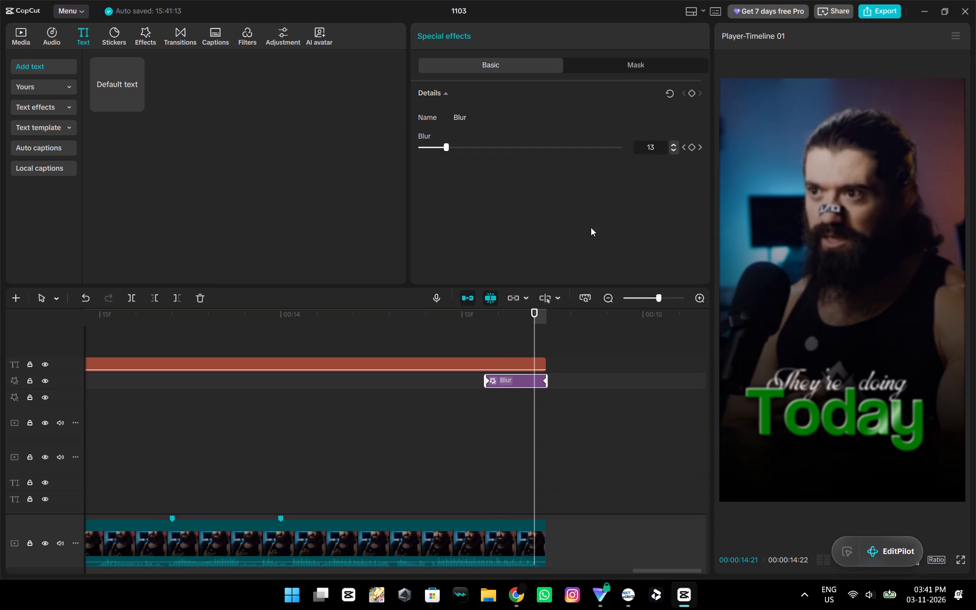
click(544, 381)
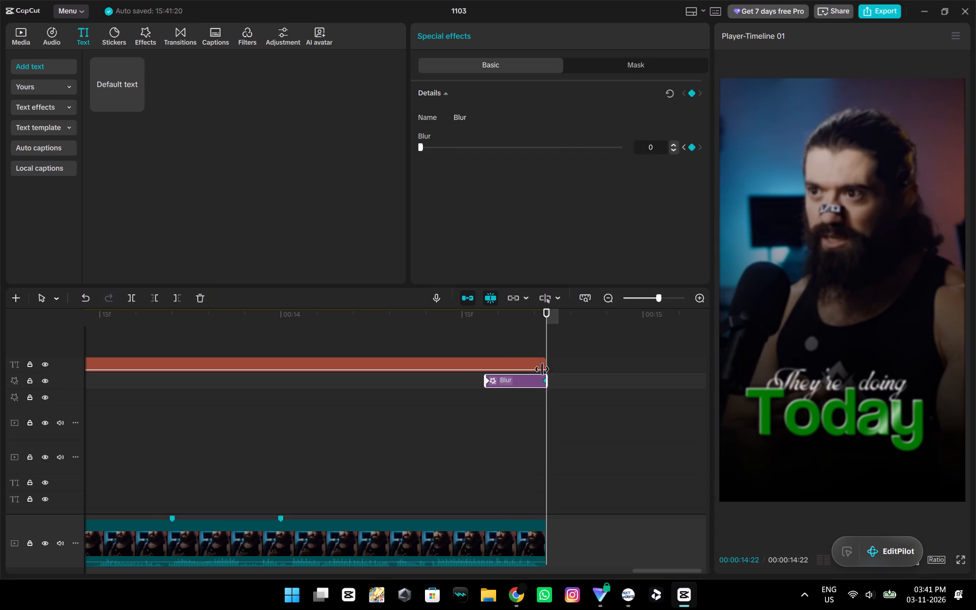
key(BackSpace)
click(487, 382)
key(BackSpace)
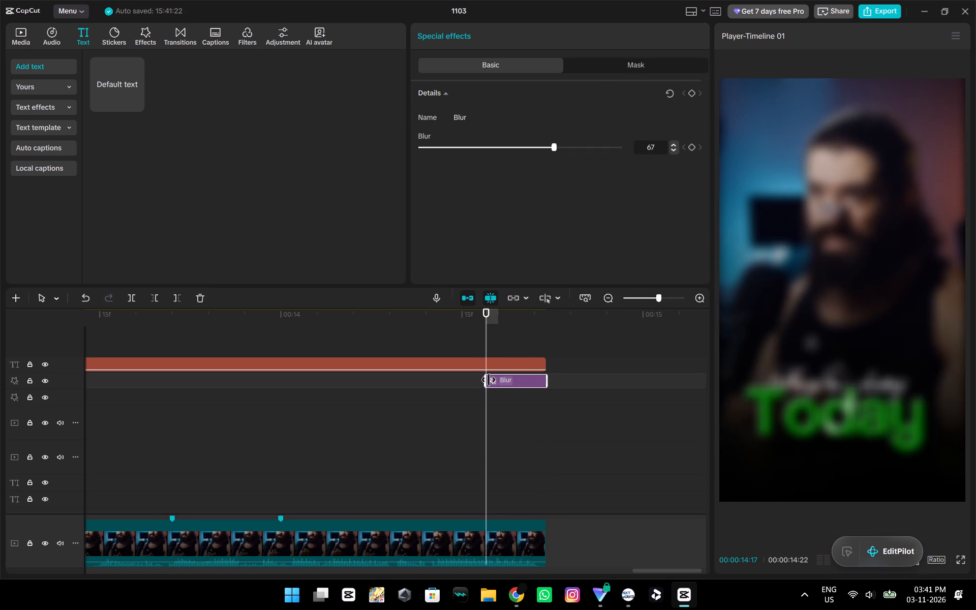
Play back the video's last second and step frame by frame through the closing Blur effect to examine its timing.
click(466, 329)
drag(466, 331, 290, 324)
key(space)
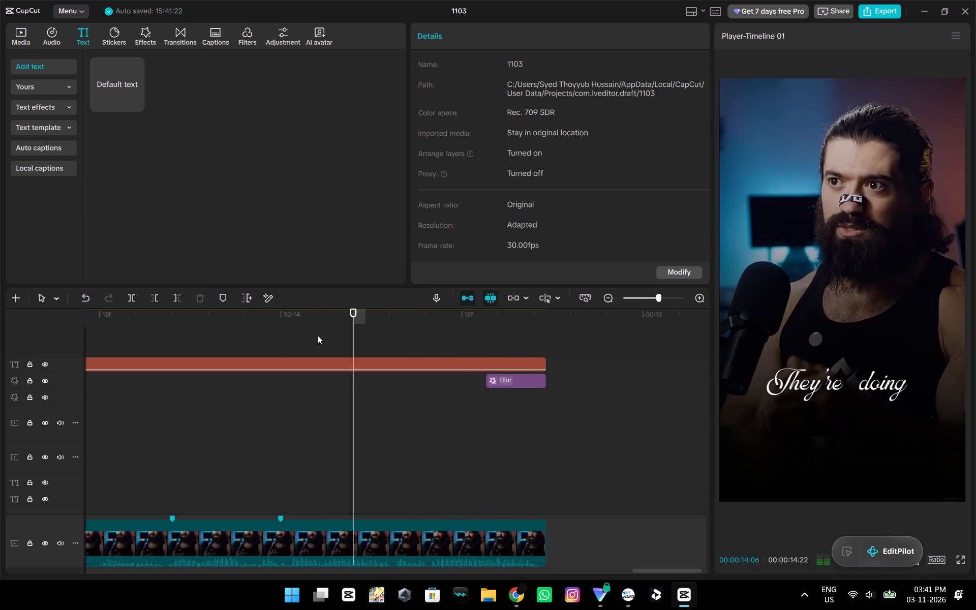
key(space)
click(507, 386)
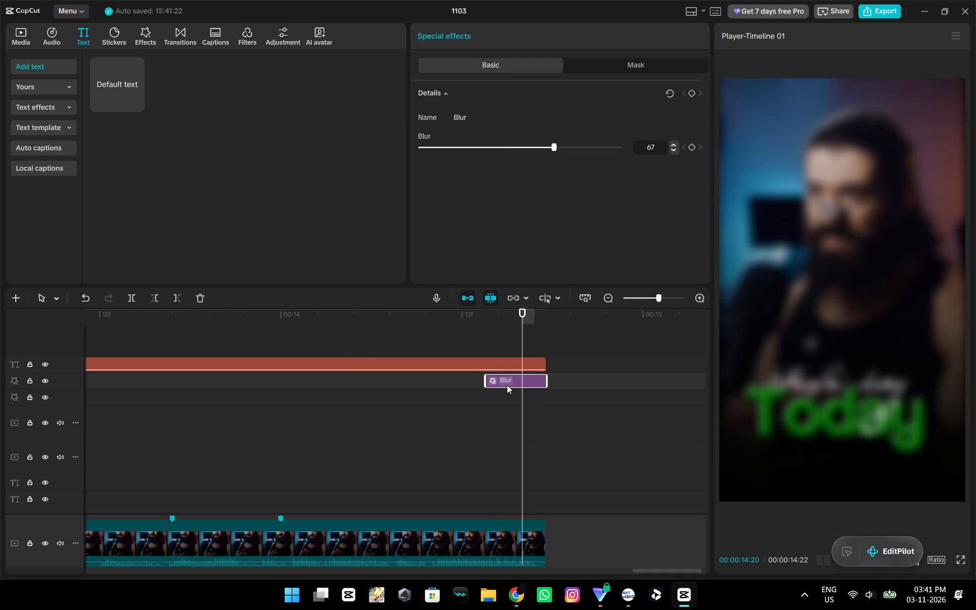
click(496, 348)
drag(495, 348, 480, 350)
click(505, 382)
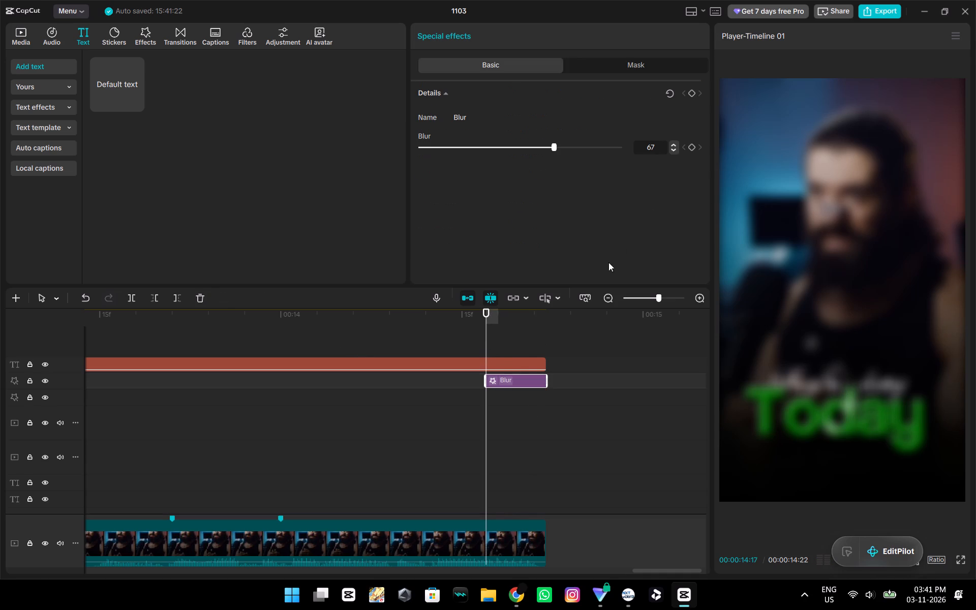
key(Right)
key(Right)
key(Right)
key(Right)
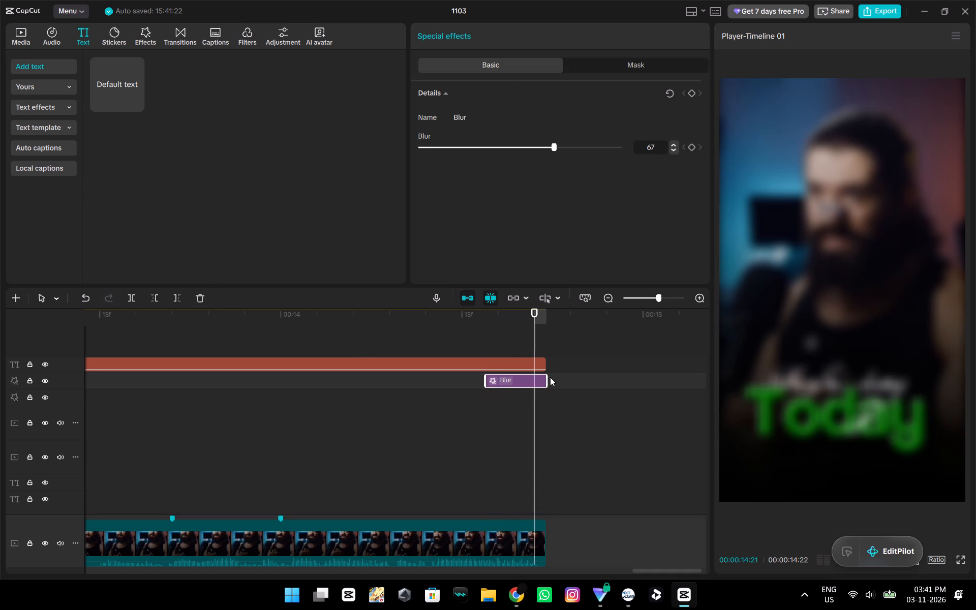
key(Right)
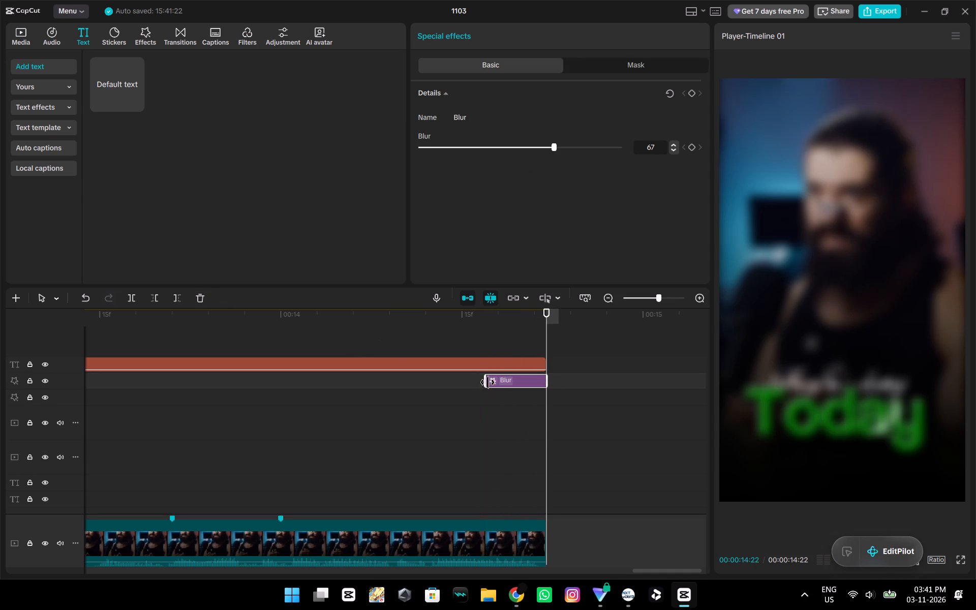
Extend the closing Blur effect's start back to 00:00:14:16, keeping its end at the video's end.
drag(487, 382, 466, 385)
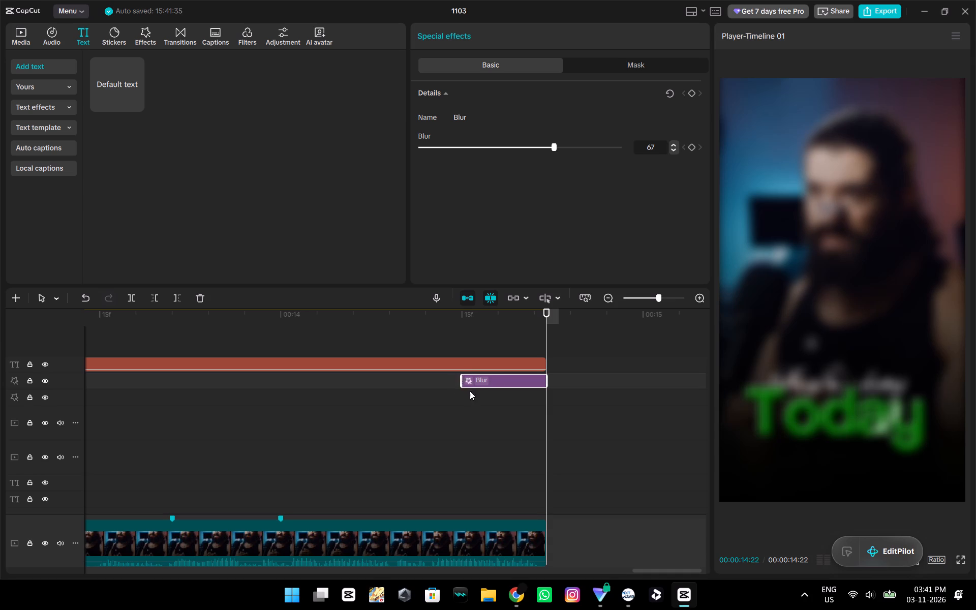
scroll(485, 420, down, 20)
scroll(485, 420, down, 14)
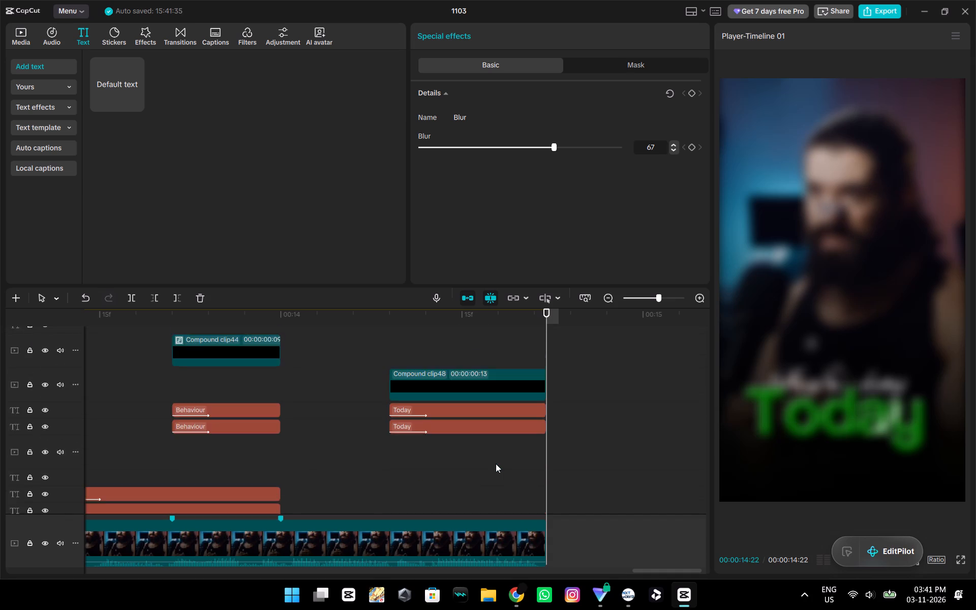
scroll(496, 464, down, 9)
scroll(498, 475, up, 20)
scroll(498, 475, up, 5)
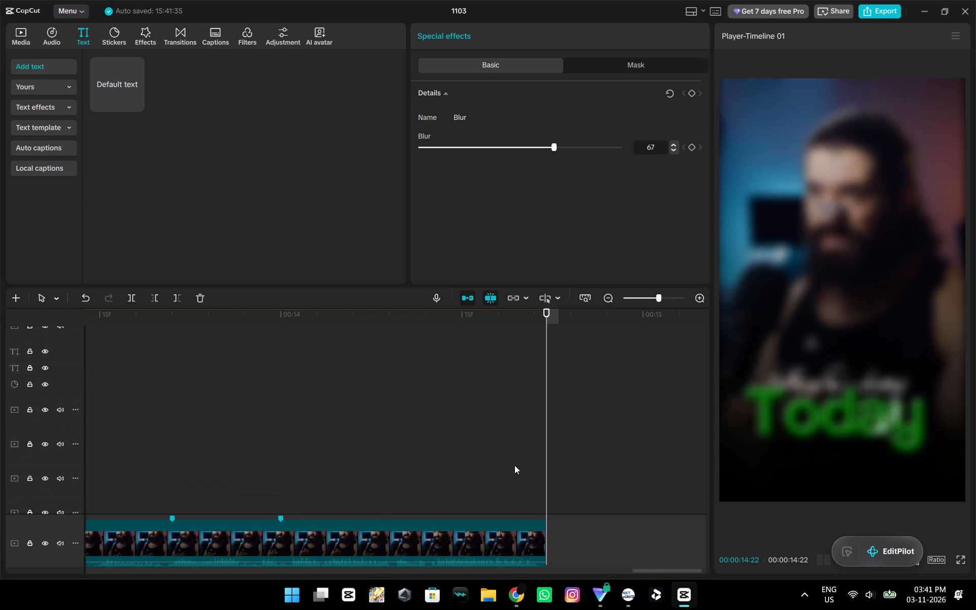
scroll(514, 465, up, 16)
drag(461, 386, 462, 386)
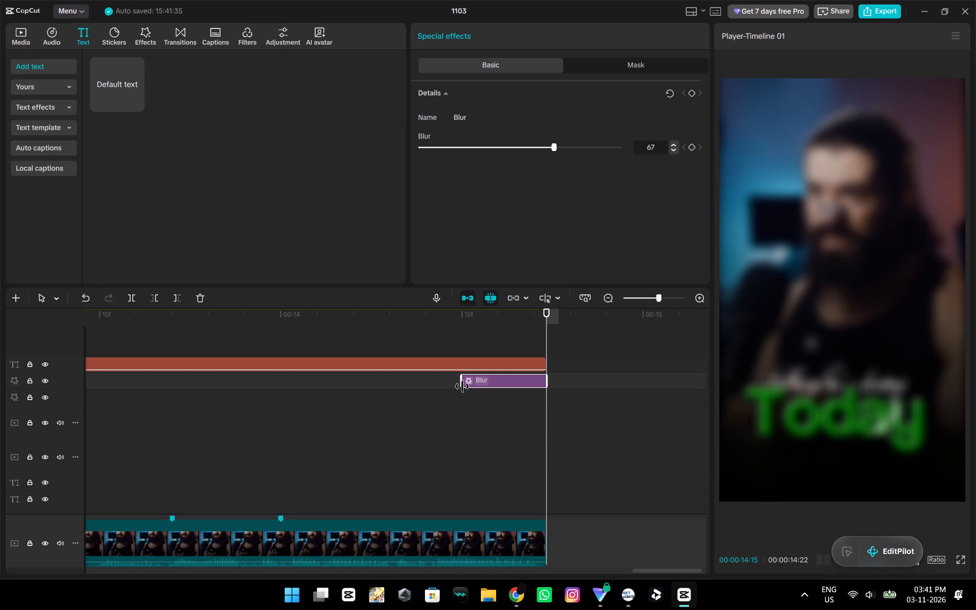
drag(462, 386, 472, 390)
Add a keyframe at the closing Blur effect's start, 00:00:14:16, and set its Blur value to 0.
click(490, 353)
drag(489, 353, 476, 353)
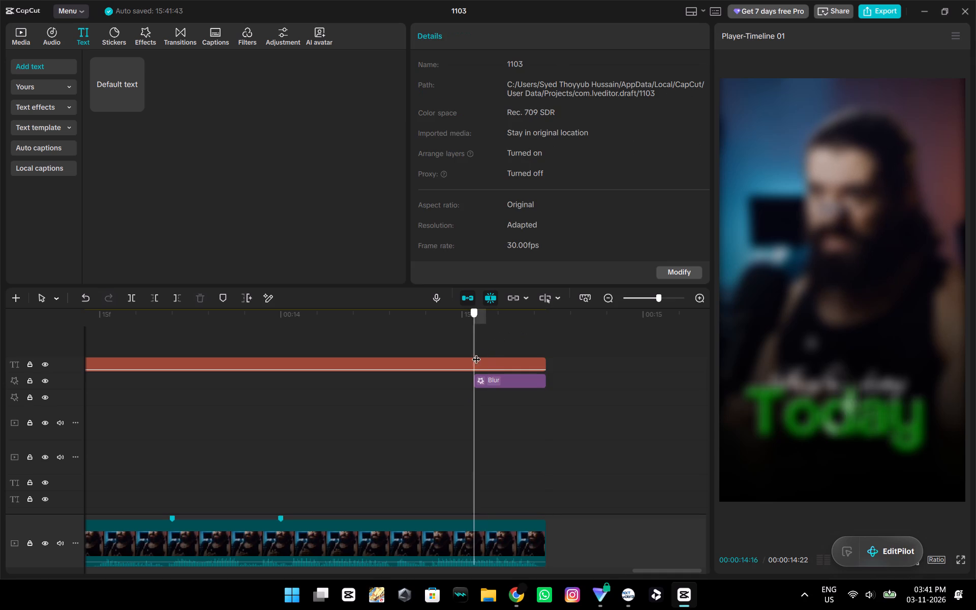
drag(476, 353, 475, 353)
click(490, 376)
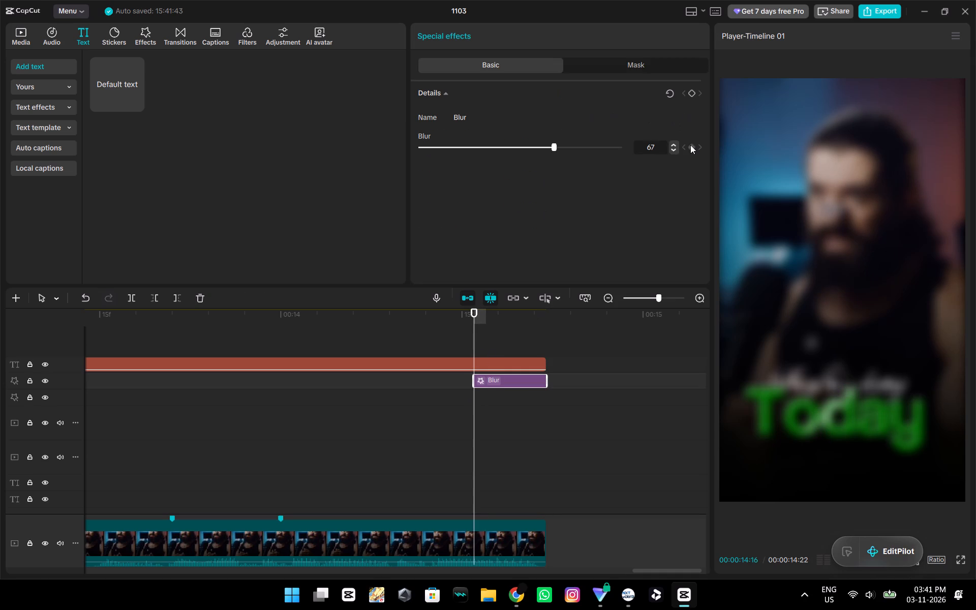
click(690, 145)
drag(554, 148, 417, 170)
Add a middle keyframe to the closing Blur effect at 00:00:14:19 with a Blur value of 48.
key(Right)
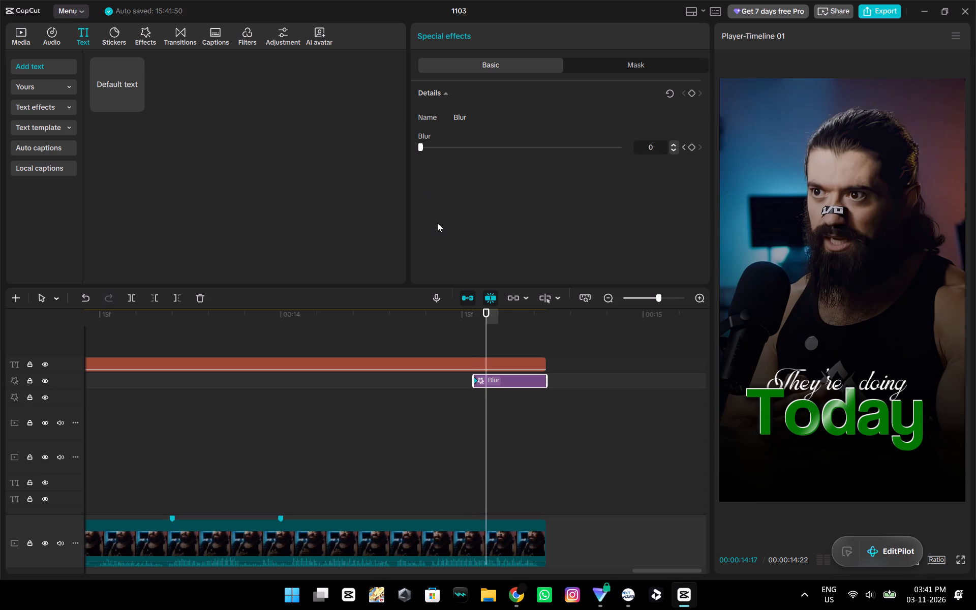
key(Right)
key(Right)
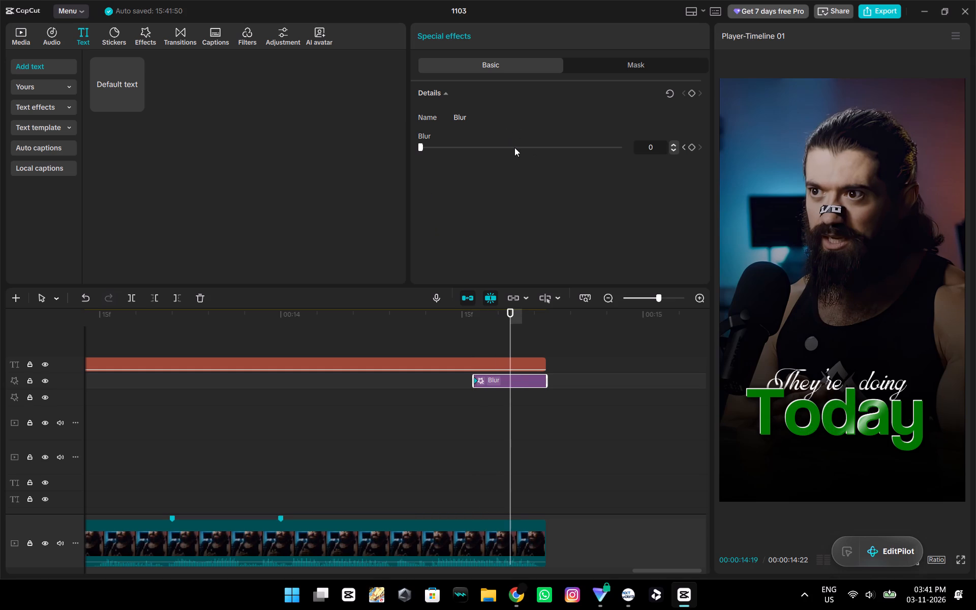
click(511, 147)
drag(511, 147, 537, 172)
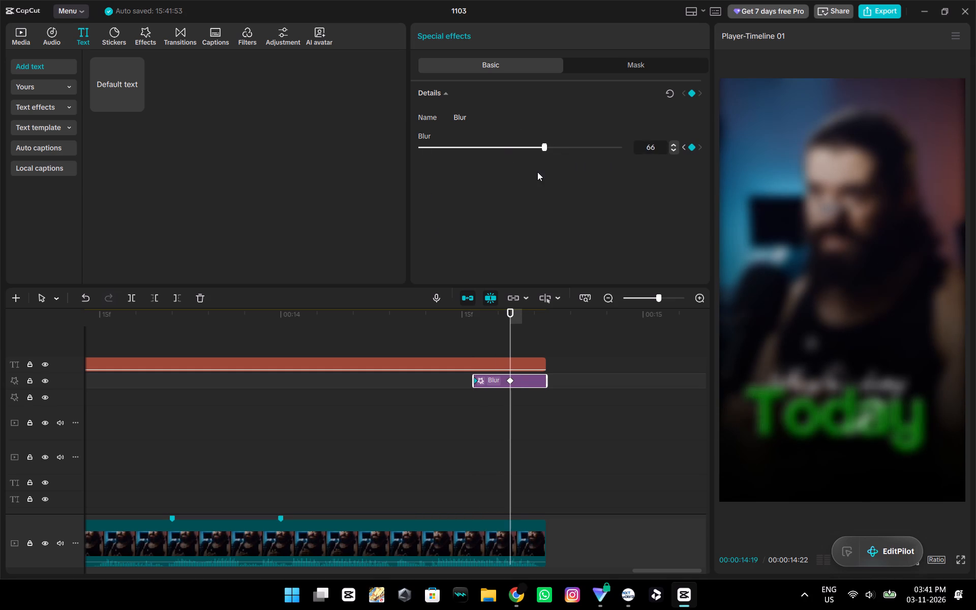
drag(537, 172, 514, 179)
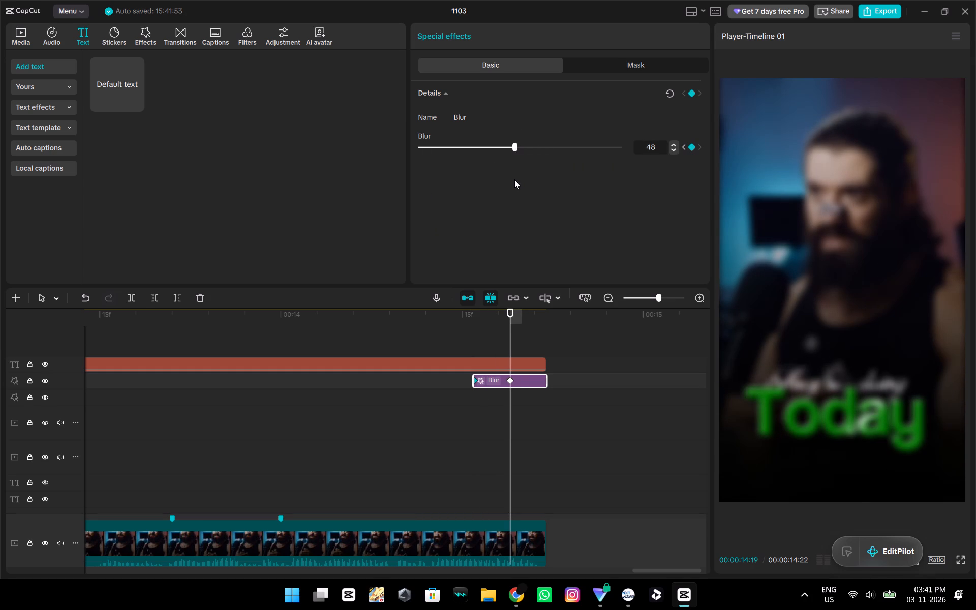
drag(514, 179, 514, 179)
Add an end keyframe to the closing Blur effect at 00:00:14:22 with a Blur value of 100.
key(Right)
key(Right)
key(Right)
drag(584, 150, 662, 156)
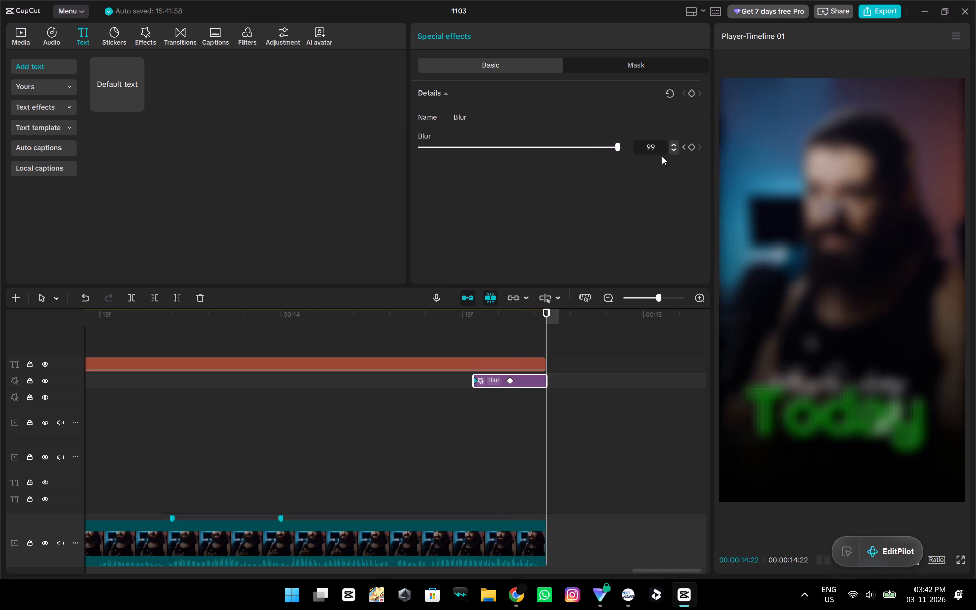
drag(662, 156, 667, 157)
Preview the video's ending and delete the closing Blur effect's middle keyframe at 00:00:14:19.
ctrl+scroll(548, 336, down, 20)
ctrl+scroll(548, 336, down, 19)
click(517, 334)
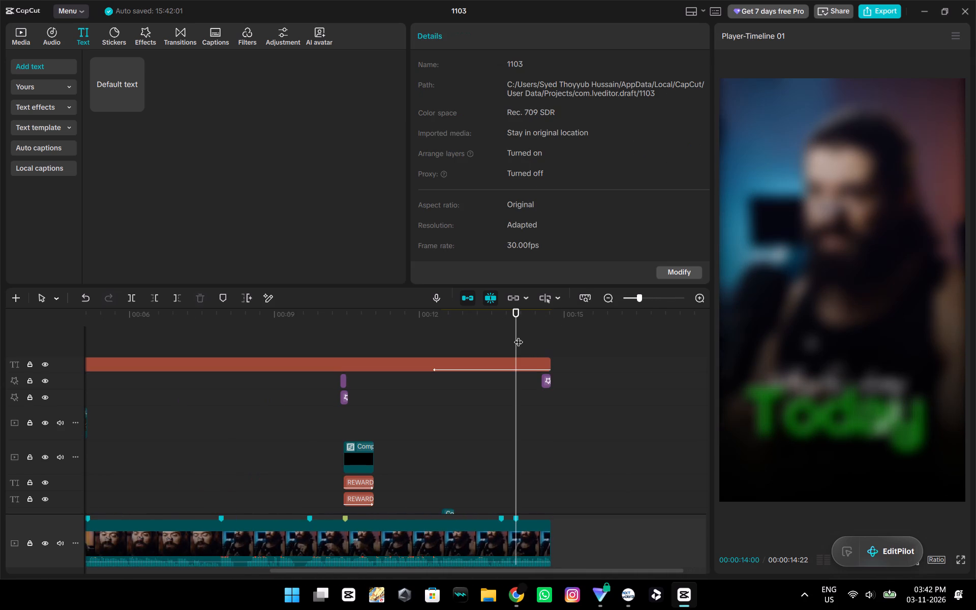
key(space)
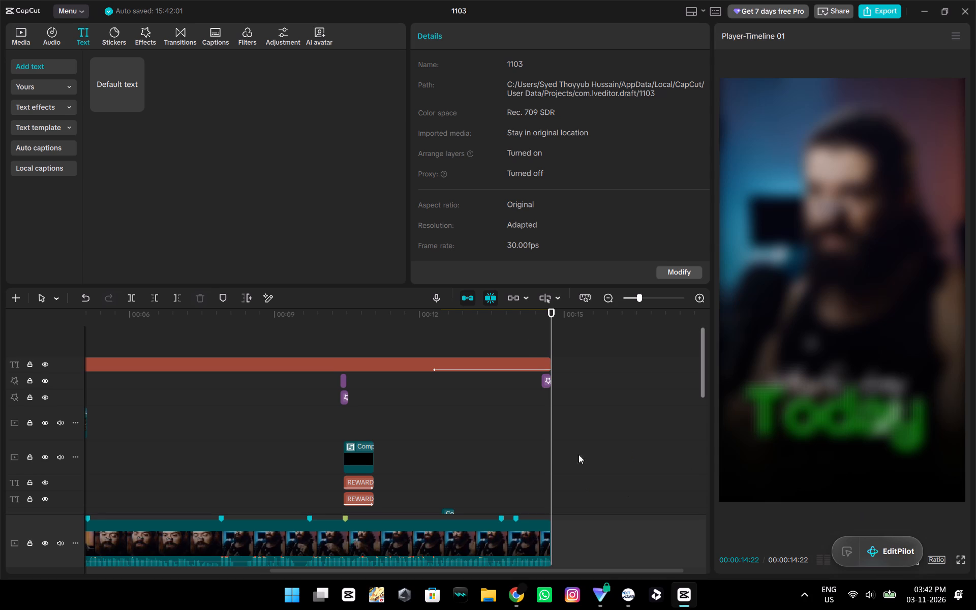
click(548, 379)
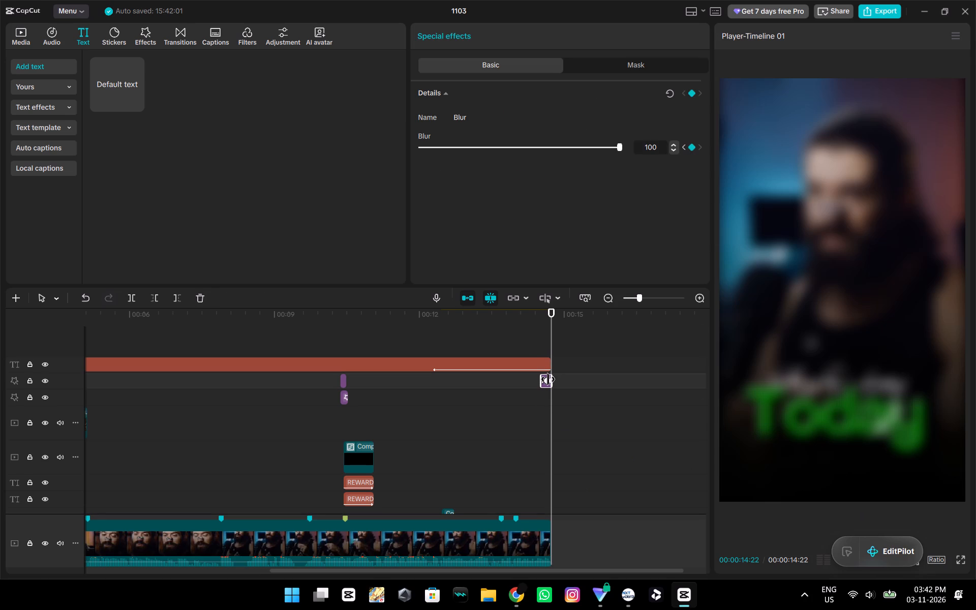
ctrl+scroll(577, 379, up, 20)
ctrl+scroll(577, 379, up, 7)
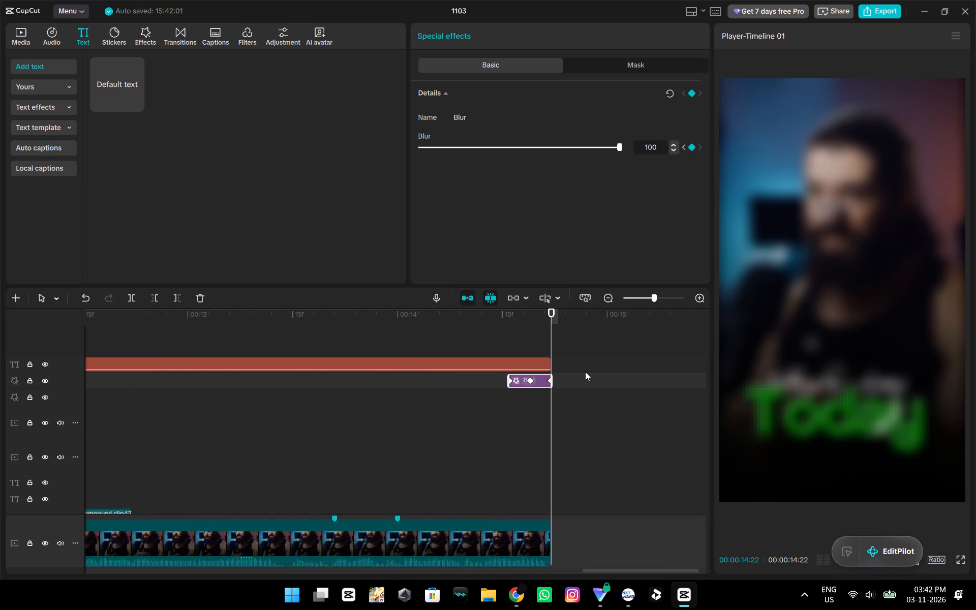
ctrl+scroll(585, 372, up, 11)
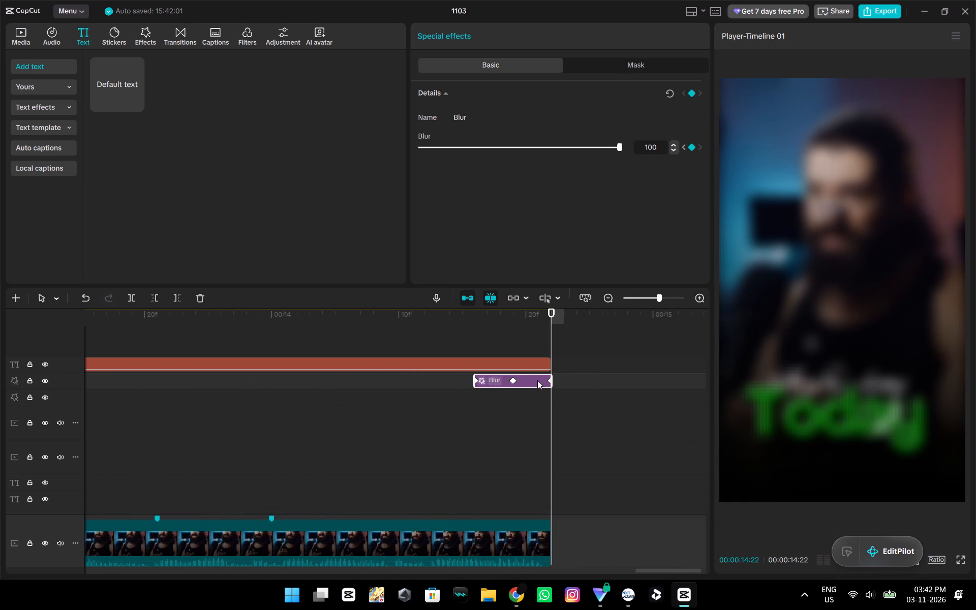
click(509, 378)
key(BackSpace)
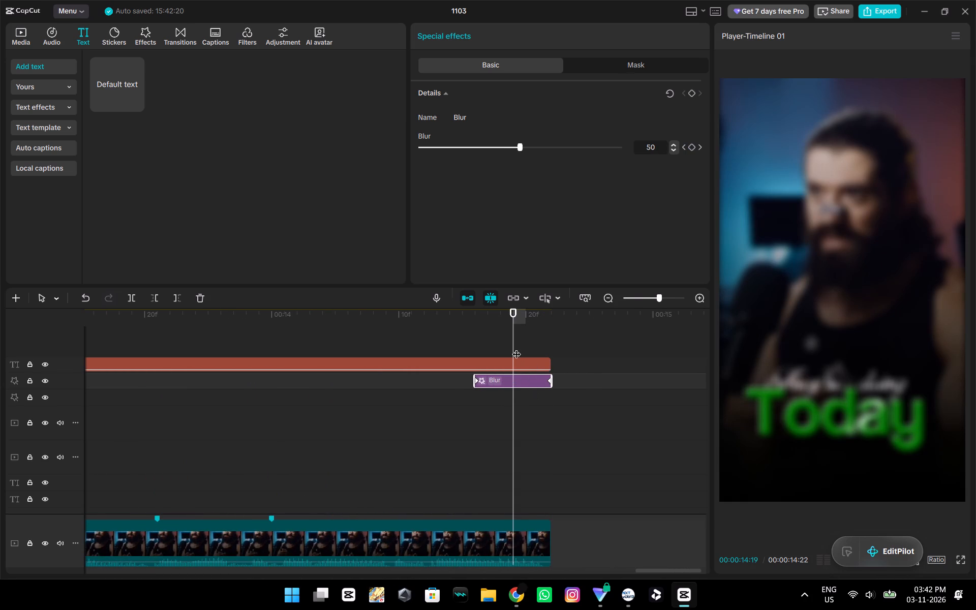
Check the blur near the video's end and set the closing Blur effect's end keyframe at 00:00:14:22 to 20.
click(497, 331)
drag(497, 331, 528, 360)
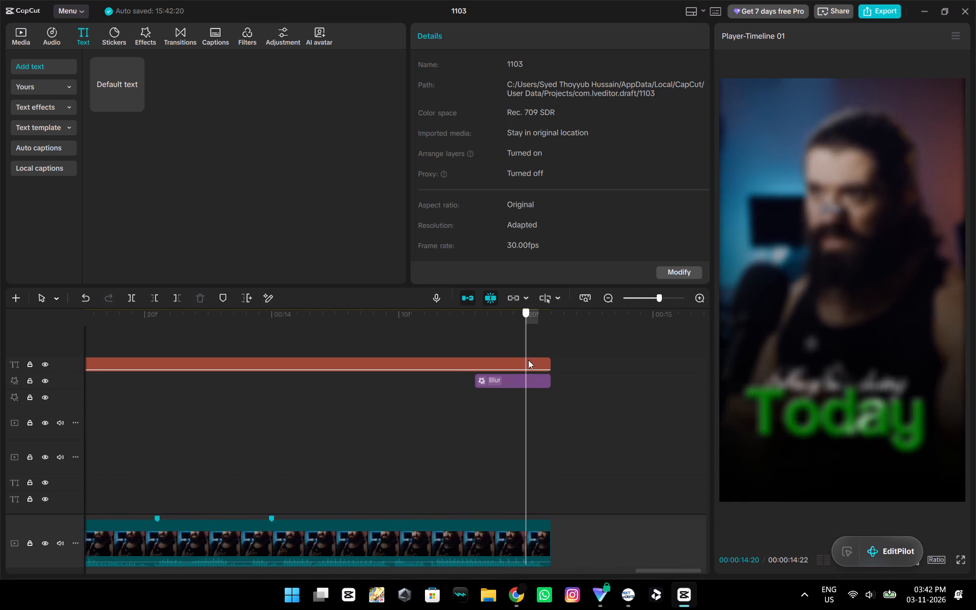
drag(528, 360, 537, 364)
click(511, 382)
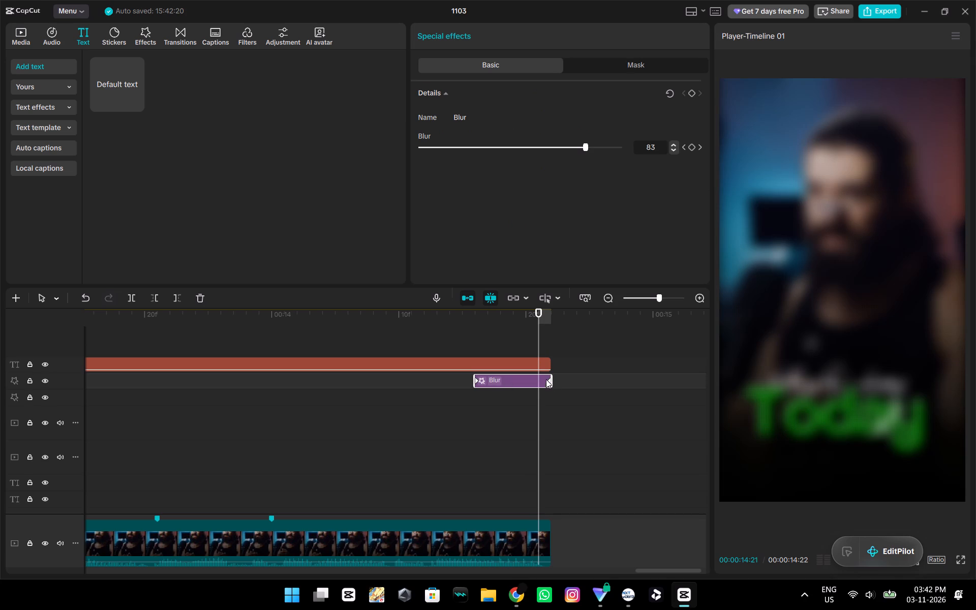
click(547, 381)
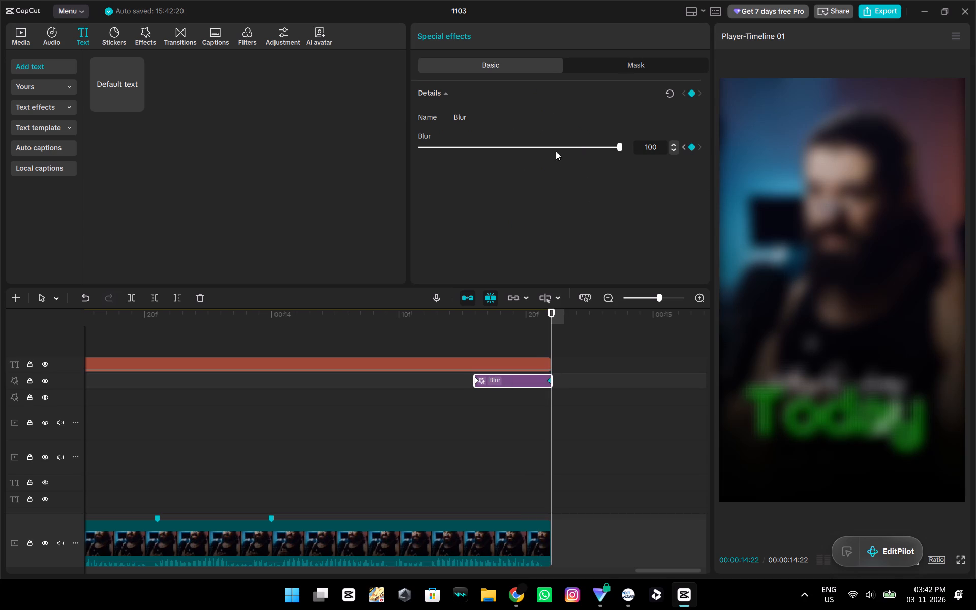
drag(550, 146, 530, 167)
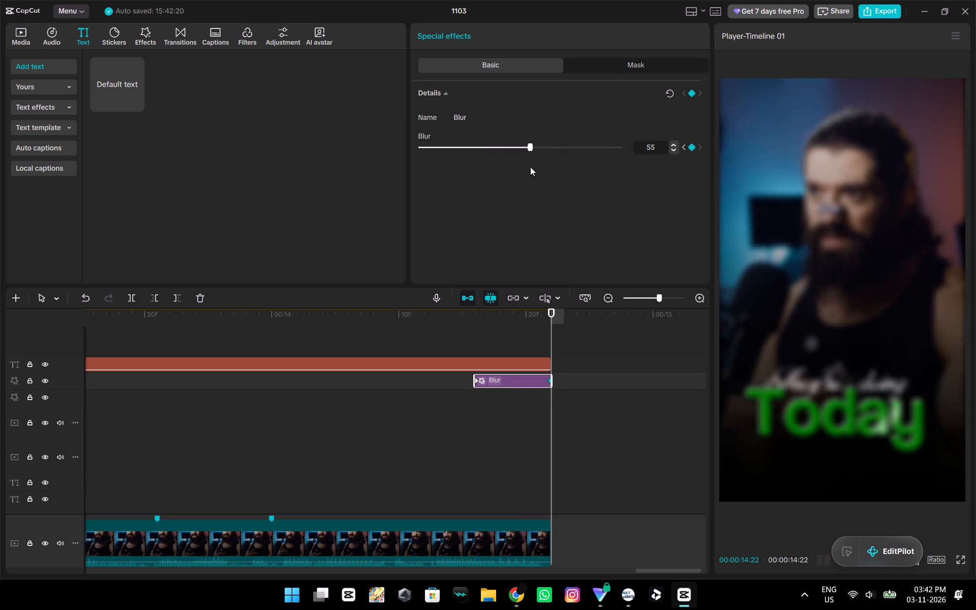
drag(530, 167, 0, 332)
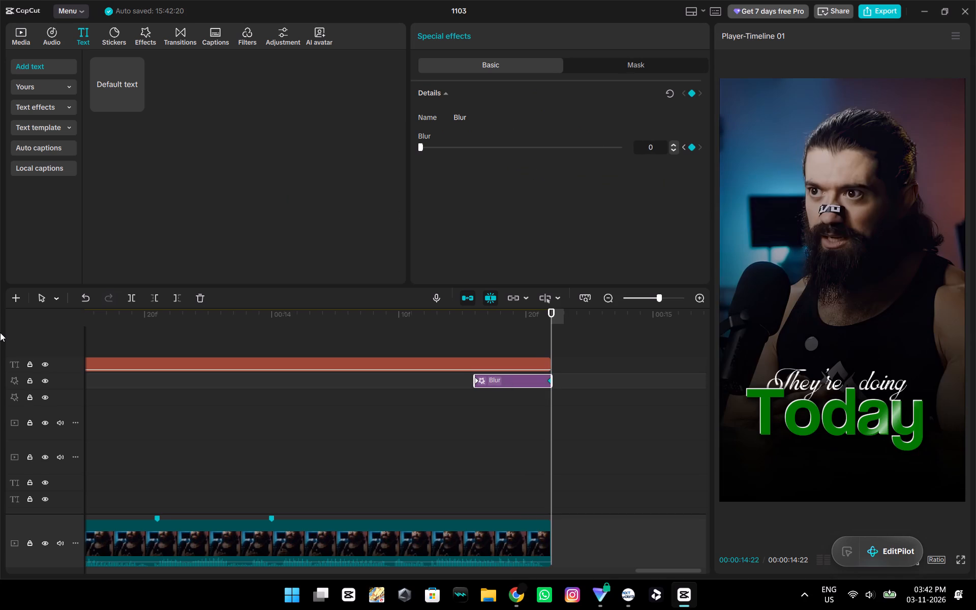
drag(0, 332, 572, 248)
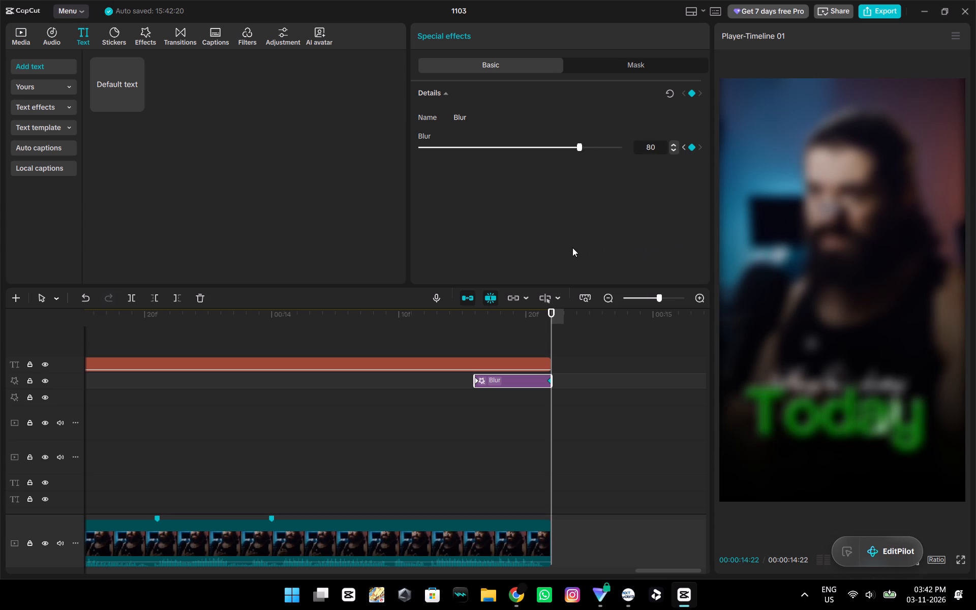
drag(572, 248, 402, 319)
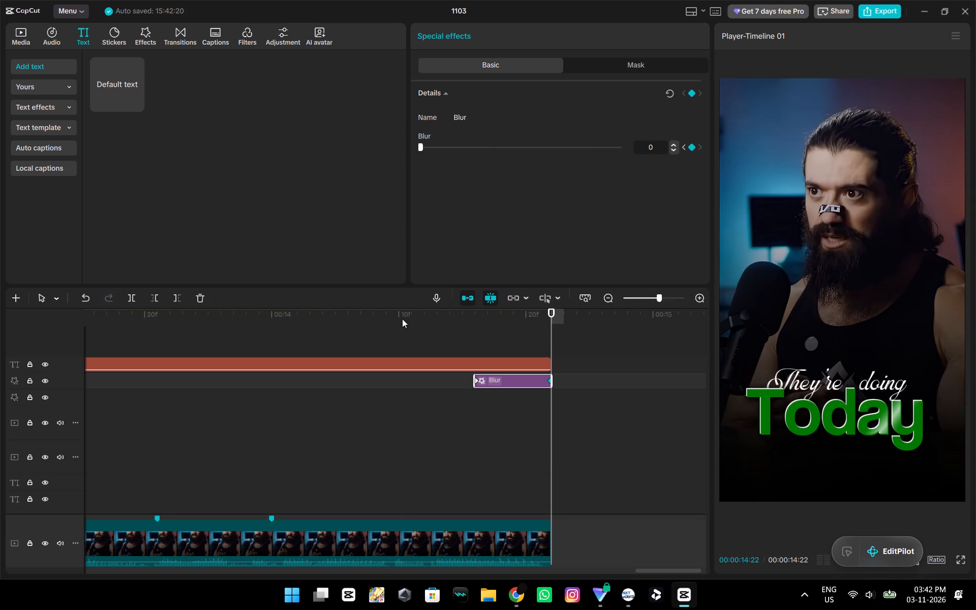
drag(402, 319, 501, 357)
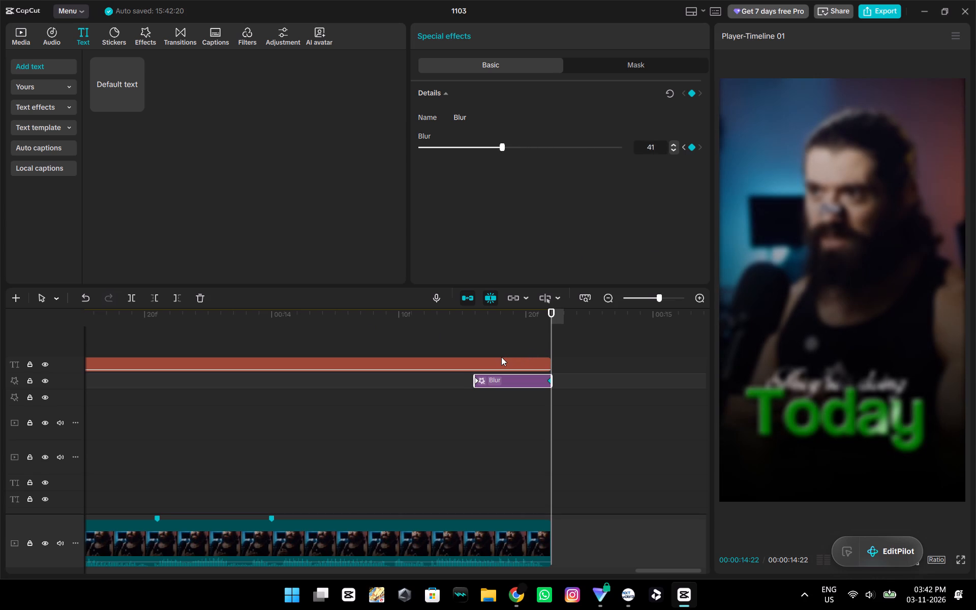
drag(501, 357, 470, 355)
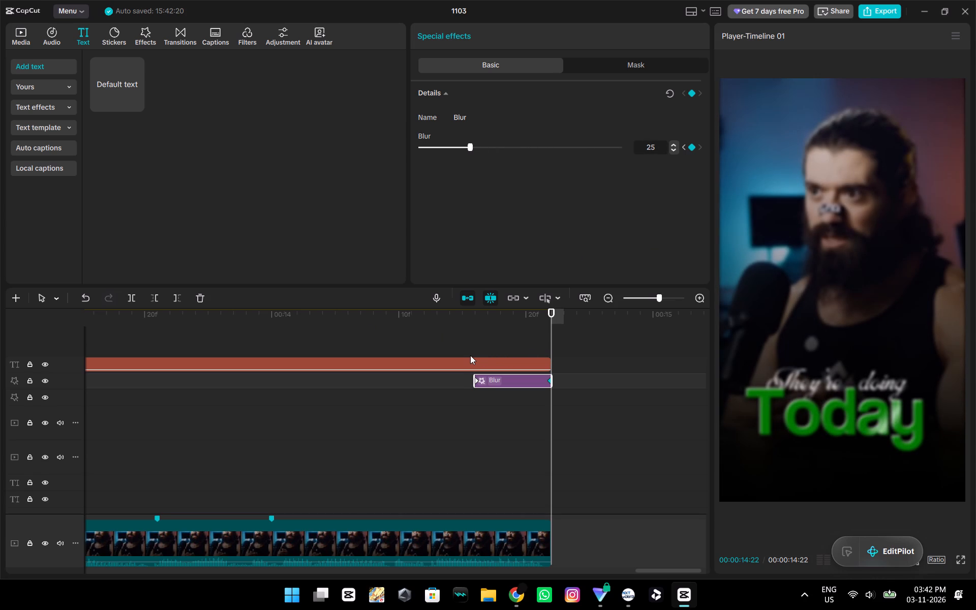
drag(470, 355, 473, 355)
triple_click(673, 150)
triple_click(672, 150)
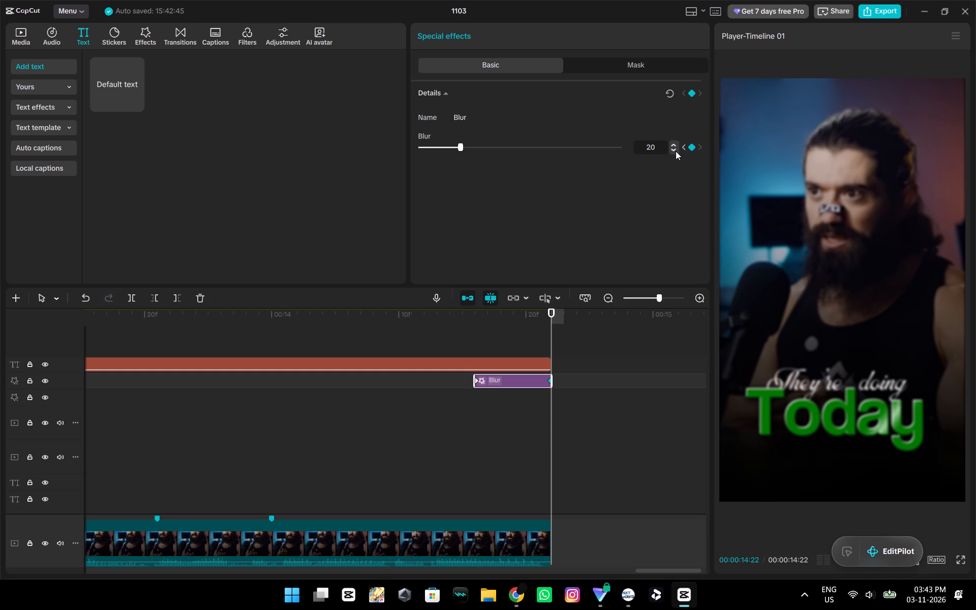
Reset the closing Blur effect's end keyframe at 00:00:14:22 to 0 and raise its Blur value gradually to 35.
drag(448, 146, 363, 124)
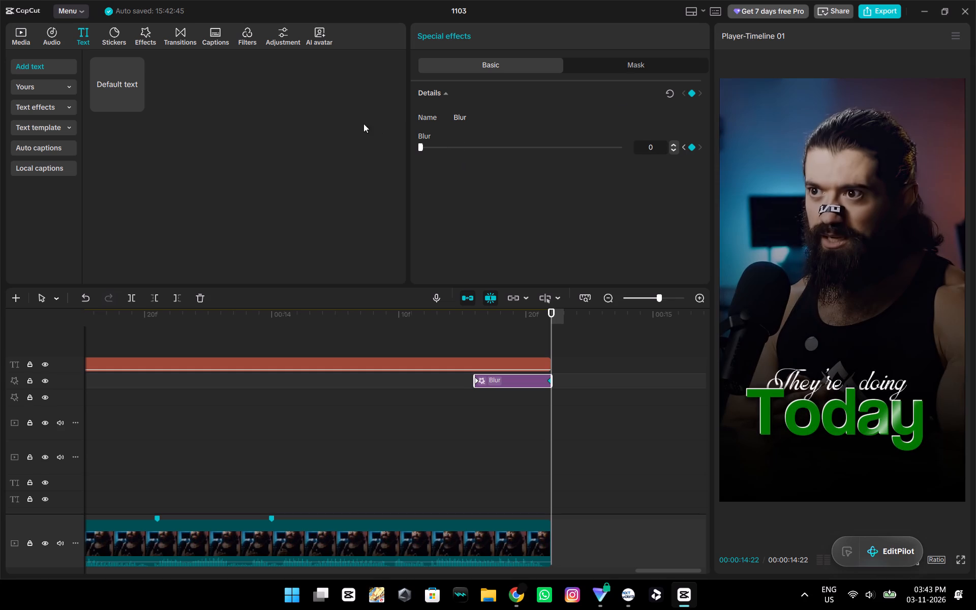
drag(363, 124, 314, 125)
triple_click(673, 143)
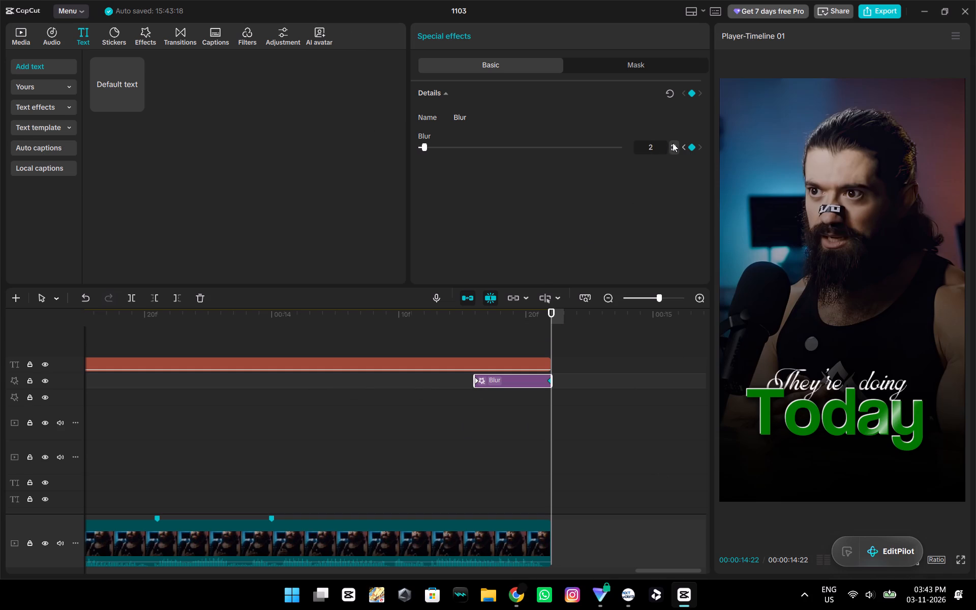
triple_click(673, 143)
triple_click(673, 143)
triple_click(673, 143)
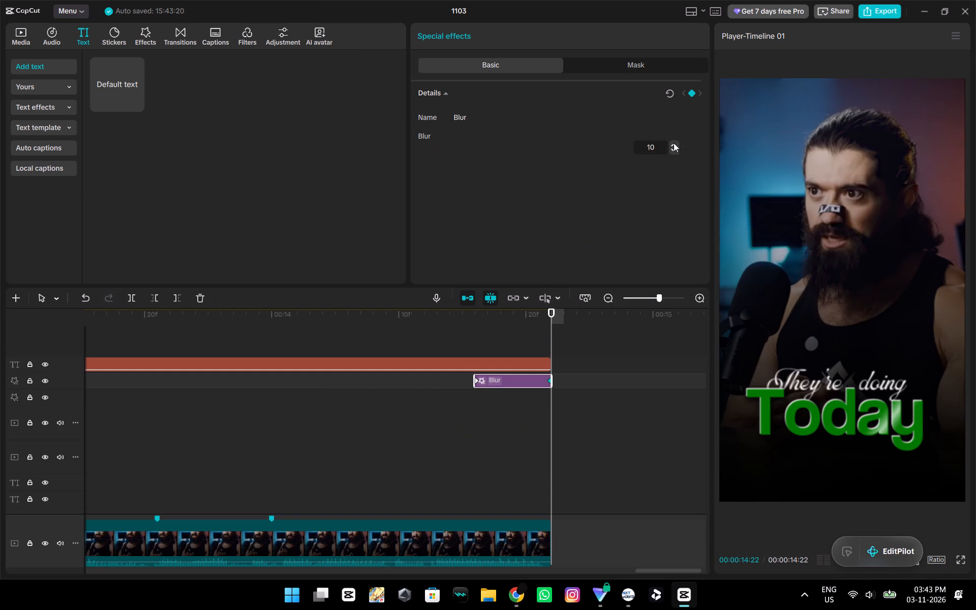
triple_click(674, 143)
triple_click(674, 143)
triple_click(674, 143)
triple_click(674, 143)
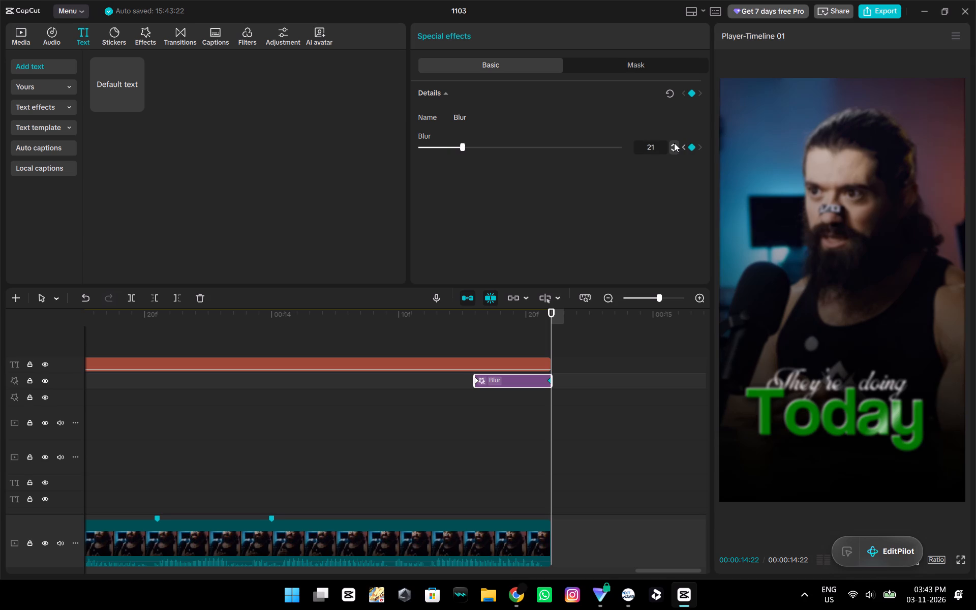
triple_click(674, 143)
triple_click(677, 142)
triple_click(677, 142)
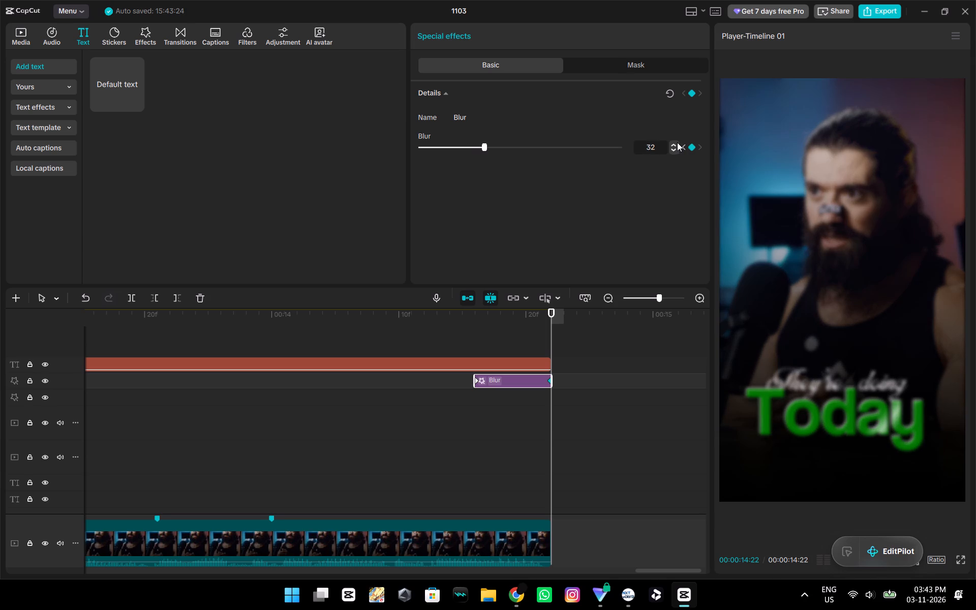
click(677, 142)
click(677, 142)
Close the finished 1103 project and exit the video editor from its home screen.
ctrl+scroll(491, 402, down, 16)
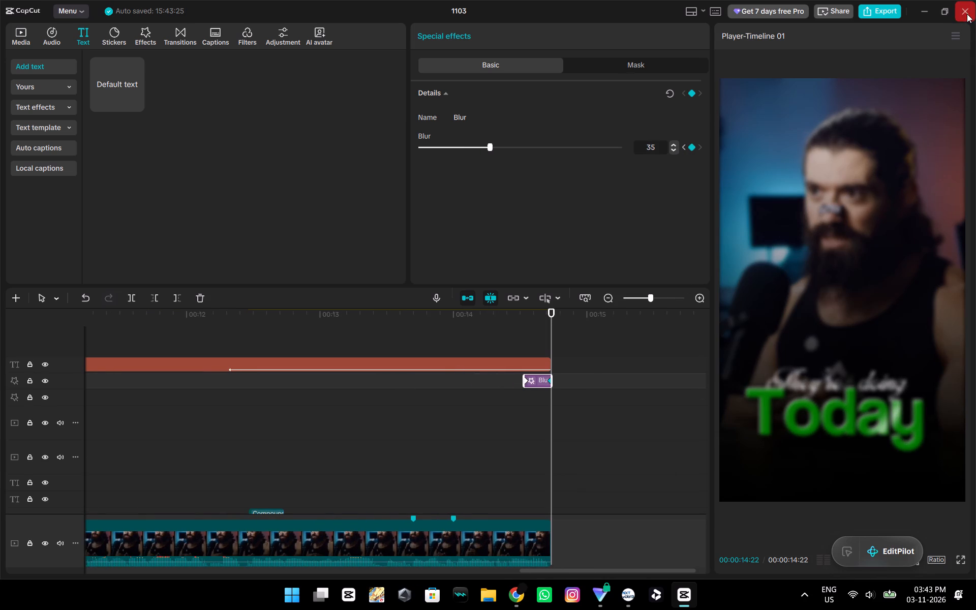
click(967, 14)
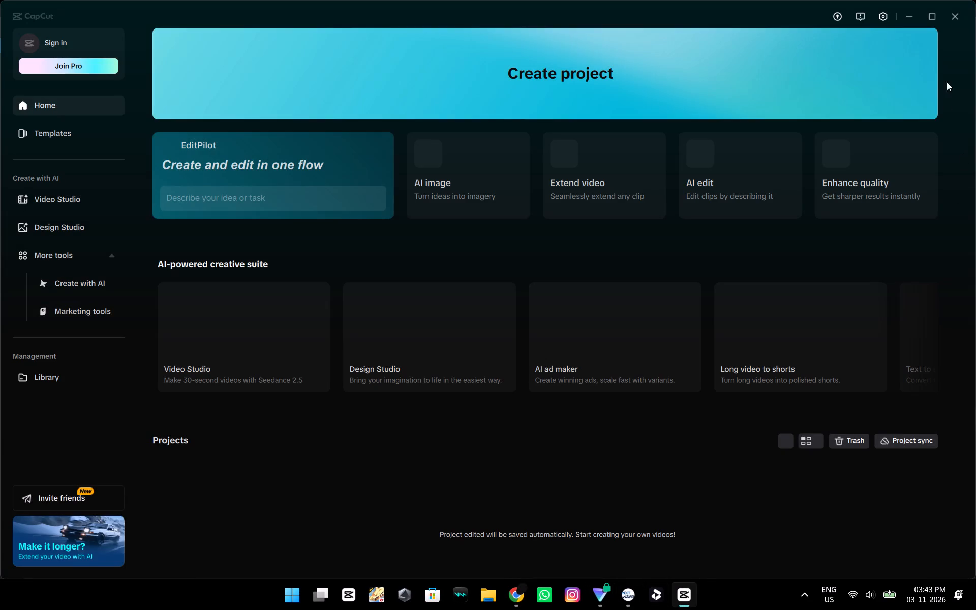
click(954, 16)
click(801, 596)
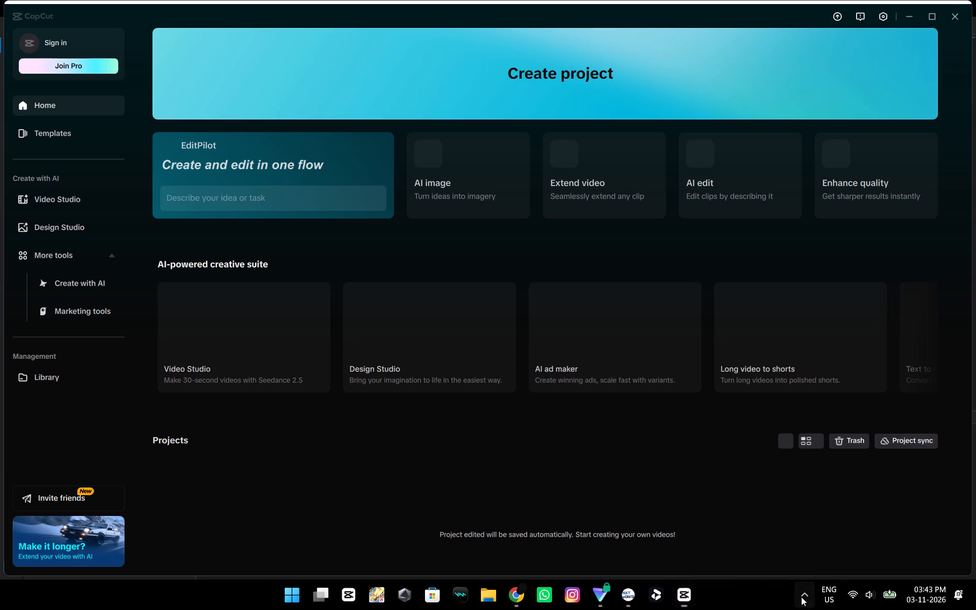